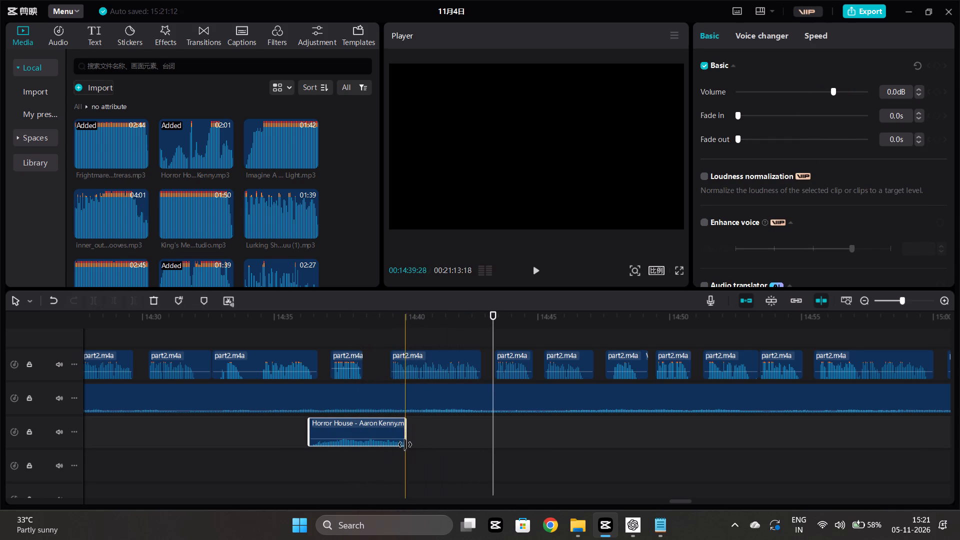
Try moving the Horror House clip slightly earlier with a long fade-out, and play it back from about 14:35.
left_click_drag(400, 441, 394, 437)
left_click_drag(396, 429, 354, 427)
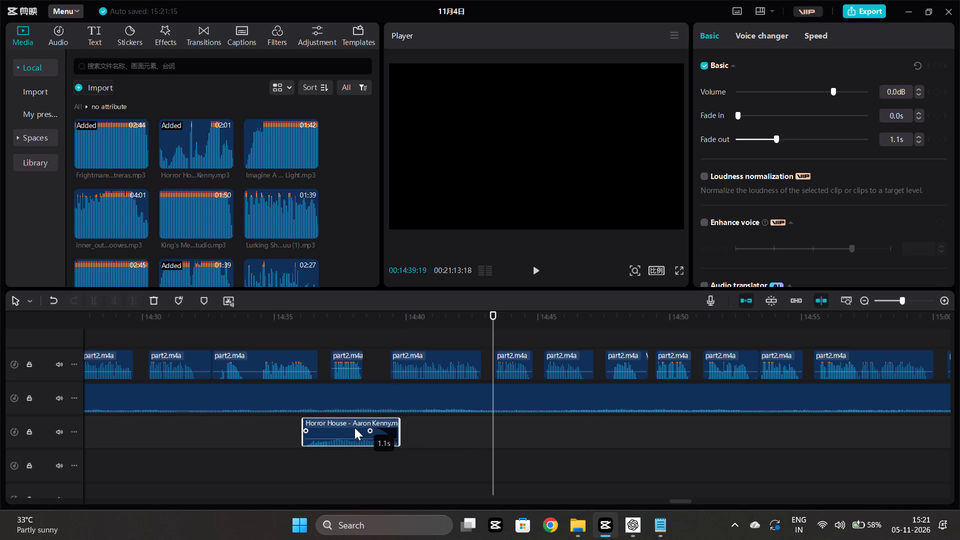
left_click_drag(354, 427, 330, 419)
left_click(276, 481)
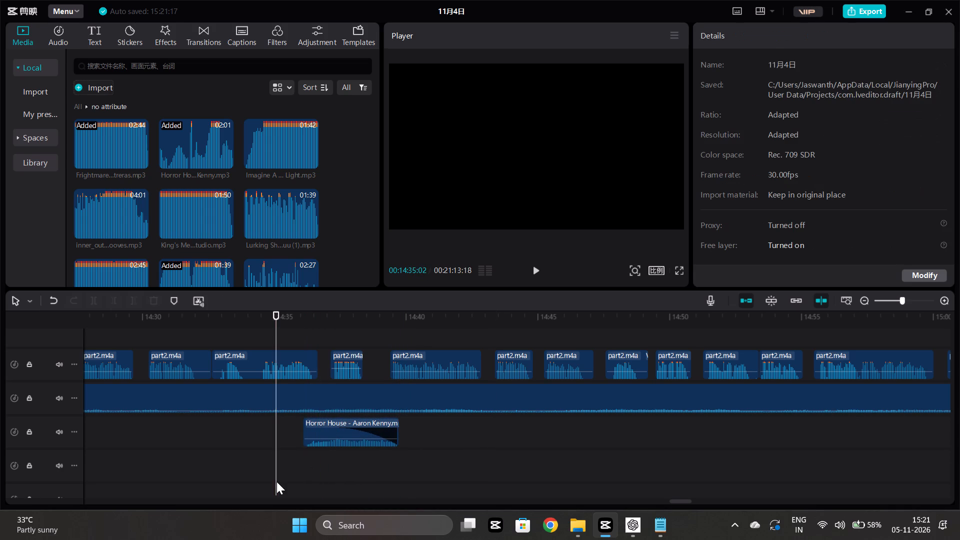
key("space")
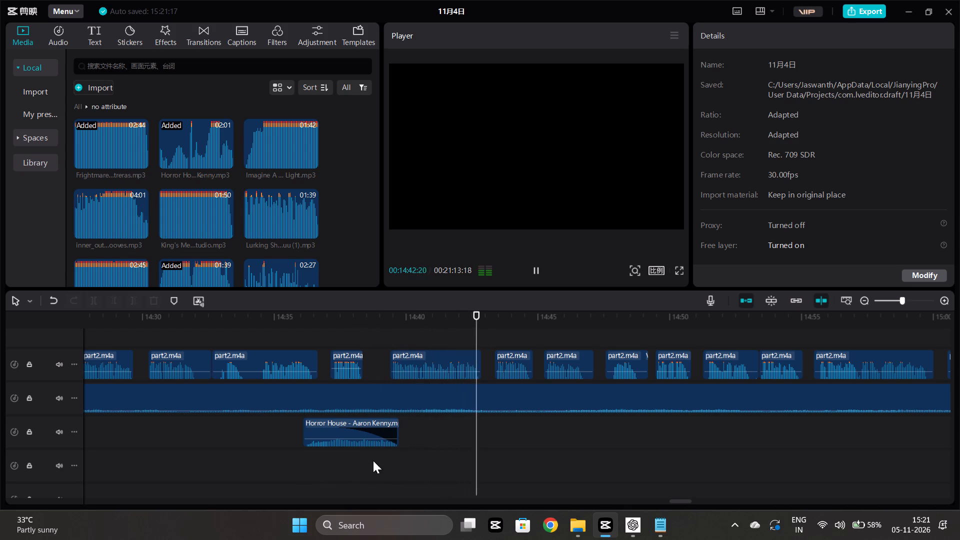
Undo the recent Horror House edits, back through the fade-out, moves, second section's deletion, first section's trim and second section's volume change.
key("ctrl+z")
key("ctrl+z")
key("ctrl+z")
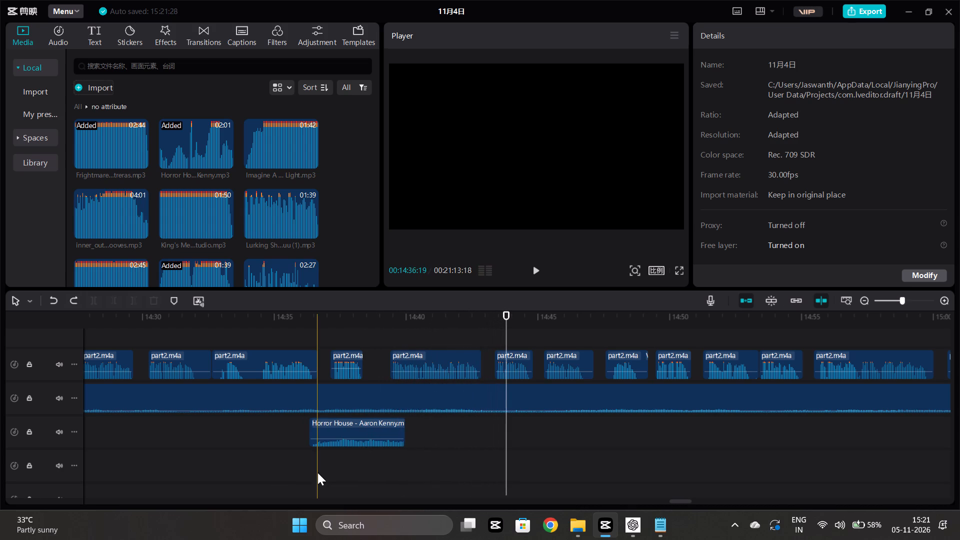
key("ctrl+z")
key("ctrl+z")
key("ctrl+z")
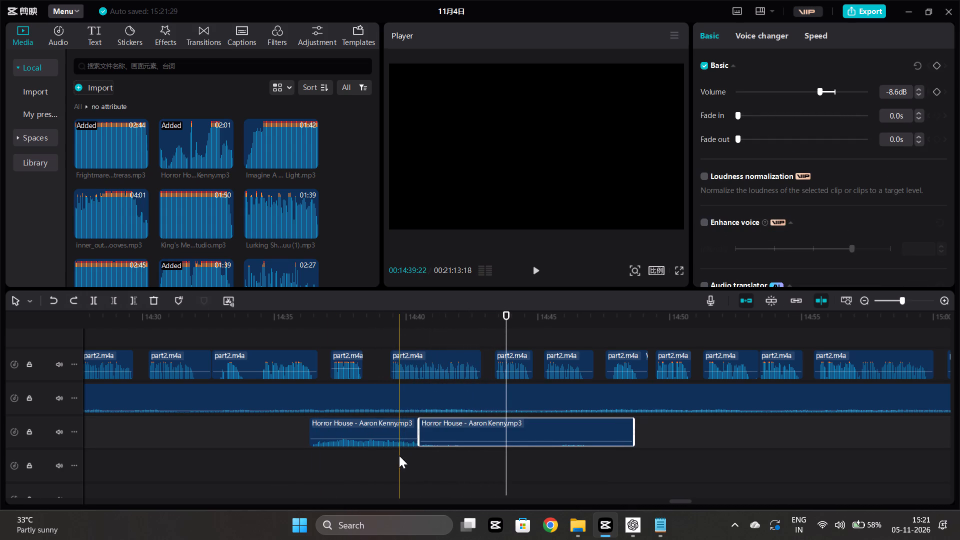
key("ctrl+z")
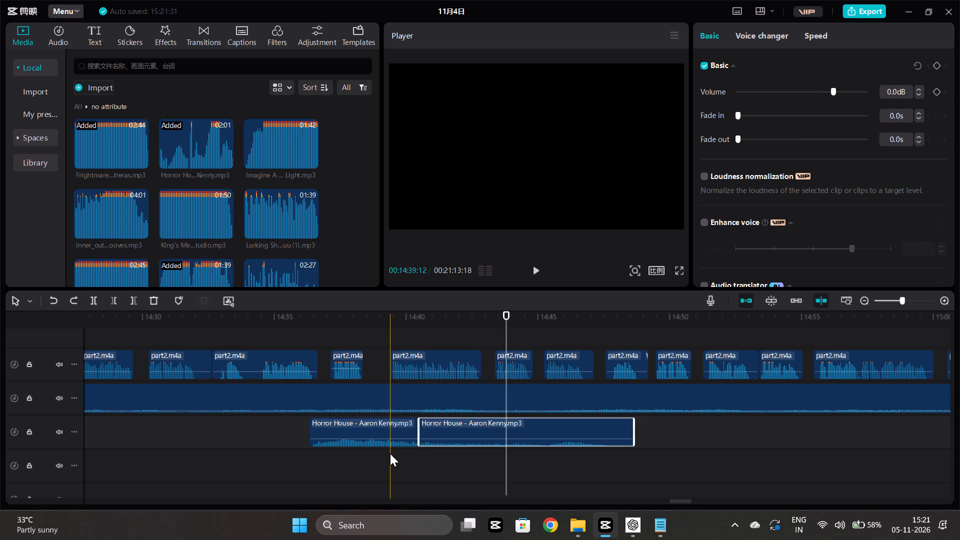
Split Voices in My Head at about 14:39 and trim the second part's start to about 14:46, leaving a gap above Horror House.
left_click(390, 453)
left_click(392, 386)
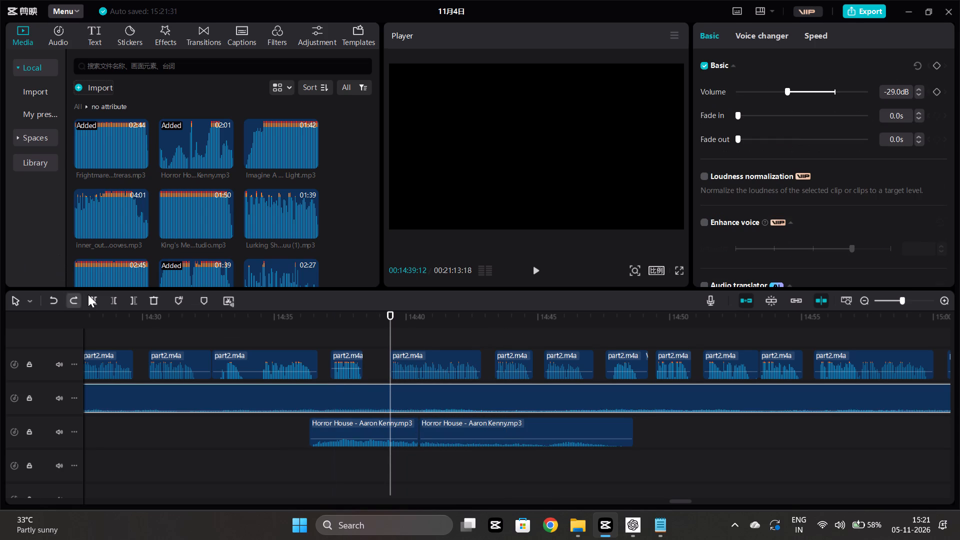
left_click(88, 294)
left_click(567, 474)
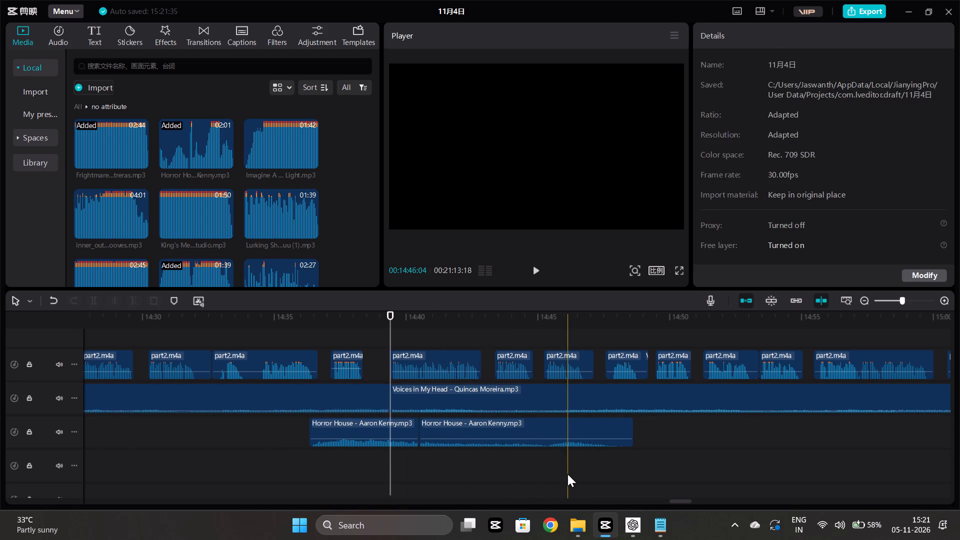
left_click(570, 394)
left_click(110, 305)
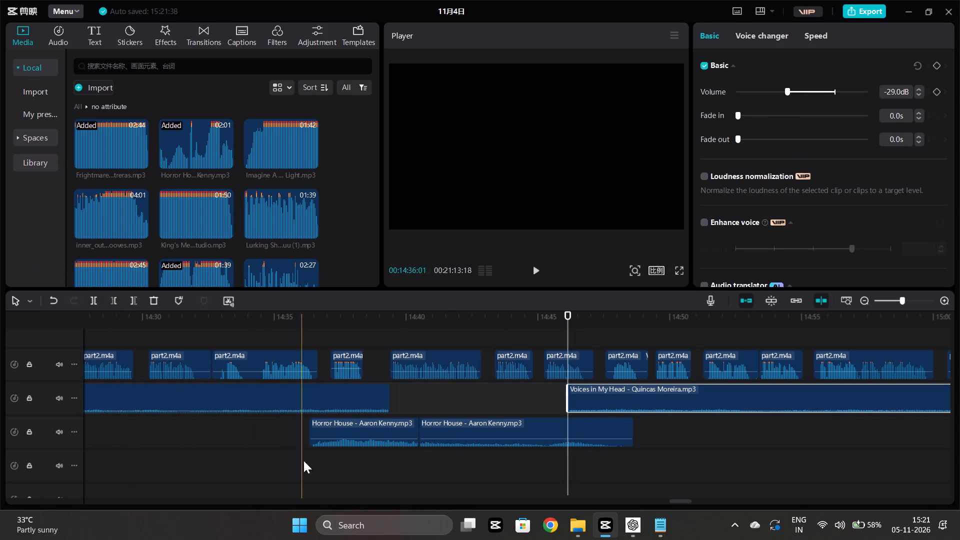
Play back the mix from about 14:36, past the Voices in My Head gap, to about 15:19.
left_click(303, 460)
key("space")
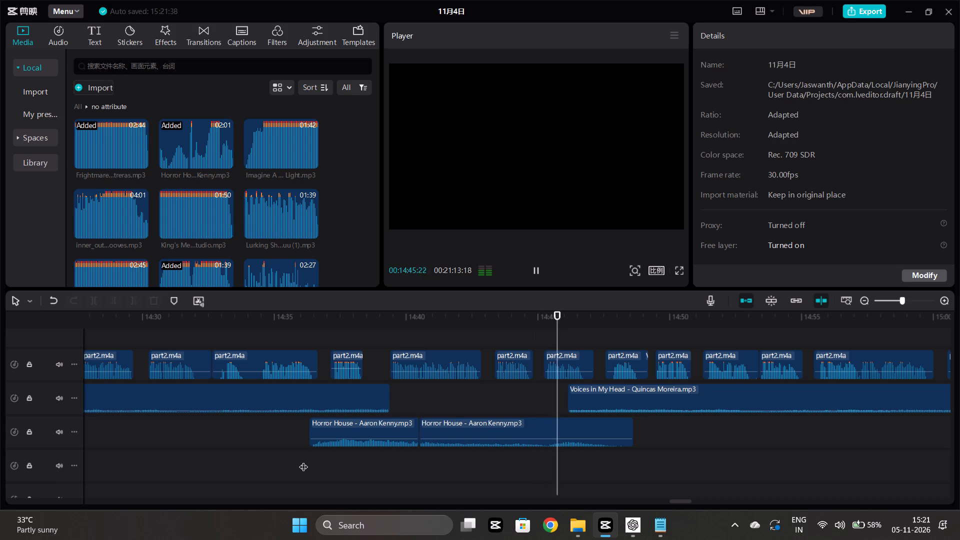
scroll(303, 460, "left", 1)
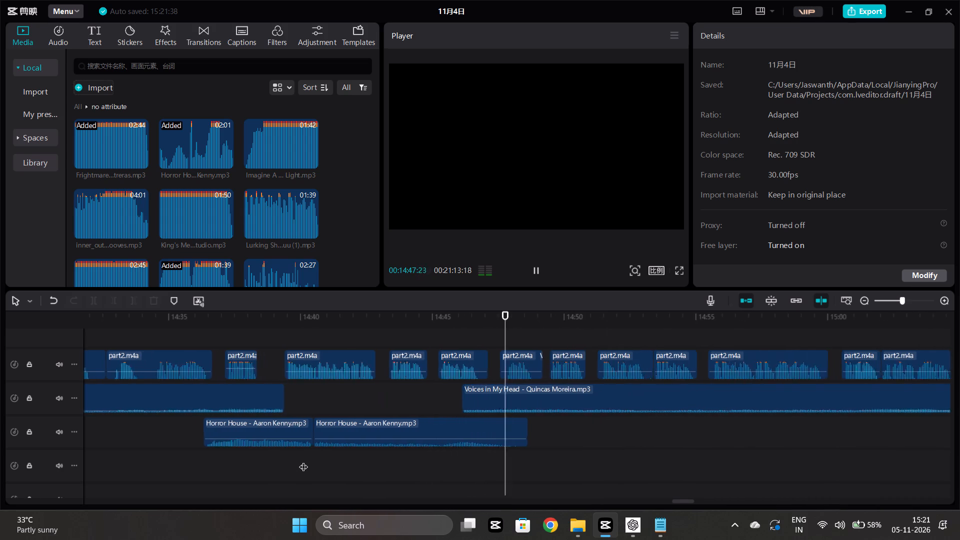
scroll(303, 460, "left", 1)
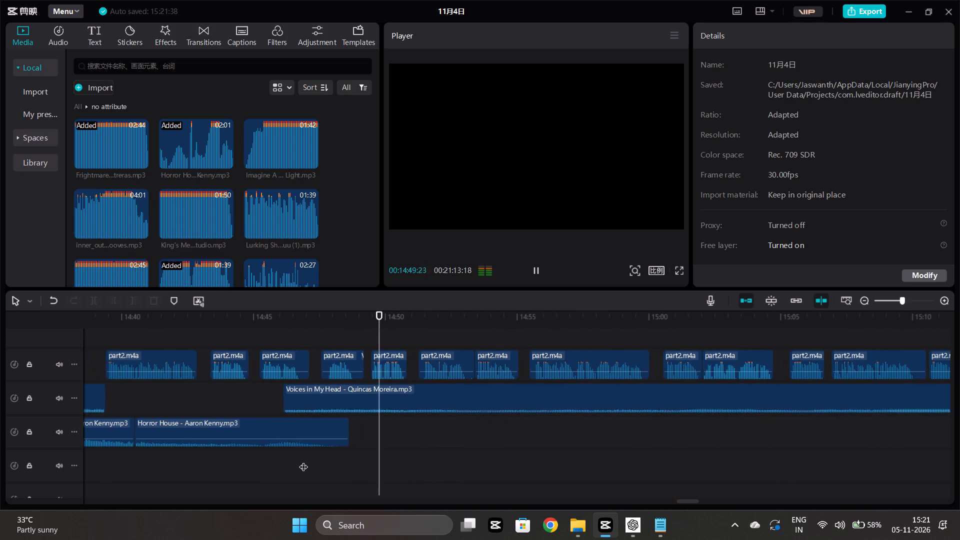
scroll(303, 460, "left", 3)
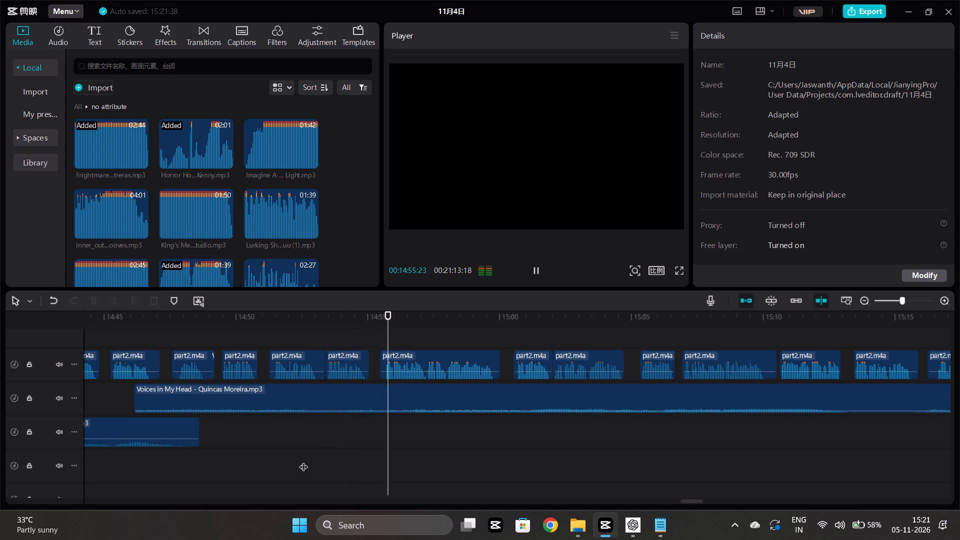
scroll(537, 414, "left", 1)
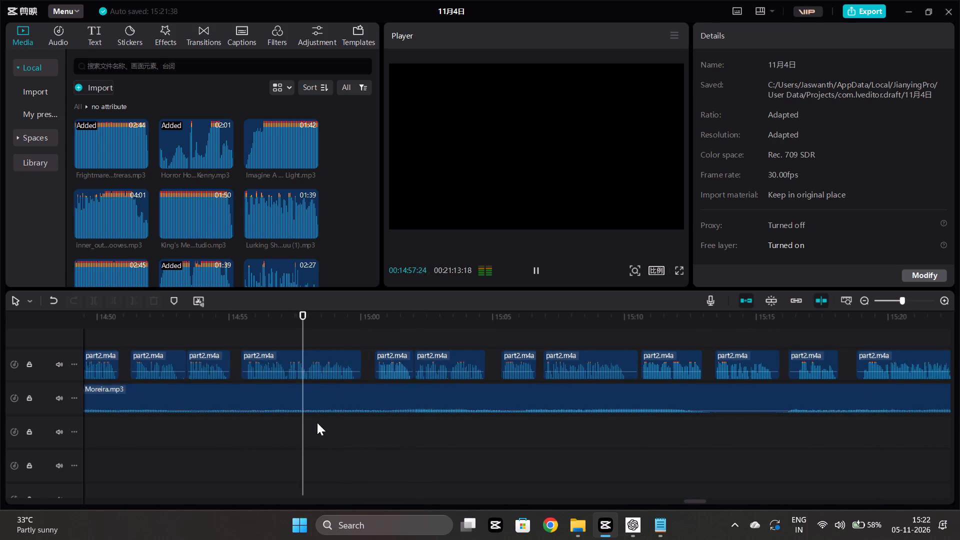
scroll(317, 422, "left", 1)
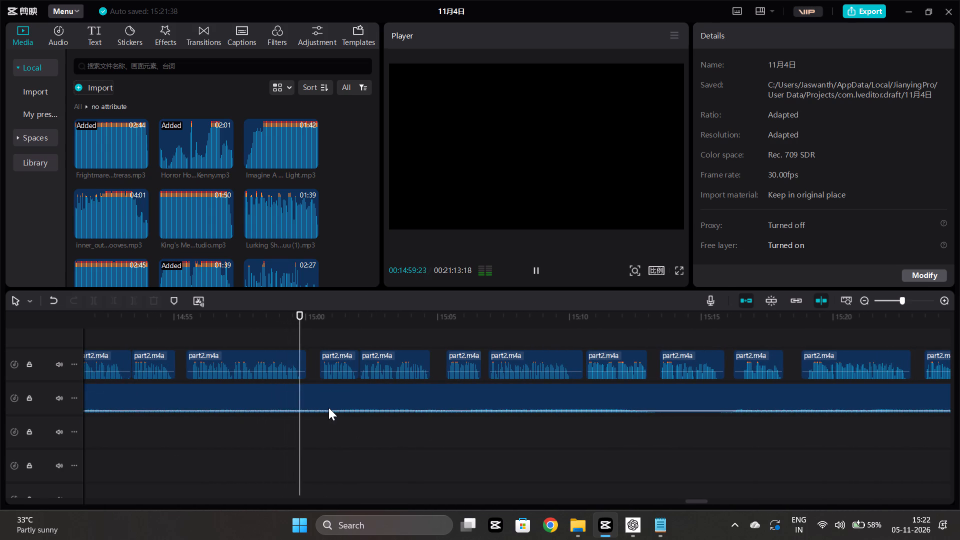
scroll(323, 418, "left", 1)
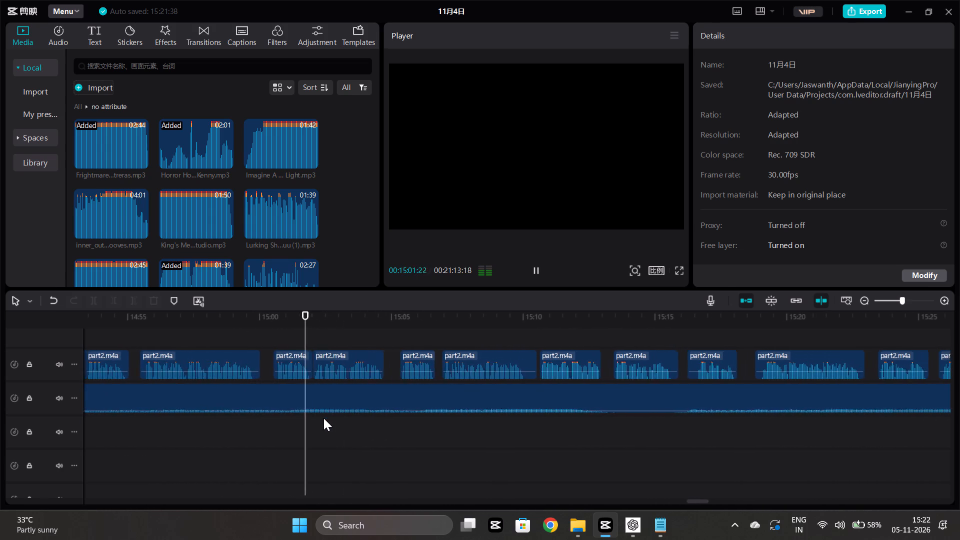
scroll(323, 418, "left", 1)
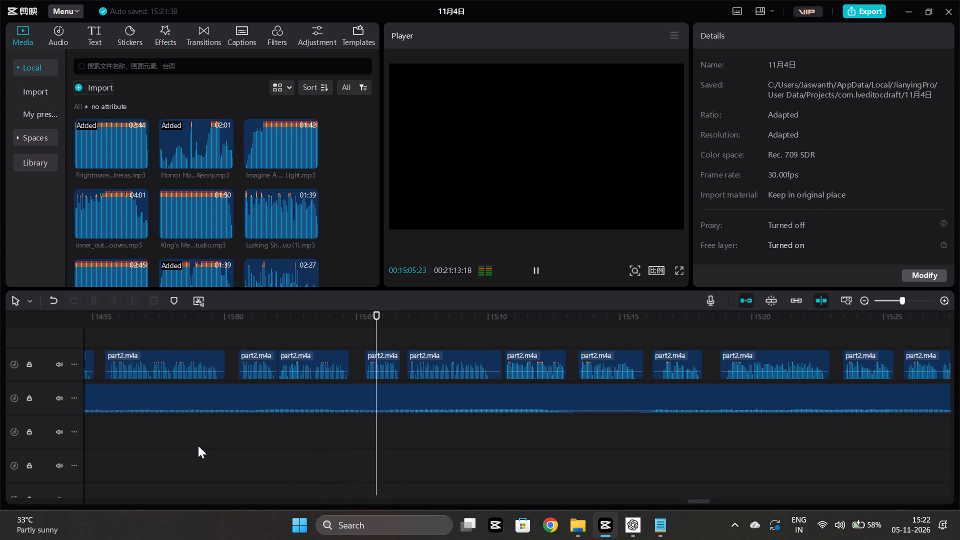
left_click(627, 459)
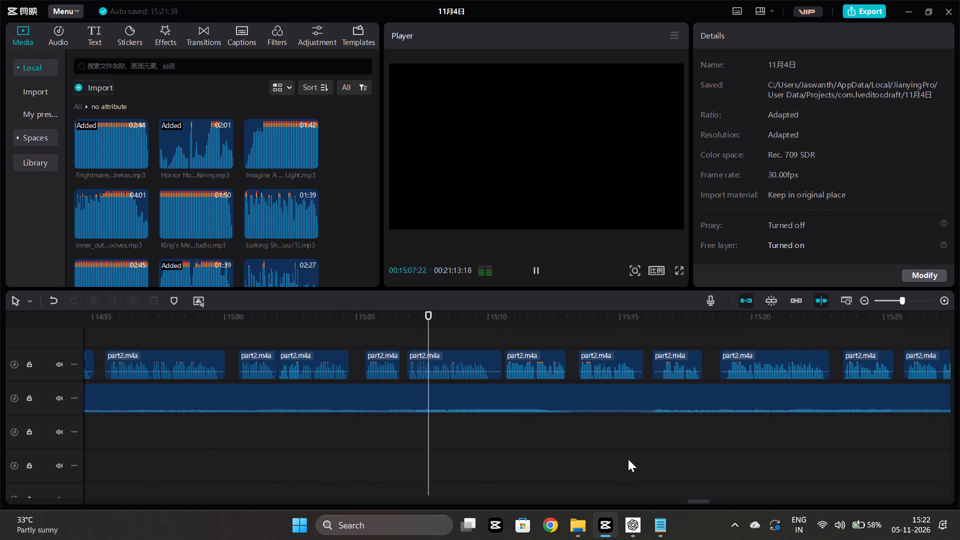
key("space")
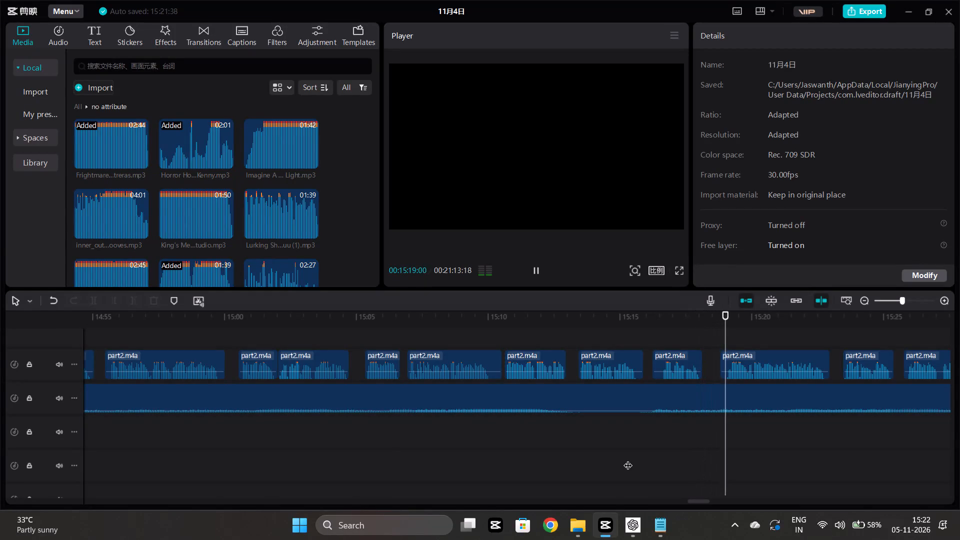
Replay the passage around 14:55 and trim the end of Voices in My Head back to about 14:56, checking the new ending.
left_click(195, 446)
key("space")
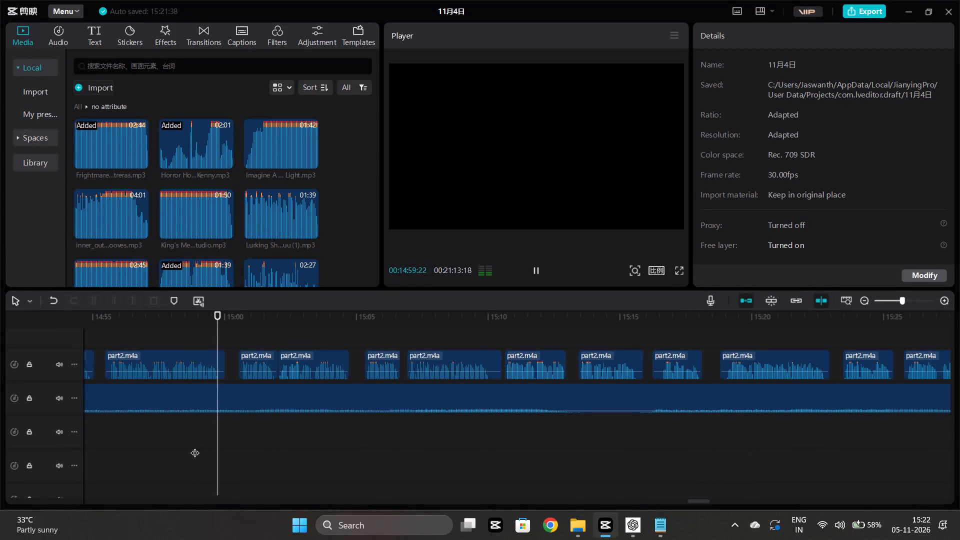
left_click(126, 440)
key("space")
scroll(126, 440, "right", 1)
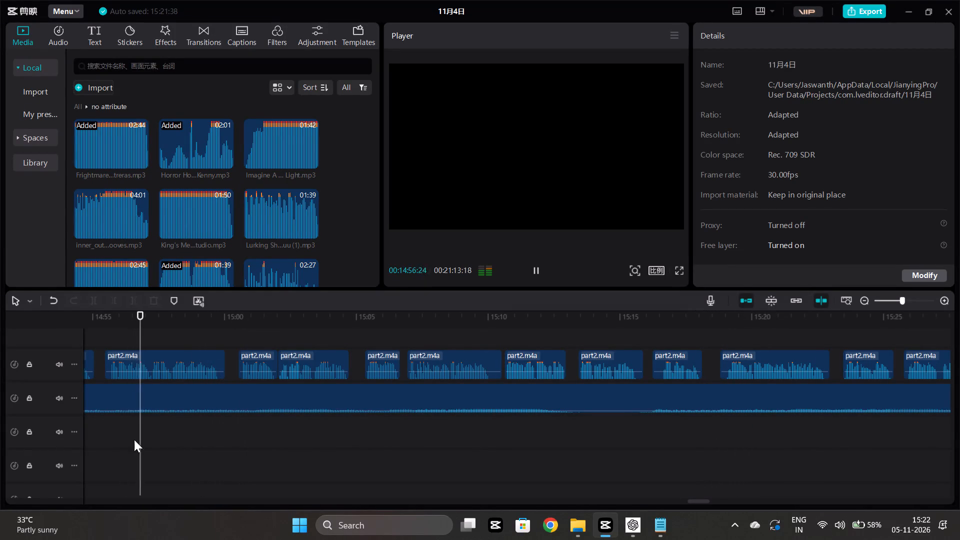
scroll(134, 439, "right", 1)
left_click(194, 445)
key("space")
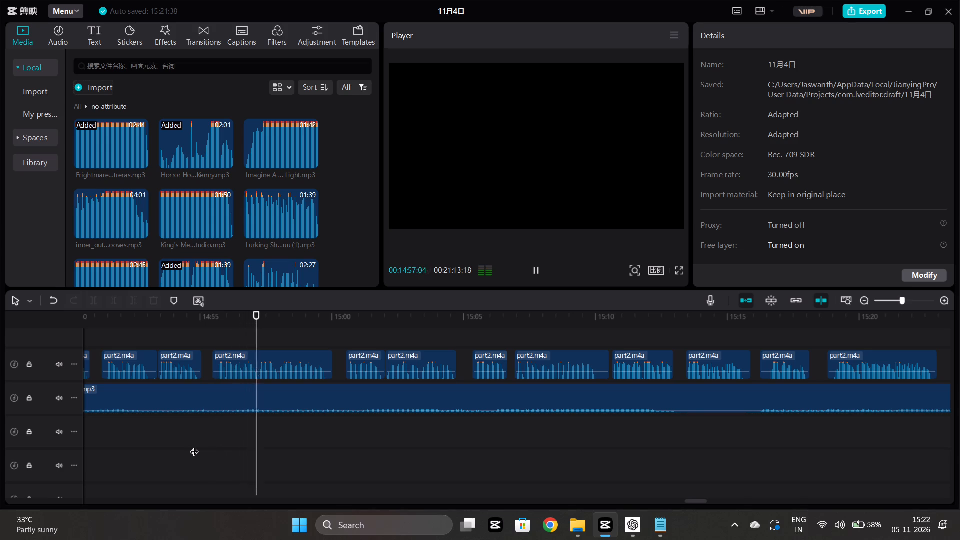
left_click(225, 432)
left_click(245, 393)
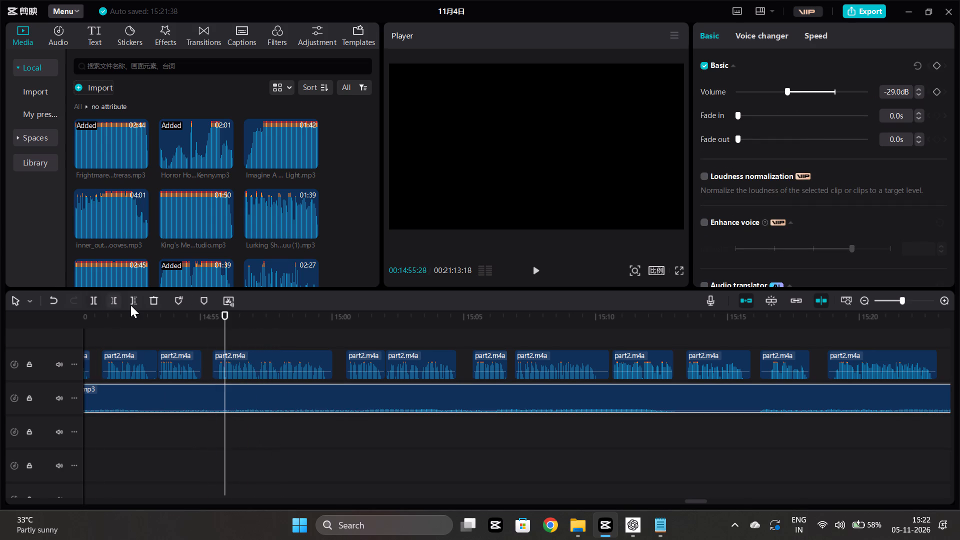
left_click(131, 303)
left_click(200, 454)
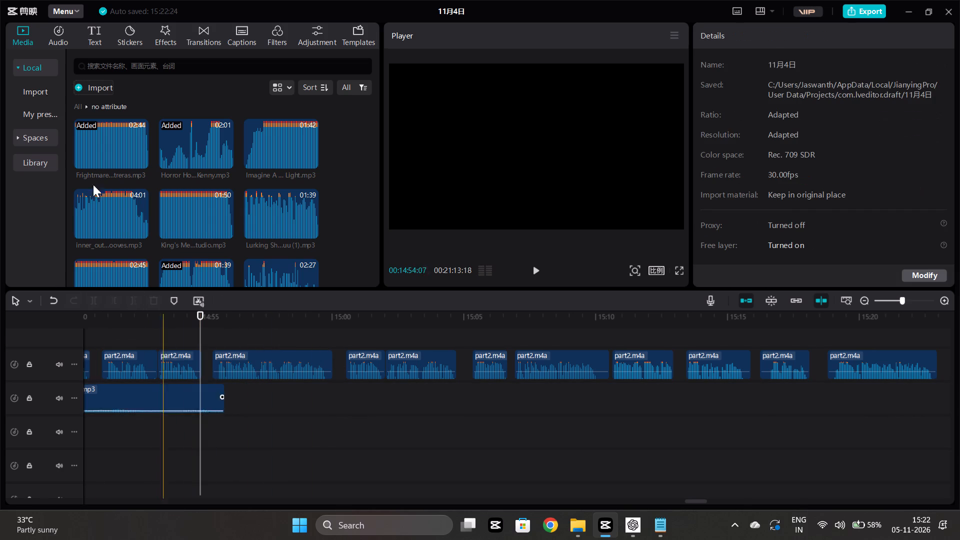
left_click(186, 461)
key("space")
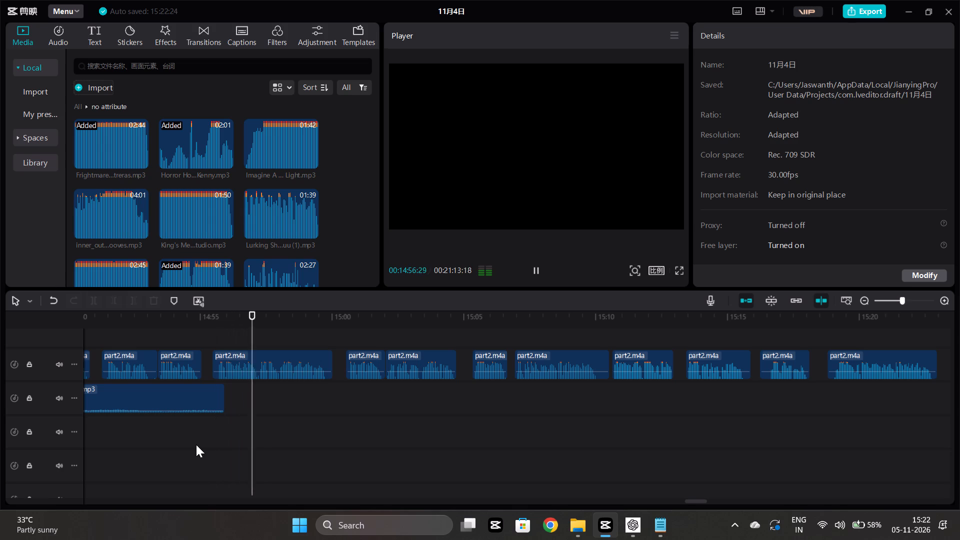
Copy the Voices in My Head section that starts at about 13:35 and place the copy one track below the trimmed clip, starting at about 14:55.
left_click(196, 444)
scroll(196, 444, "right", 5)
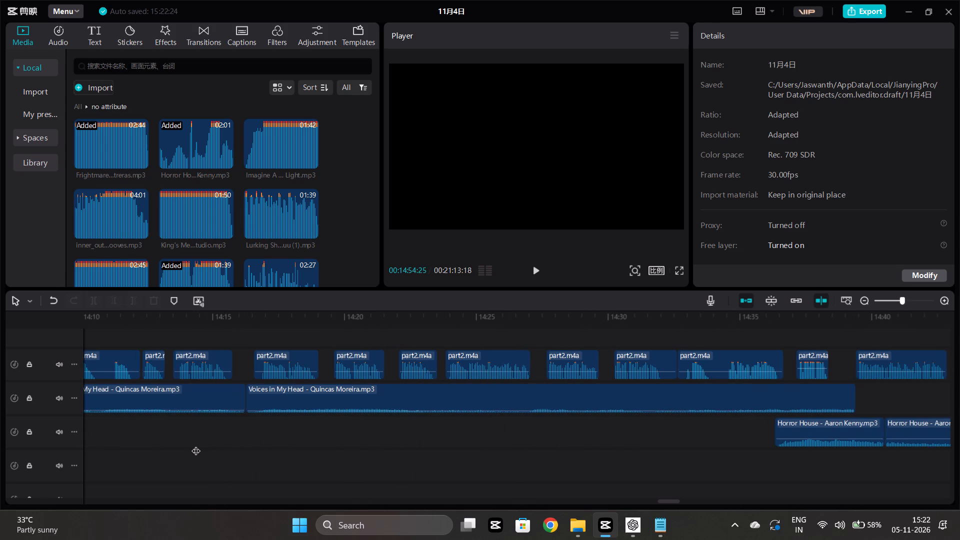
scroll(196, 444, "right", 2)
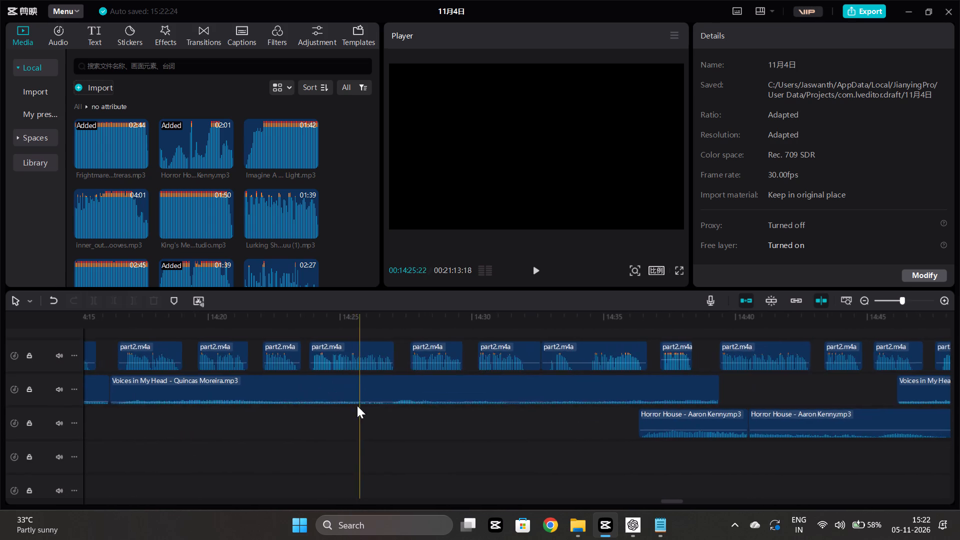
scroll(357, 405, "right", 1)
scroll(299, 419, "right", 1)
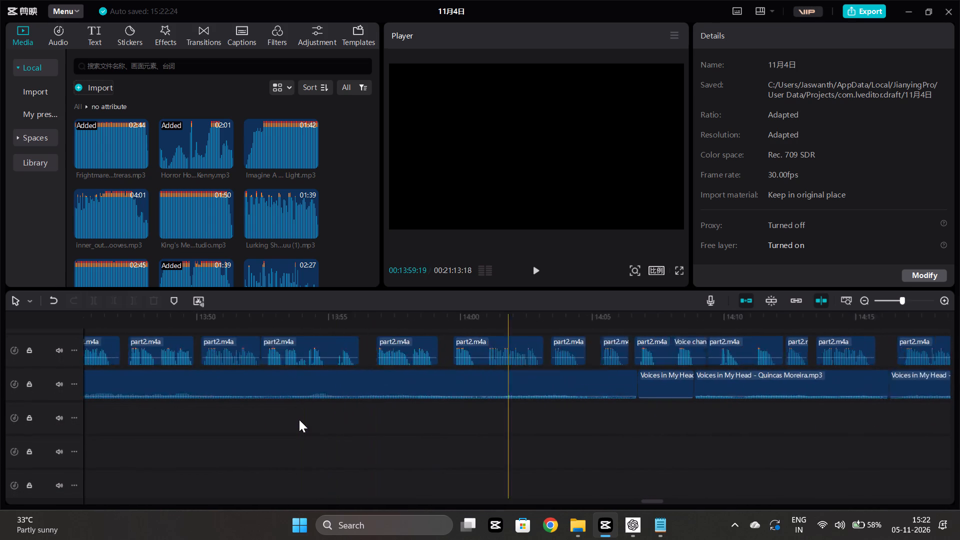
scroll(299, 419, "right", 1)
left_click(292, 386)
key("ctrl+c")
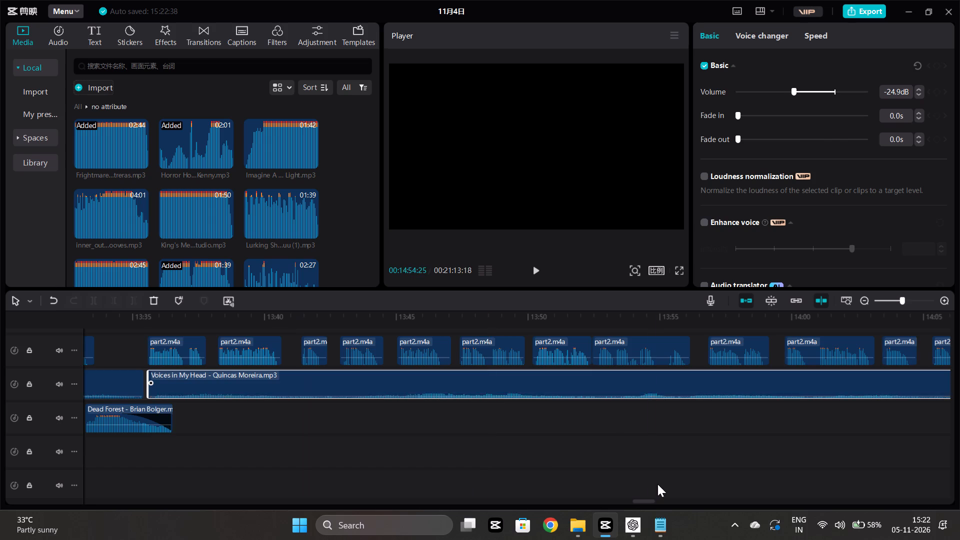
scroll(657, 483, "left", 6)
scroll(540, 461, "left", 1)
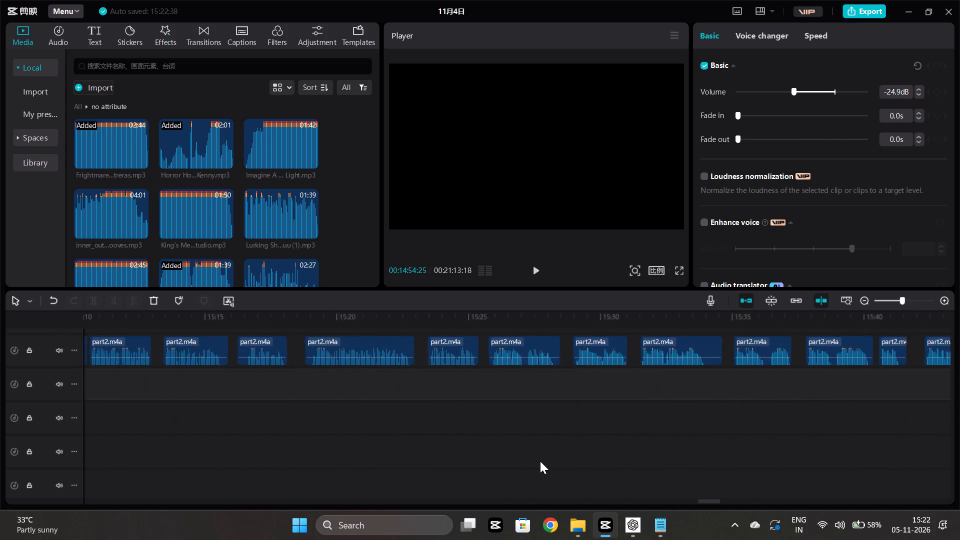
scroll(540, 461, "left", 1)
key("ctrl+v")
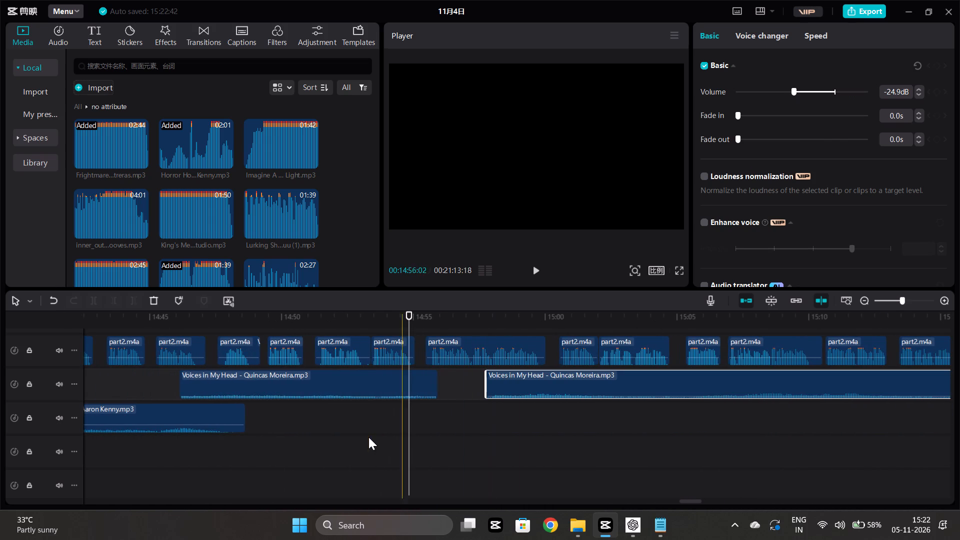
left_click_drag(495, 384, 415, 419)
Play back the mix from about 14:53, through the overlapping Voices in My Head clips, to about 15:25 while browsing the no attribute music.
left_click(380, 438)
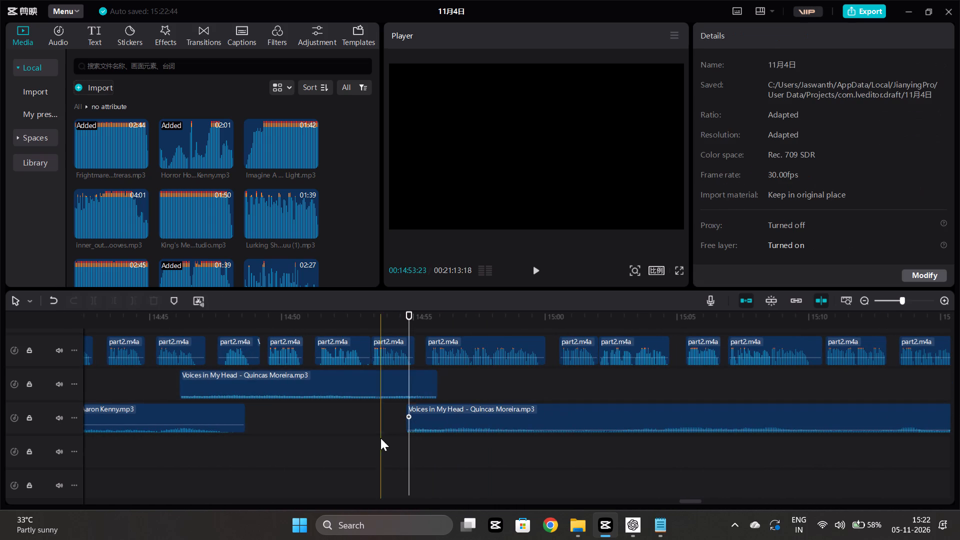
left_click(380, 438)
key("space")
left_click(380, 438)
key("space")
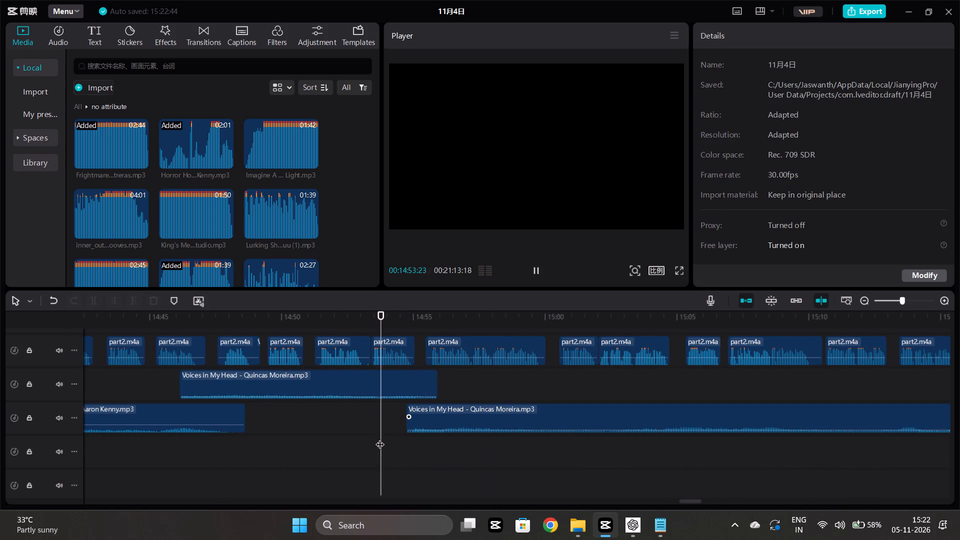
scroll(380, 438, "left", 1)
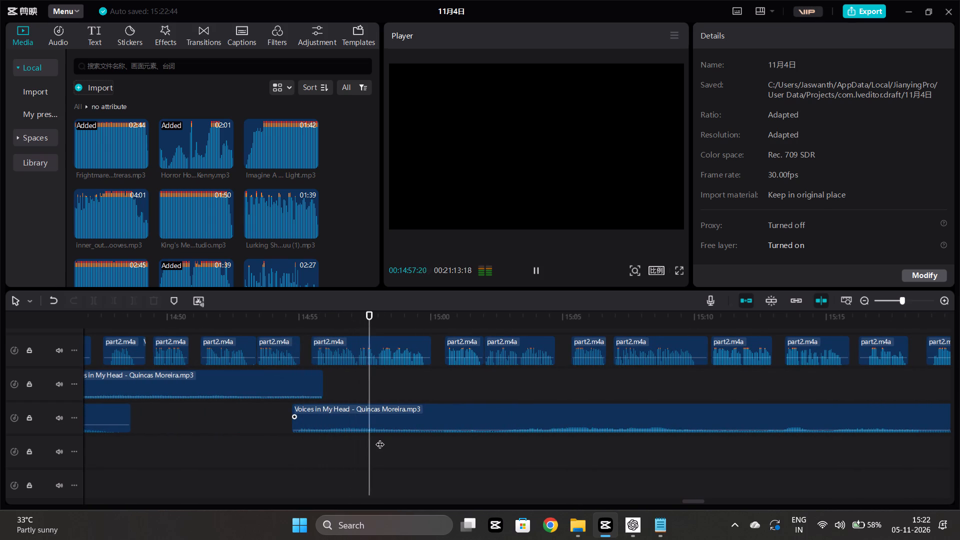
scroll(380, 438, "left", 1)
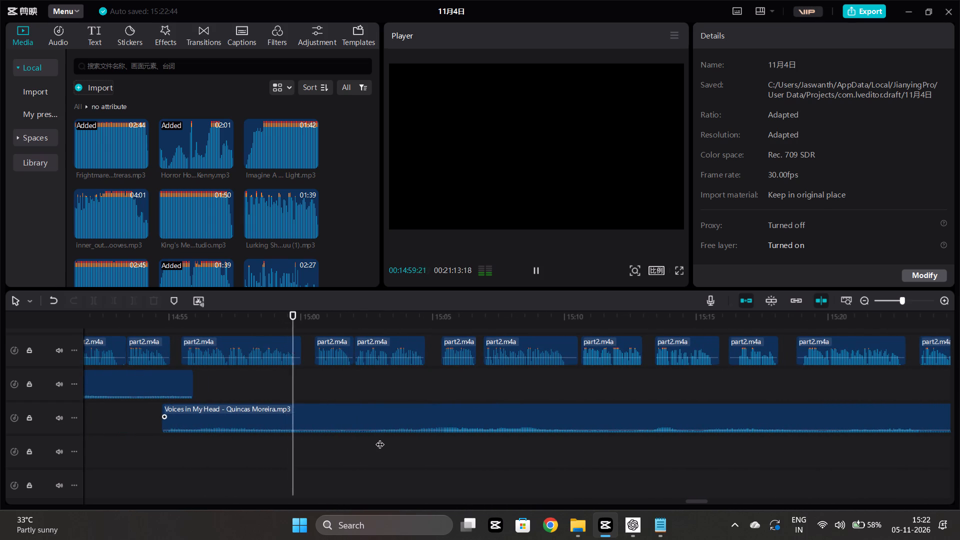
scroll(380, 438, "left", 1)
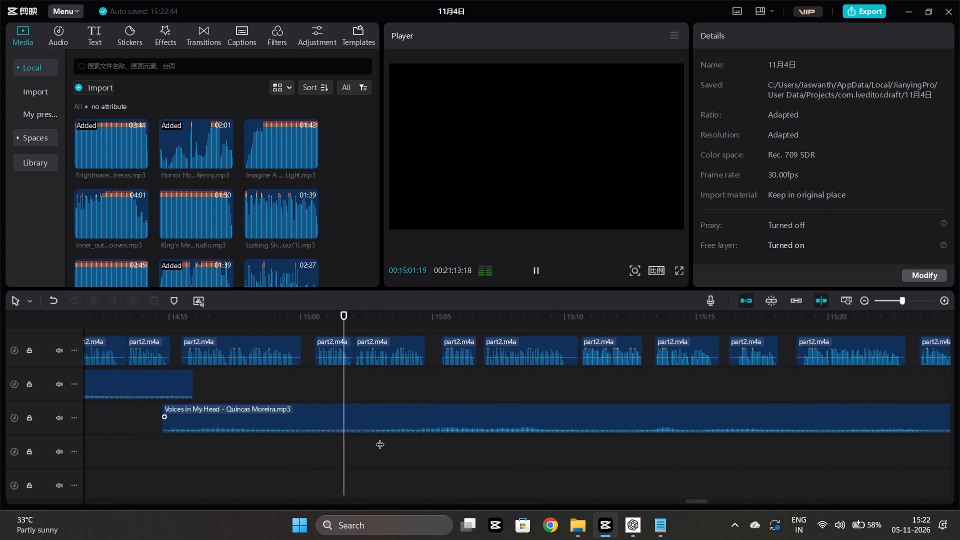
scroll(380, 438, "left", 1)
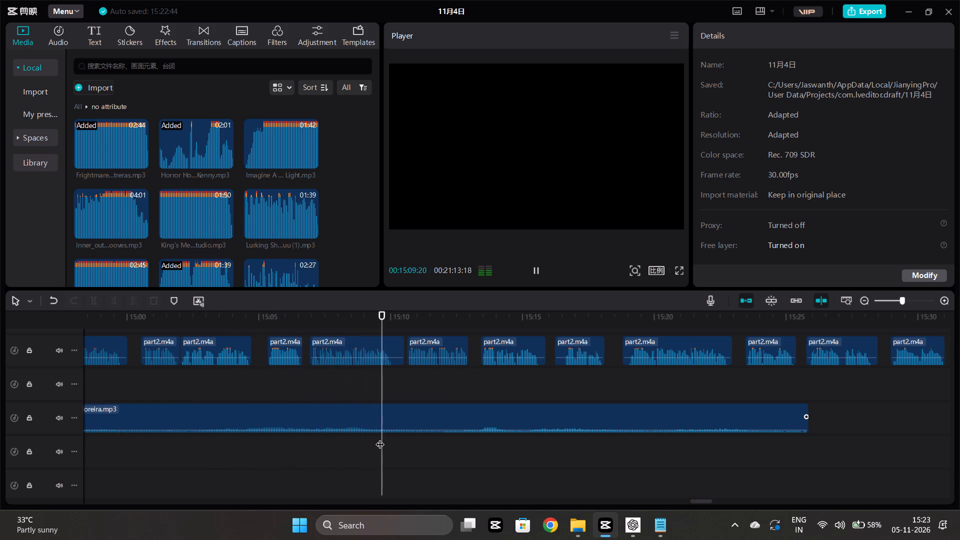
scroll(380, 438, "left", 1)
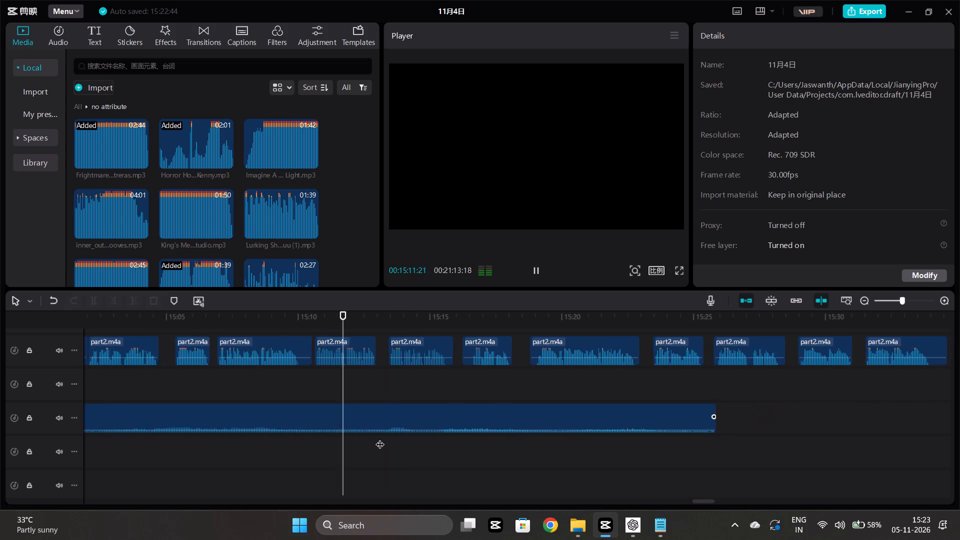
scroll(380, 438, "left", 1)
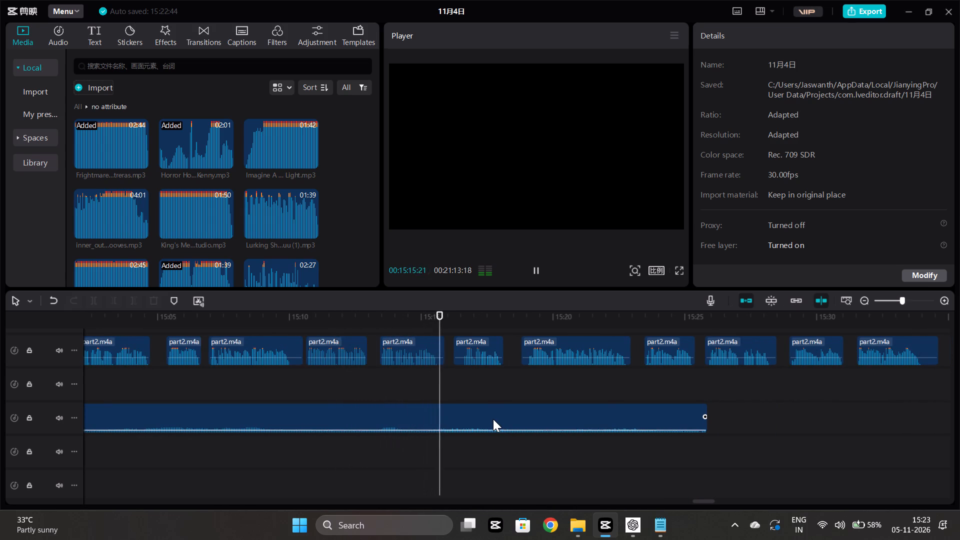
scroll(531, 425, "left", 1)
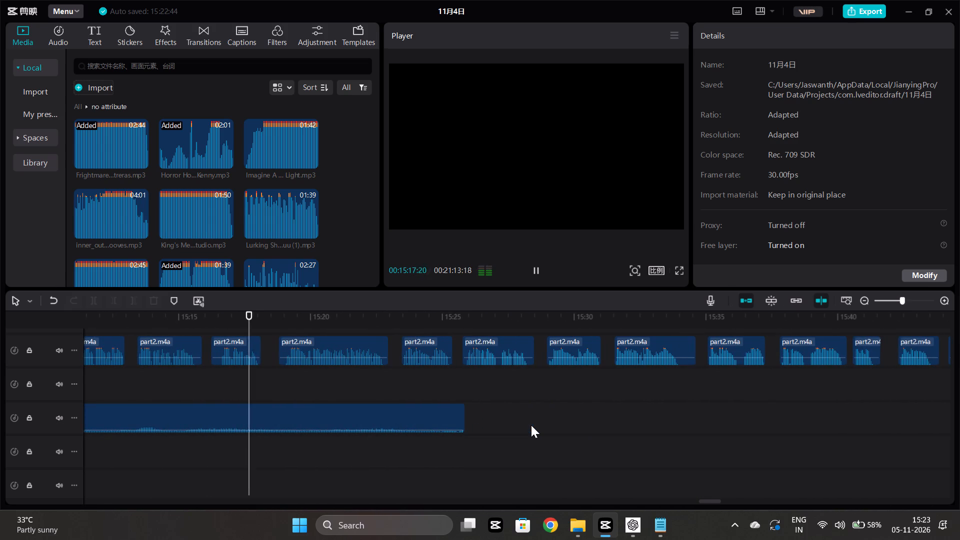
scroll(525, 428, "up", 1)
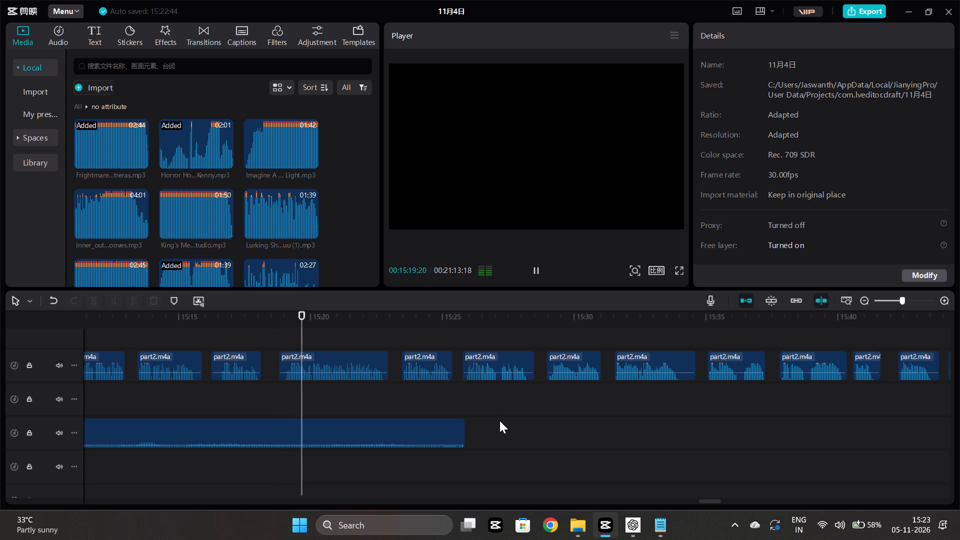
scroll(135, 187, "down", 6)
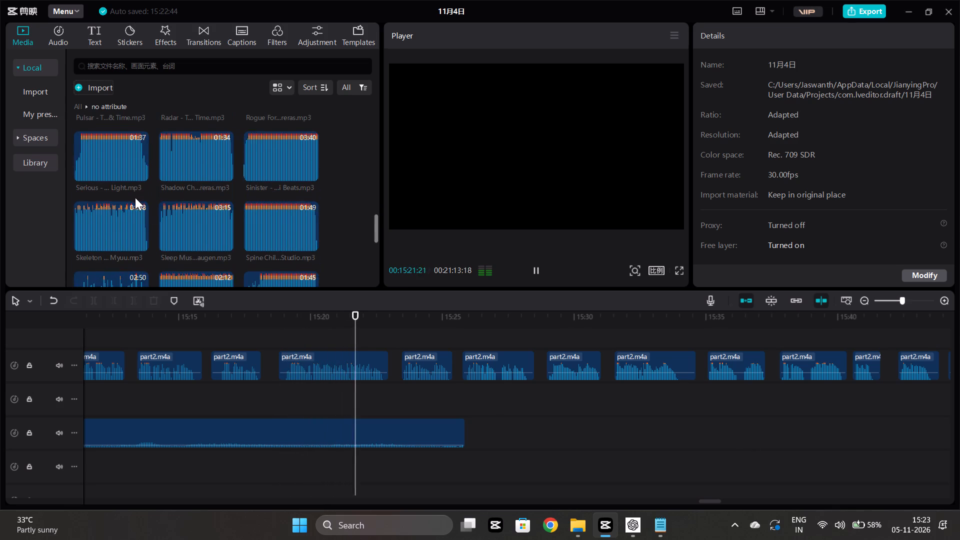
scroll(149, 208, "down", 5)
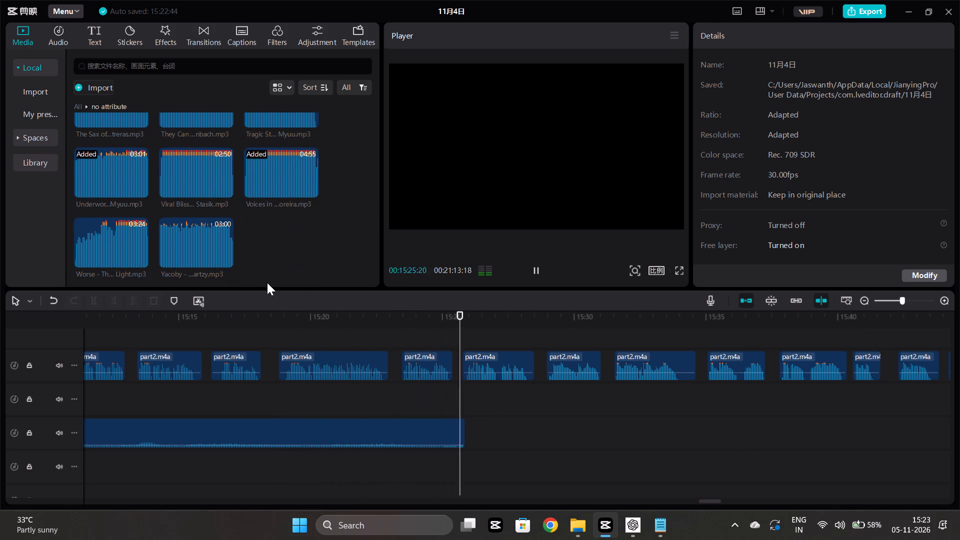
Extend the end of the copied Voices in My Head clip to about 15:28 and add a short fade-out.
left_click(459, 427)
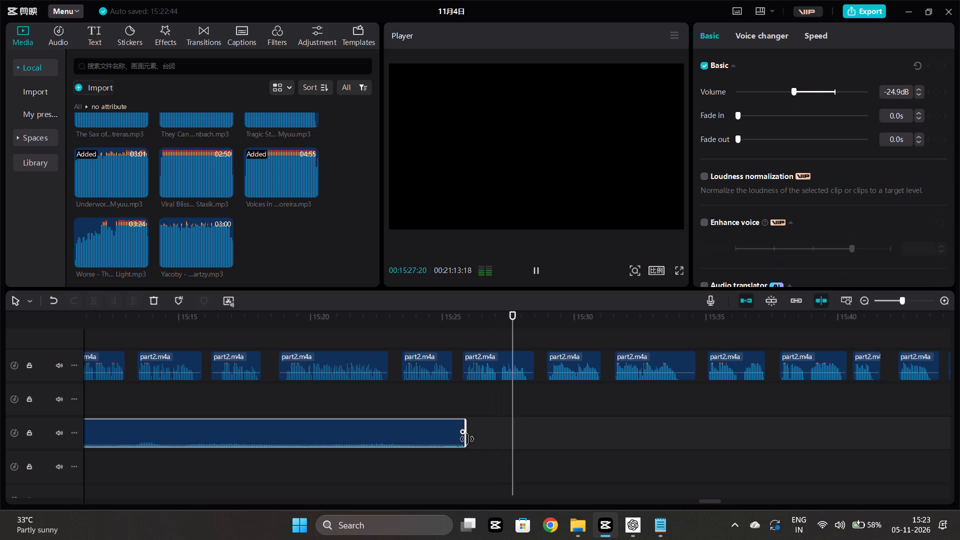
left_click_drag(463, 437, 530, 439)
left_click(487, 404)
key("space")
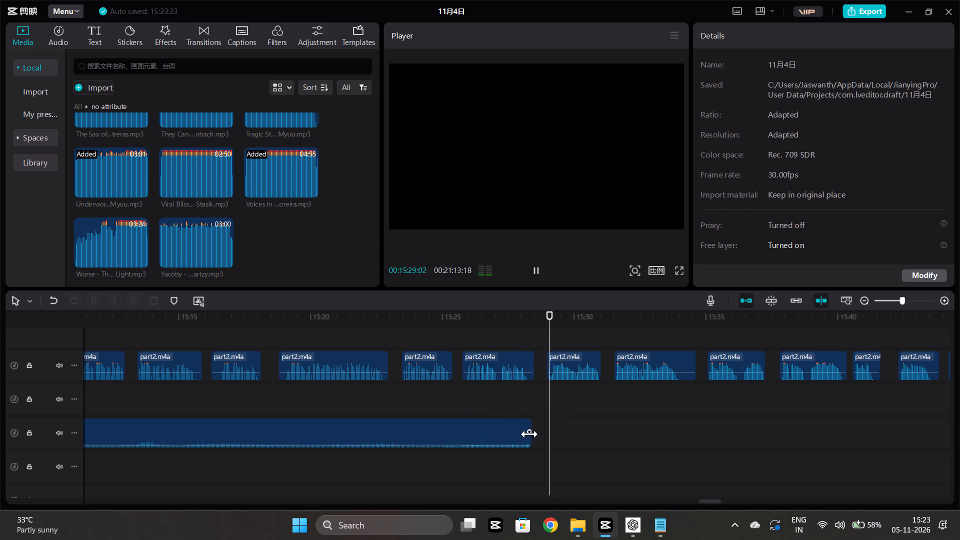
left_click_drag(529, 434, 475, 425)
left_click(498, 404)
left_click(521, 400)
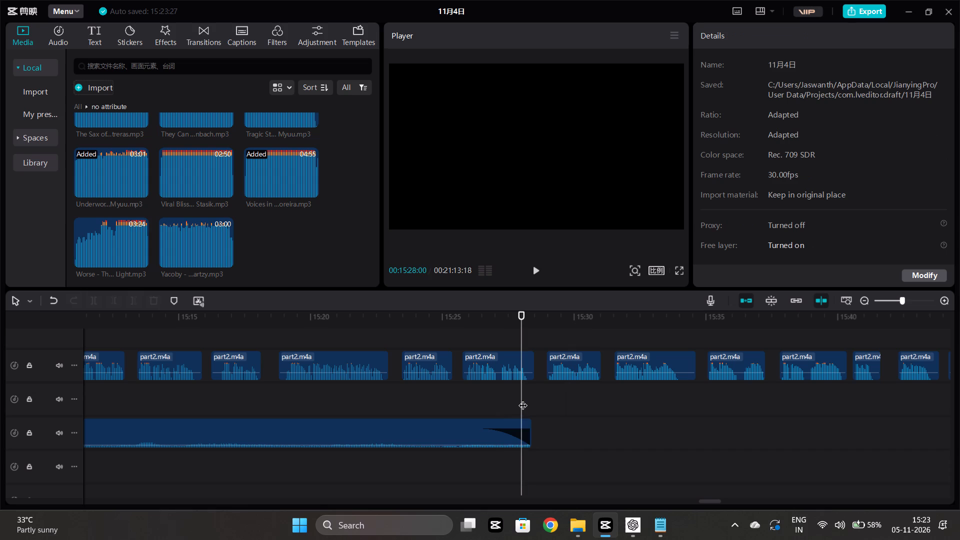
Audition sounds in the music for youtube transition folder and add mixkit-warfare-horn-2289.wav at about 15:28, above Voices in My Head.
left_click(524, 398)
scroll(166, 198, "up", 19)
left_click(79, 103)
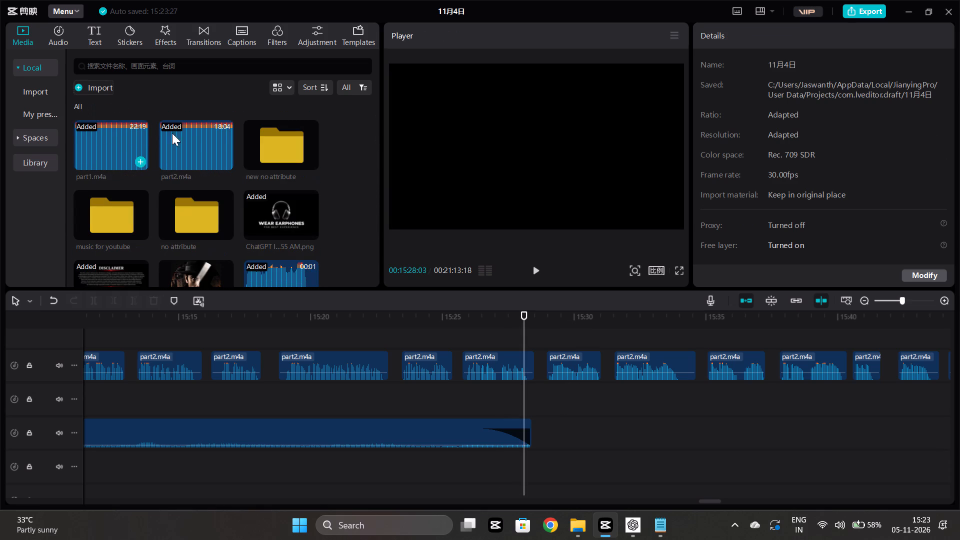
double_click(95, 199)
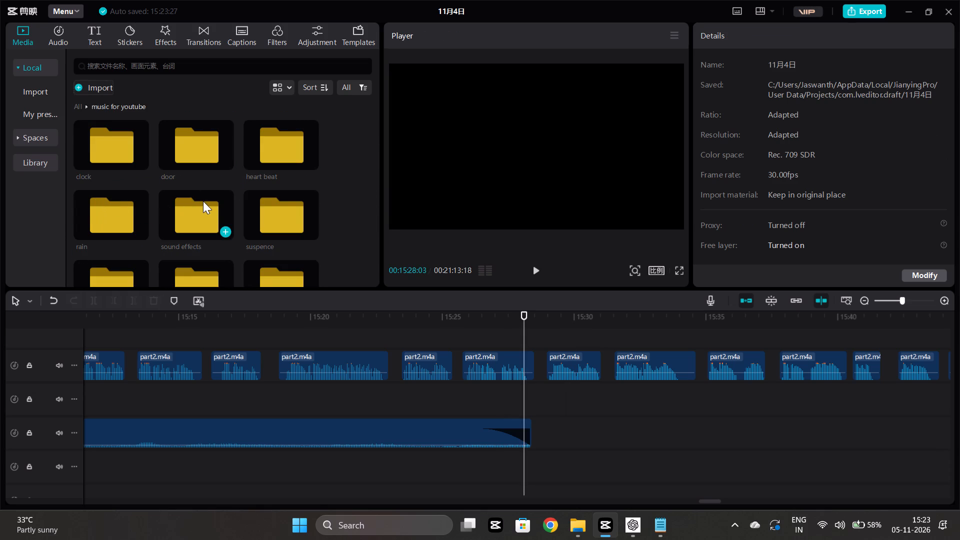
scroll(193, 202, "down", 1)
double_click(188, 162)
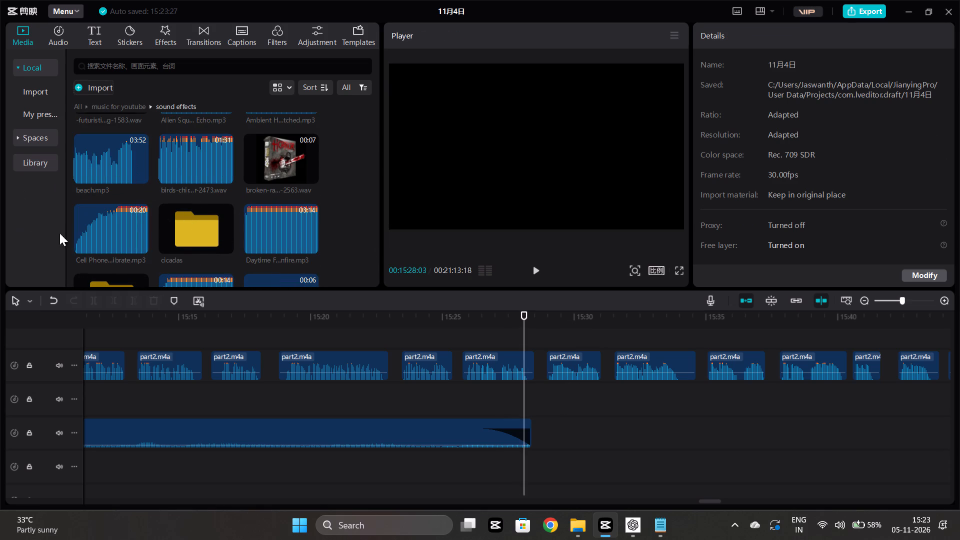
left_click(126, 111)
left_click(127, 108)
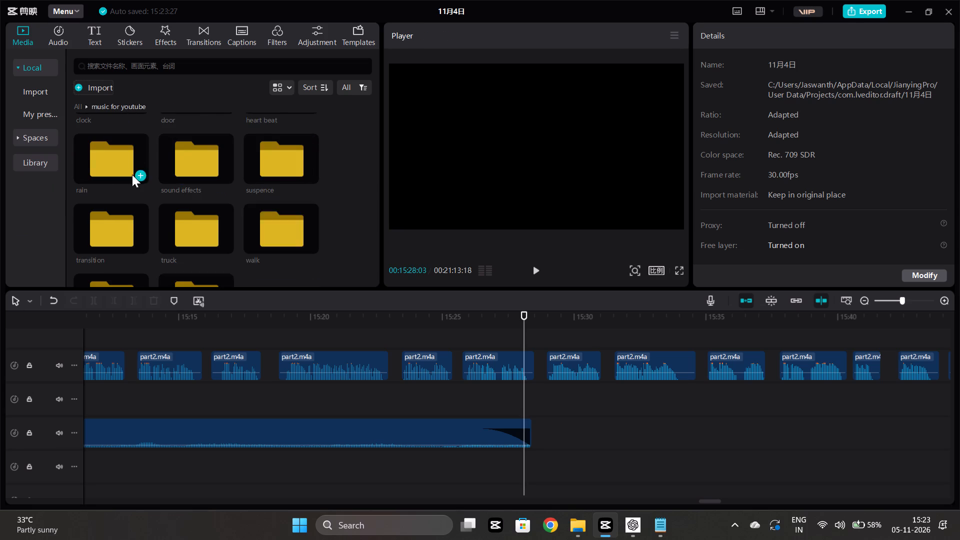
scroll(125, 202, "down", 3)
double_click(106, 182)
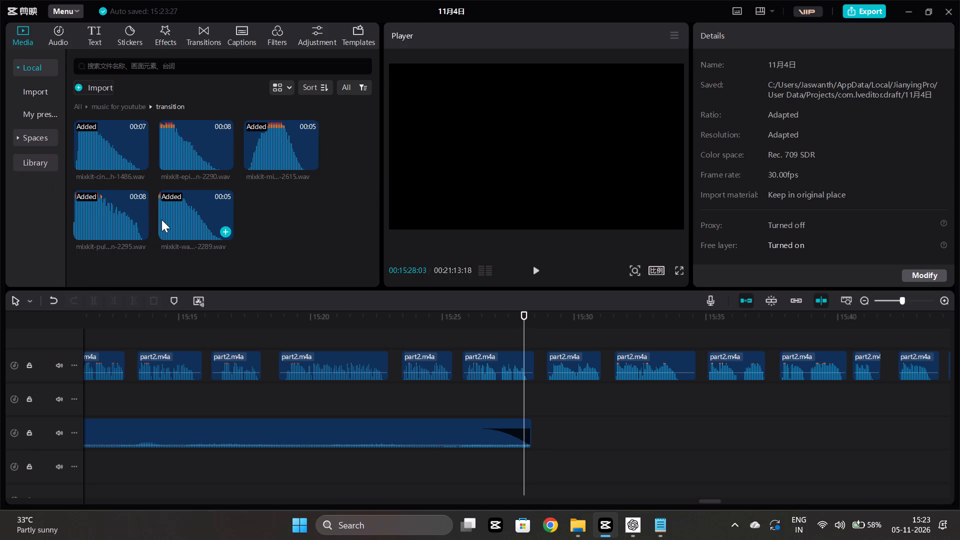
left_click(162, 219)
key("space")
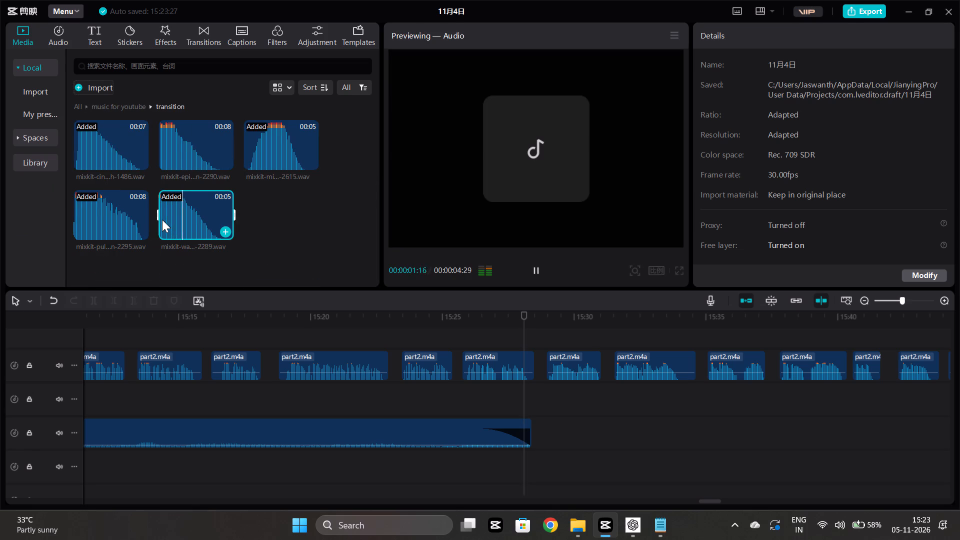
left_click(162, 154)
key("space")
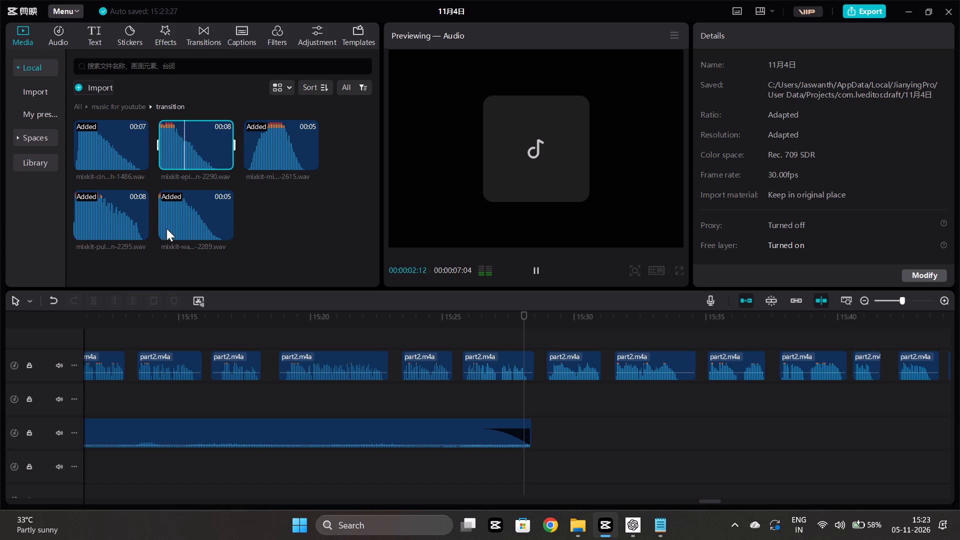
left_click(223, 230)
Replay the transition into the warfare horn and apply the 超级混响 voice filter to the horn at strength 60.
left_click(498, 415)
key("space")
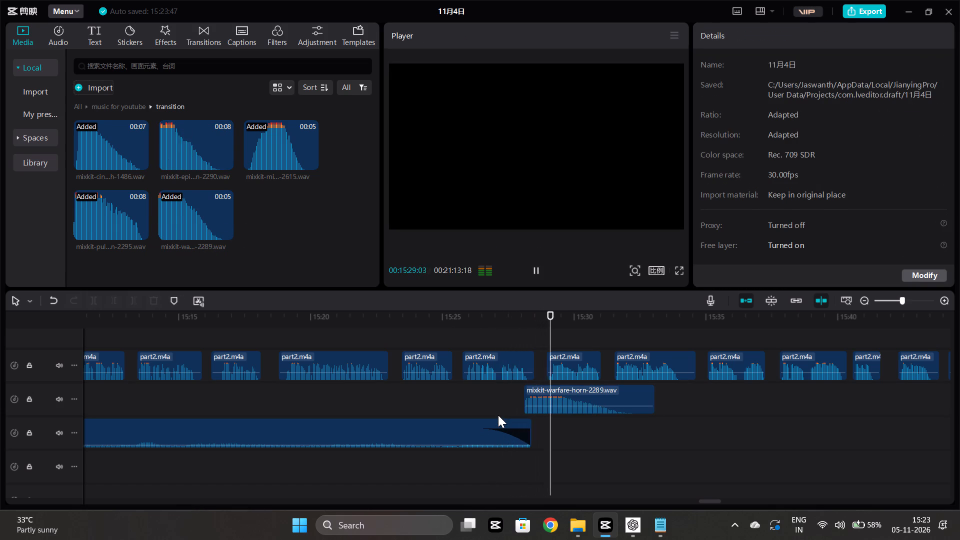
left_click(466, 394)
key("space")
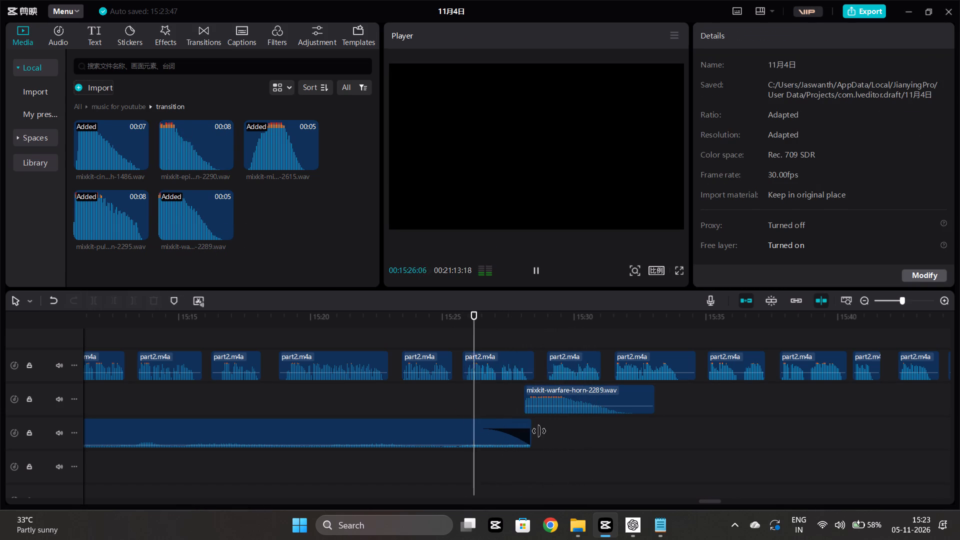
left_click(571, 406)
left_click(763, 34)
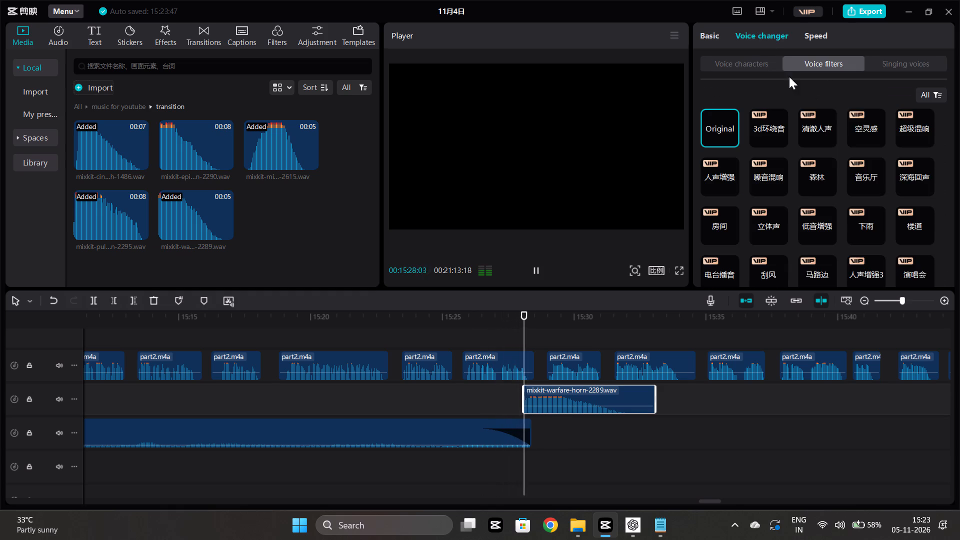
left_click(905, 124)
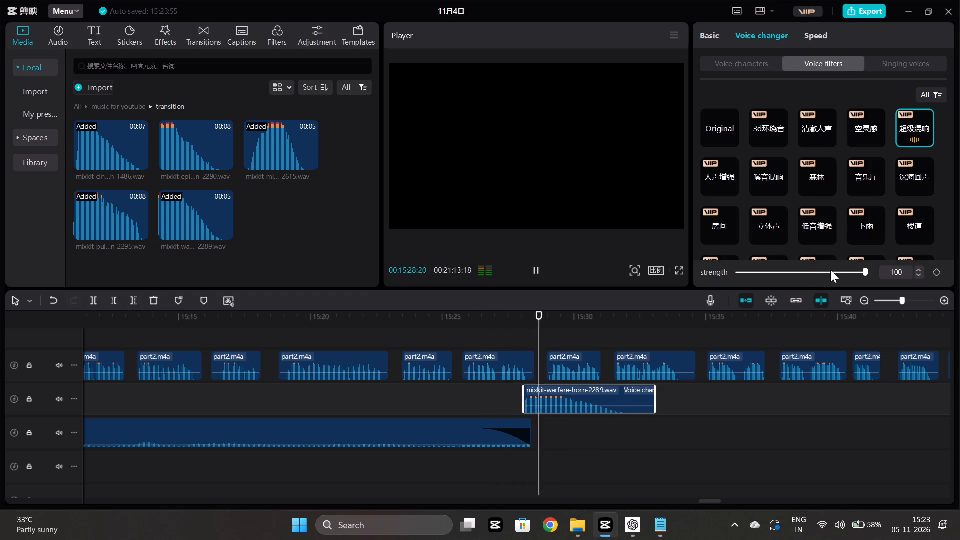
left_click(829, 270)
left_click(814, 273)
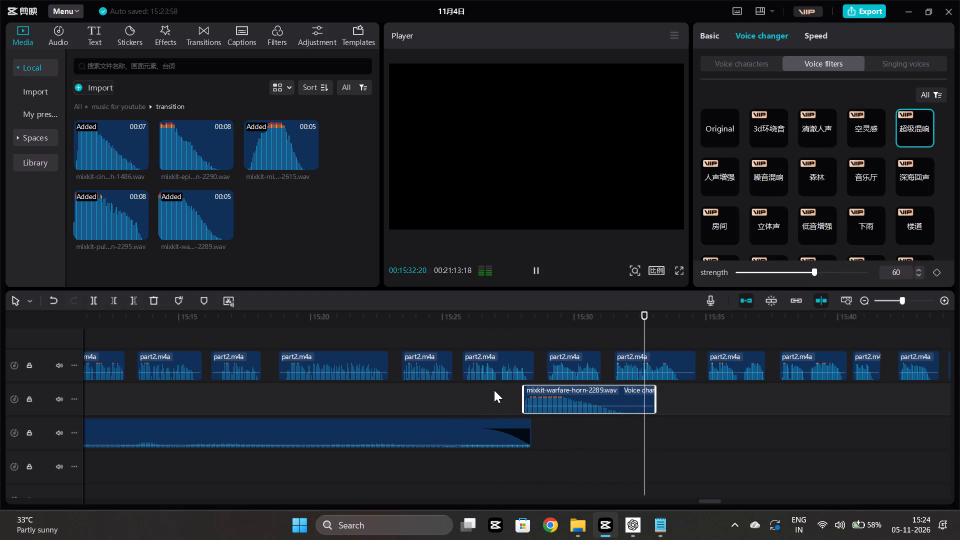
Play back the mix from about 15:27, through the filtered warfare horn, to about 15:41.
scroll(494, 390, "down", 6, "ctrl")
scroll(506, 387, "left", 1)
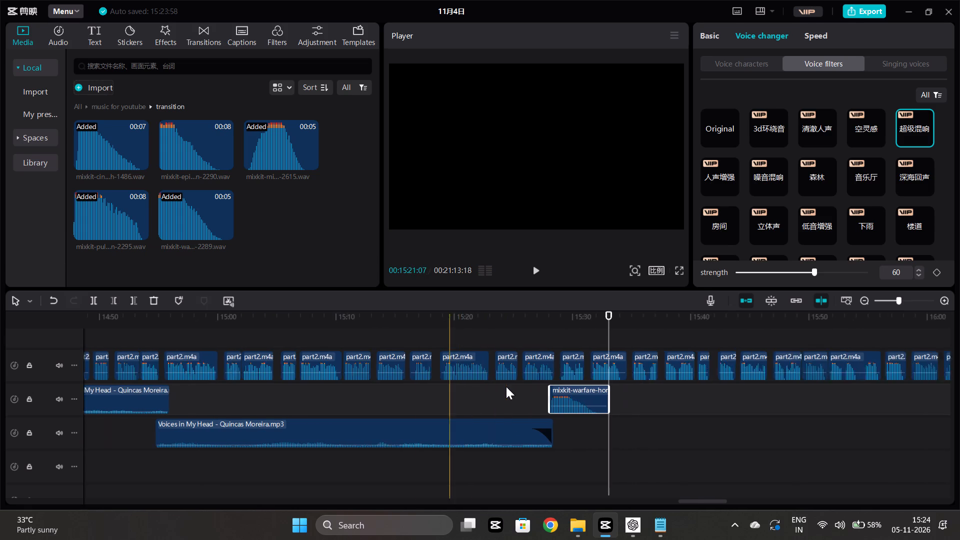
scroll(506, 386, "left", 1)
left_click(363, 393)
key("space")
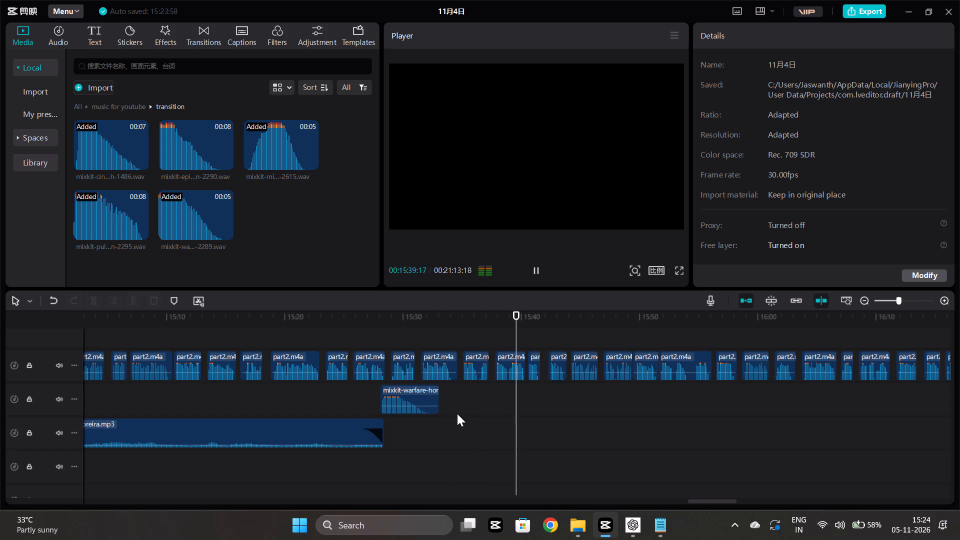
scroll(457, 413, "up", 10, "ctrl")
key("space")
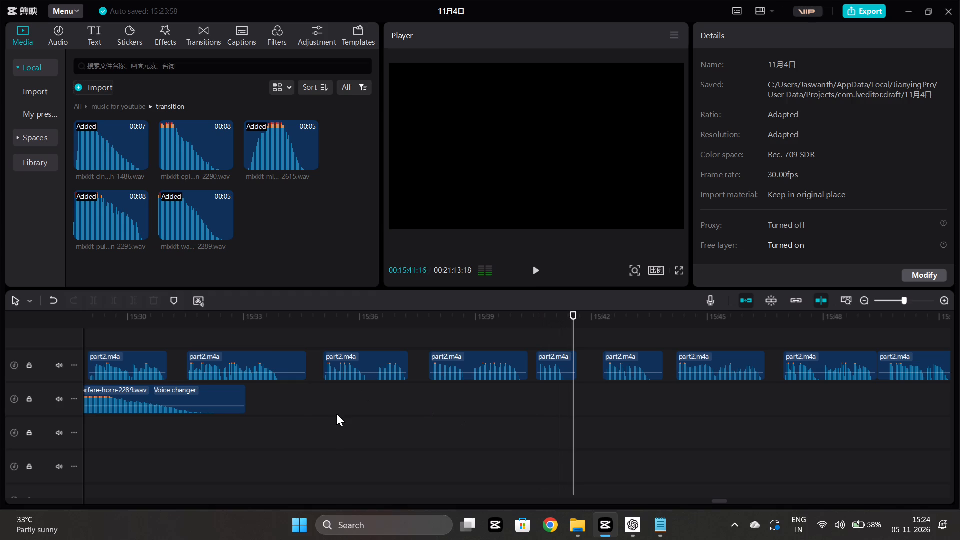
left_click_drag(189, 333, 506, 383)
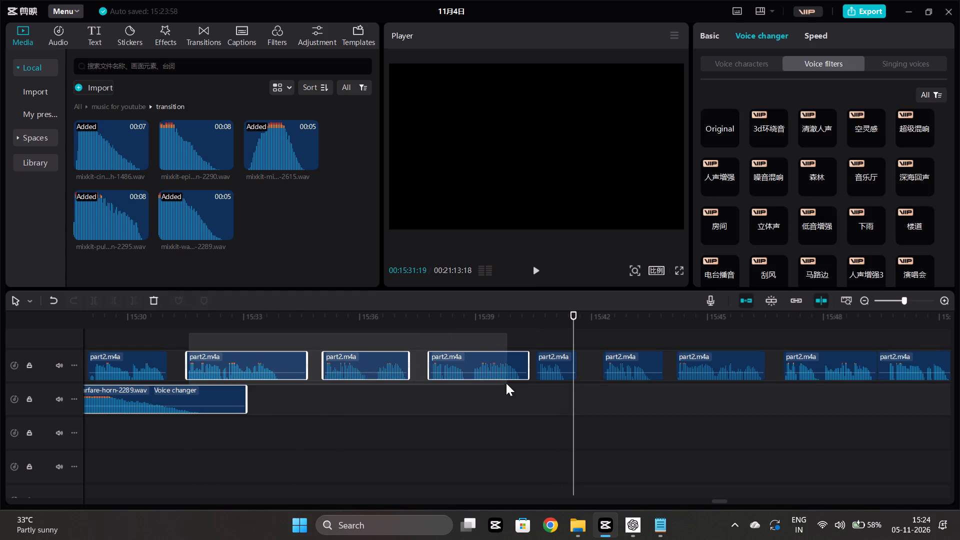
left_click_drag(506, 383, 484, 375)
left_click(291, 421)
Move the warfare horn clip earlier on its track so it starts at about 15:26.
left_click_drag(194, 396, 113, 392)
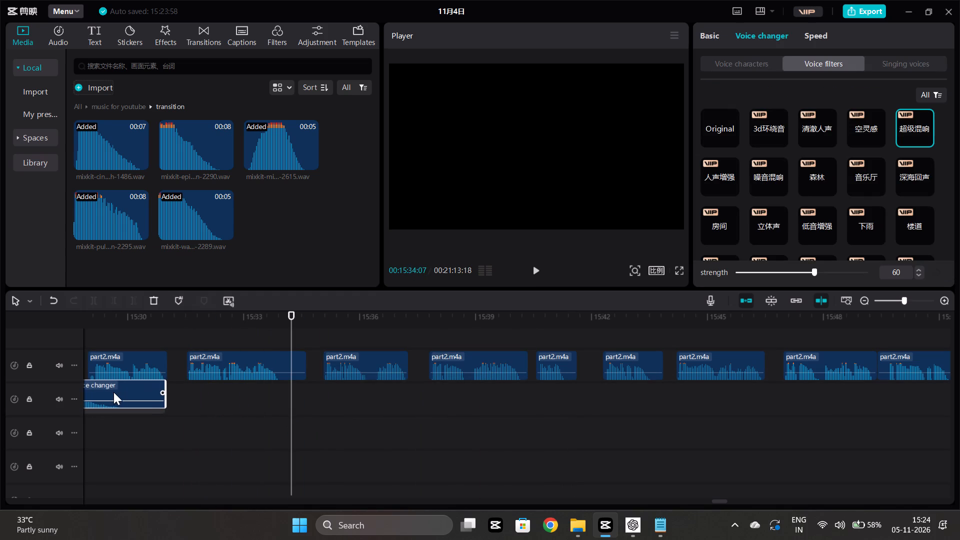
left_click_drag(113, 392, 115, 399)
Select every voice clip from about 15:31 onward and shift them together so the first starts at about 15:33.
scroll(258, 412, "down", 9, "ctrl")
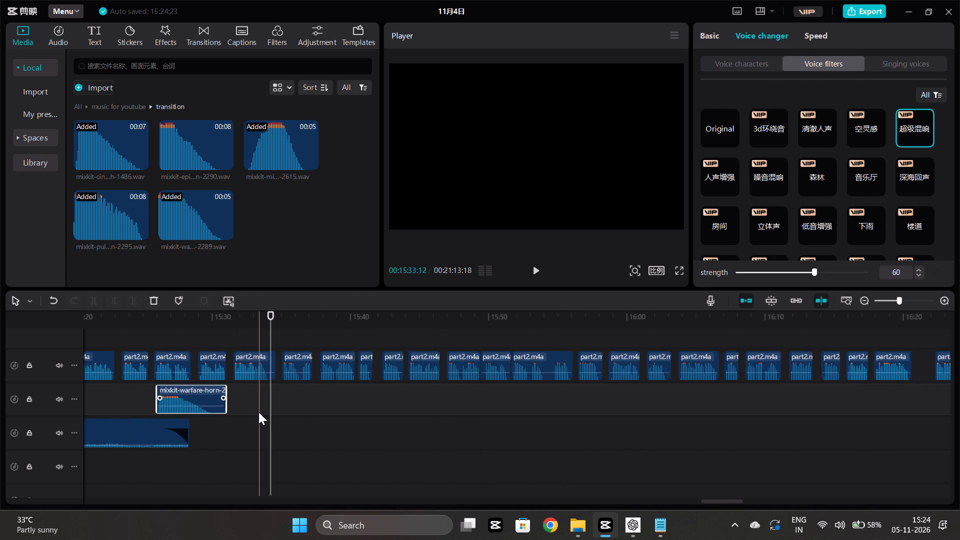
scroll(258, 412, "down", 3, "ctrl")
left_click_drag(246, 337, 959, 493)
scroll(726, 449, "right", 6)
scroll(506, 401, "right", 1)
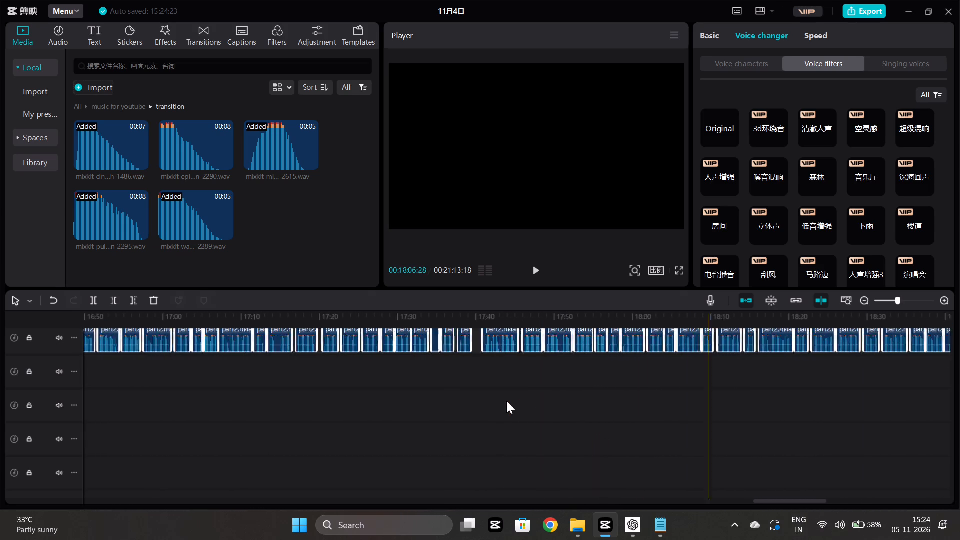
scroll(506, 401, "right", 4)
scroll(724, 445, "left", 2)
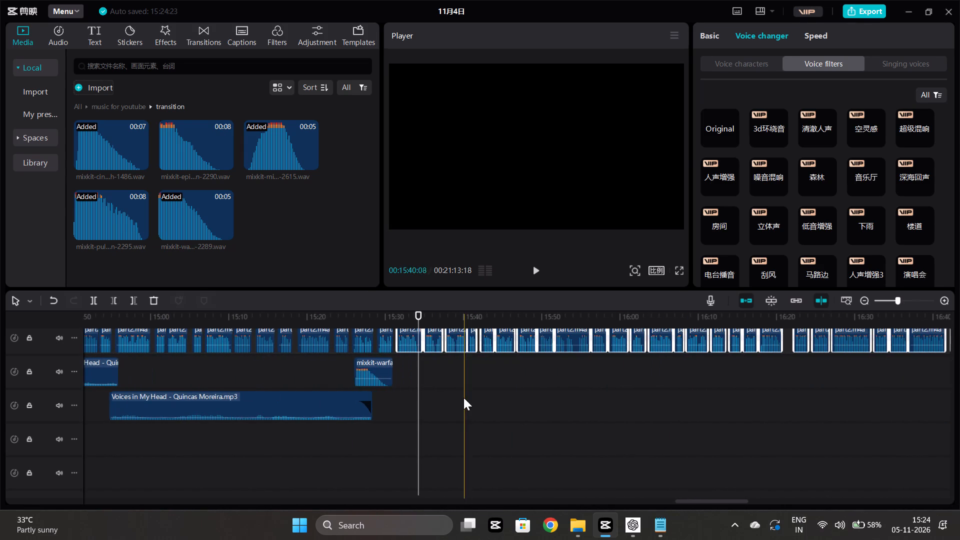
scroll(463, 397, "left", 1)
scroll(412, 368, "up", 13, "ctrl")
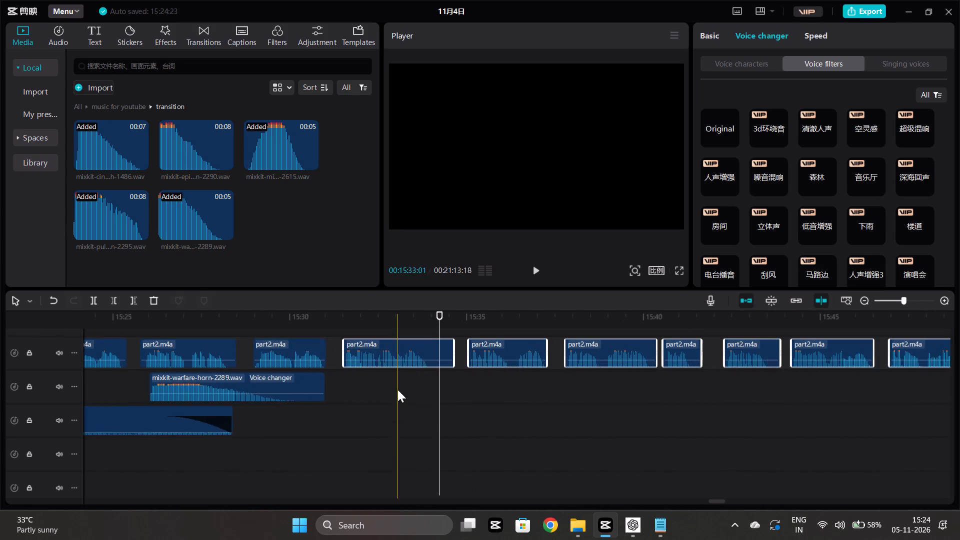
scroll(397, 389, "up", 2, "ctrl")
left_click_drag(378, 393, 445, 403)
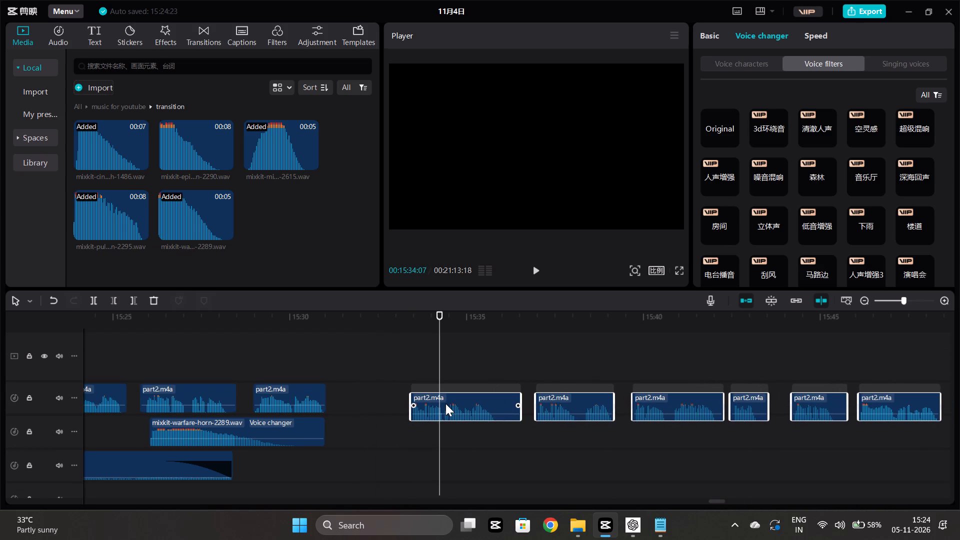
left_click_drag(445, 403, 435, 398)
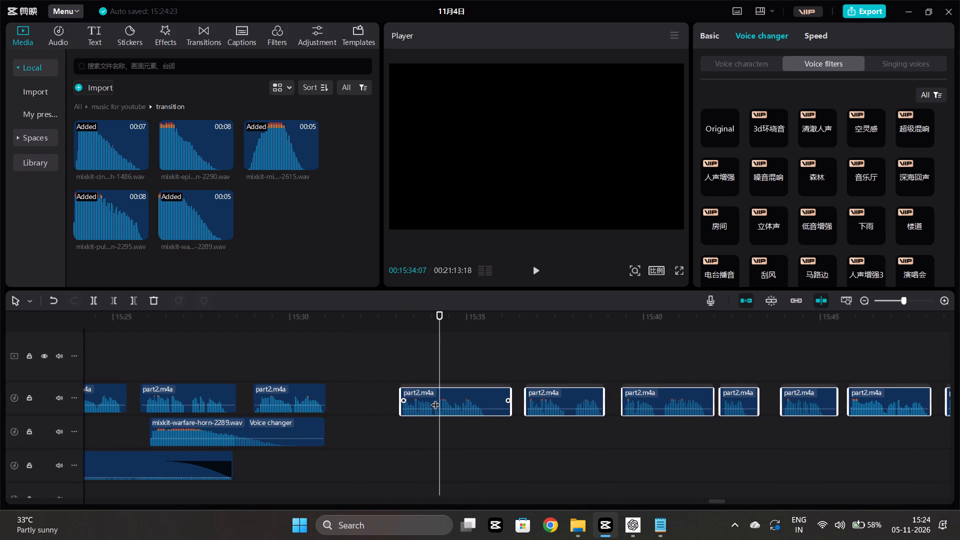
left_click_drag(435, 398, 436, 397)
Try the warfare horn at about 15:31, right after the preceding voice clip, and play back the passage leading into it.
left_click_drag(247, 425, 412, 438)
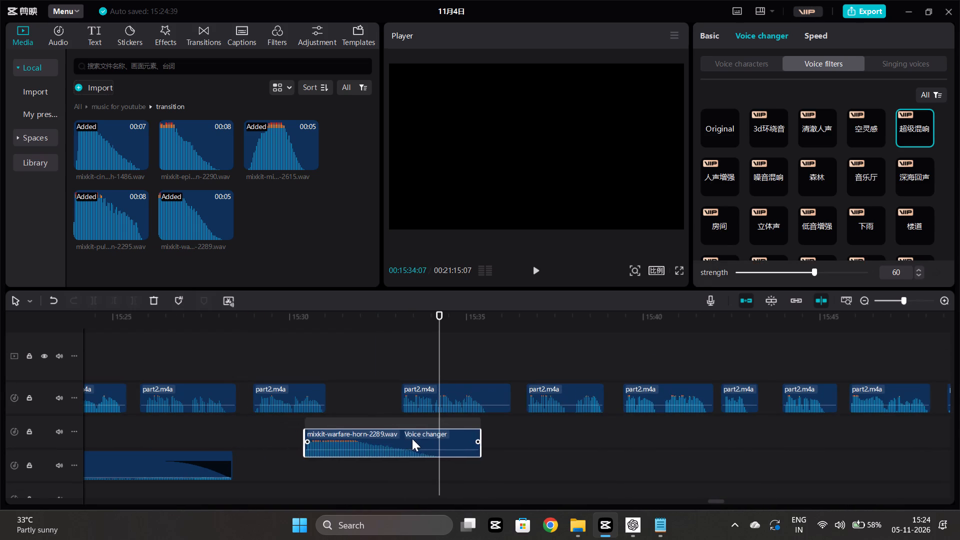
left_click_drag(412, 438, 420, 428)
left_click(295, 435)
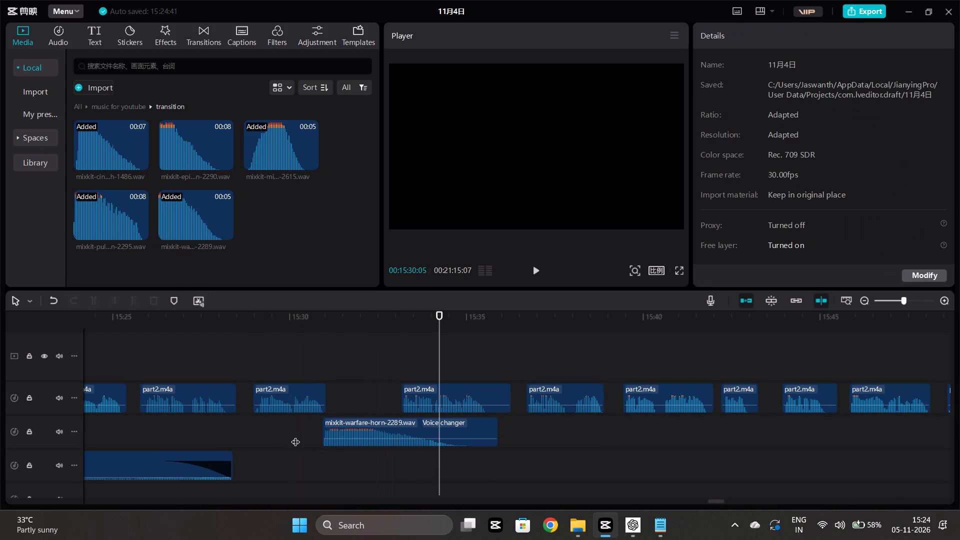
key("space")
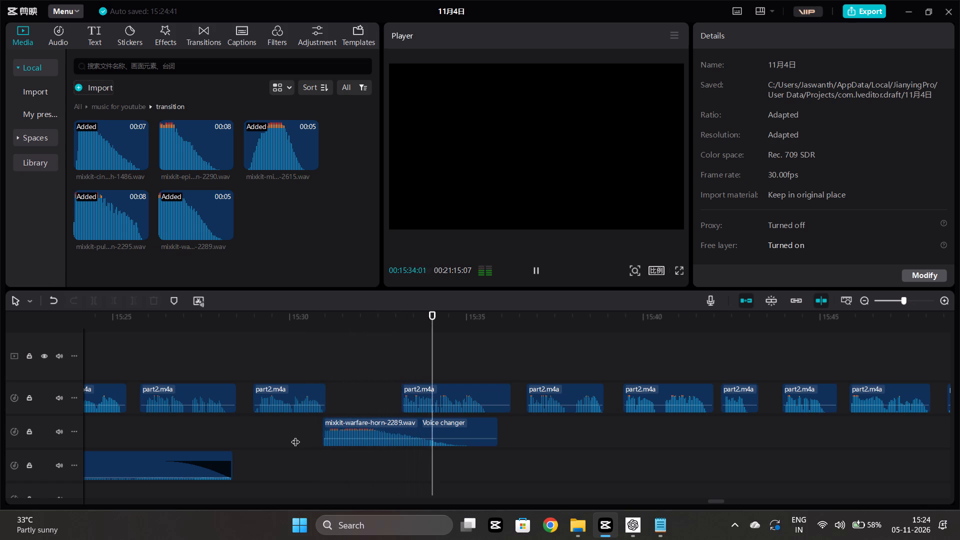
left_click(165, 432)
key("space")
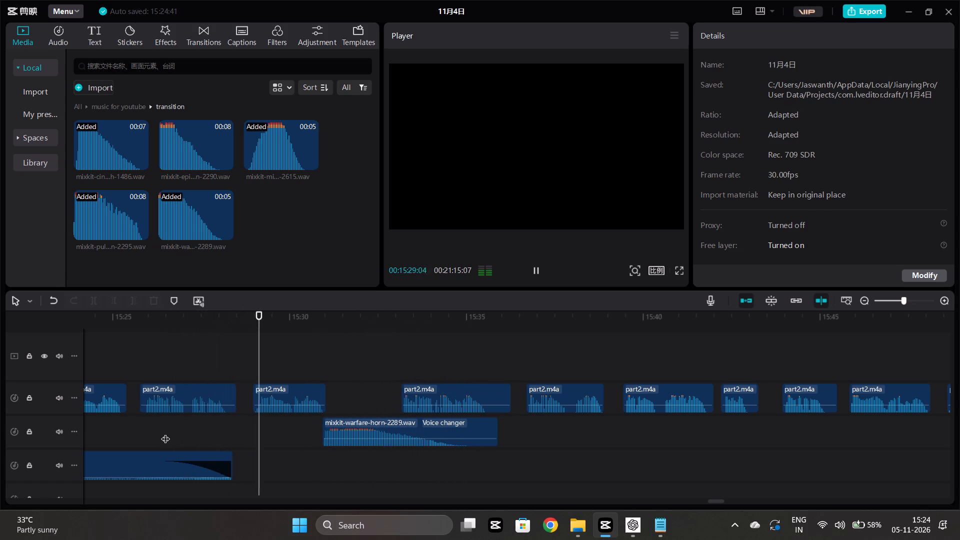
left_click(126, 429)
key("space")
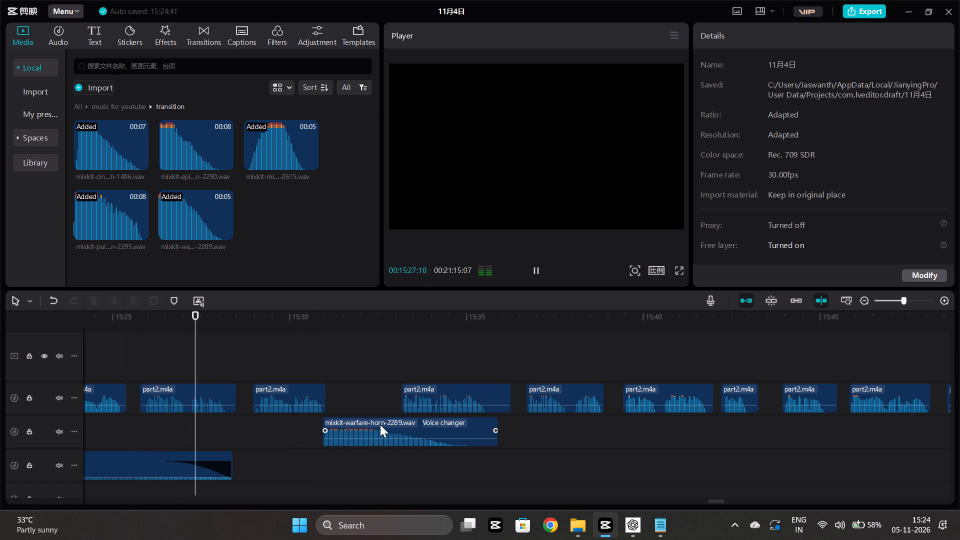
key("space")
Move the warfare horn to start at about 15:28 and the voice clip above it to start at about 15:31.
left_click_drag(374, 425, 276, 422)
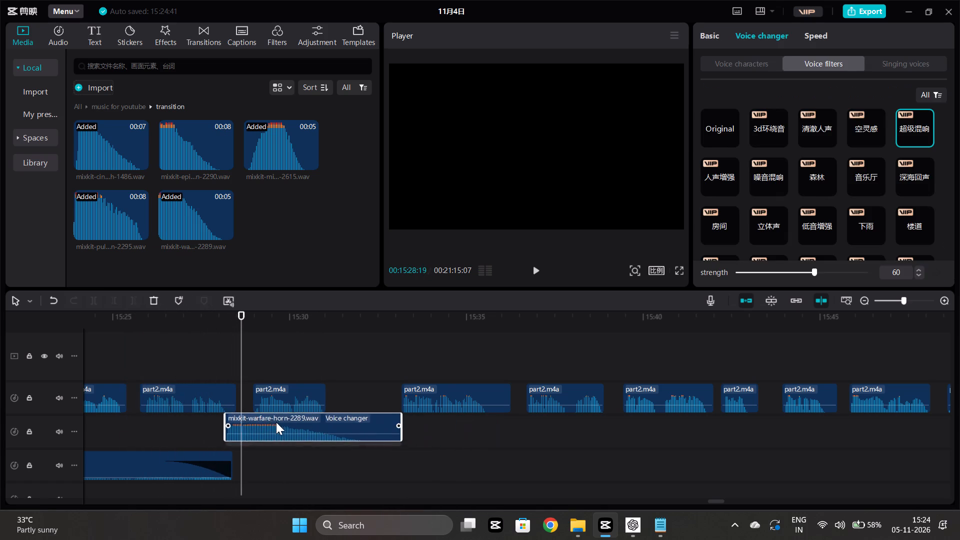
left_click_drag(276, 422, 282, 430)
left_click_drag(290, 394, 366, 401)
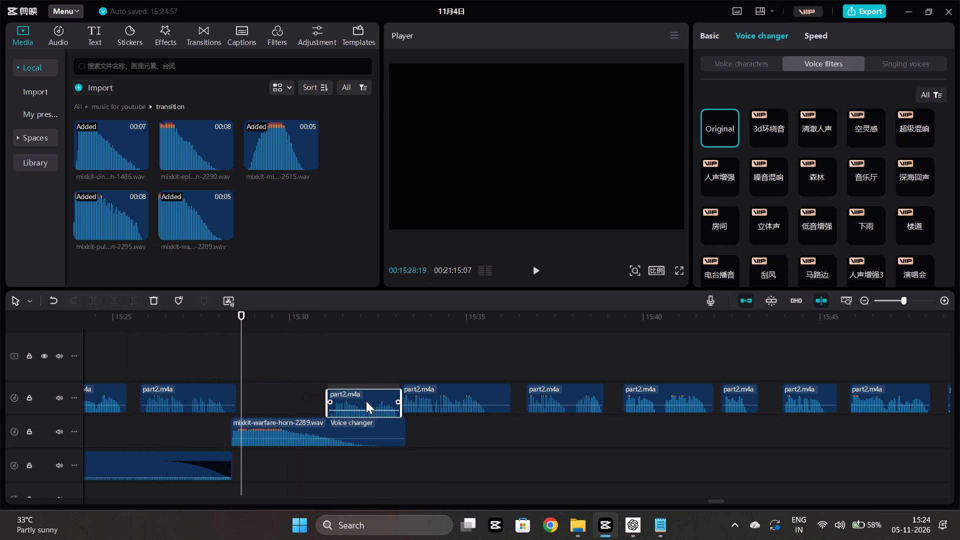
left_click_drag(366, 401, 364, 397)
Play into the warfare horn, nudge it slightly earlier to overlap the end of Voices in My Head, and replay it.
left_click(216, 433)
key("space")
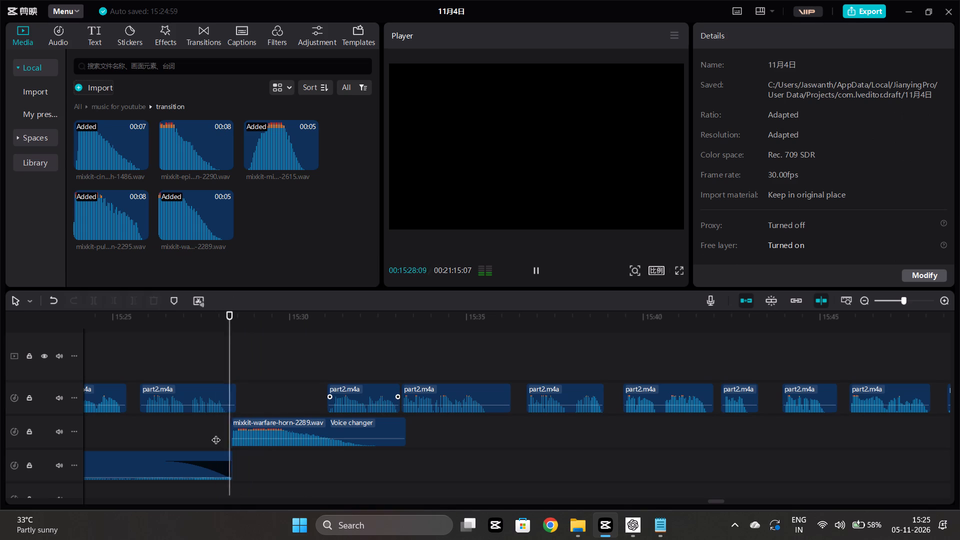
left_click_drag(247, 422, 241, 423)
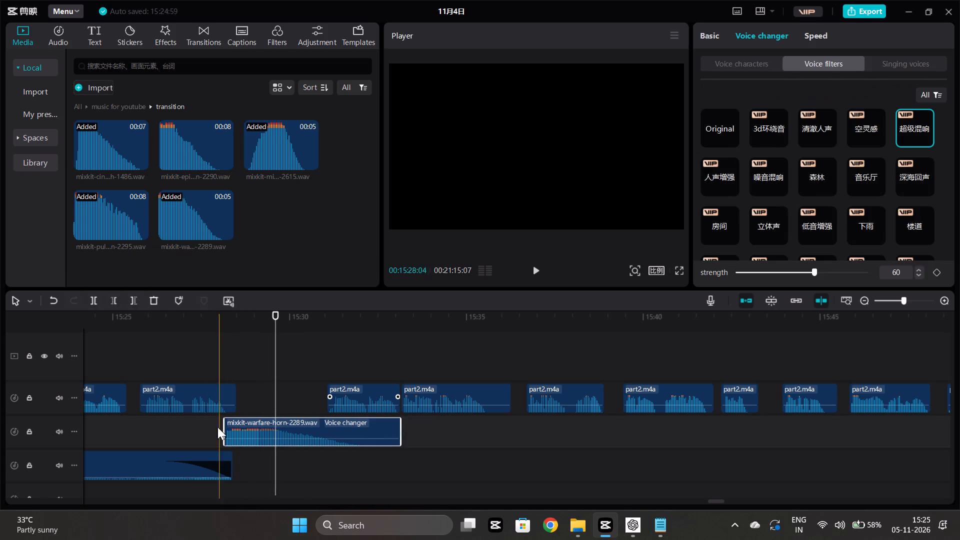
left_click(214, 427)
key("space")
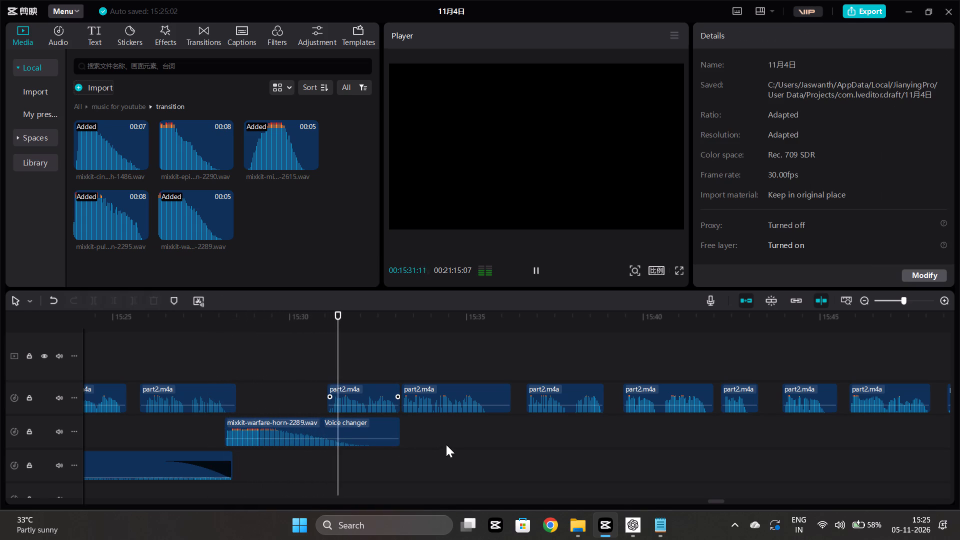
Shift the two voice clips following the warfare horn slightly later, to about 15:33.5 and 15:37, while playing the mix.
scroll(446, 444, "down", 2)
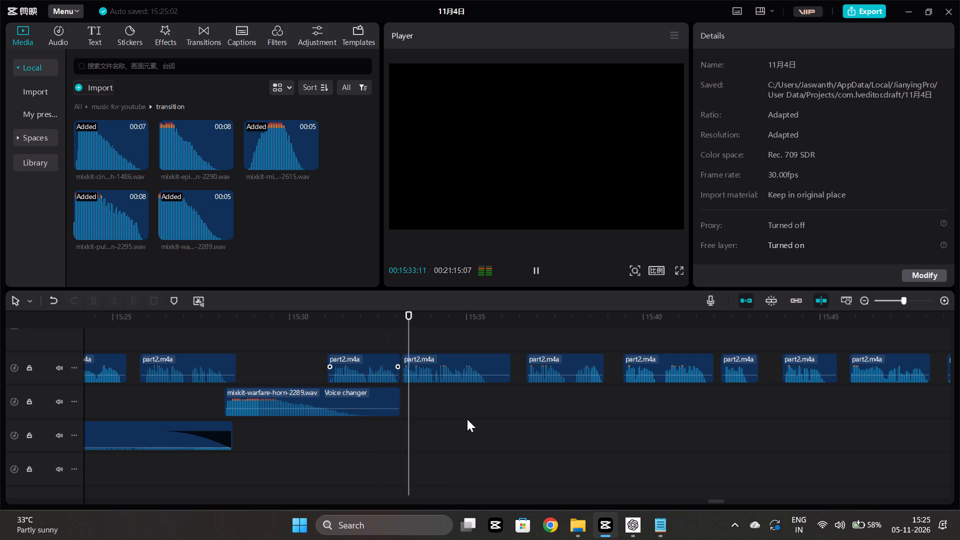
left_click_drag(451, 360, 461, 366)
left_click(416, 420)
key("space")
scroll(416, 420, "left", 1)
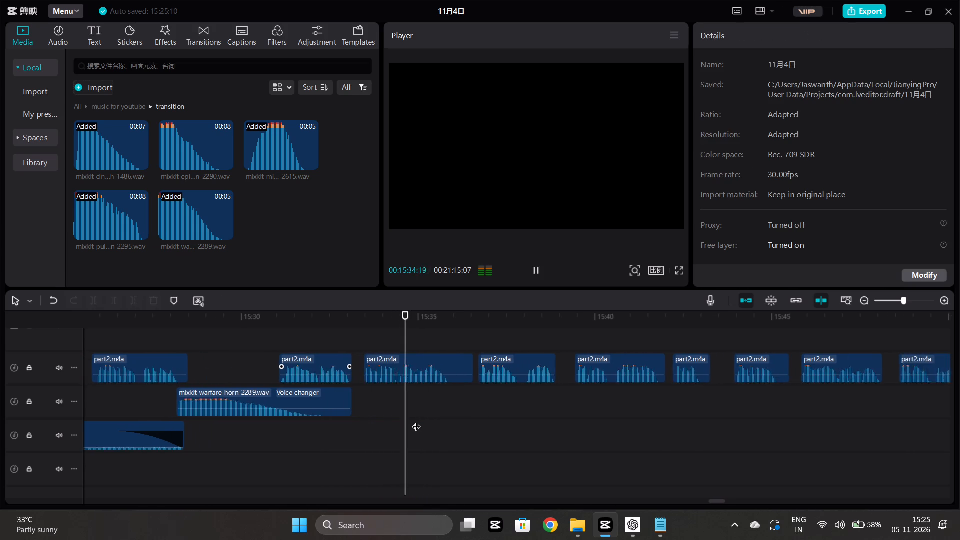
scroll(416, 420, "left", 1)
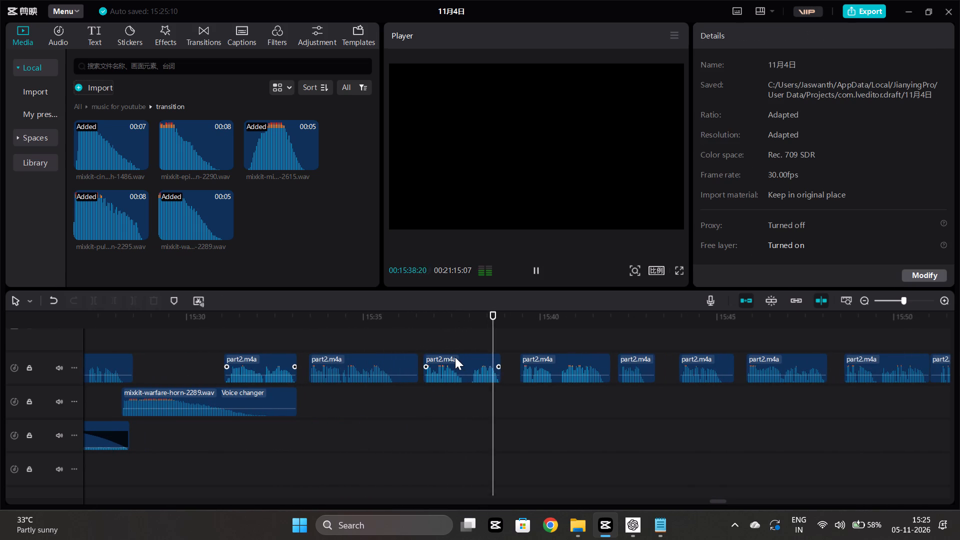
left_click_drag(460, 365, 467, 367)
Audition mixkit-cinematic-tunnel-reverb-woosh-1486.wav, add it after the warfare horn, trim its opening slightly and start it at about 15:36.
left_click(397, 405)
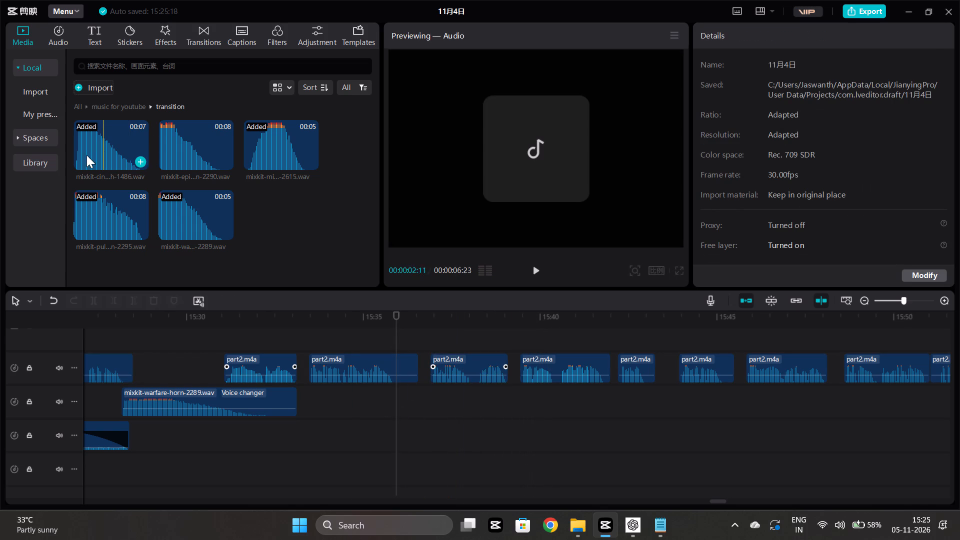
left_click(85, 152)
key("space")
left_click(76, 138)
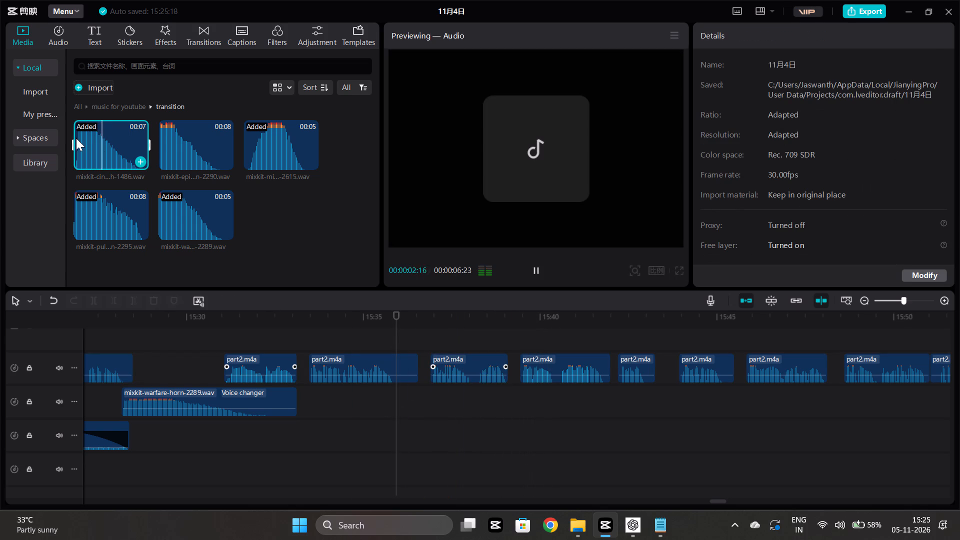
key("space")
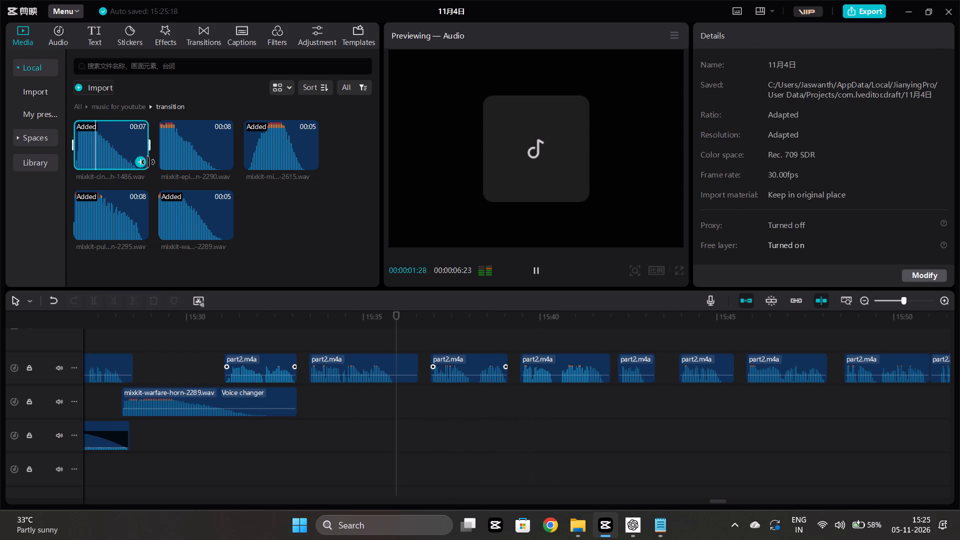
left_click(136, 158)
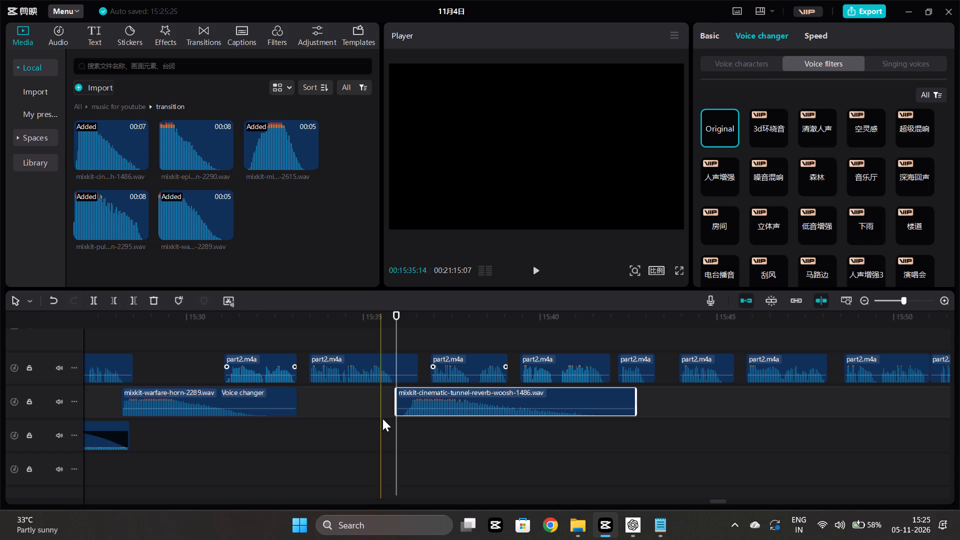
left_click_drag(396, 409, 404, 416)
left_click_drag(419, 396, 402, 399)
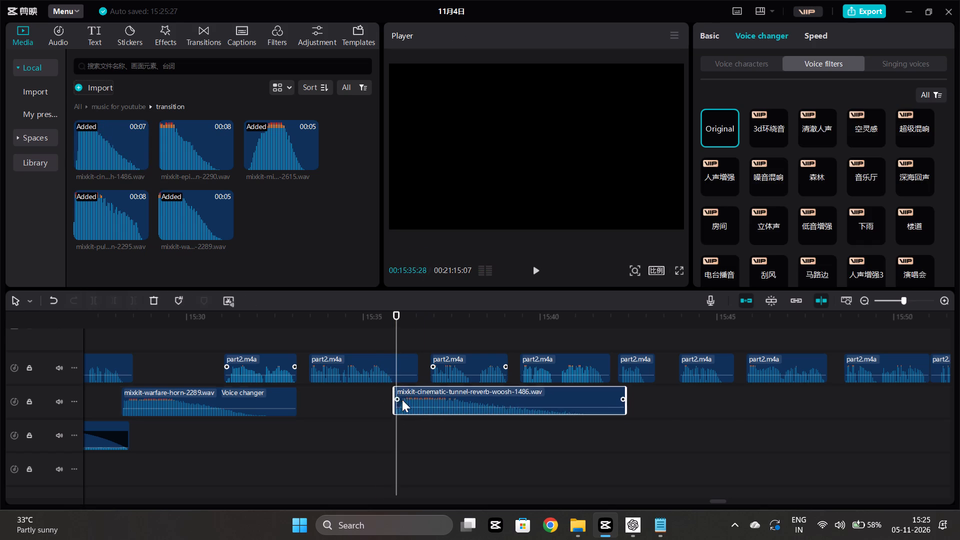
left_click_drag(402, 399, 408, 399)
Play back the mix from about 15:28, through the warfare horn and the cinematic woosh, to about 15:45.
left_click(376, 407)
key("space")
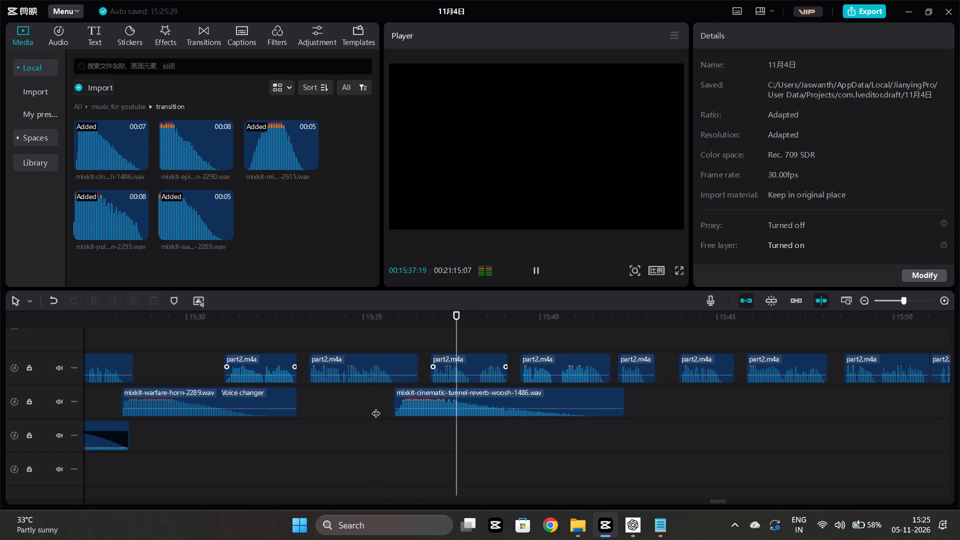
left_click(116, 469)
key("space")
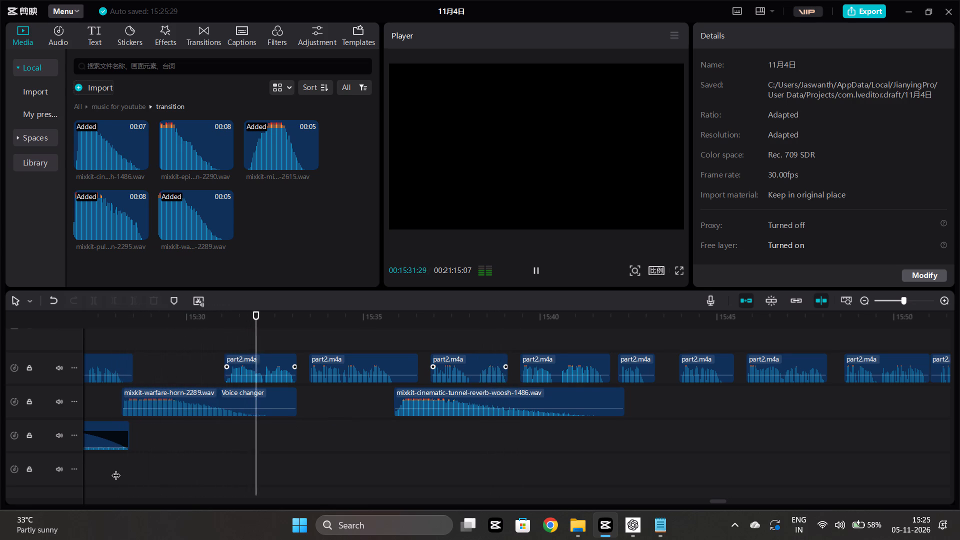
scroll(116, 469, "left", 1)
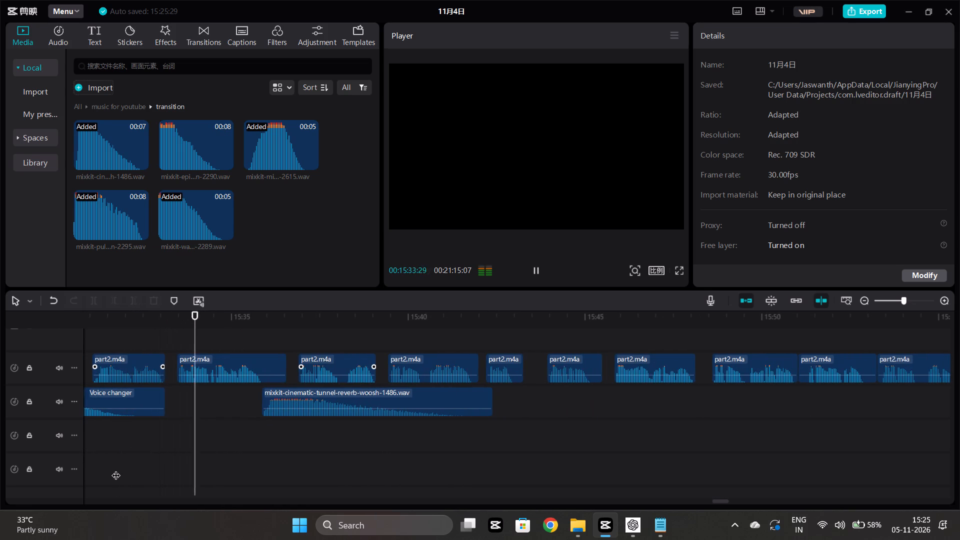
scroll(116, 469, "right", 1)
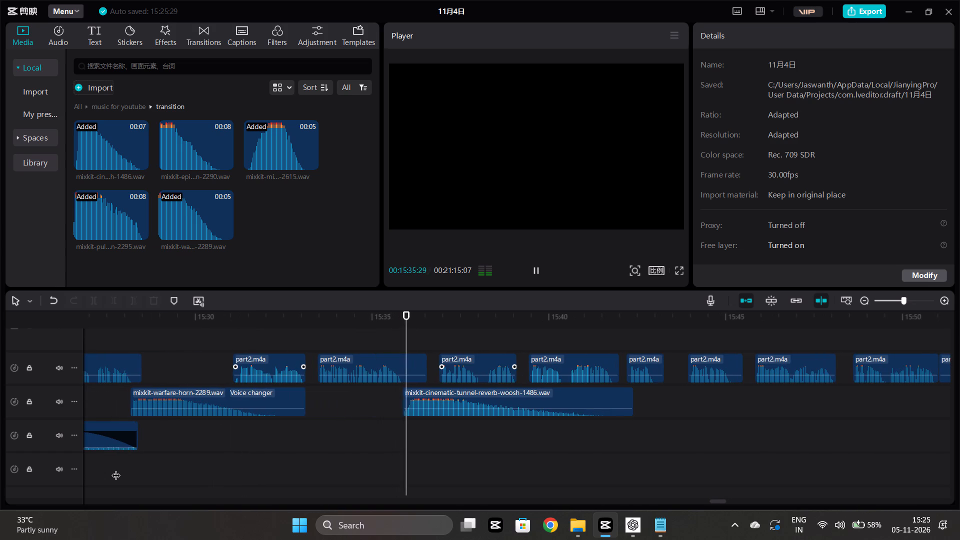
scroll(116, 469, "right", 1)
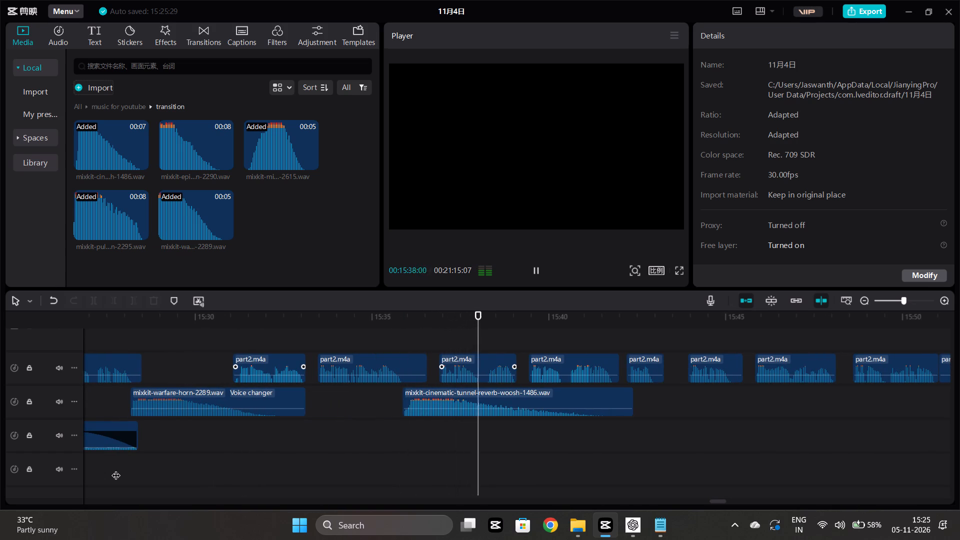
scroll(116, 469, "left", 1)
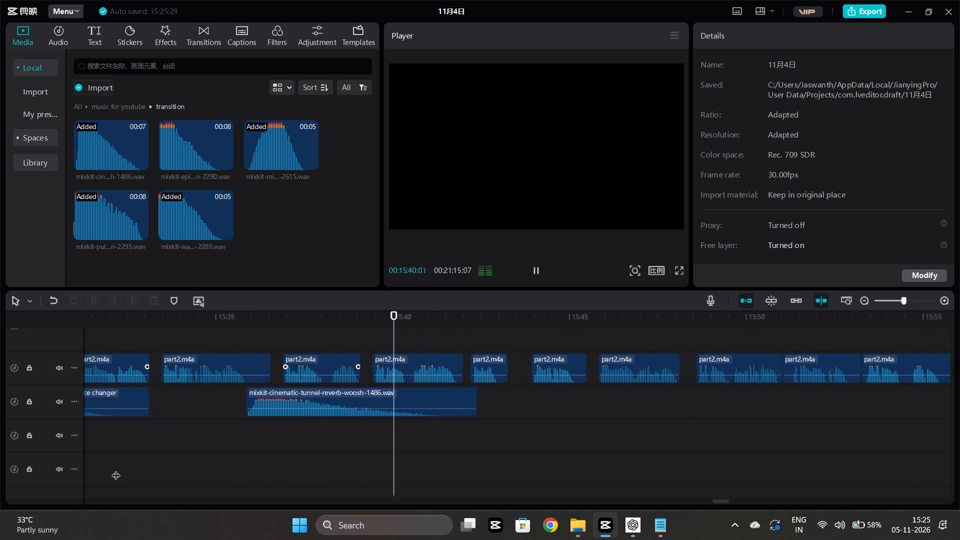
scroll(116, 469, "left", 2)
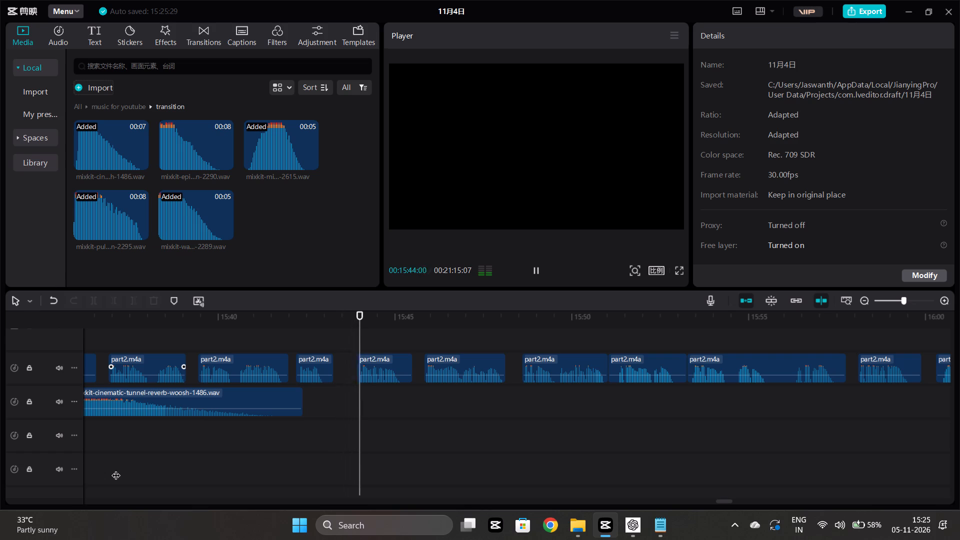
Shift the three voice clips over and just after the woosh slightly later, to about 15:37, 15:40 and 15:42.5.
left_click_drag(309, 357, 315, 357)
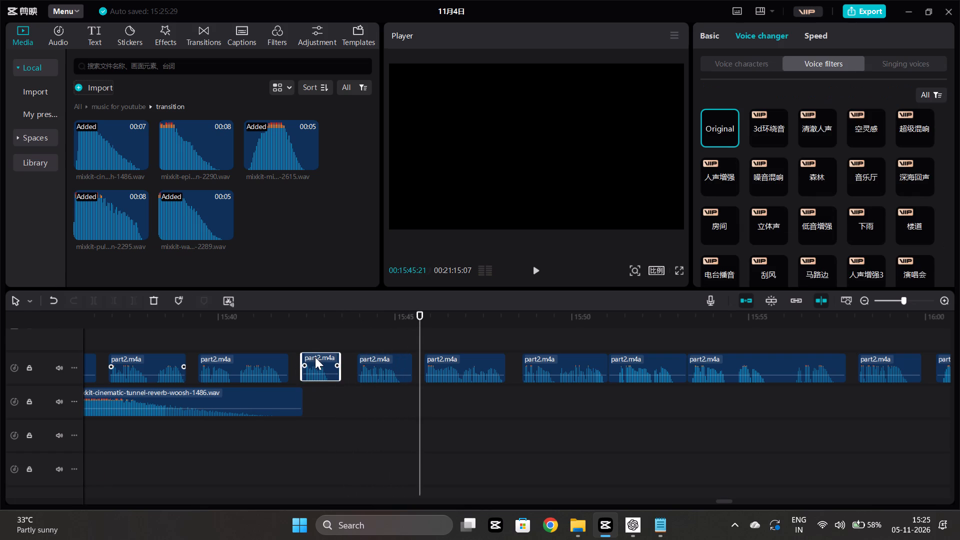
left_click_drag(315, 357, 320, 359)
left_click_drag(248, 357, 260, 357)
left_click_drag(150, 353, 173, 356)
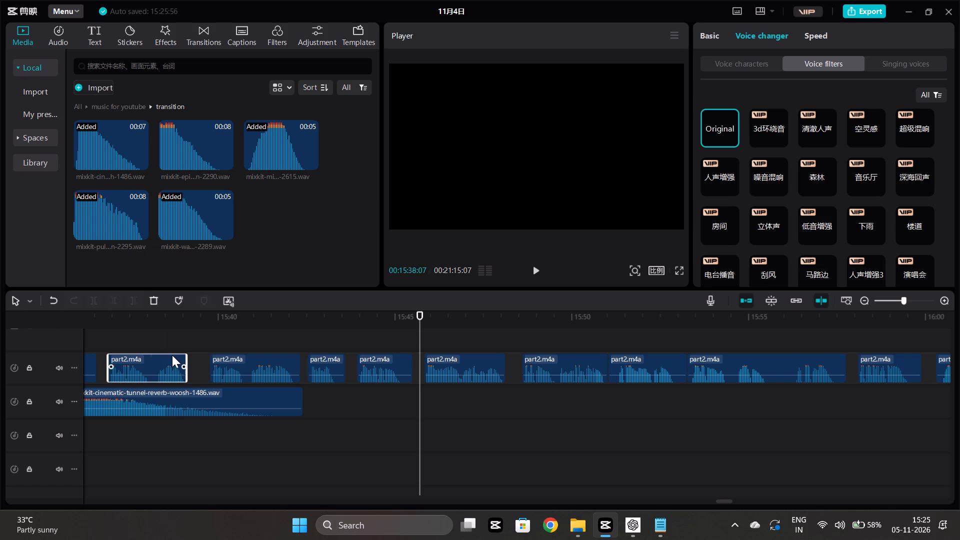
left_click_drag(157, 358, 172, 360)
After listening to the mix up to about 15:46, shift the five voice clips there later, to about 15:38, 15:40.4, 15:43, 15:44.4 and 15:46.2.
scroll(176, 371, "right", 1)
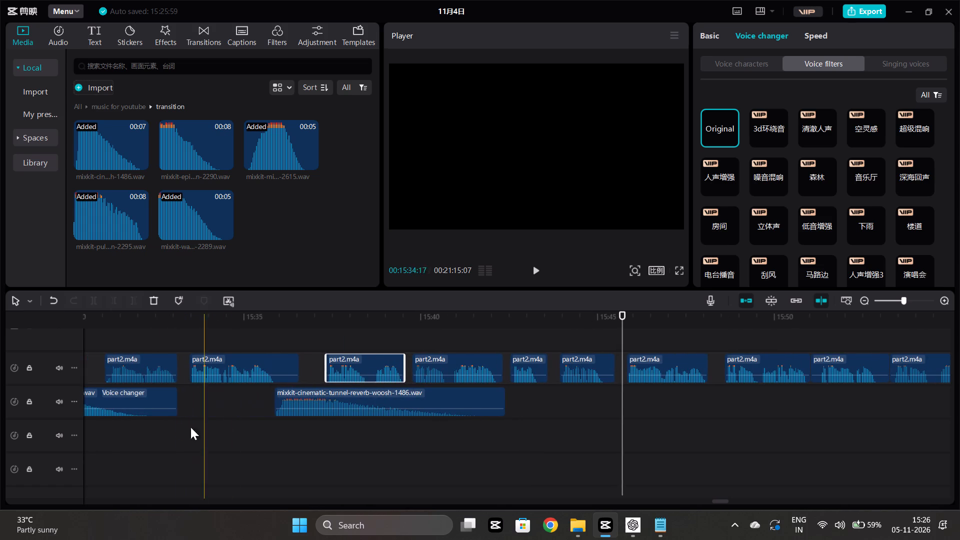
left_click(141, 434)
key("space")
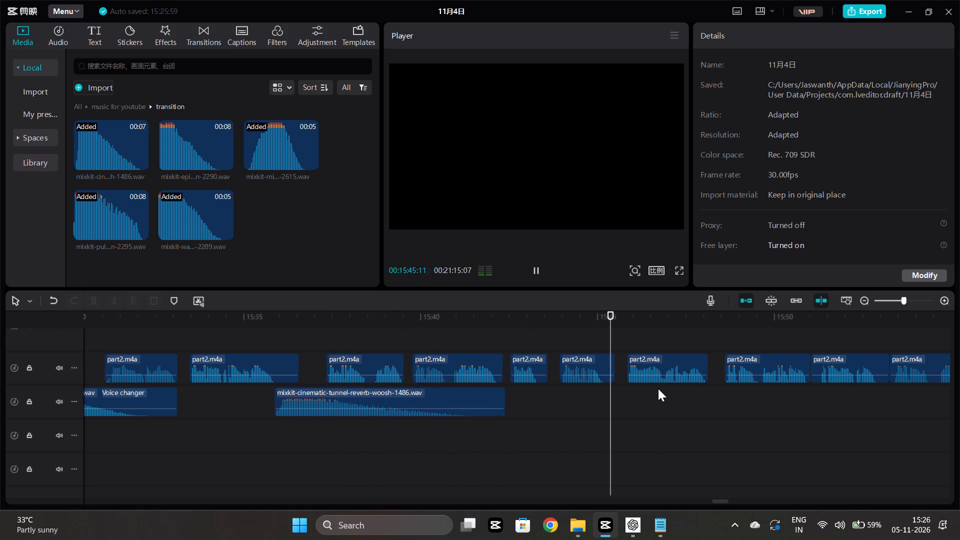
left_click_drag(673, 354, 685, 360)
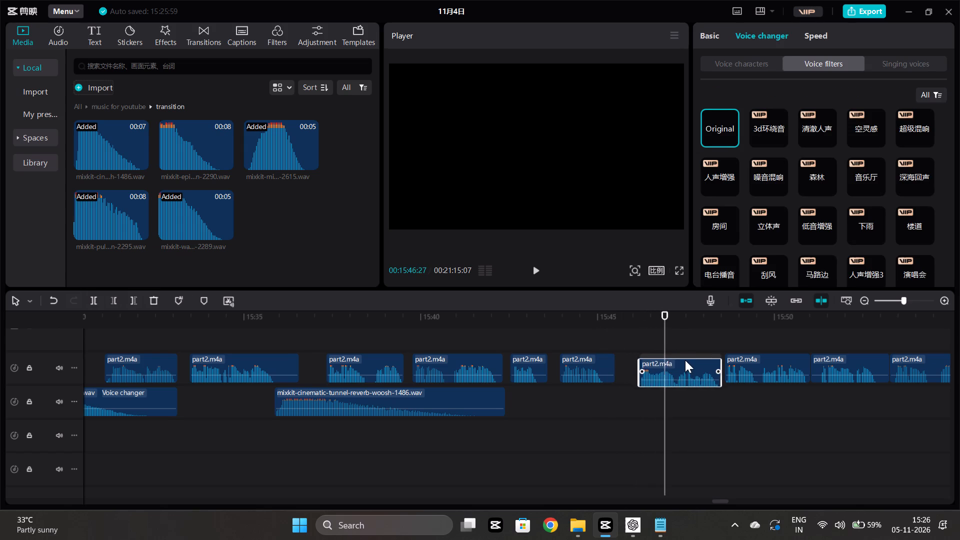
left_click_drag(685, 360, 684, 357)
left_click_drag(589, 359, 605, 361)
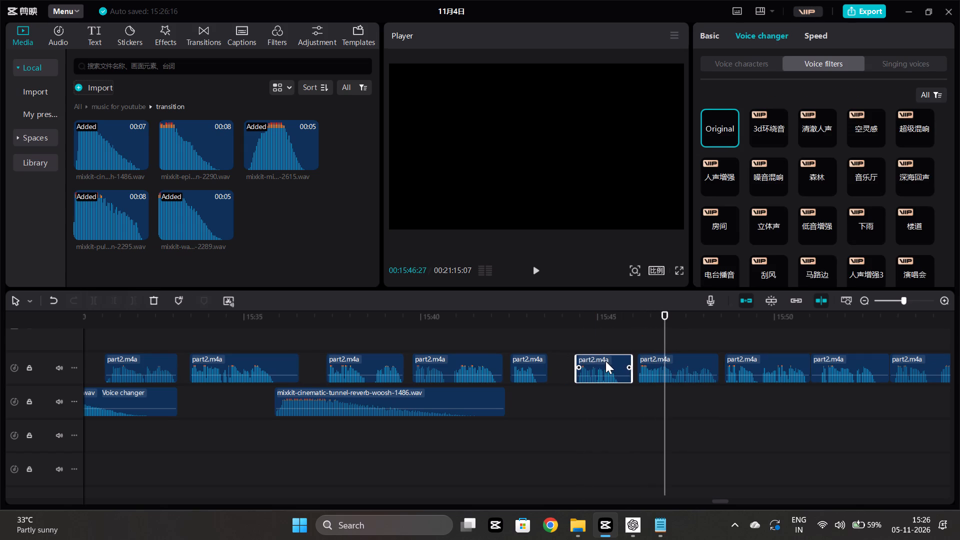
left_click_drag(605, 361, 605, 361)
left_click_drag(523, 360, 542, 360)
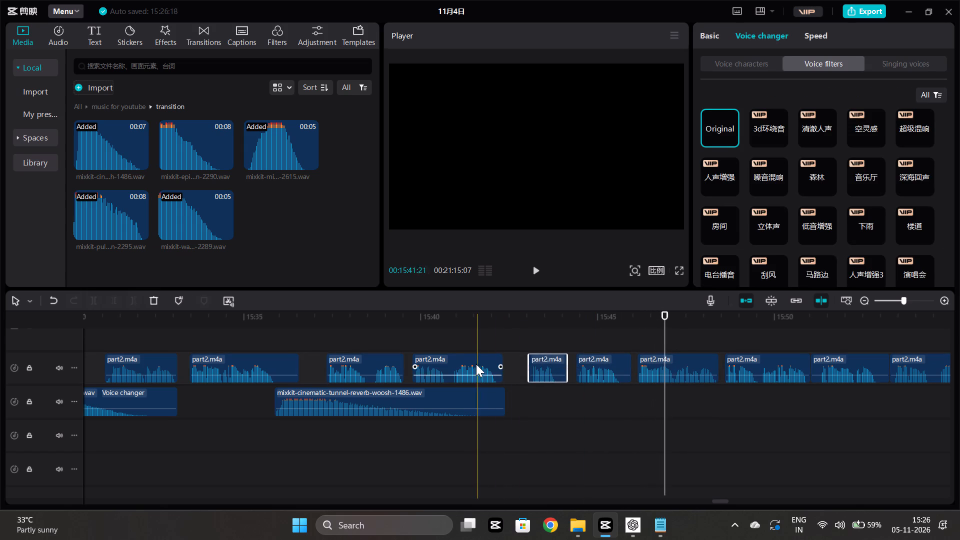
left_click_drag(474, 362, 491, 362)
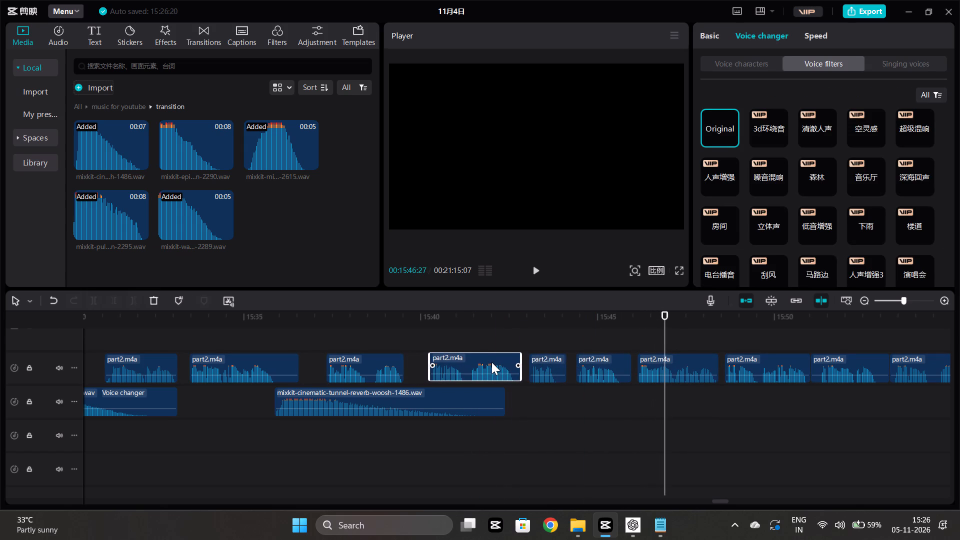
left_click_drag(491, 362, 496, 365)
left_click_drag(365, 364, 388, 367)
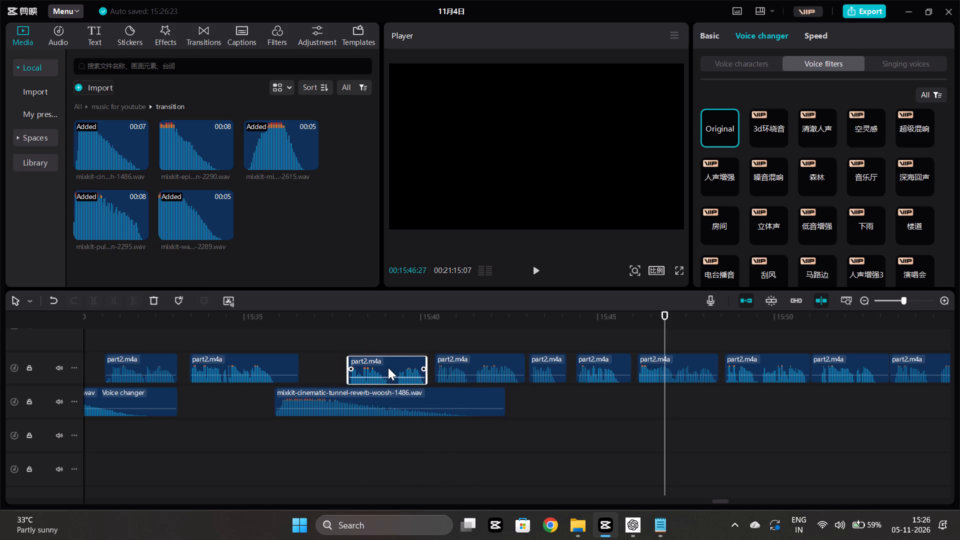
left_click_drag(388, 367, 389, 366)
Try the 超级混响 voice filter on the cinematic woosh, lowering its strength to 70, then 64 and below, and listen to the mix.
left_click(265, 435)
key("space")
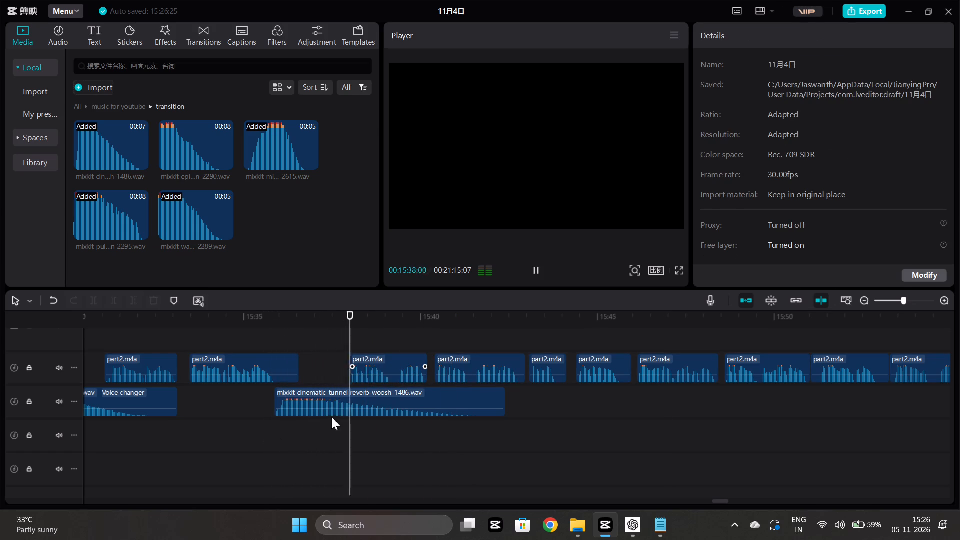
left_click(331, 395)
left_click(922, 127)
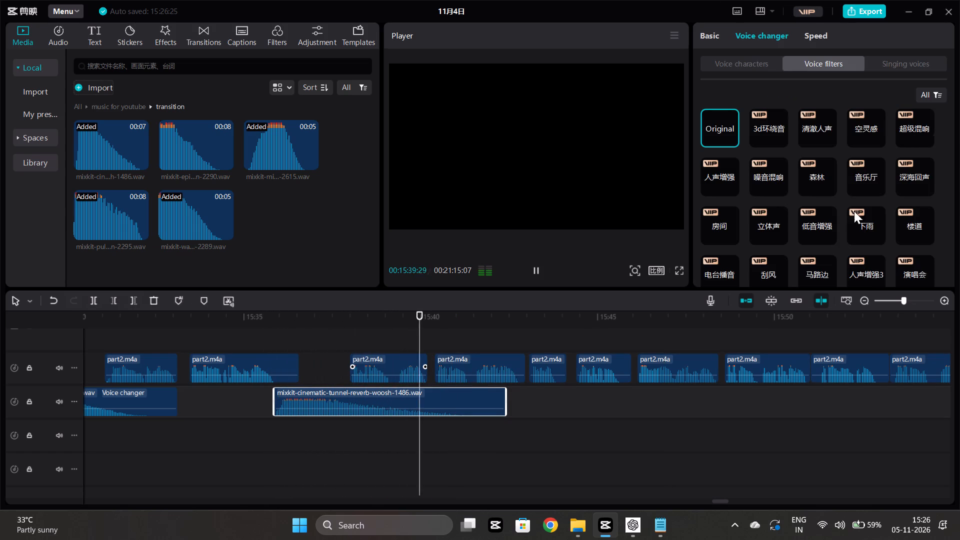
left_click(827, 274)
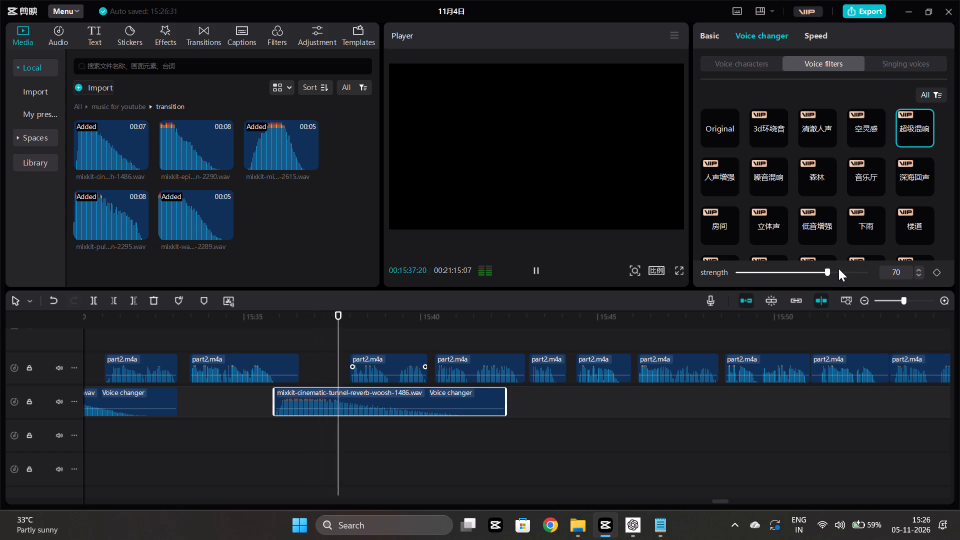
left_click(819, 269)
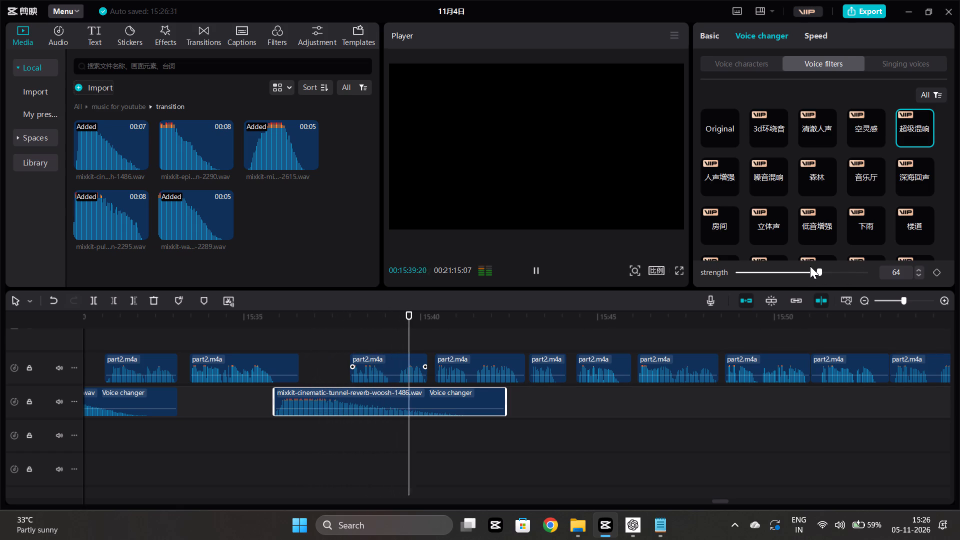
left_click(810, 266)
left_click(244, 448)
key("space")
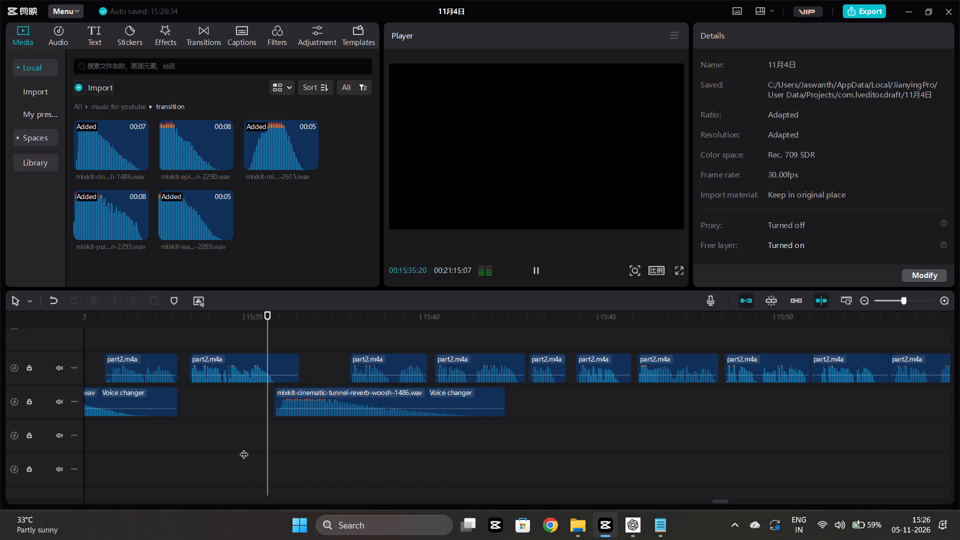
Apply the 空灵感 voice filter to the cinematic woosh at strength 63 and play back the mix.
left_click(349, 398)
left_click(880, 137)
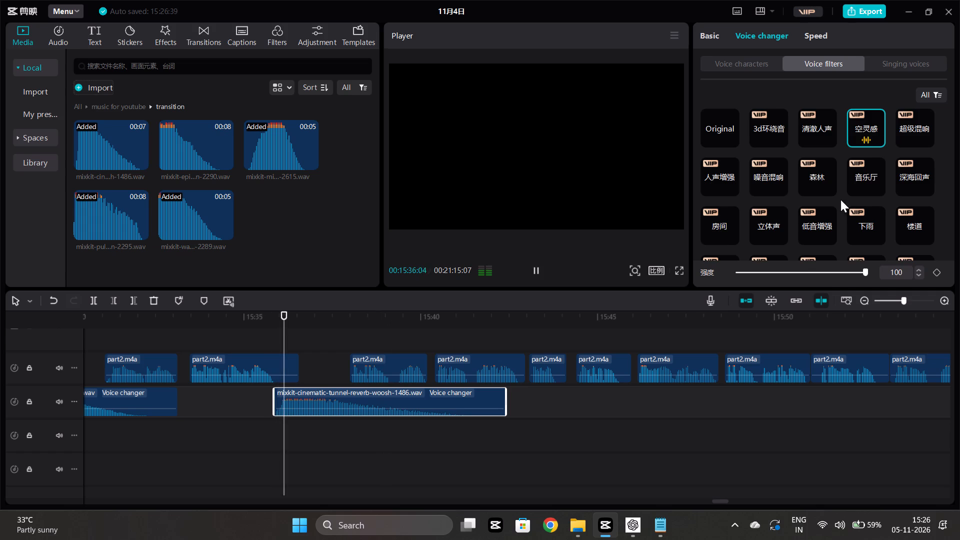
left_click(825, 269)
left_click(818, 269)
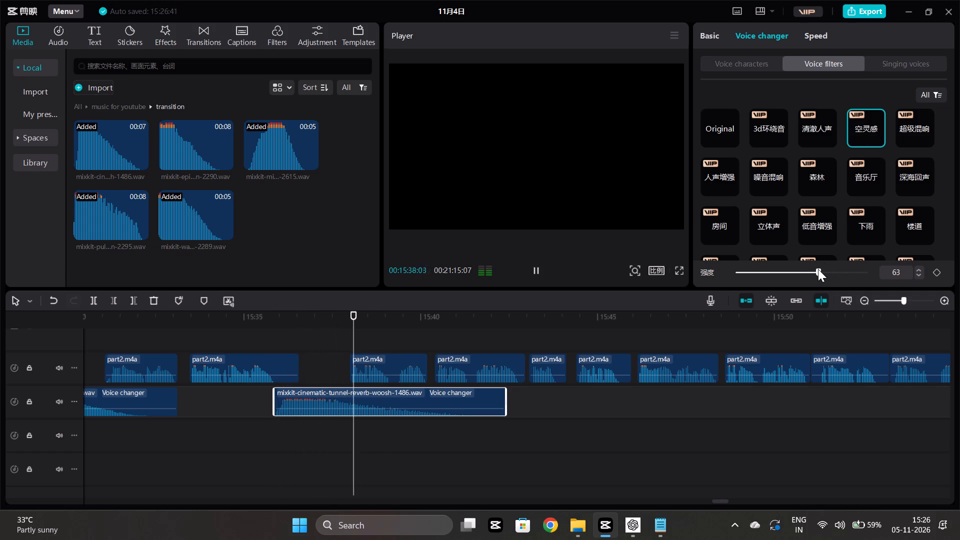
left_click(134, 449)
key("space")
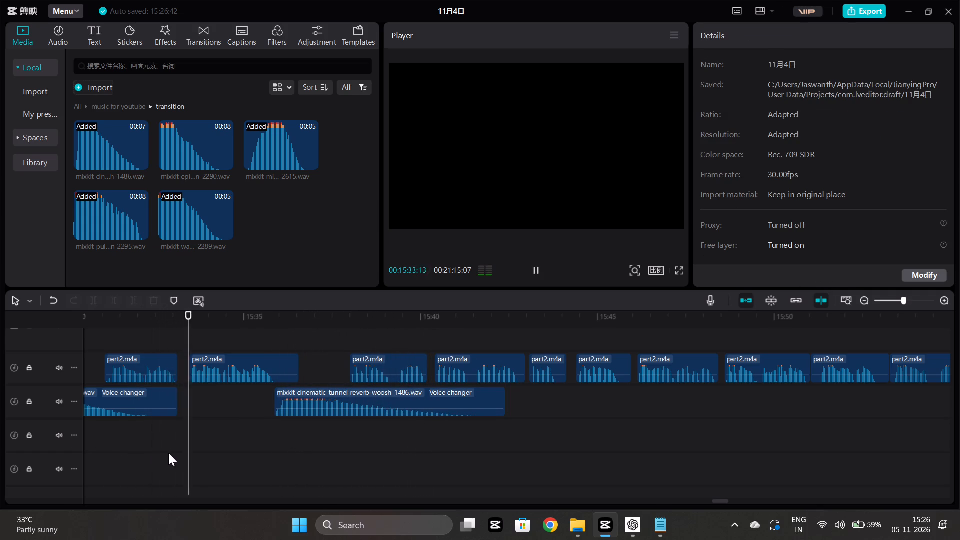
Play back the mix from about 15:27, across the end of the background music and the warfare horn, to about 15:31.
scroll(168, 453, "down", 3)
left_click(291, 428)
key("space")
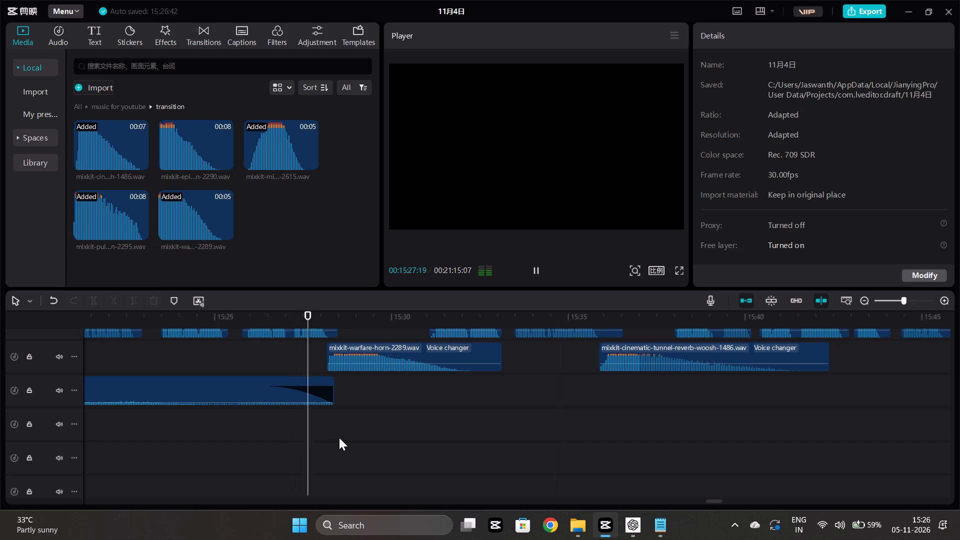
scroll(339, 437, "left", 1)
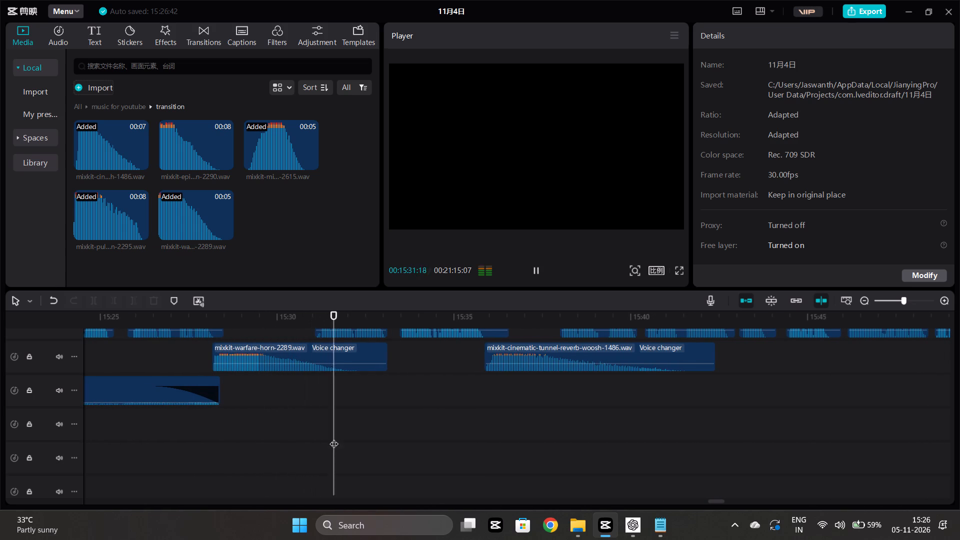
left_click(311, 417)
left_click(317, 413)
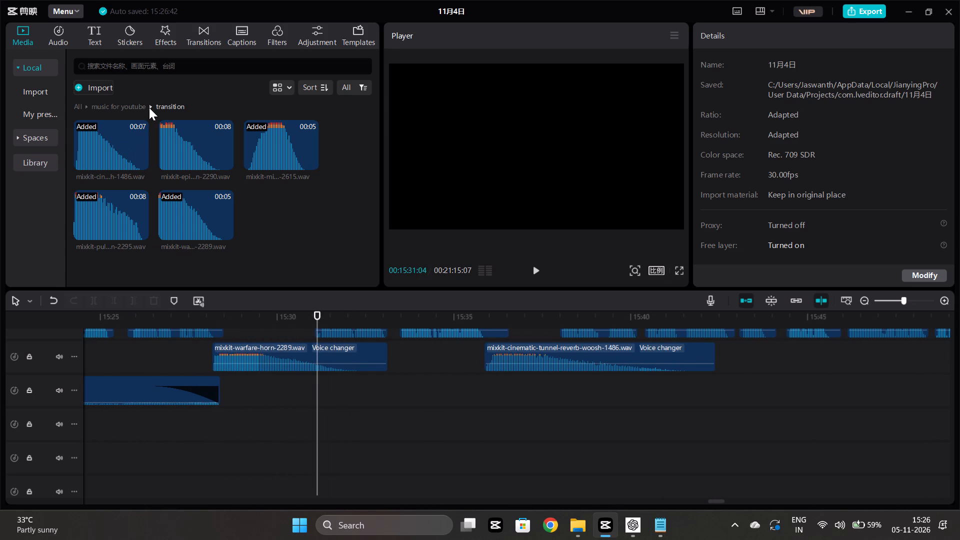
Open the "no attribute" folder of background music in the imported media and look through its tracks.
left_click(124, 108)
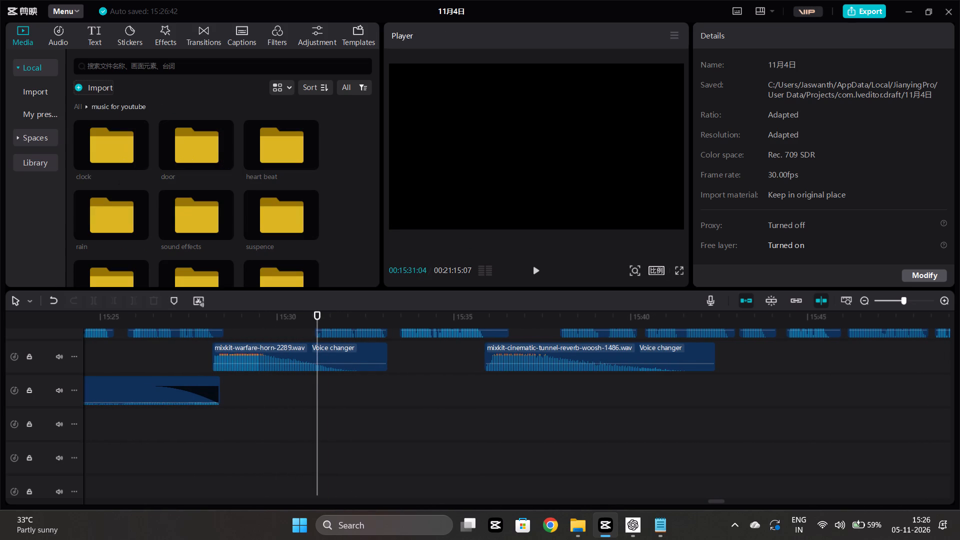
left_click(71, 102)
left_click(75, 104)
left_click_drag(131, 201, 129, 213)
left_click(129, 213)
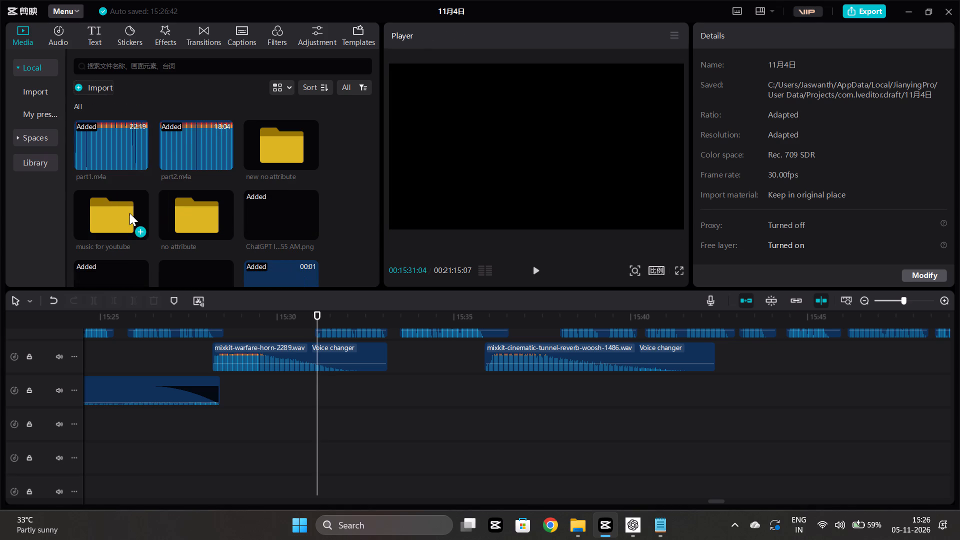
double_click(127, 211)
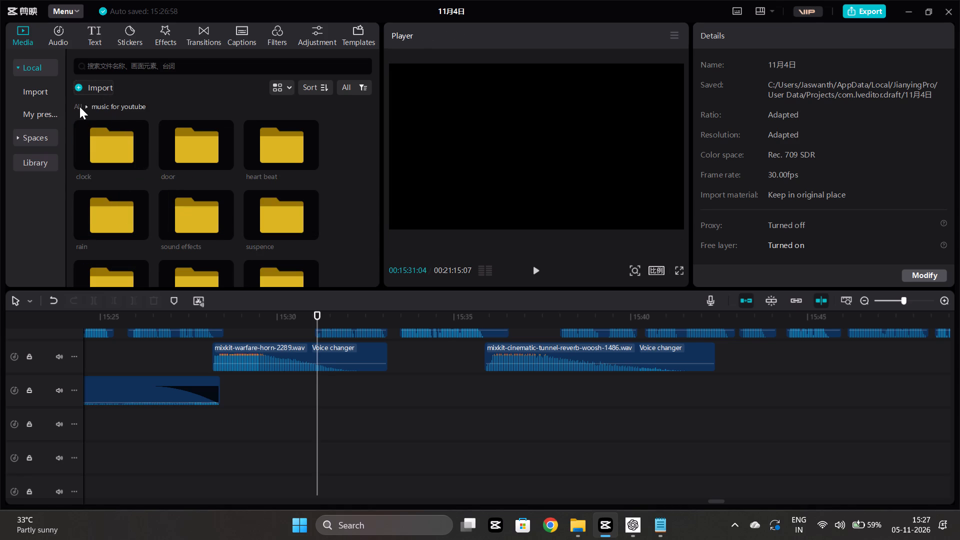
left_click(79, 106)
double_click(193, 208)
scroll(193, 208, "down", 2)
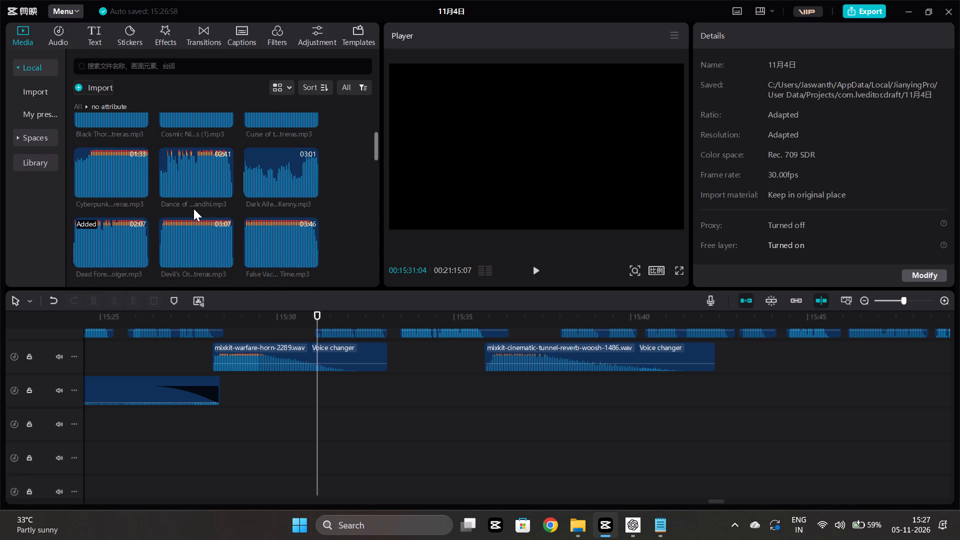
scroll(193, 207, "up", 1)
Audition the music tracks beginning Cosmic Ni…, Curse of t…, Dance of… and Dark Alle… in the "no attribute" folder.
left_click(166, 158)
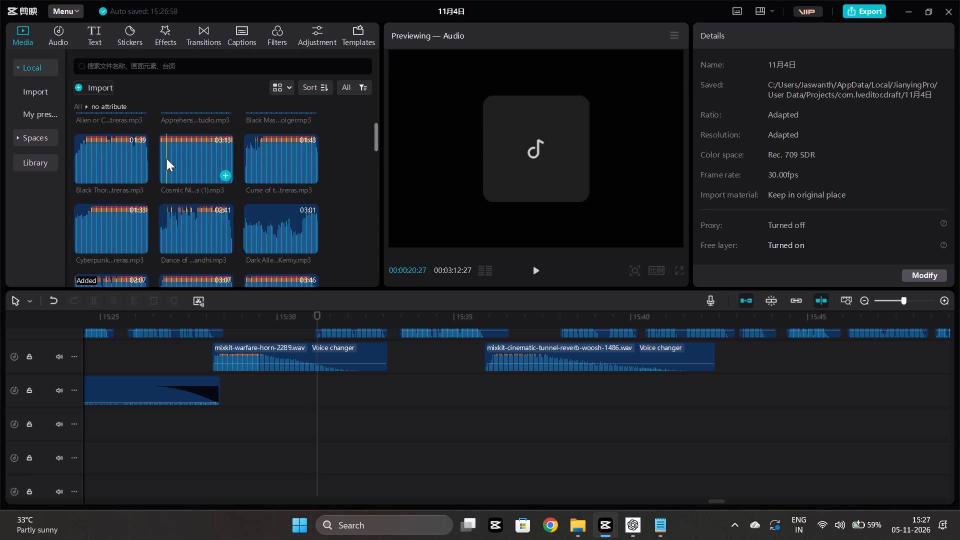
left_click(158, 161)
key("space")
left_click(162, 167)
key("space")
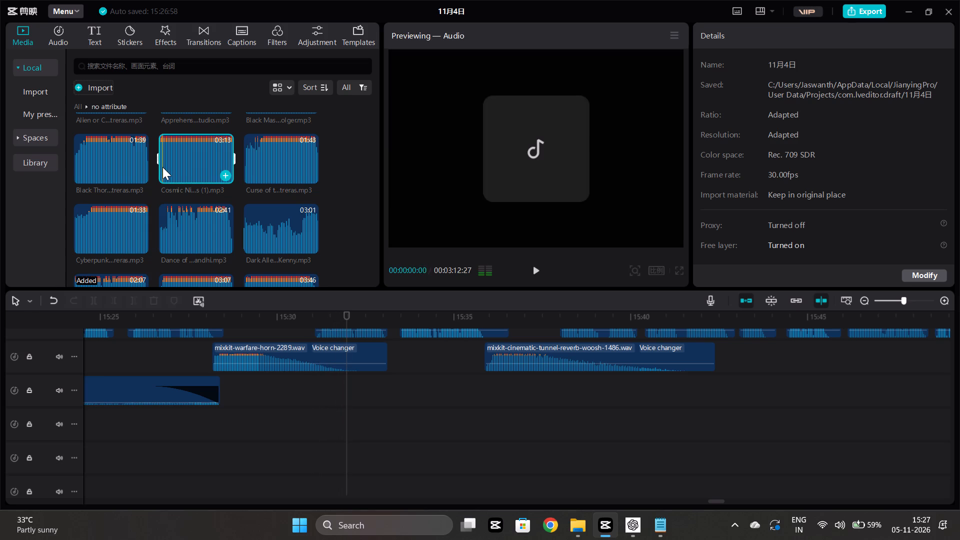
left_click(246, 159)
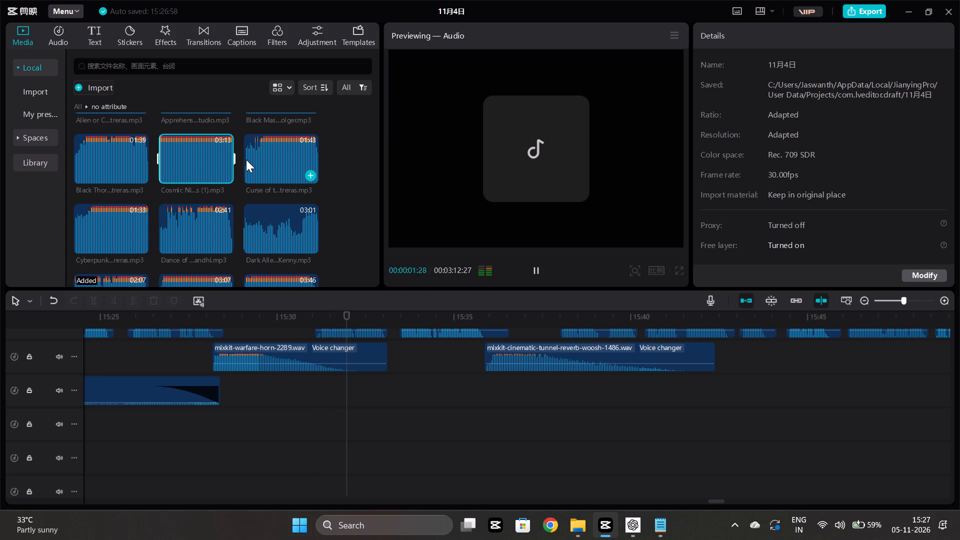
key("space")
left_click(163, 231)
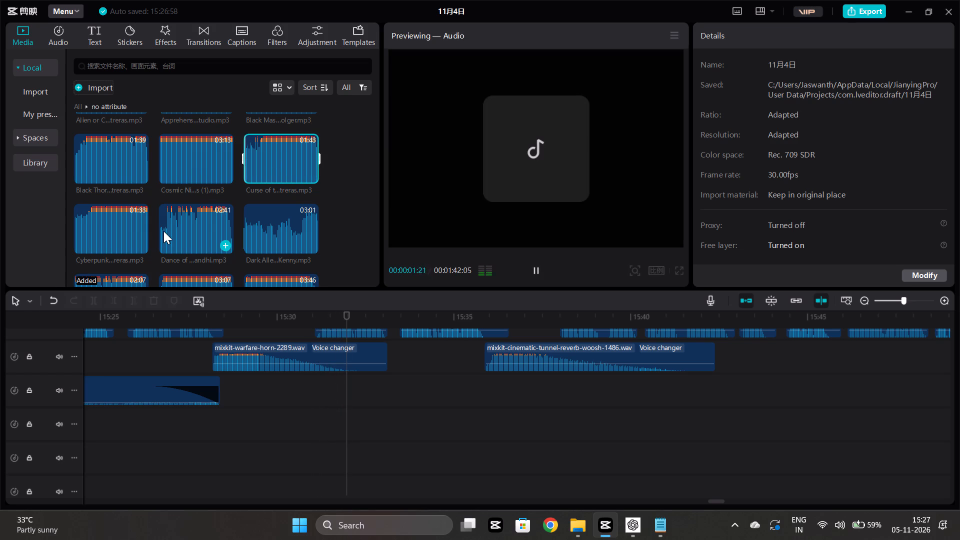
key("space")
left_click(246, 236)
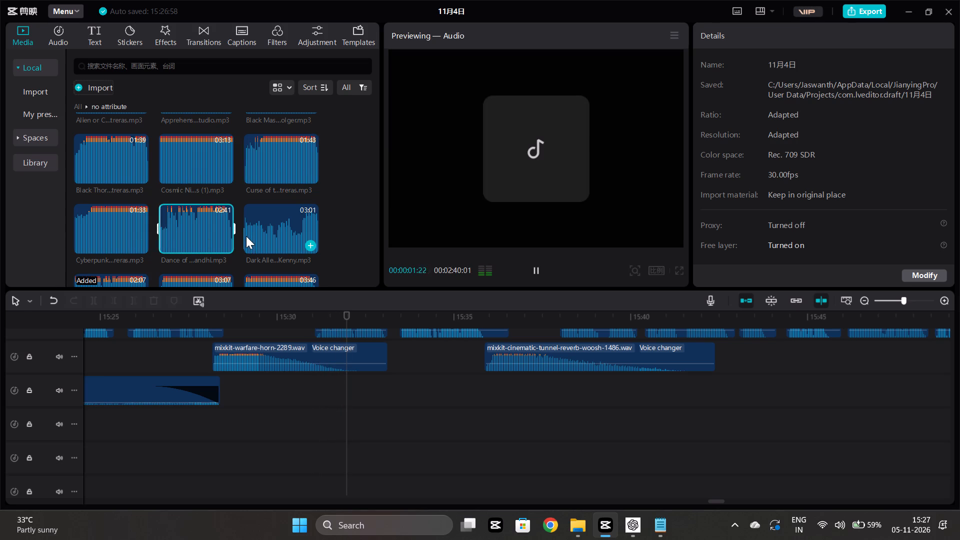
key("space")
Audition the False Vac… track and several points in the opening part of the Devil's Or… track.
scroll(246, 236, "down", 1)
left_click(248, 228)
key("space")
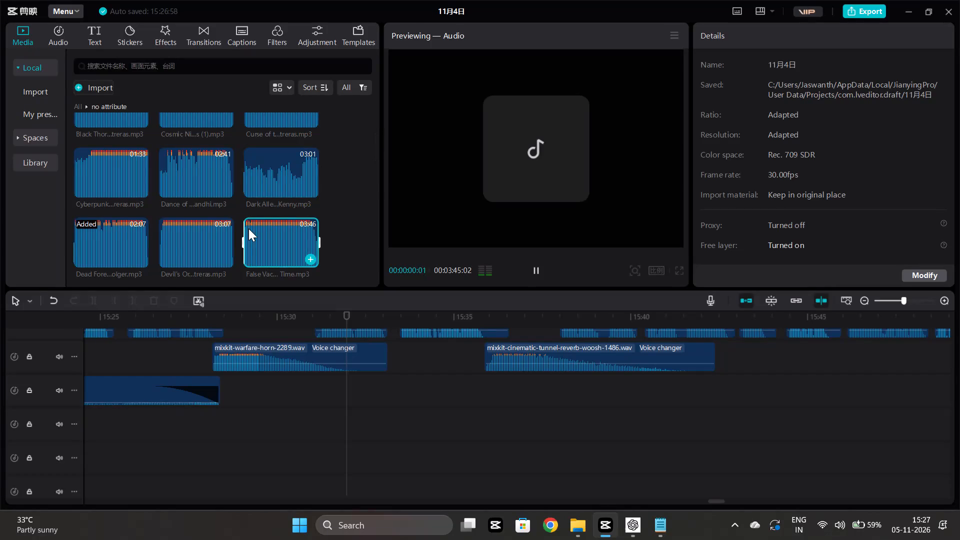
scroll(248, 228, "down", 1)
left_click(167, 178)
key("space")
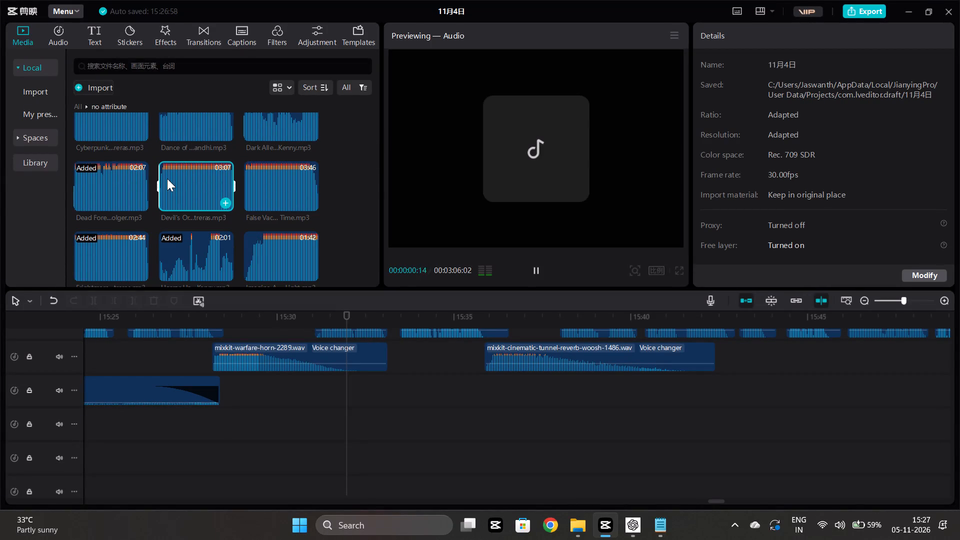
left_click(166, 192)
key("space")
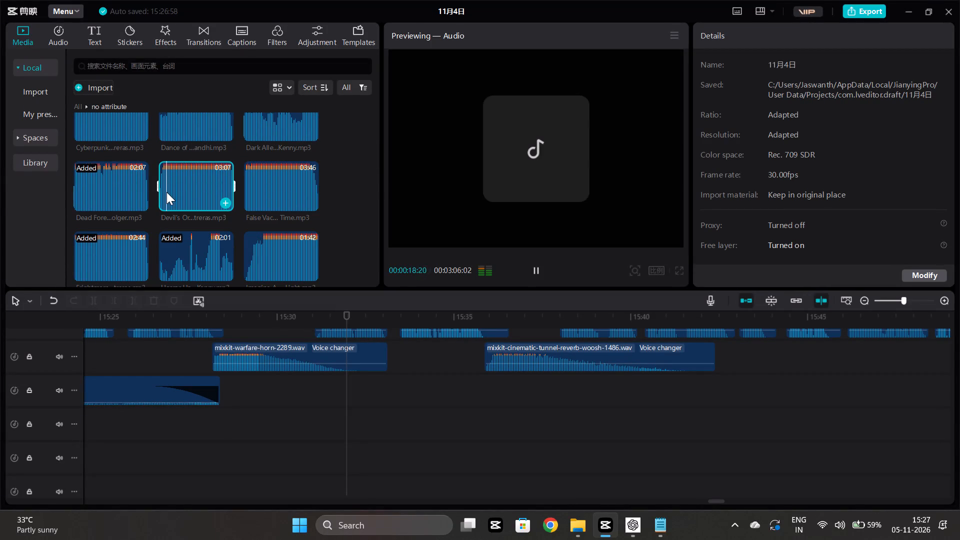
left_click(175, 190)
key("space")
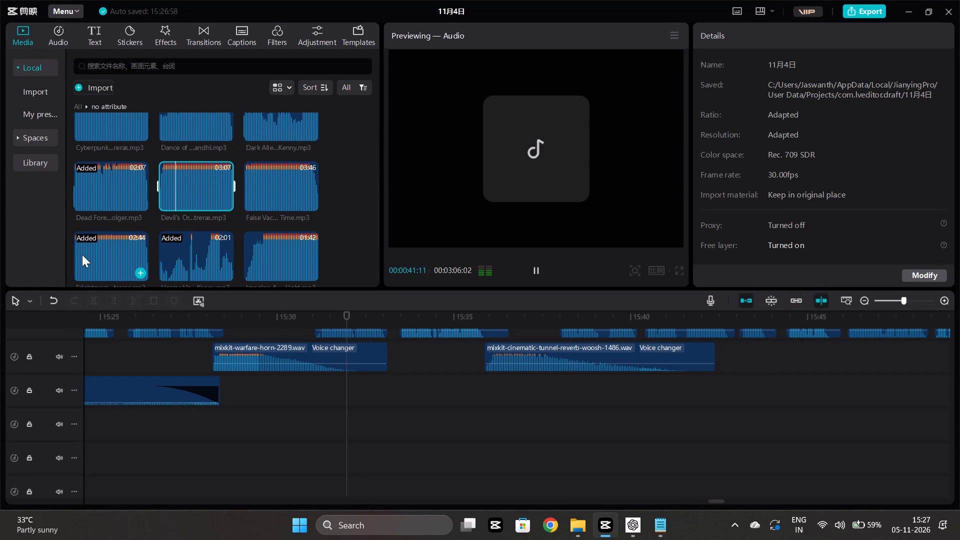
Audition the music tracks beginning Frightmare, inner_out…, Mayan Rit… and King's Me… in the "no attribute" folder.
left_click(82, 254)
key("space")
scroll(205, 205, "down", 1)
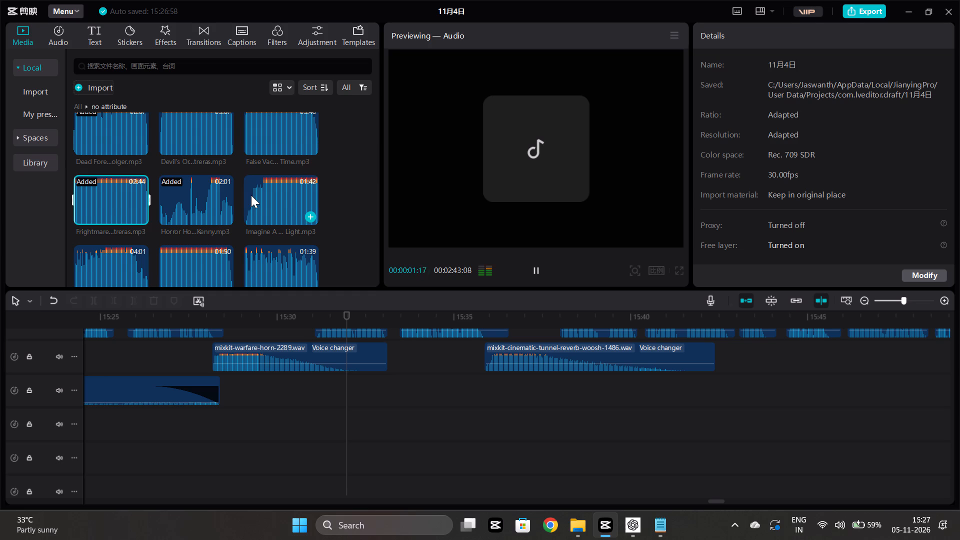
scroll(94, 239, "down", 1)
left_click(79, 209)
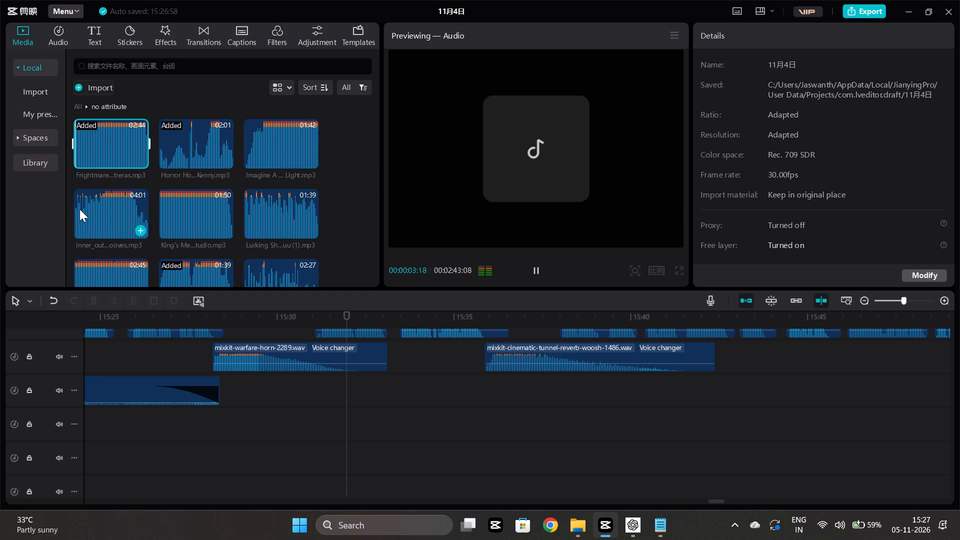
key("space")
left_click(83, 267)
key("space")
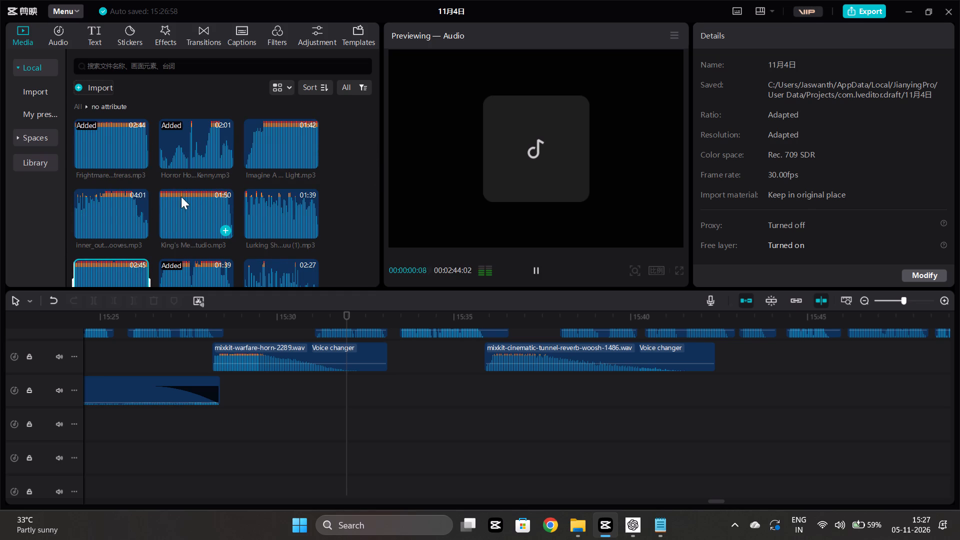
left_click(163, 206)
key("space")
Audition the music tracks beginning Lurking Sh…, Mysteriou… and Midnight T… in the "no attribute" folder.
scroll(163, 206, "down", 1)
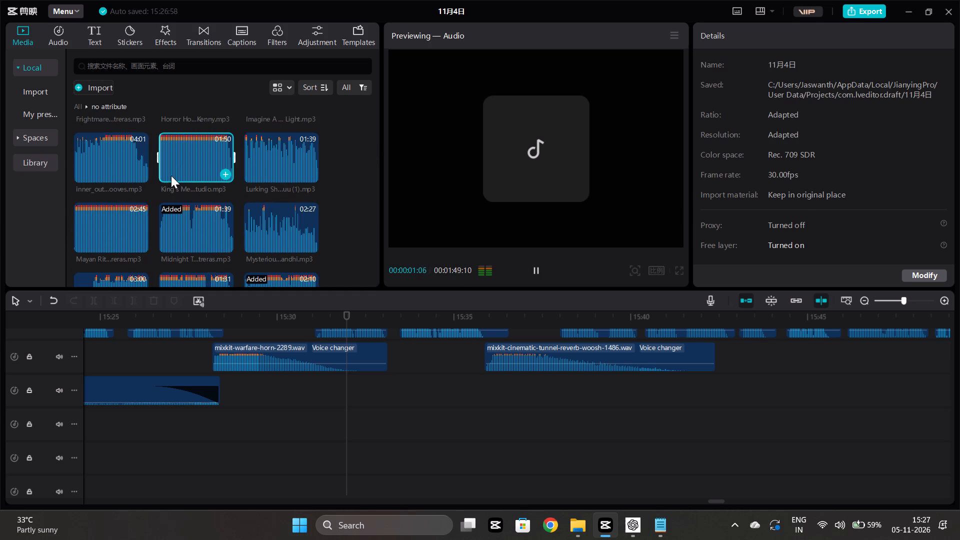
left_click(249, 160)
key("space")
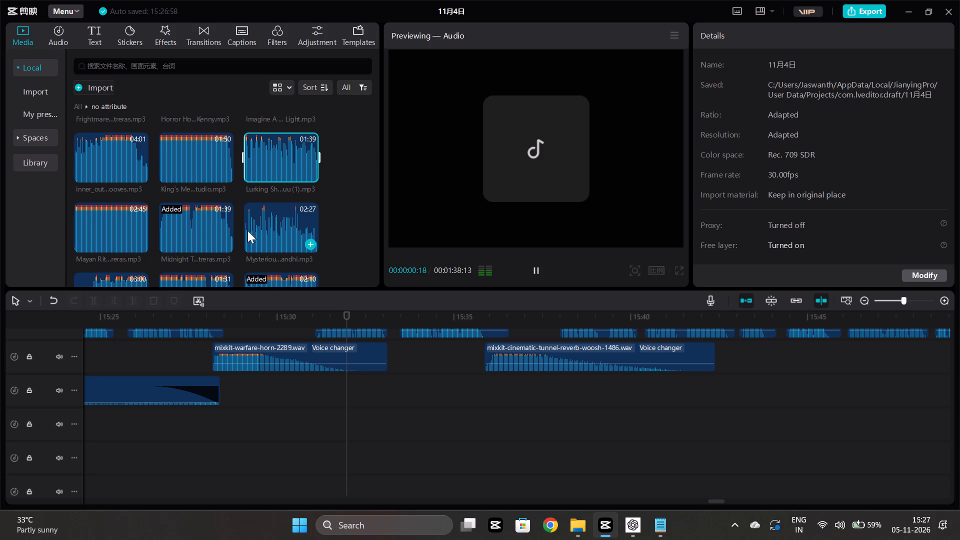
left_click(246, 229)
key("space")
left_click(163, 219)
key("space")
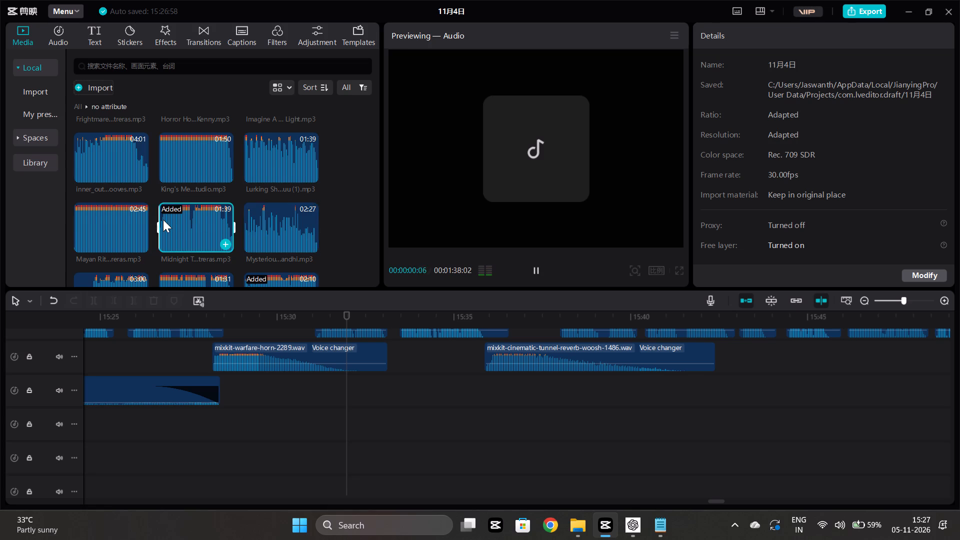
Audition the Never Don… track, then the opening and several points past the middle of the Night Hun… track.
scroll(163, 219, "down", 1)
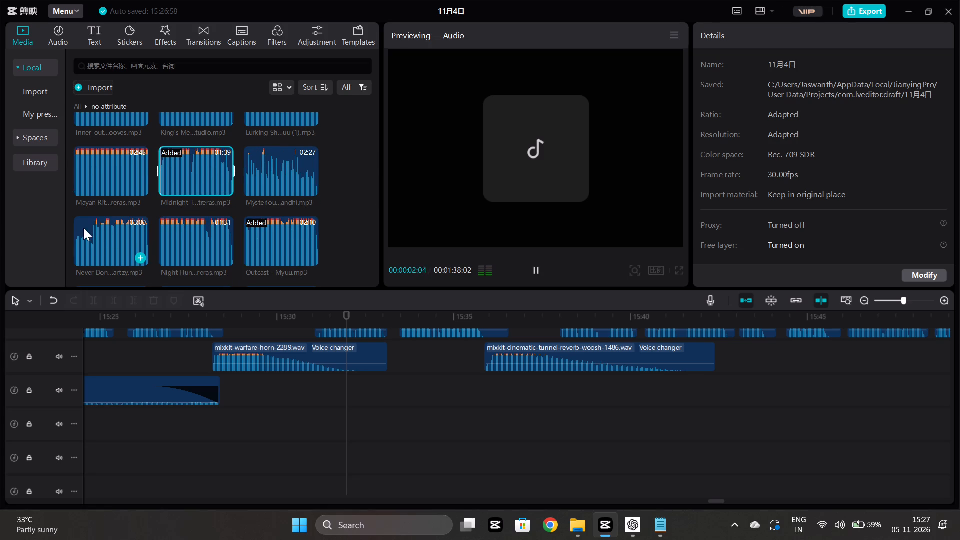
left_click(78, 225)
key("space")
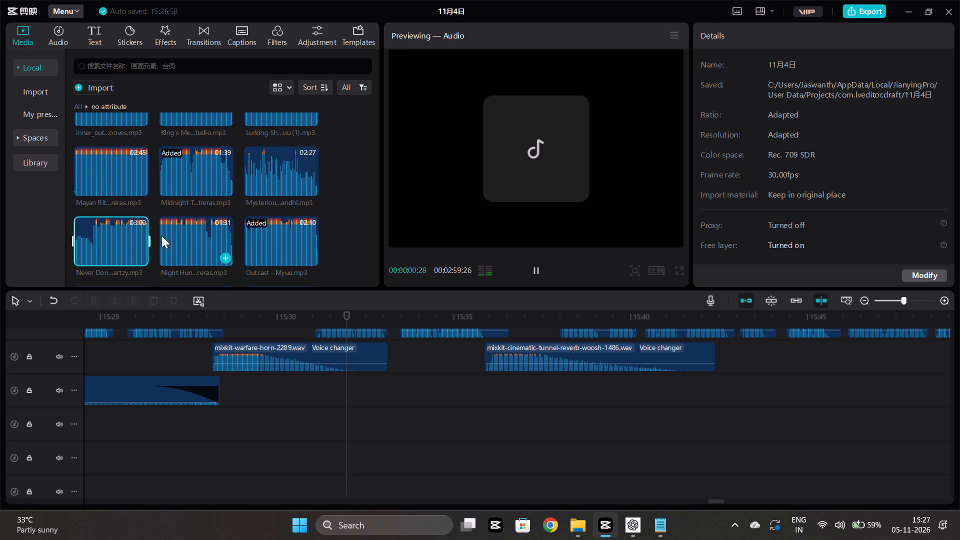
left_click(164, 237)
key("space")
left_click(198, 231)
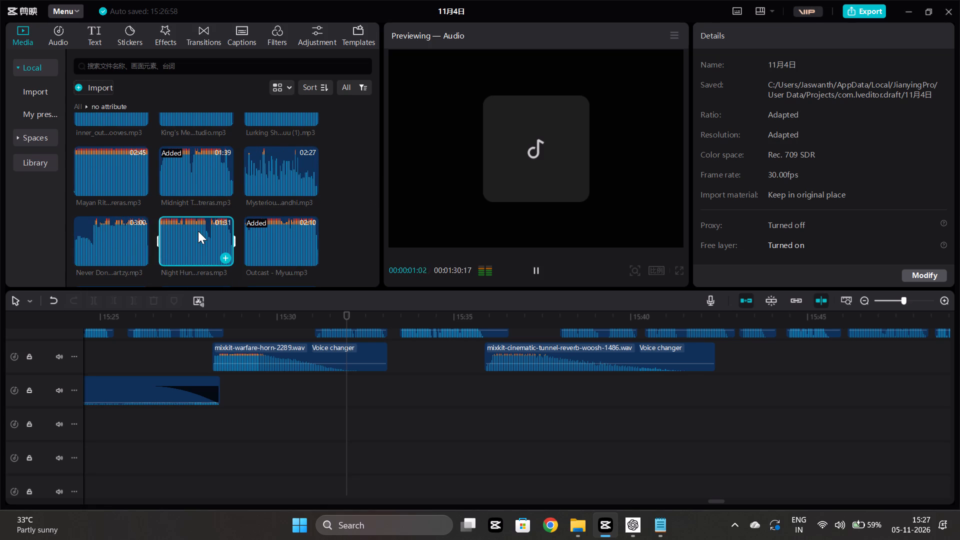
key("space")
left_click(201, 232)
key("space")
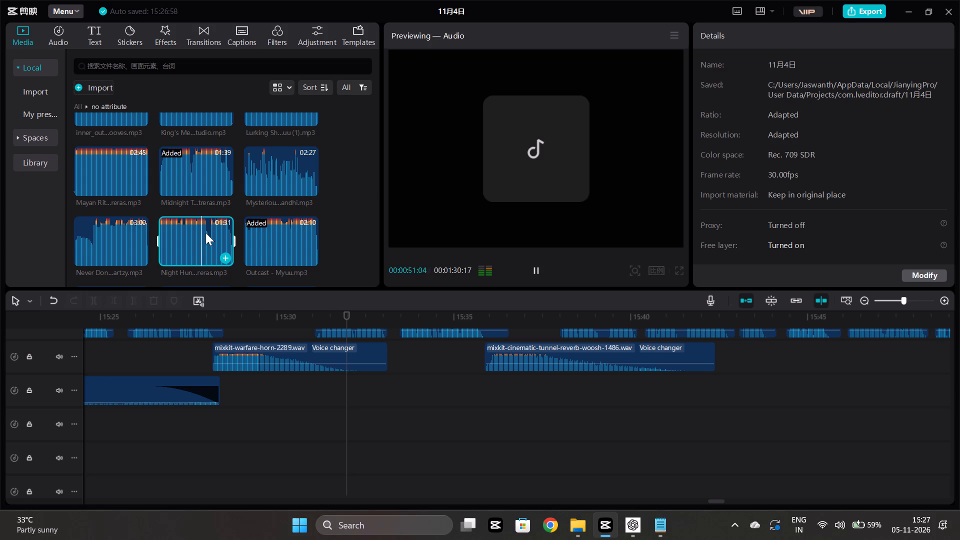
left_click(205, 232)
key("space")
left_click(209, 233)
key("space")
Audition the Radar and Rogue Force music tracks in the "no attribute" folder.
scroll(235, 230, "down", 1)
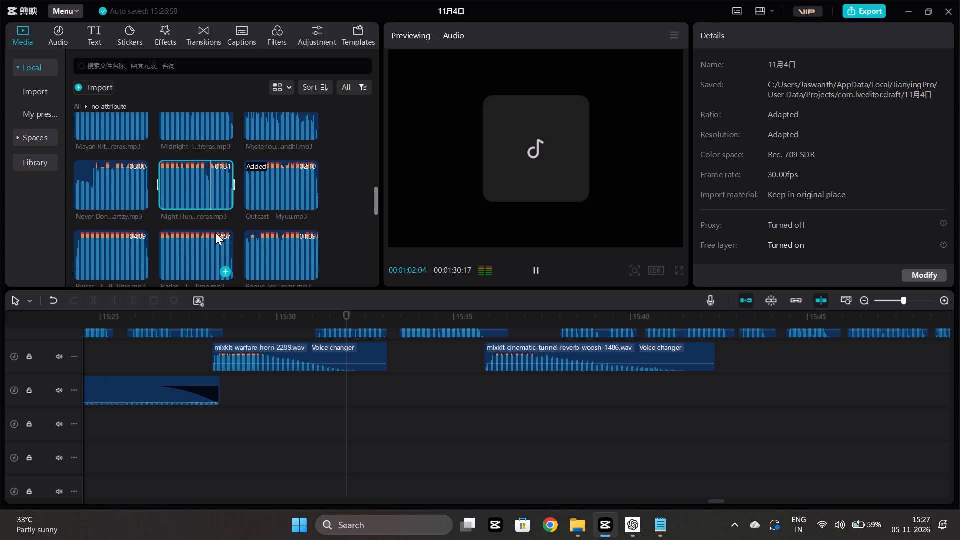
left_click(162, 243)
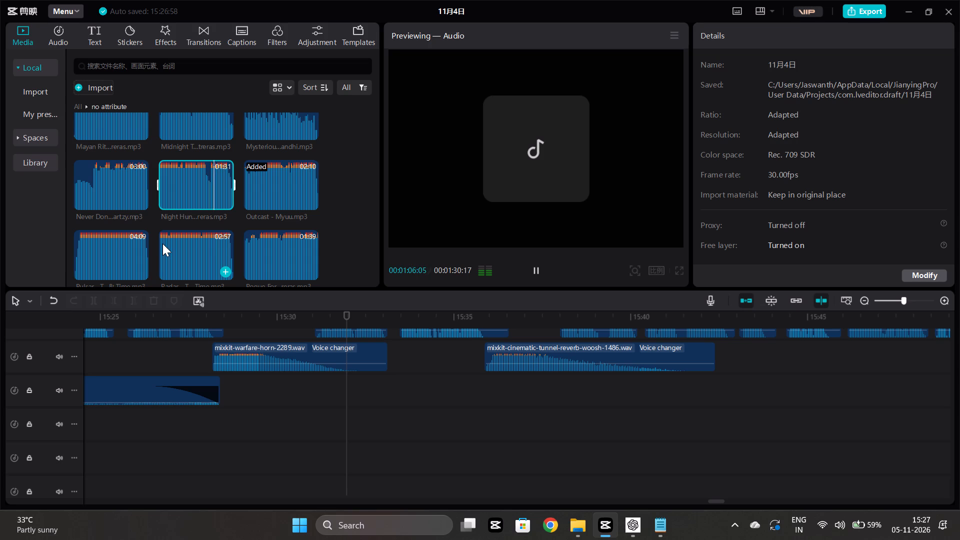
key("space")
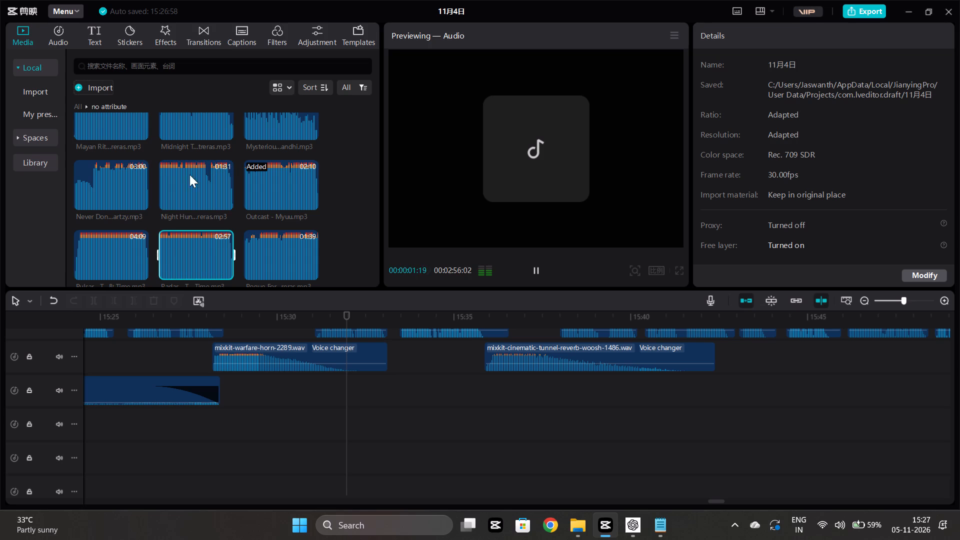
left_click(247, 253)
key("space")
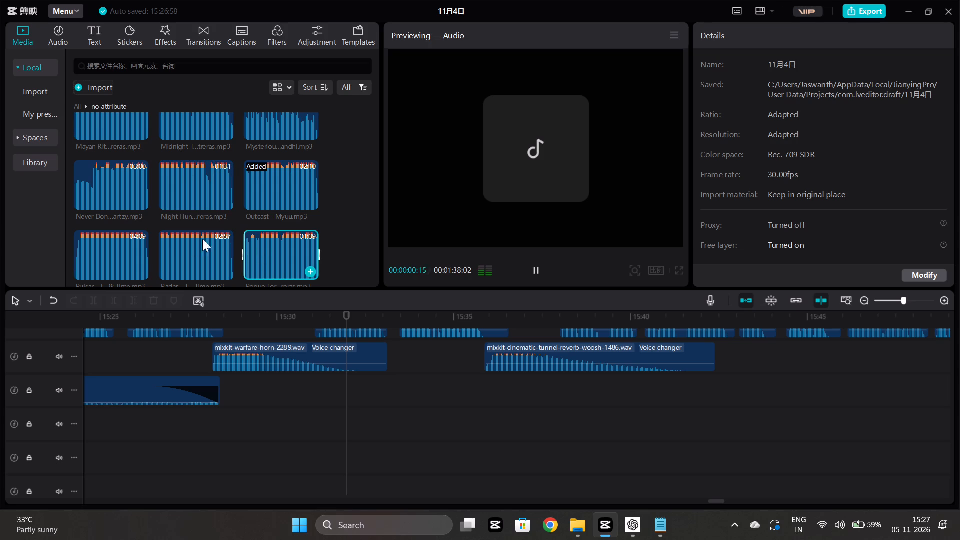
Add the Rogue Force track to the timeline at about 15:32 and lower its volume to -17.7 dB.
scroll(241, 163, "down", 1)
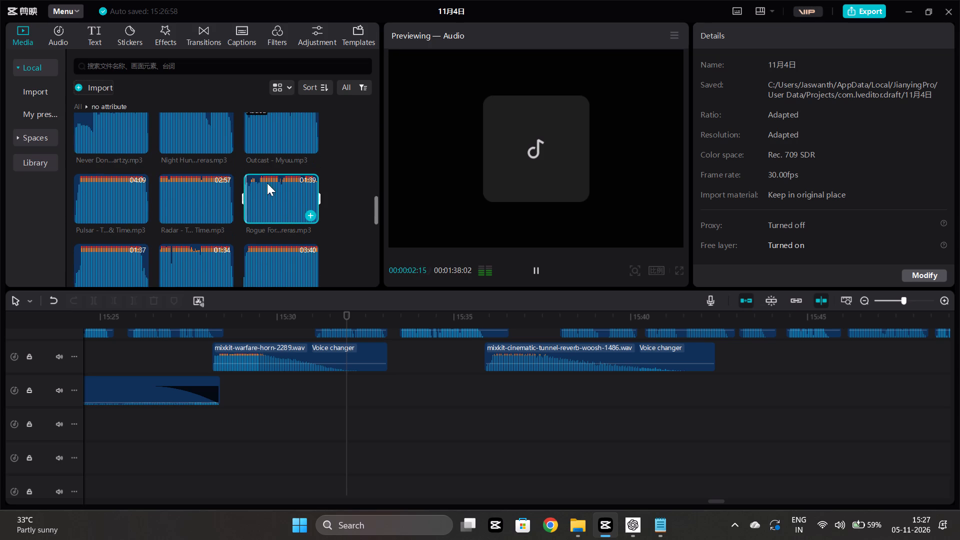
left_click(312, 210)
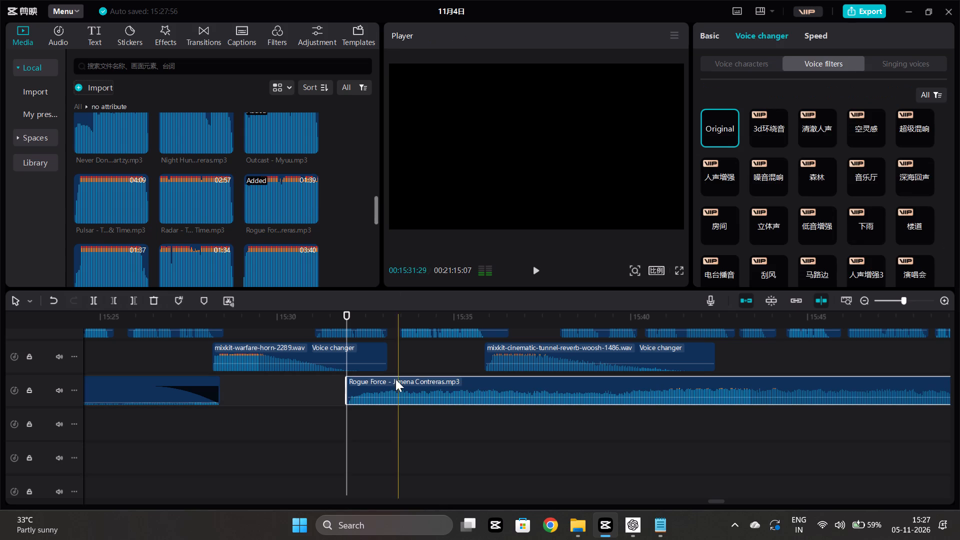
left_click(391, 381)
left_click(705, 31)
left_click(763, 94)
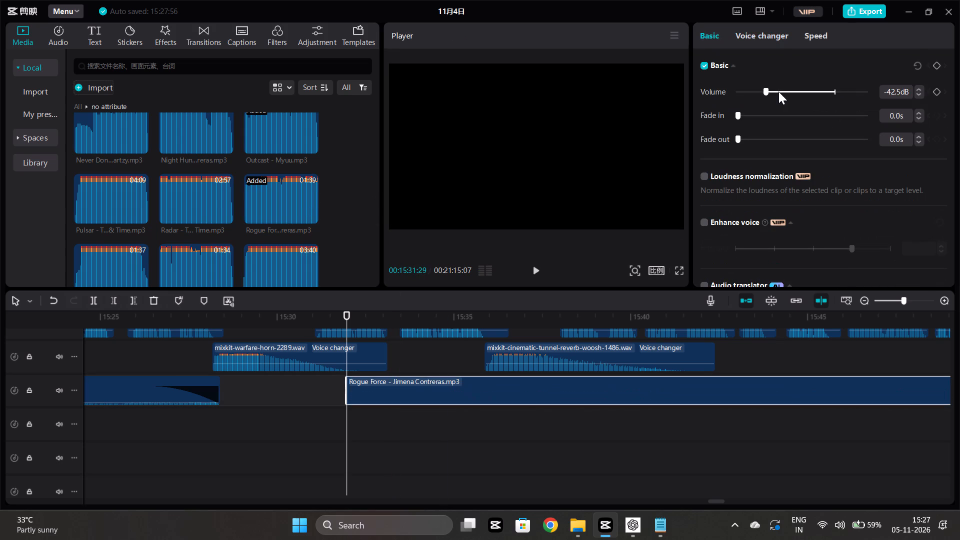
left_click(781, 91)
left_click(789, 92)
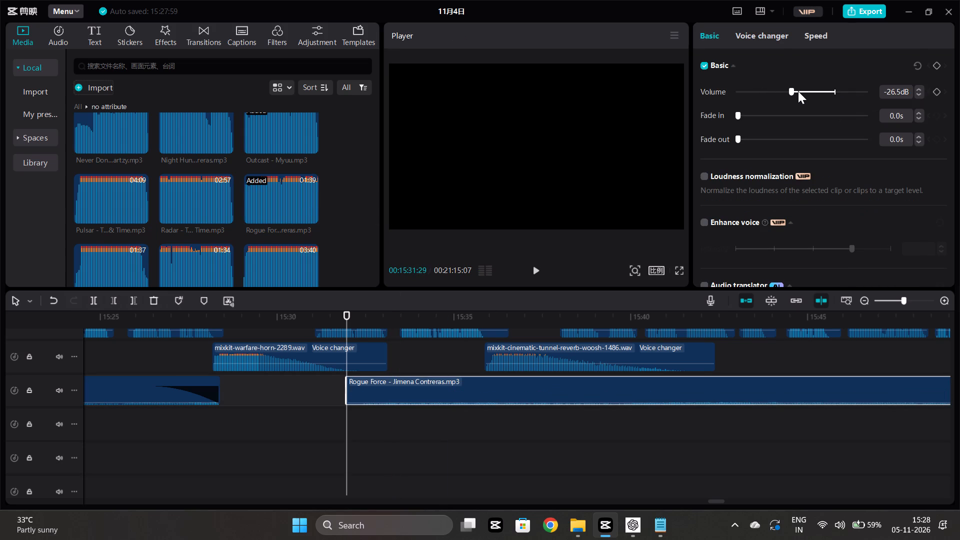
left_click(803, 87)
Play back the mix from the start of the Rogue Force clip to about 15:40, then replay it from about 15:34.
left_click(346, 416)
key("space")
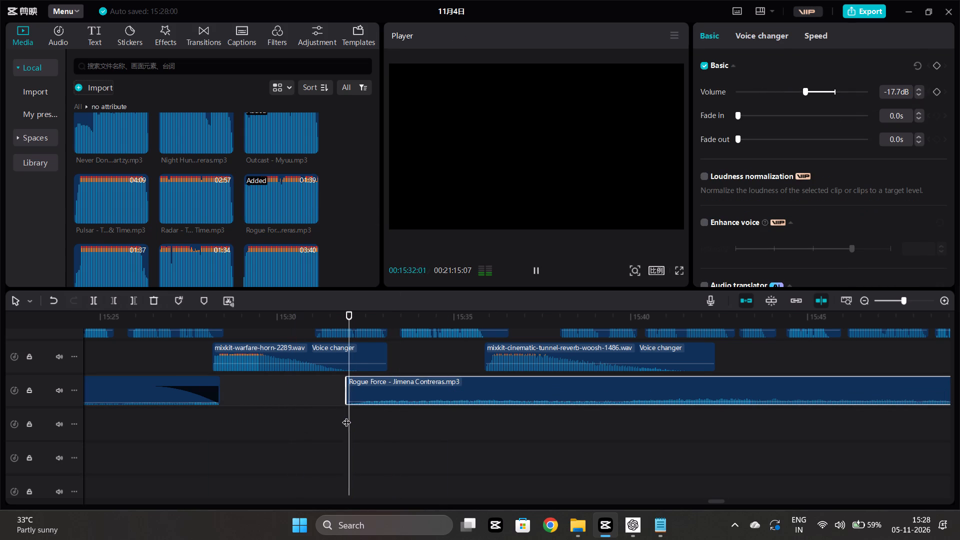
scroll(346, 416, "left", 1)
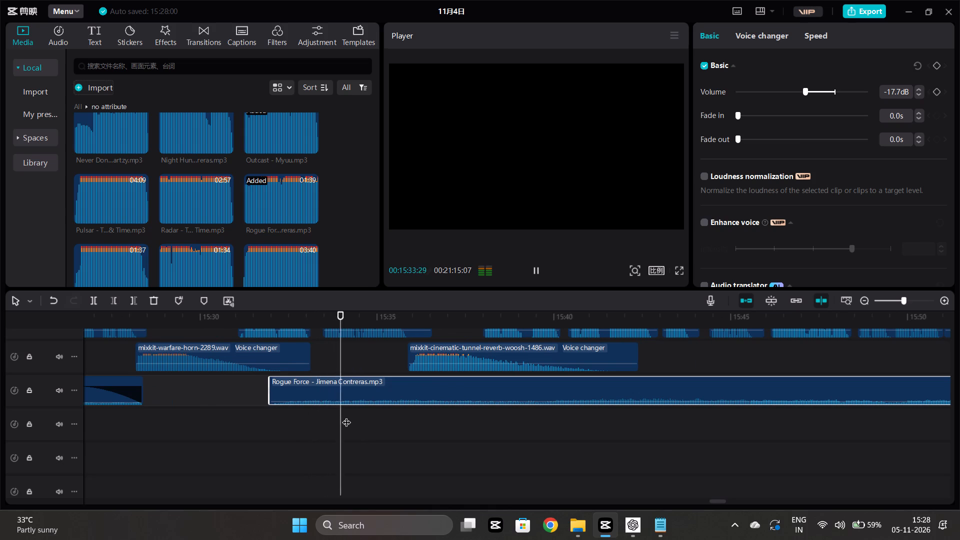
scroll(346, 416, "left", 2)
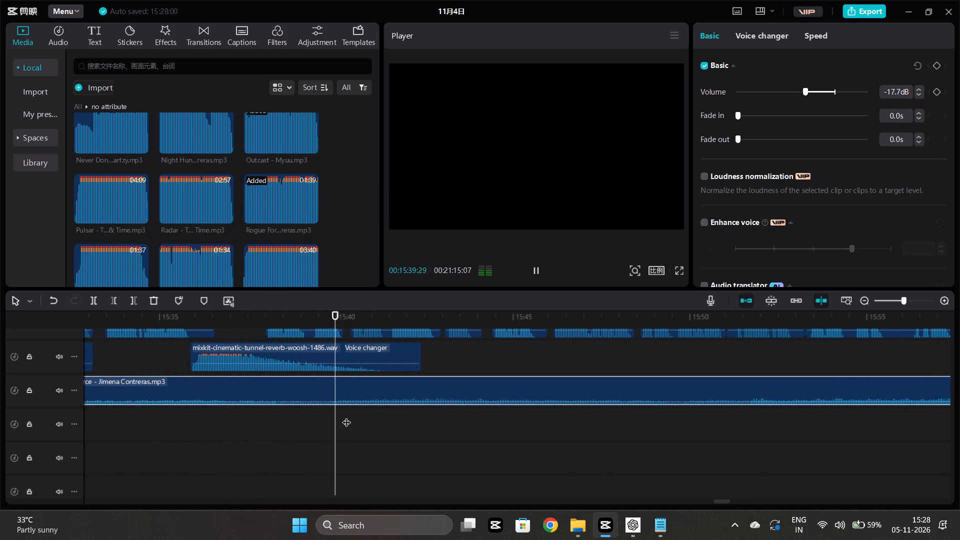
left_click(145, 458)
key("space")
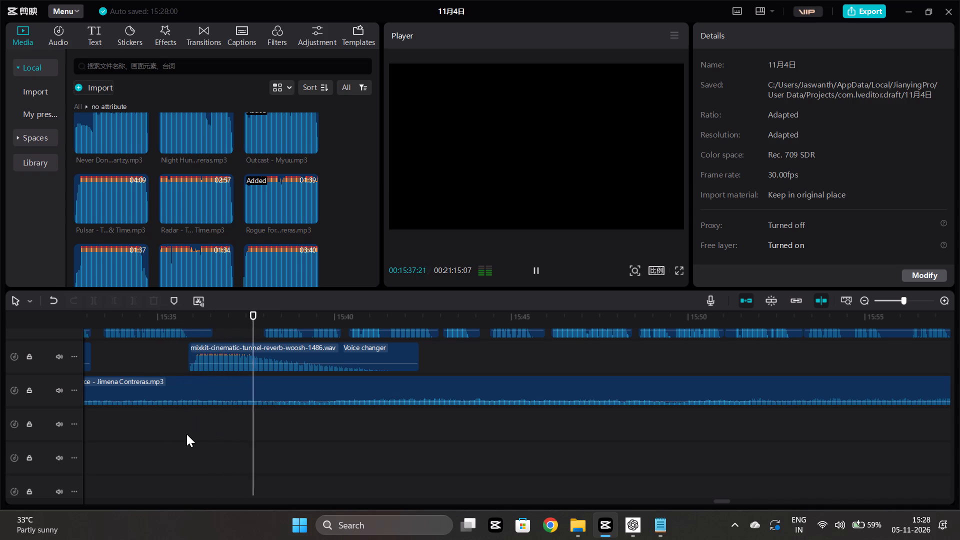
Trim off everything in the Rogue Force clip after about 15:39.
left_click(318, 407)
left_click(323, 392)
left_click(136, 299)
Replay the mix from about 15:33 and add the Frightmare music at about 15:36 on the track below Rogue Force.
left_click(102, 418)
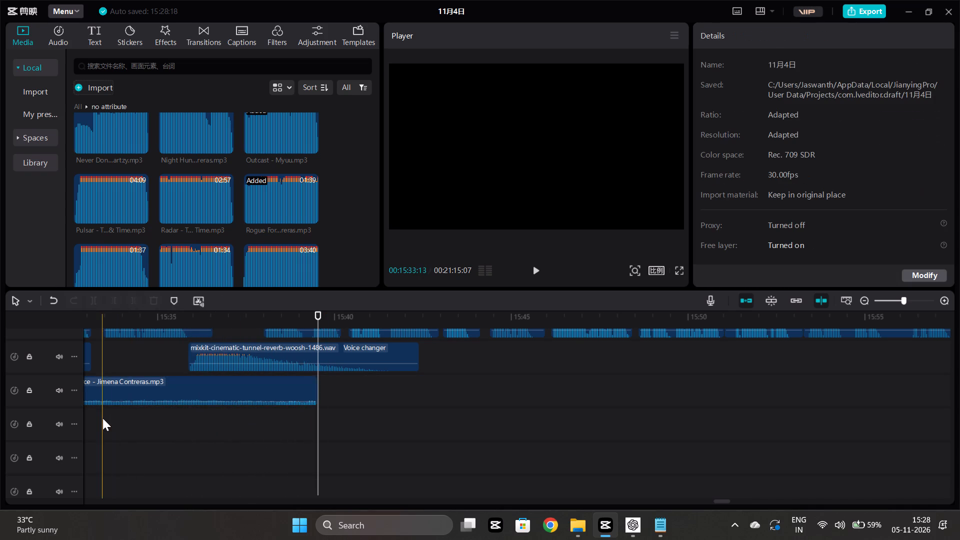
key("space")
scroll(105, 237, "up", 4)
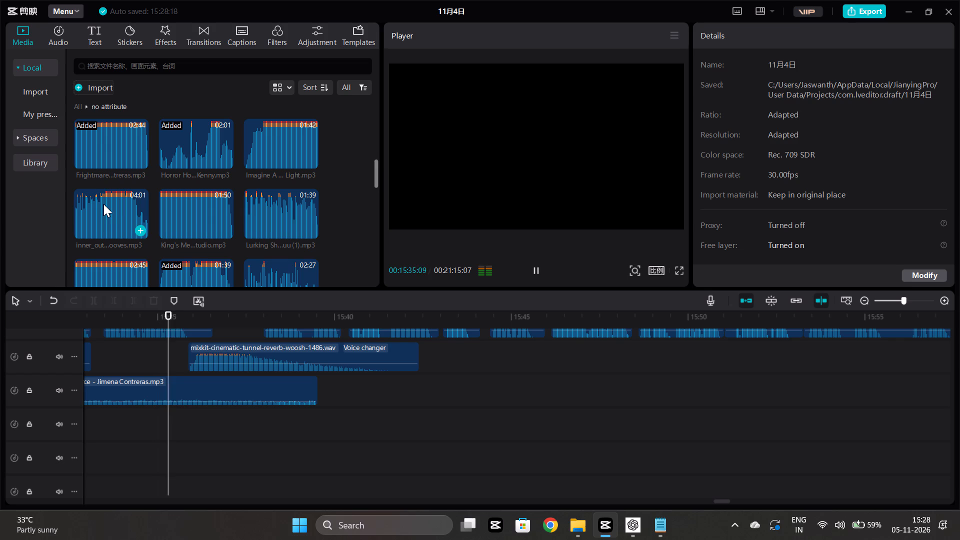
left_click(142, 163)
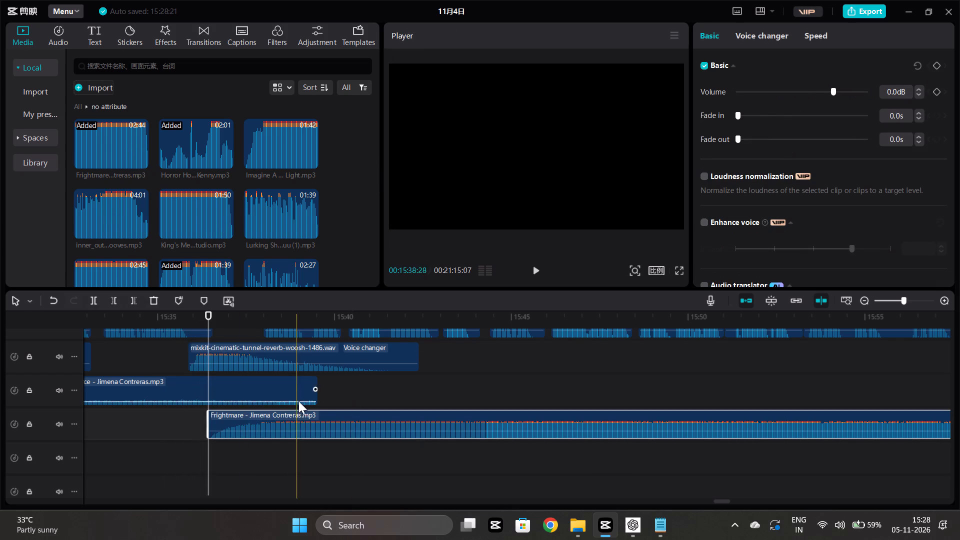
Lower the Frightmare clip's volume to -29.0 dB and move its start to about 15:38.
left_click(300, 407)
left_click(304, 413)
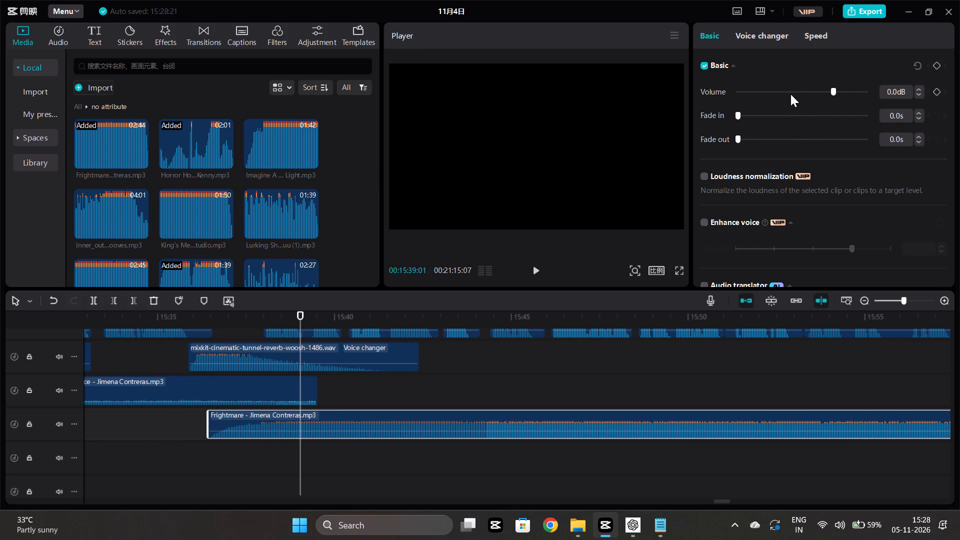
left_click(785, 90)
left_click_drag(288, 421, 346, 427)
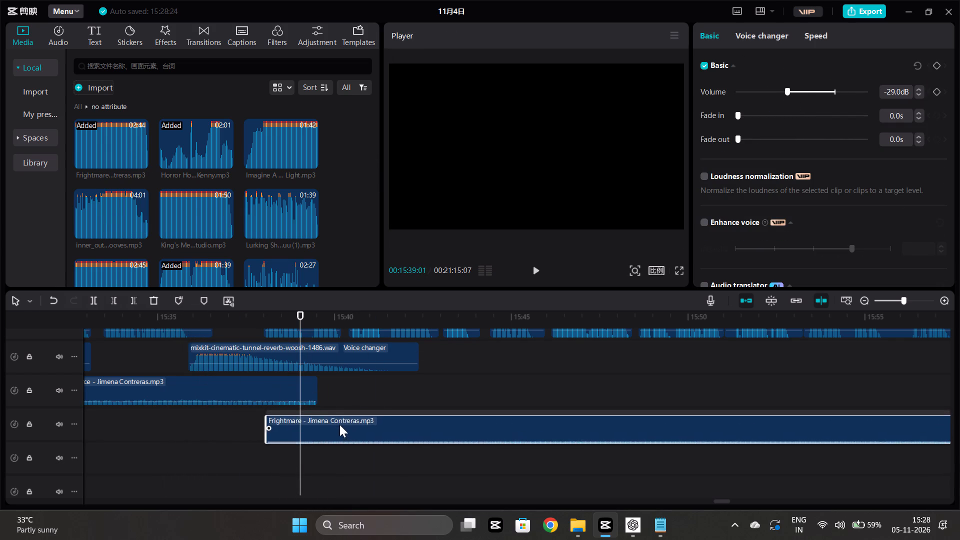
Adjust the Rogue Force clip's volume to -16.8 dB and give it a 1.8 s fade-out.
left_click(294, 401)
left_click_drag(315, 390, 268, 386)
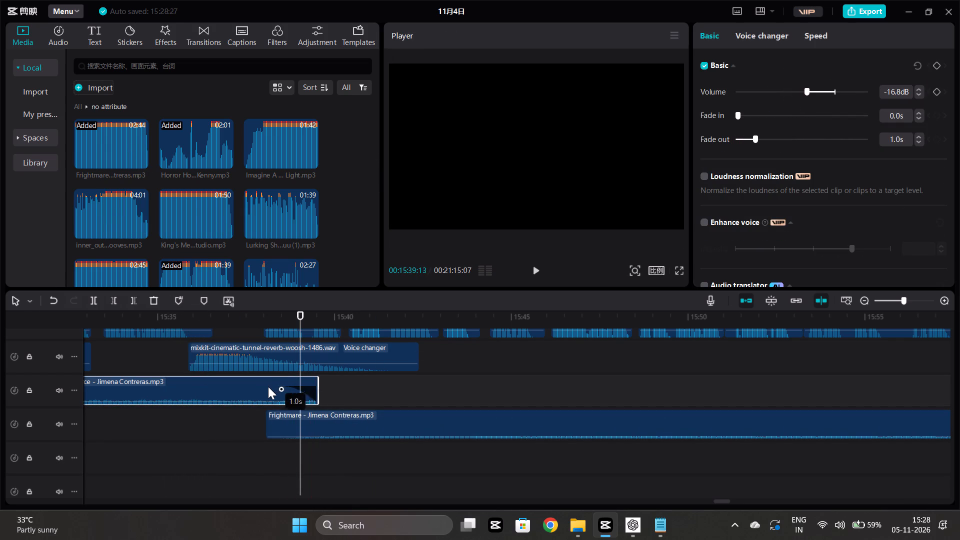
left_click_drag(268, 386, 251, 384)
Play back the music change and shorten the Rogue Force clip's end to about 15:36, where the cinematic tunnel woosh begins.
left_click(192, 431)
key("space")
scroll(166, 431, "right", 1)
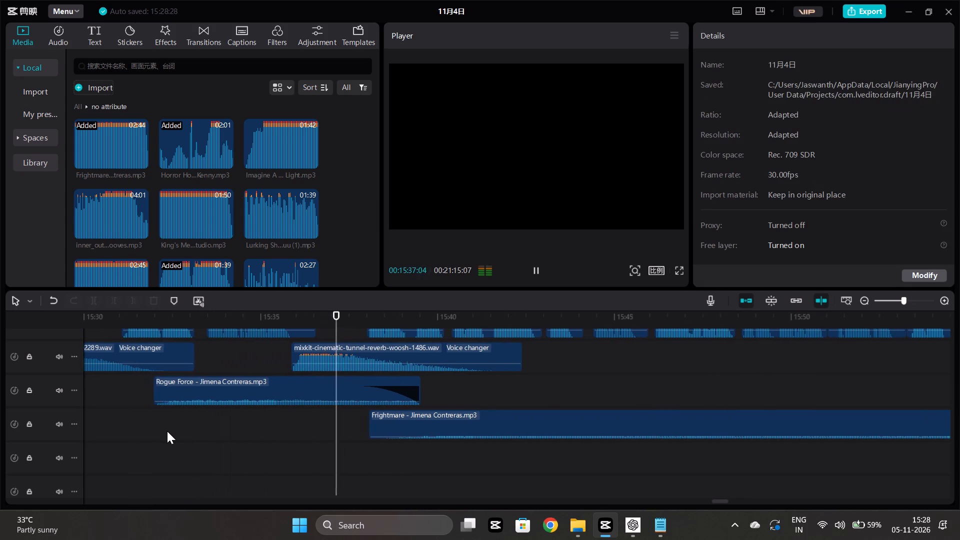
scroll(167, 431, "right", 1)
left_click(413, 387)
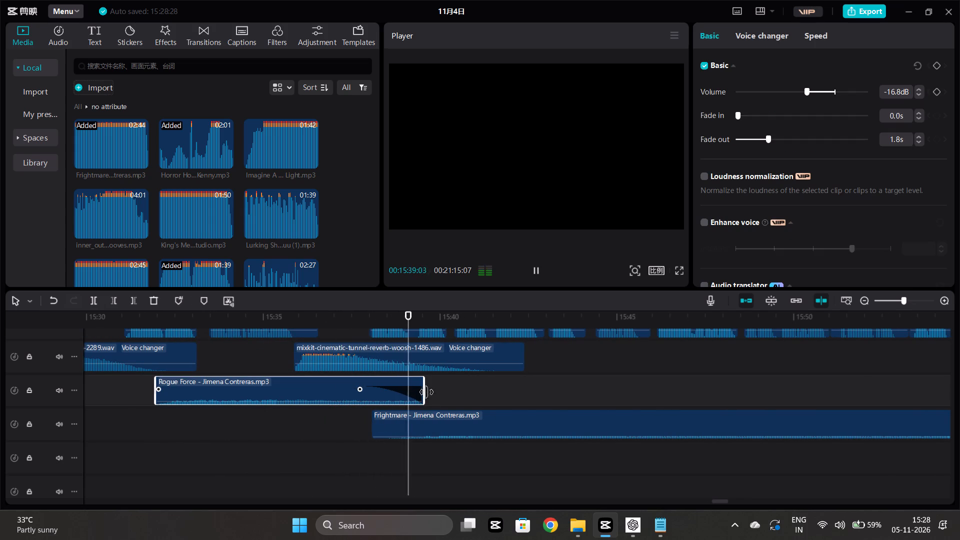
left_click_drag(421, 392, 294, 388)
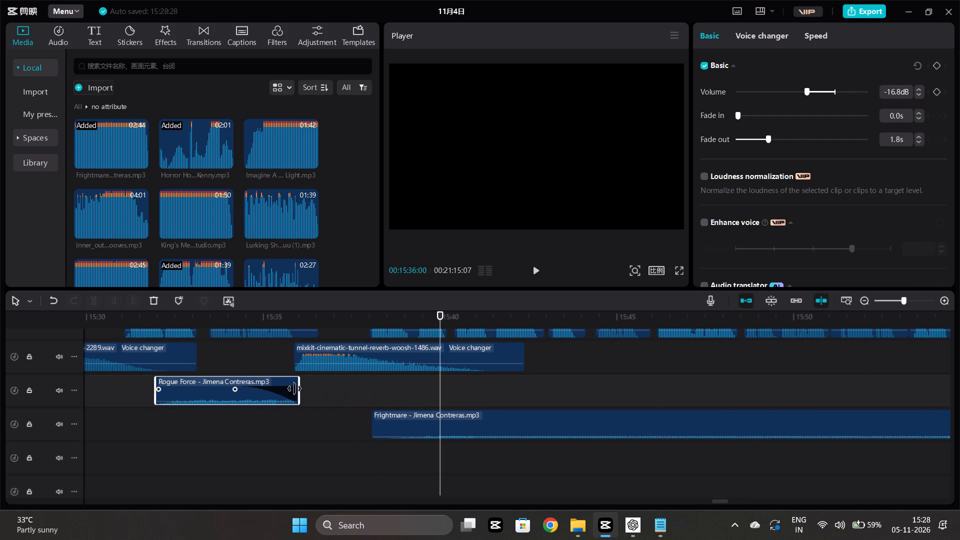
left_click_drag(294, 388, 291, 386)
Lengthen the shortened Rogue Force clip's fade-out and play back its ending through the woosh into the Frightmare music.
left_click(214, 456)
key("space")
left_click(146, 410)
key("space")
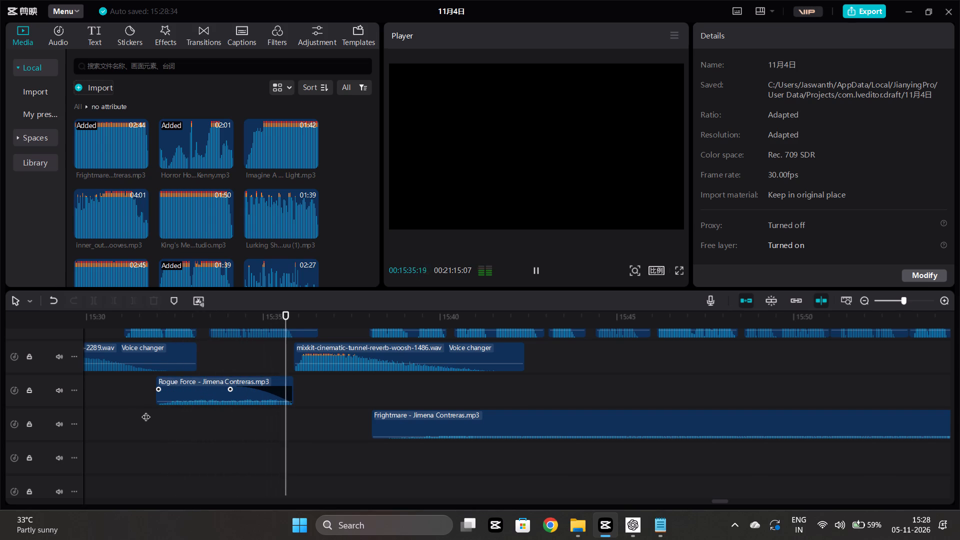
left_click_drag(228, 388, 214, 386)
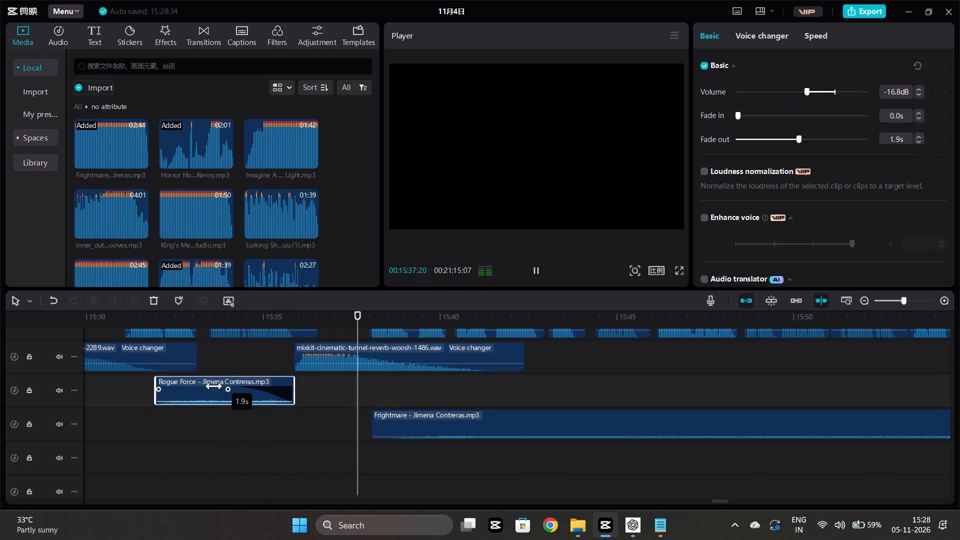
left_click_drag(214, 386, 200, 385)
left_click(221, 424)
key("space")
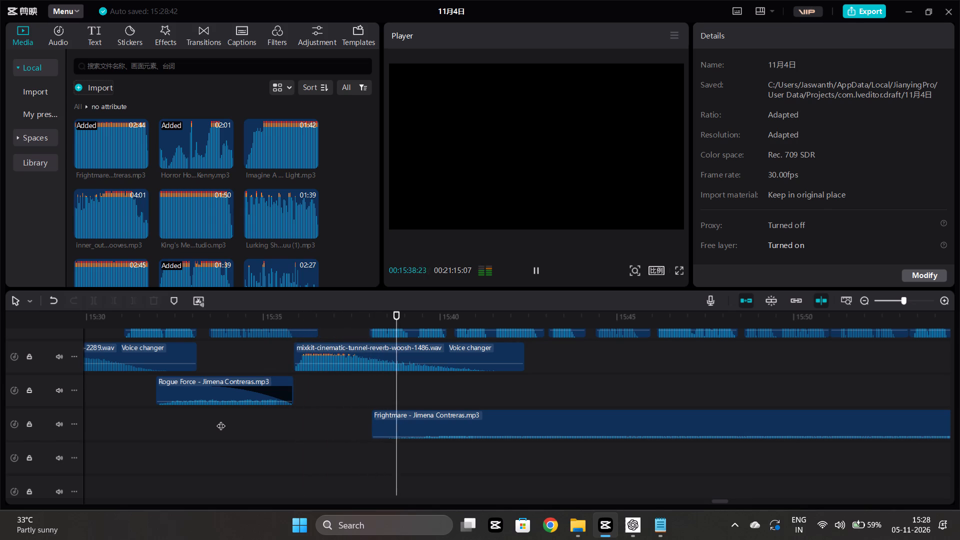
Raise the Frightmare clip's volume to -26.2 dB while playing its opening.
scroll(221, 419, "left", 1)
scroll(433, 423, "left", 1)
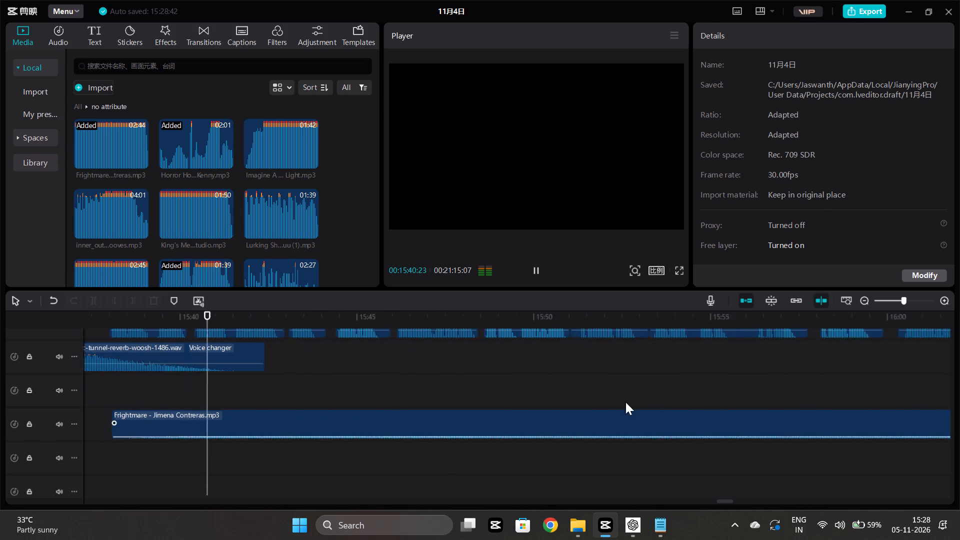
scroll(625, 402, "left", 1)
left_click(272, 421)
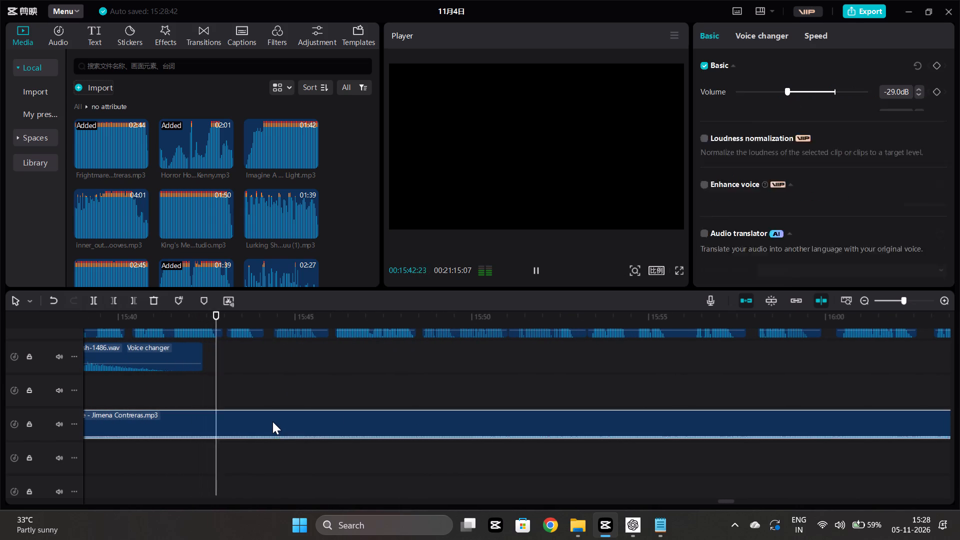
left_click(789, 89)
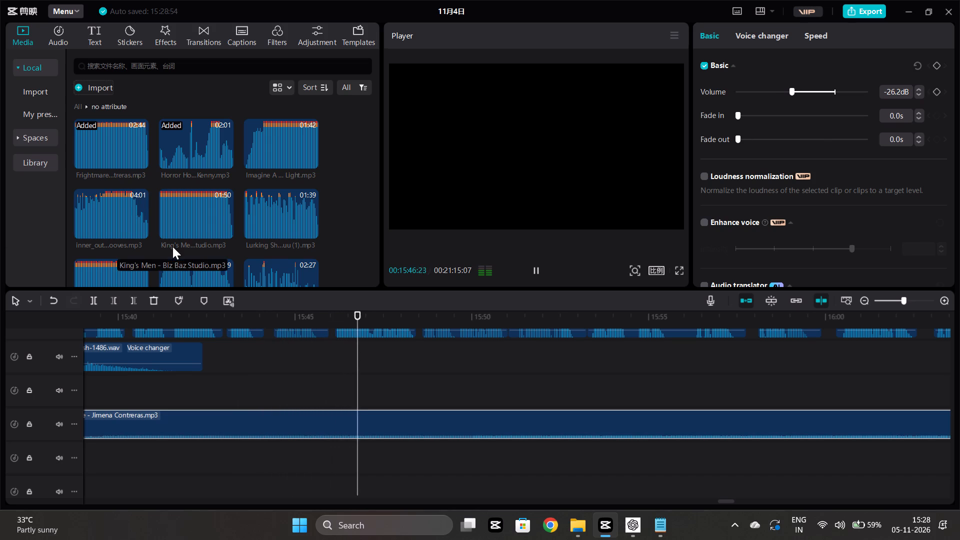
Listen to the narration over the Frightmare music up to about 16:04 while browsing the imported music files.
scroll(357, 314, "down", 1)
scroll(346, 370, "up", 1)
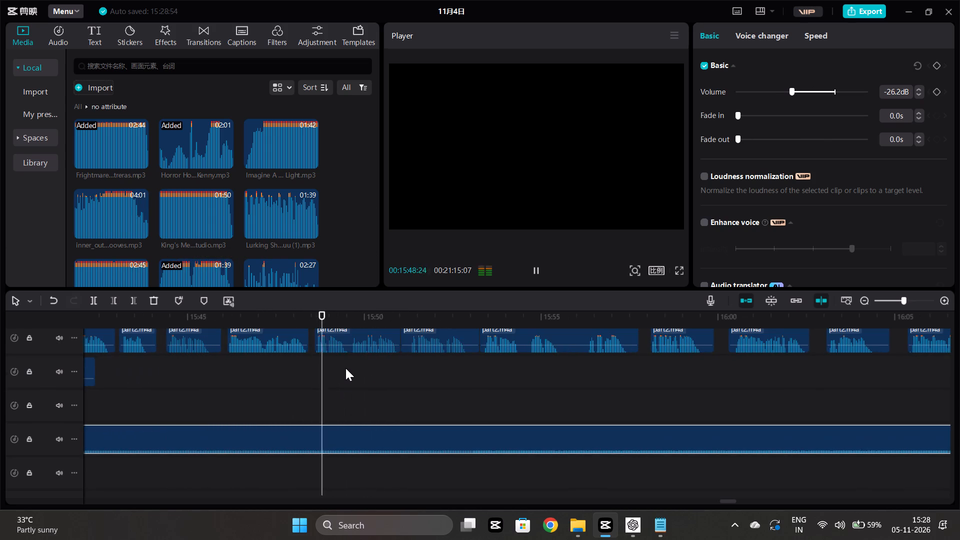
scroll(68, 219, "down", 1)
scroll(133, 223, "down", 1)
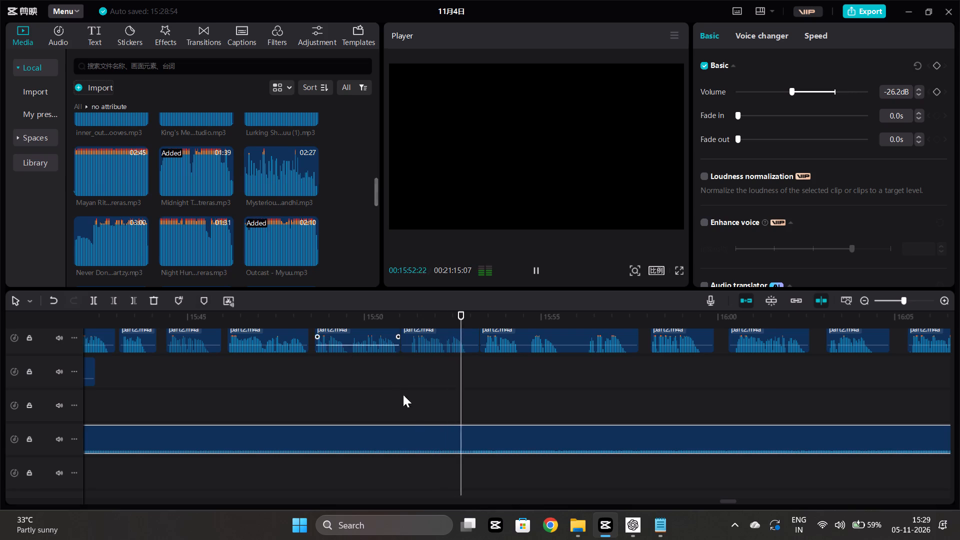
scroll(425, 348, "left", 2)
scroll(129, 175, "down", 2)
scroll(302, 211, "up", 5)
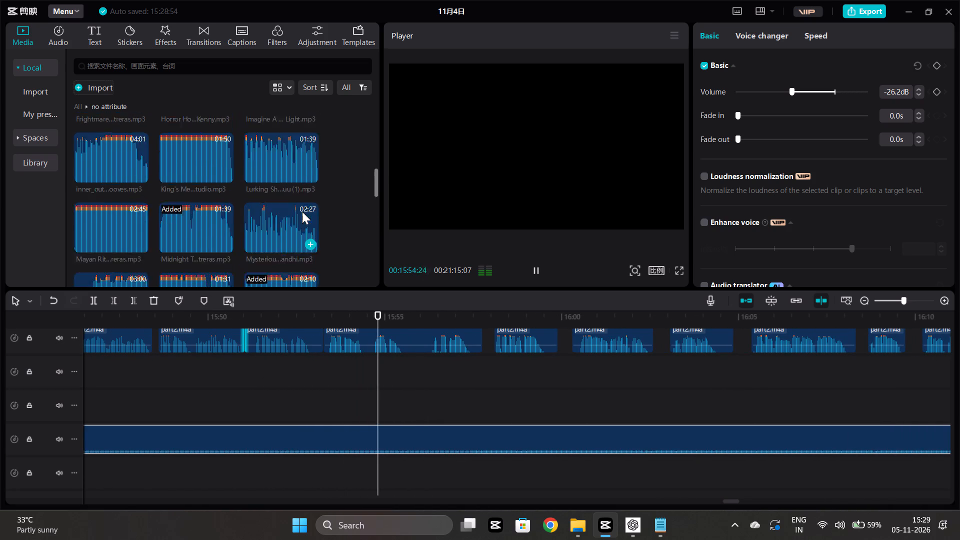
scroll(302, 211, "up", 9)
scroll(420, 384, "left", 1)
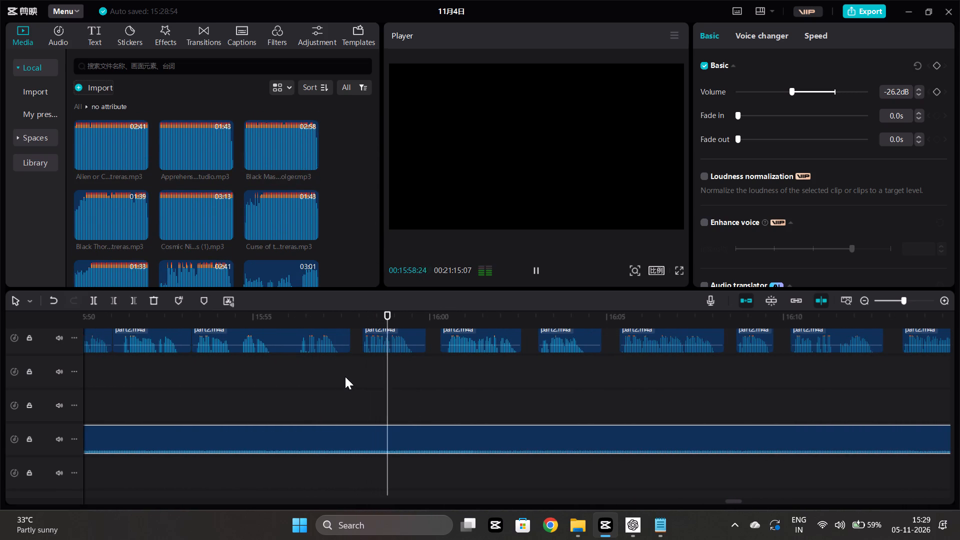
scroll(345, 376, "left", 1)
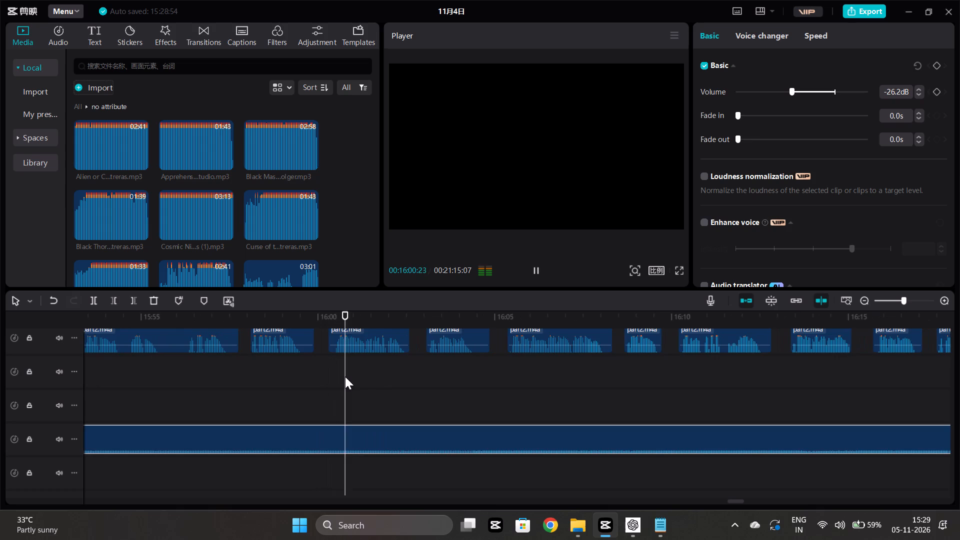
scroll(345, 376, "left", 1)
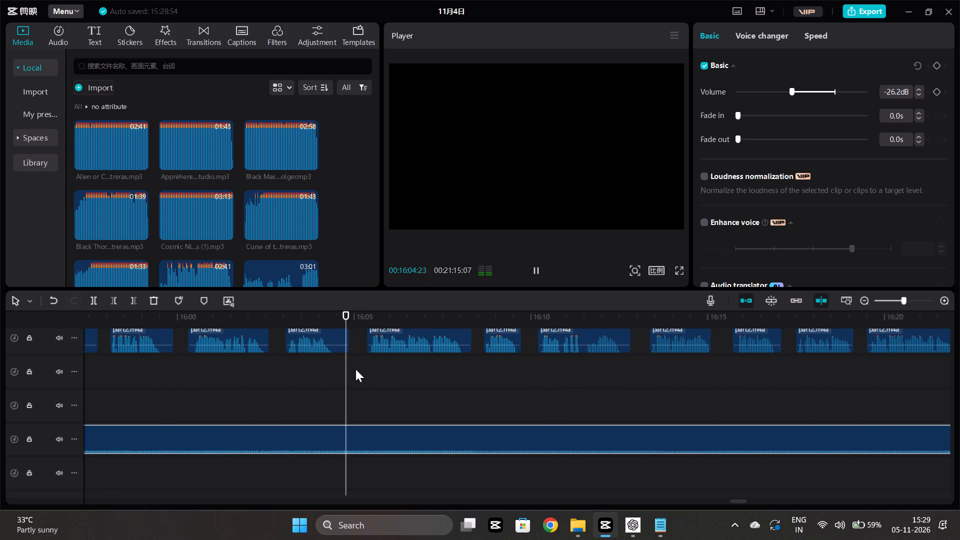
left_click(246, 384)
key("space")
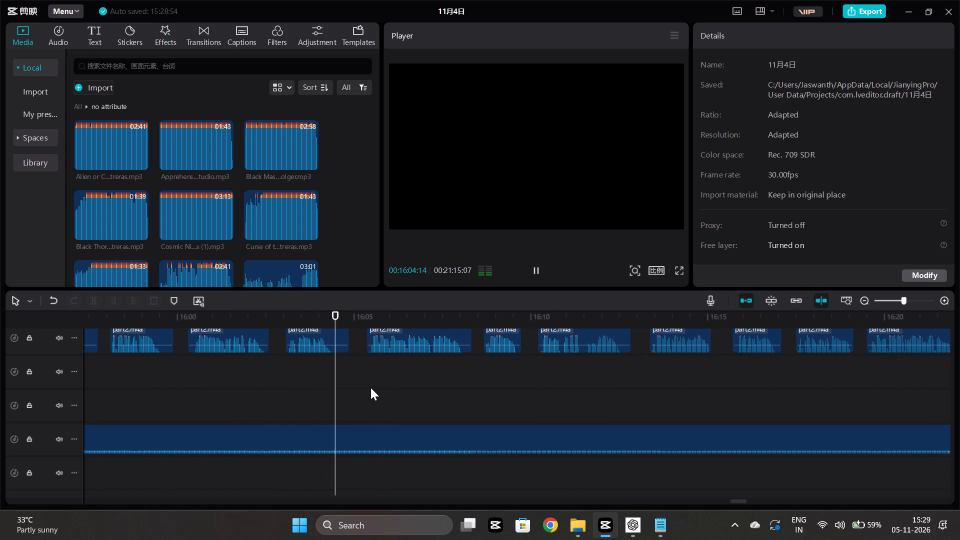
key("space")
double_click(333, 380)
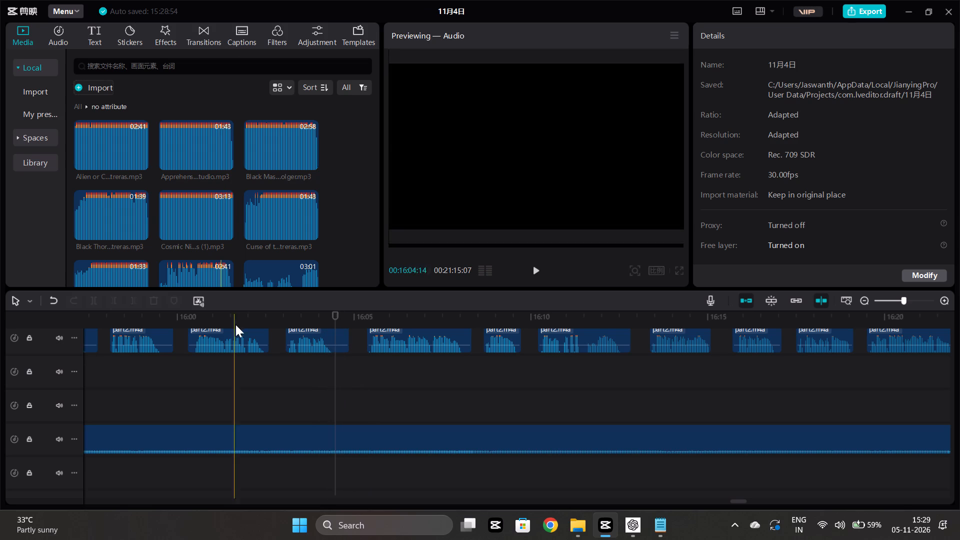
Return to the Frightmare clip's start at 15:38 and audition several passages of the Black Mass track from the media library.
scroll(332, 352, "right", 5)
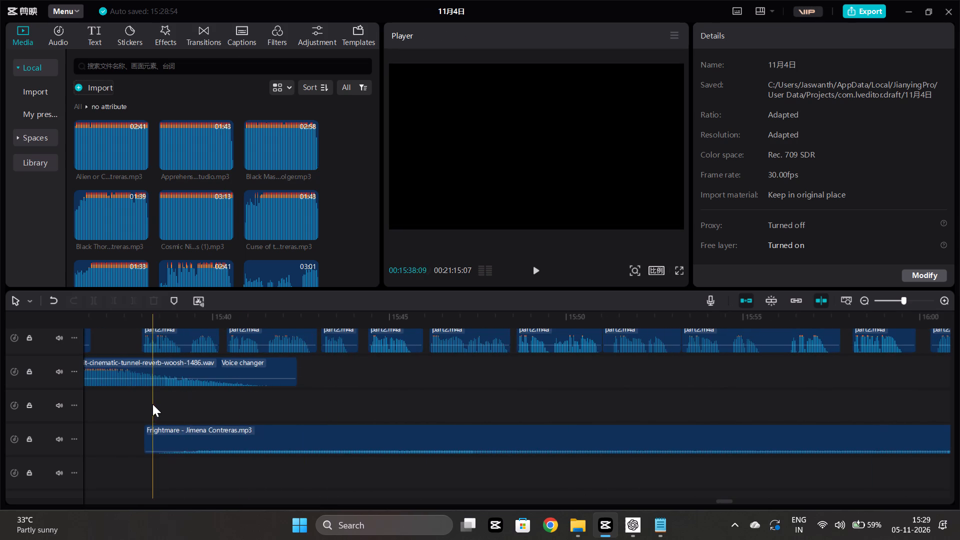
left_click(147, 401)
scroll(189, 189, "down", 1)
scroll(193, 190, "up", 2)
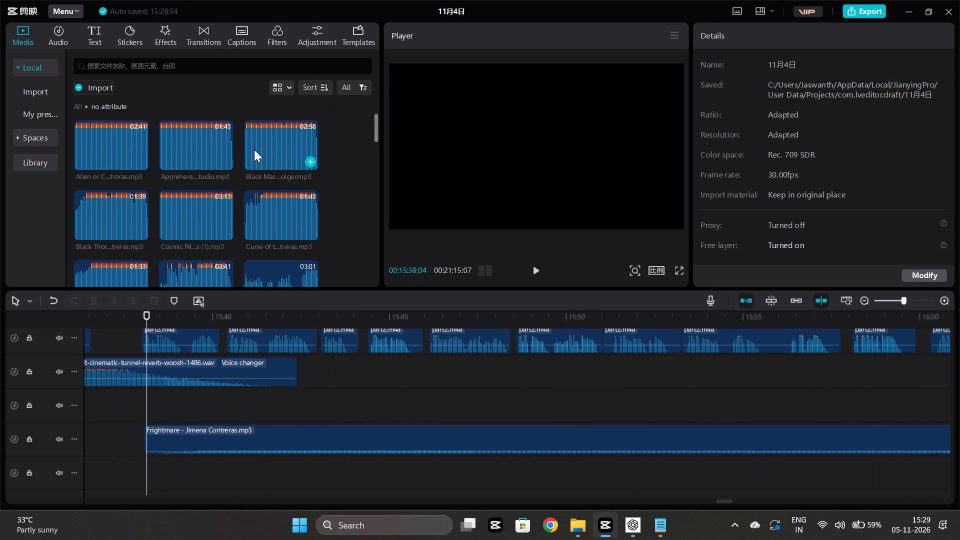
left_click(251, 137)
left_click(251, 137)
key("space")
left_click(257, 140)
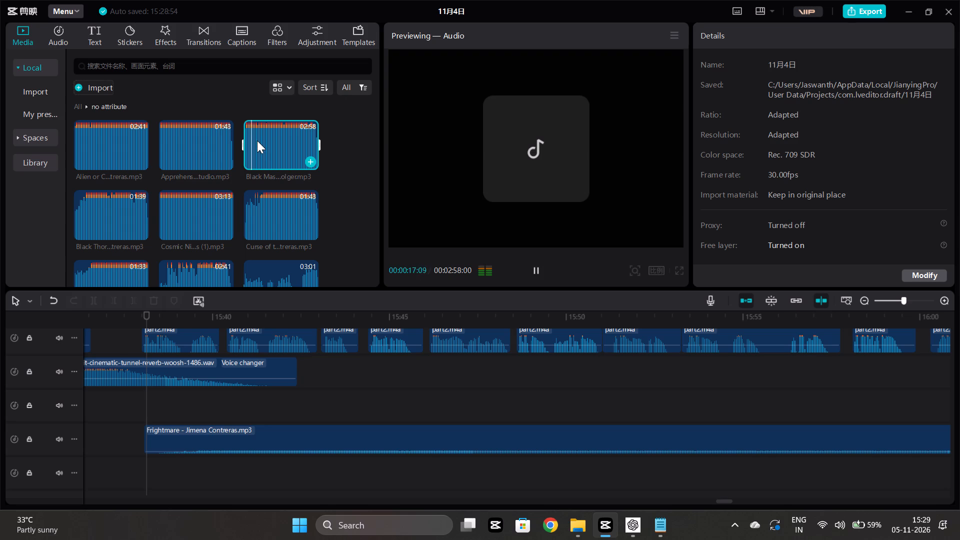
key("space")
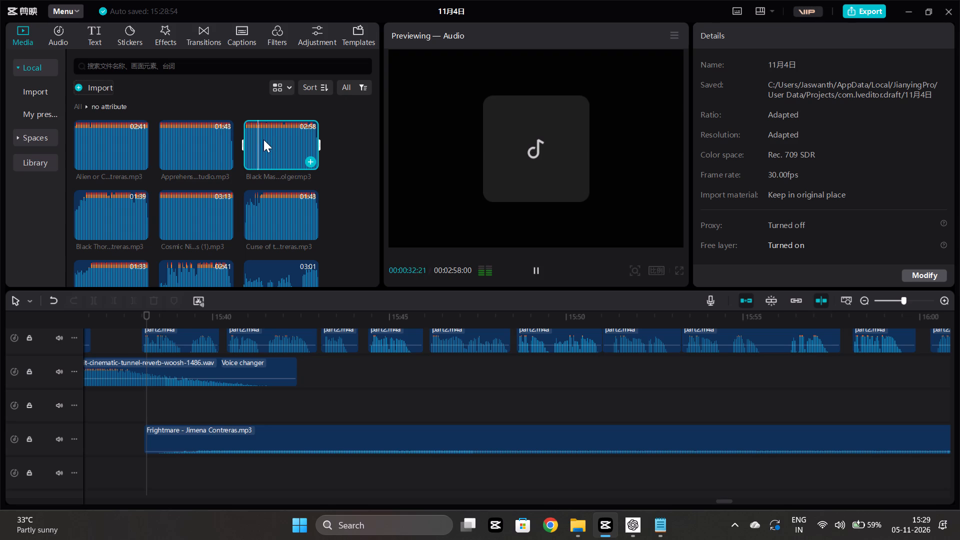
left_click(263, 137)
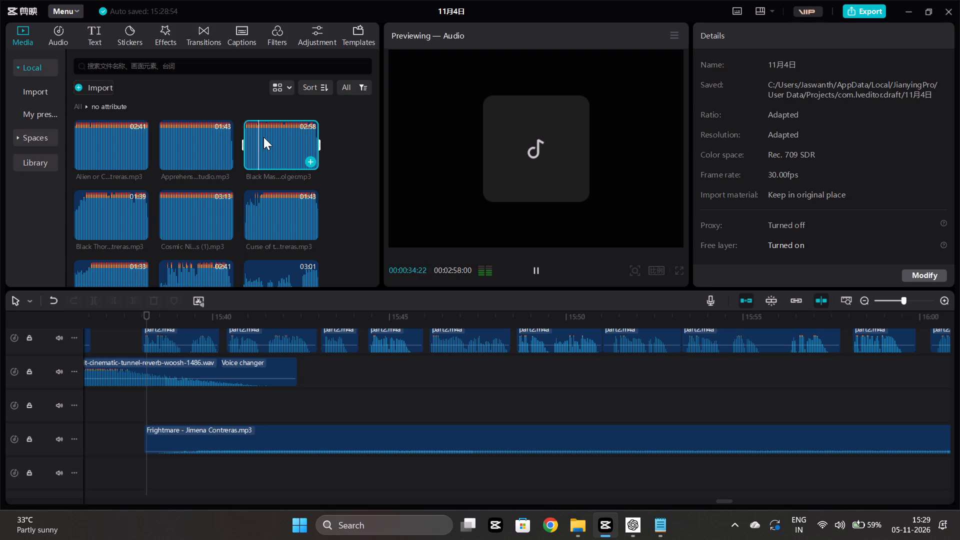
key("space")
left_click(275, 135)
key("space")
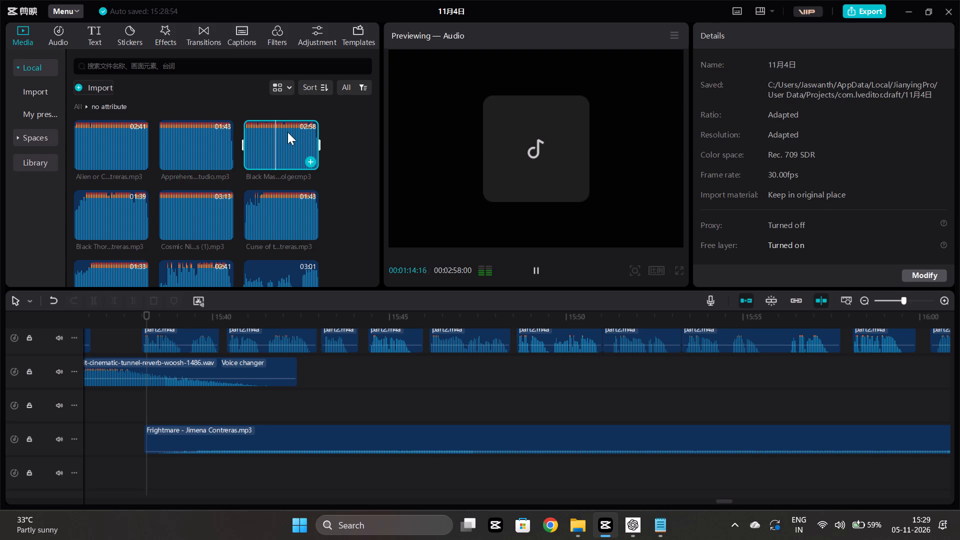
left_click(287, 132)
key("space")
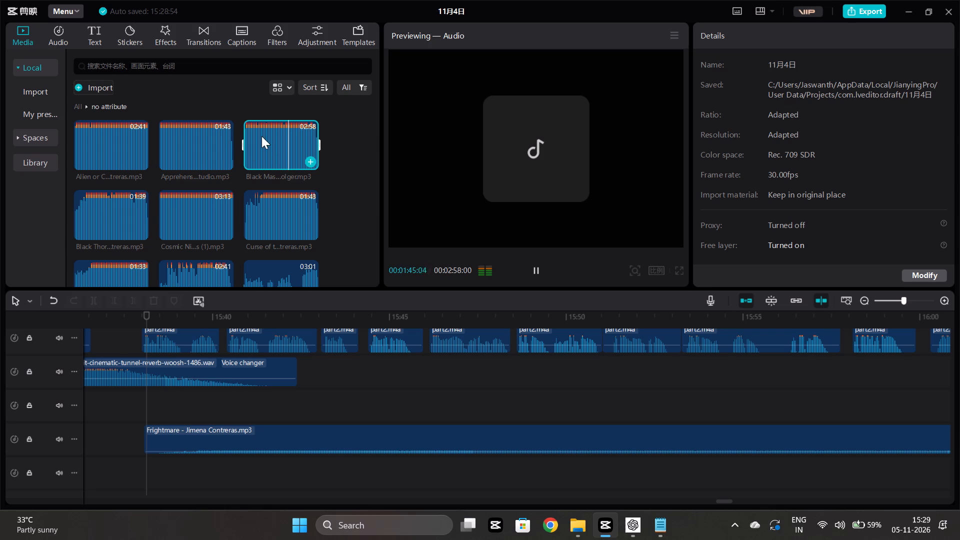
left_click(259, 134)
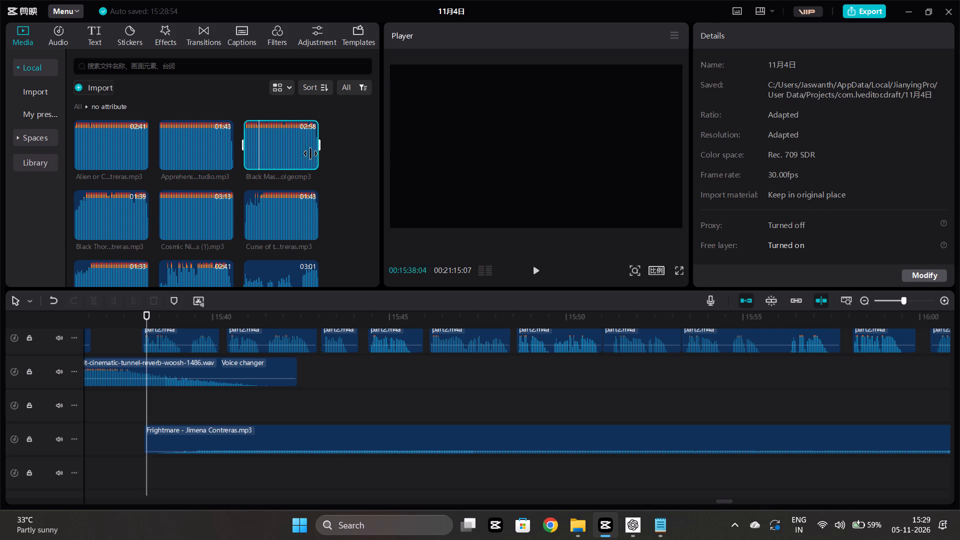
Add Black Mass above the Frightmare clip, trim off its opening section, and start the remainder at about 15:38.
left_click(308, 158)
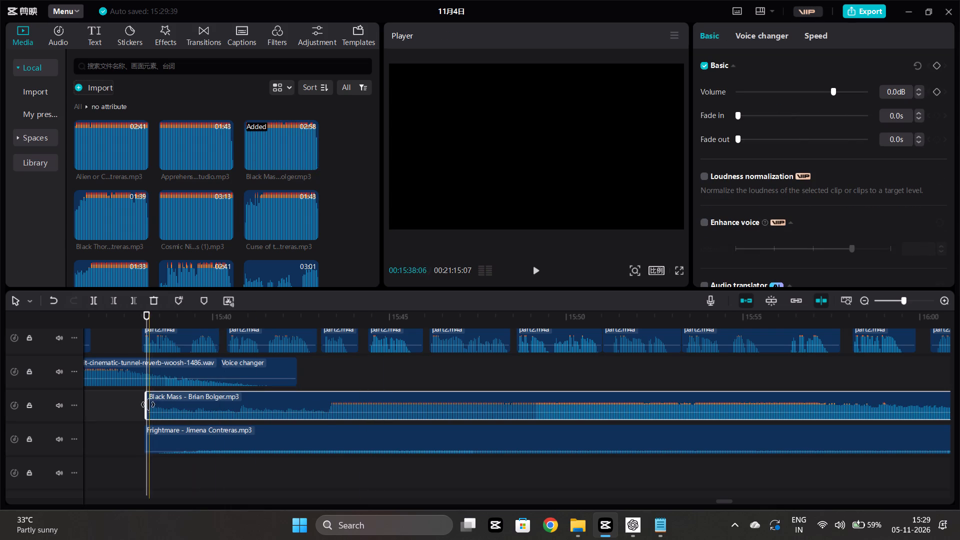
left_click_drag(146, 406, 803, 421)
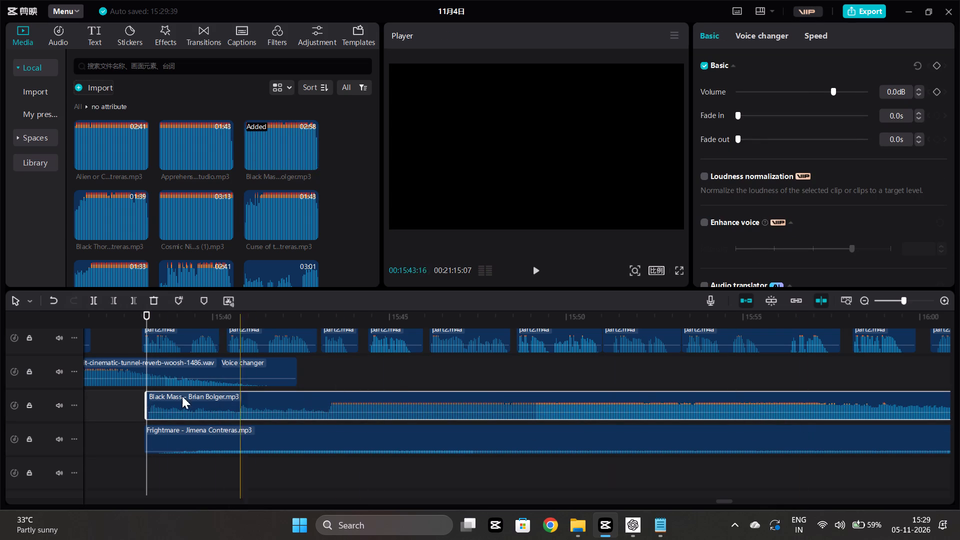
left_click_drag(144, 410, 852, 395)
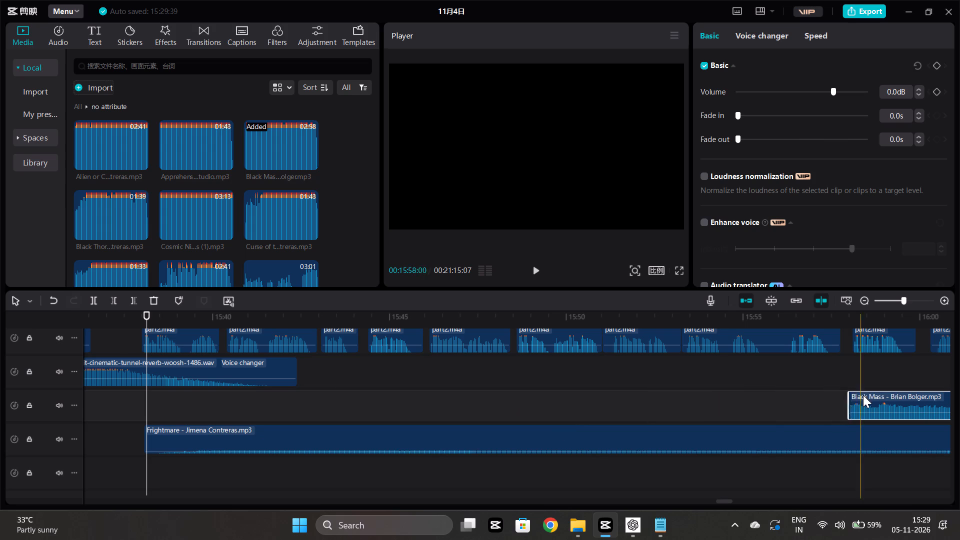
left_click_drag(869, 399, 273, 400)
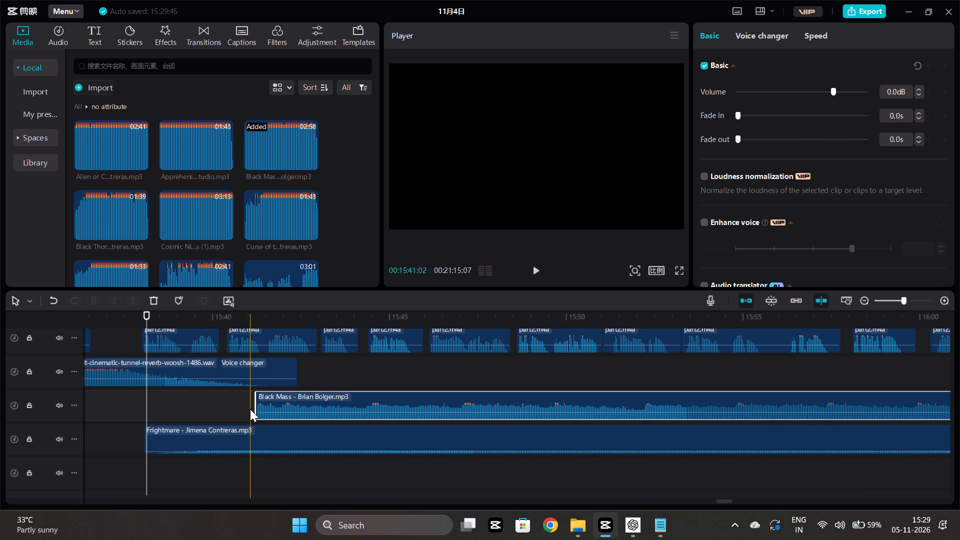
left_click_drag(254, 411, 846, 426)
left_click_drag(875, 402, 144, 399)
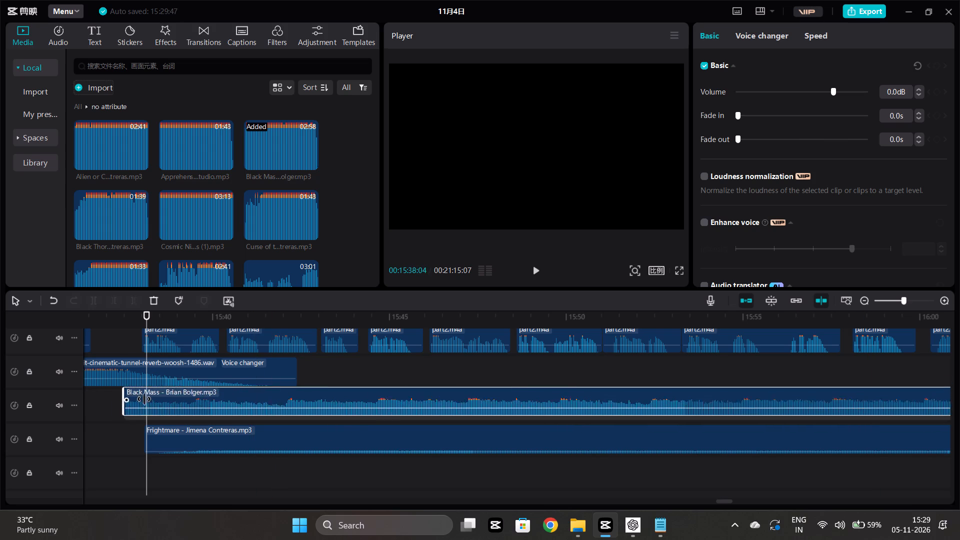
left_click_drag(144, 399, 179, 406)
Play Black Mass together with Frightmare from 15:38 and lower the Black Mass clip's volume to -30.6 dB.
left_click(148, 460)
key("space")
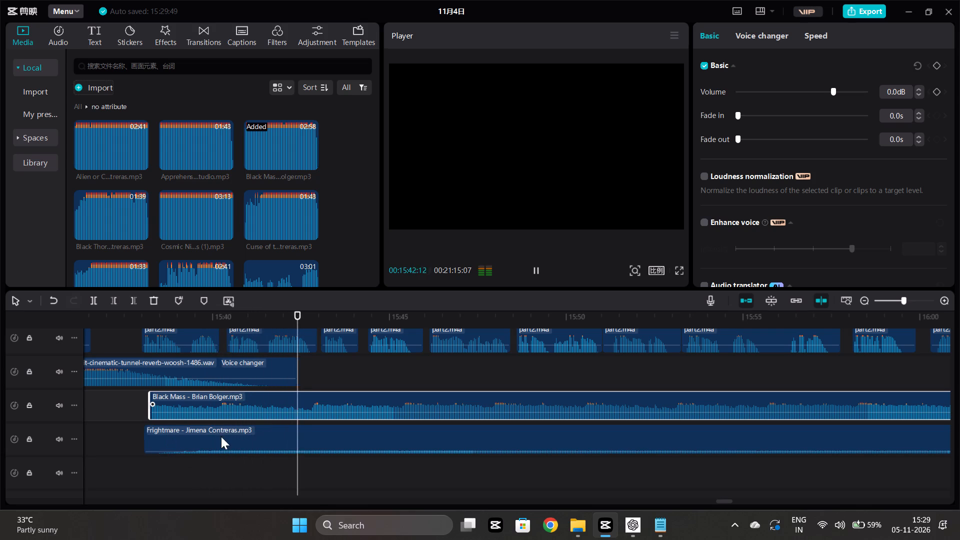
left_click(236, 406)
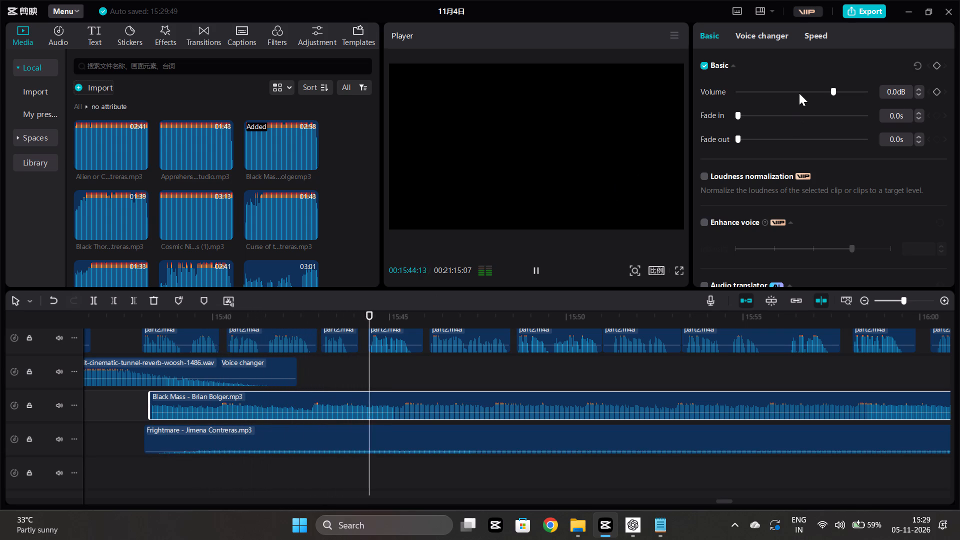
left_click(795, 90)
left_click(782, 89)
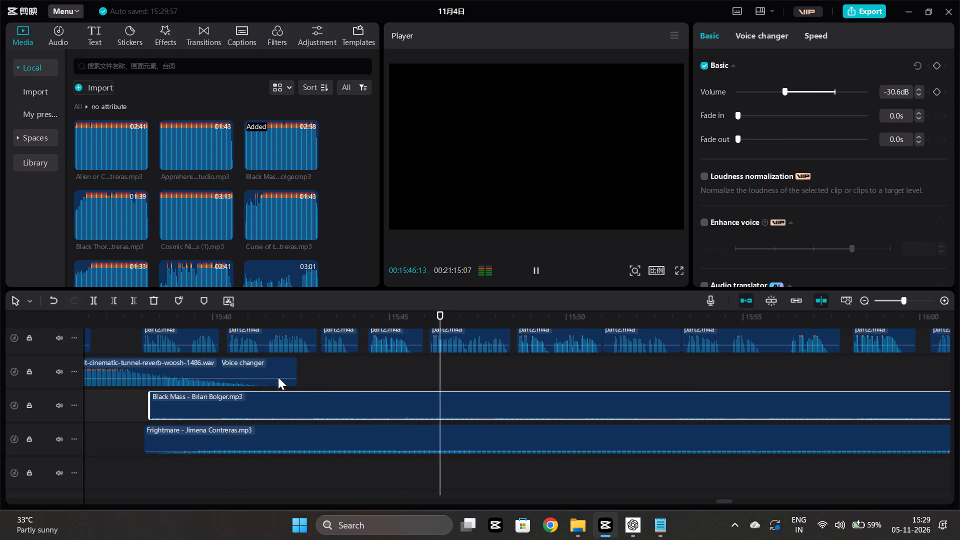
Replay the layered music under the narration and lower the Frightmare clip's volume to -30.6 dB.
left_click(128, 413)
key("space")
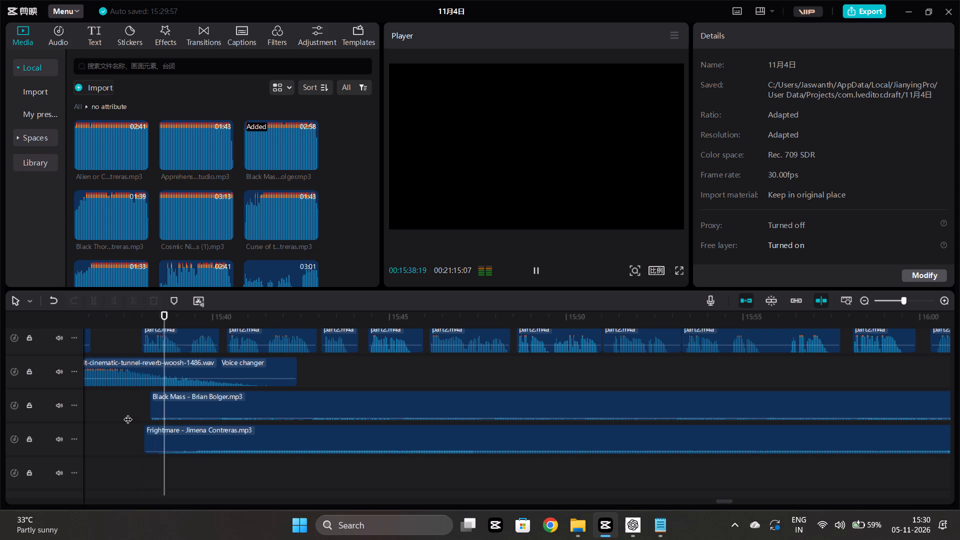
scroll(148, 414, "left", 1)
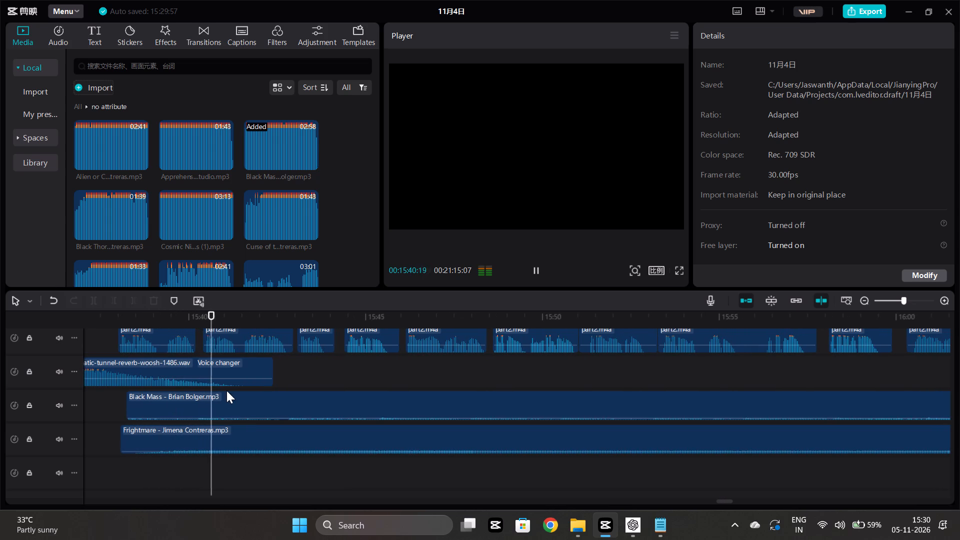
scroll(404, 375, "left", 1)
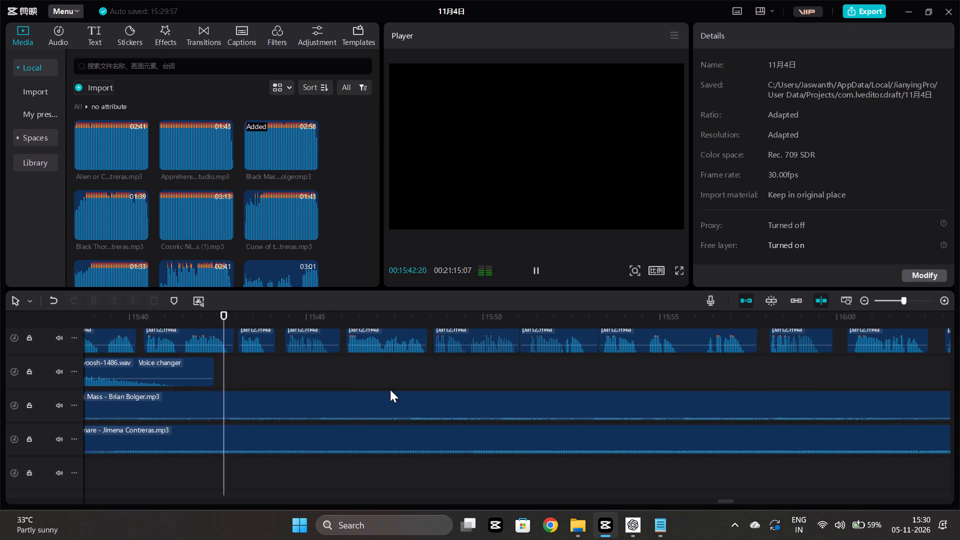
left_click(337, 434)
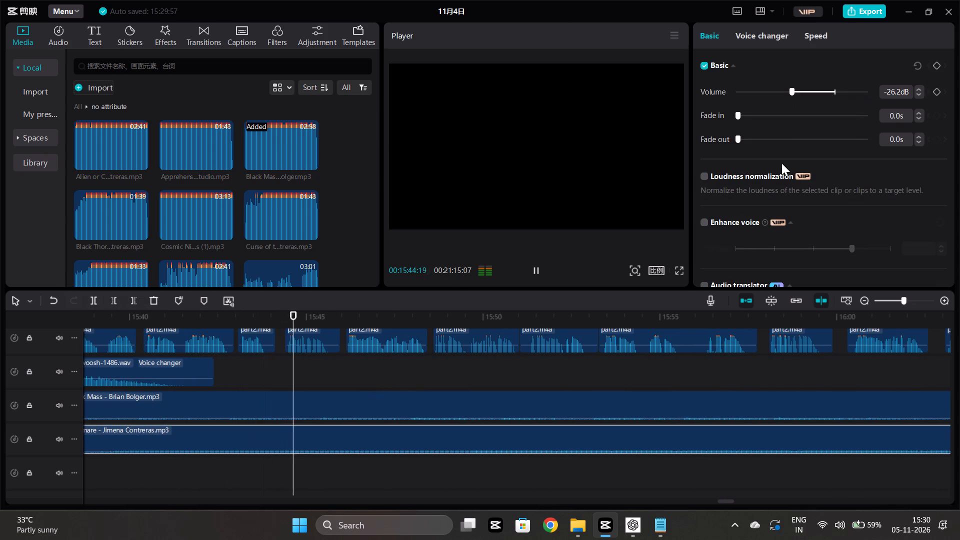
left_click(782, 88)
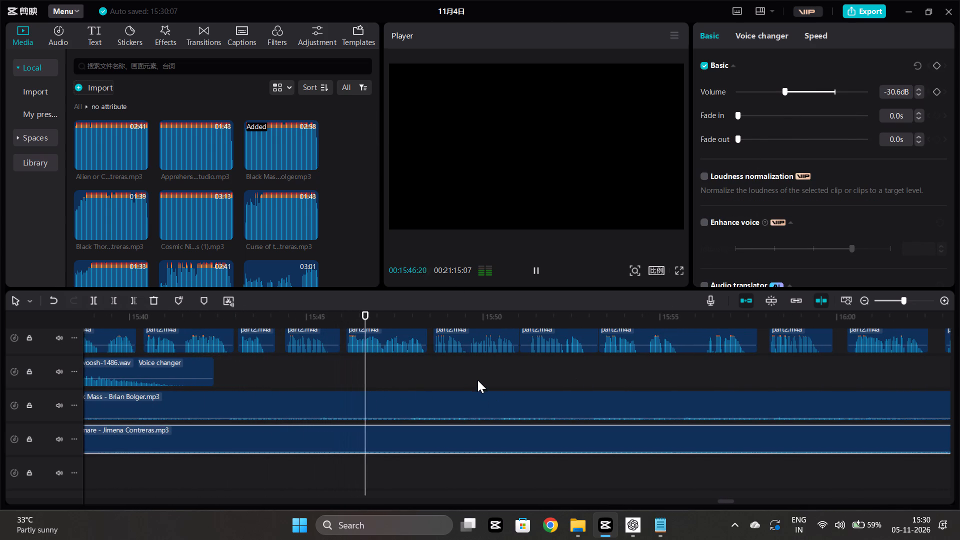
Listen to the layered Black Mass and Frightmare music under the narration from about 15:46 to 16:06 and browse the media library.
scroll(478, 379, "left", 1)
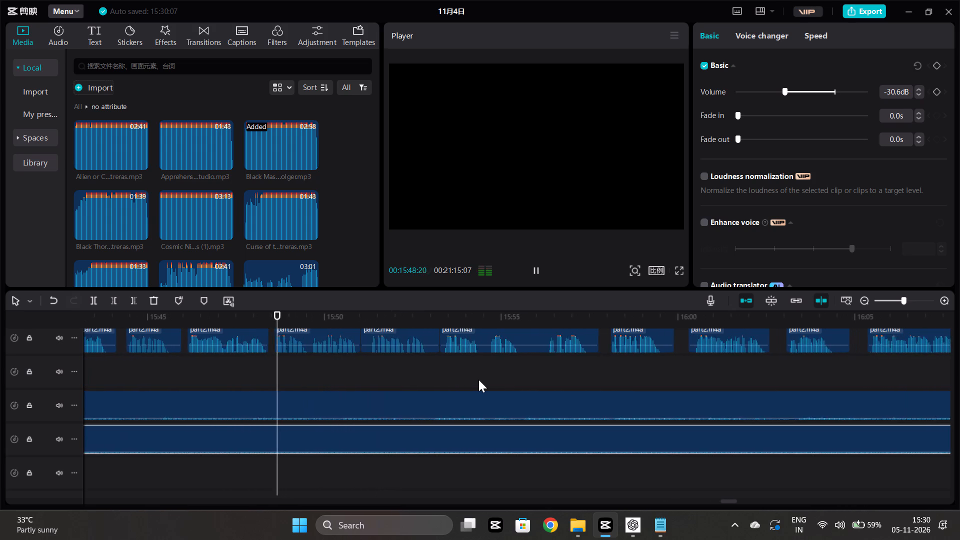
scroll(478, 379, "left", 2)
scroll(203, 216, "down", 1)
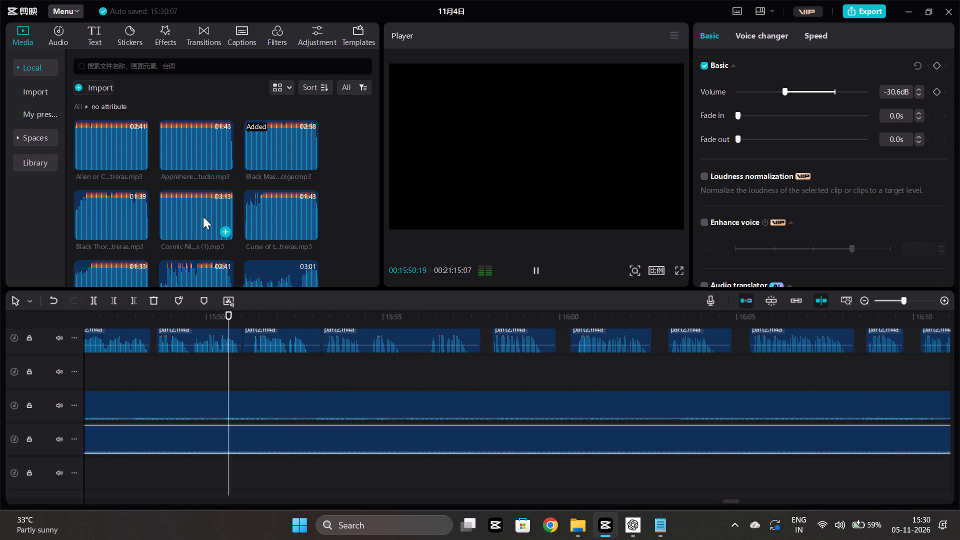
scroll(185, 251, "down", 2)
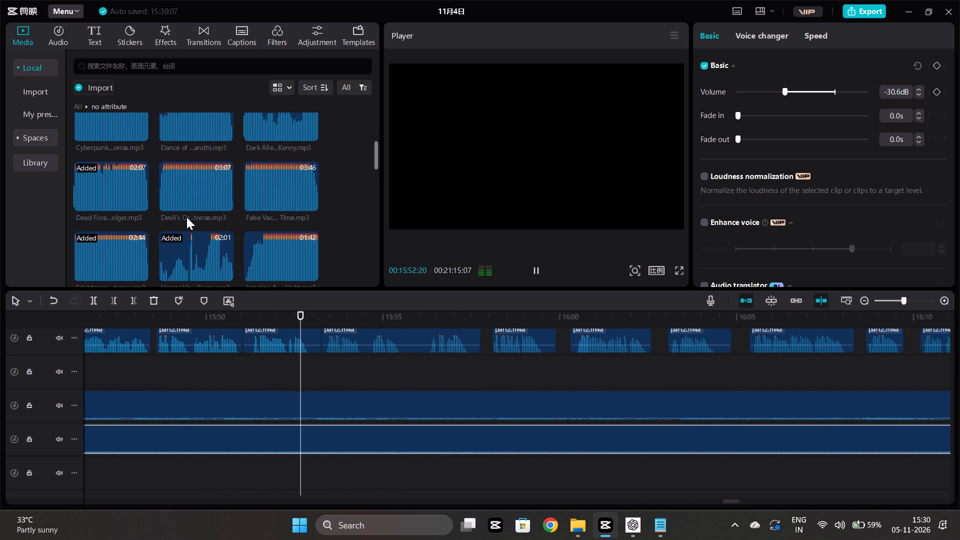
scroll(186, 217, "down", 1)
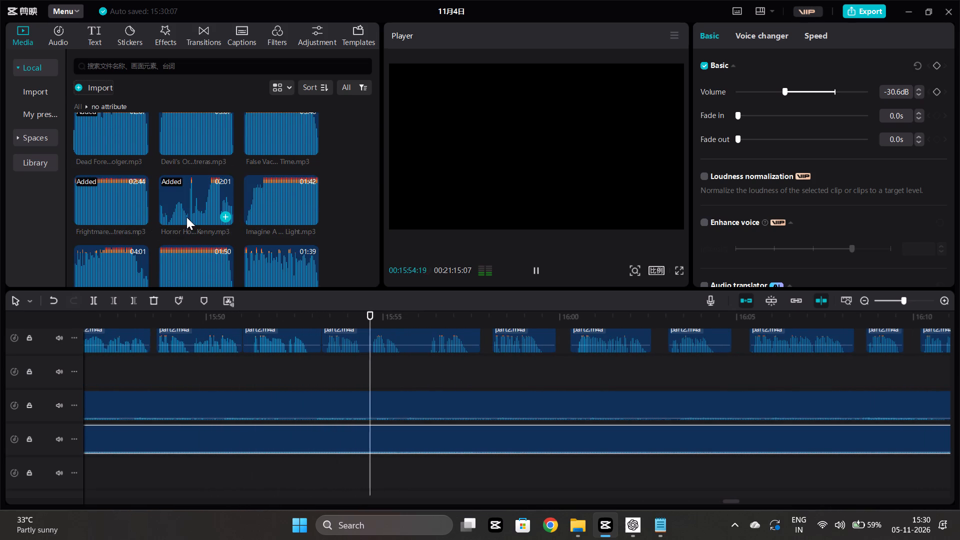
scroll(186, 217, "up", 1)
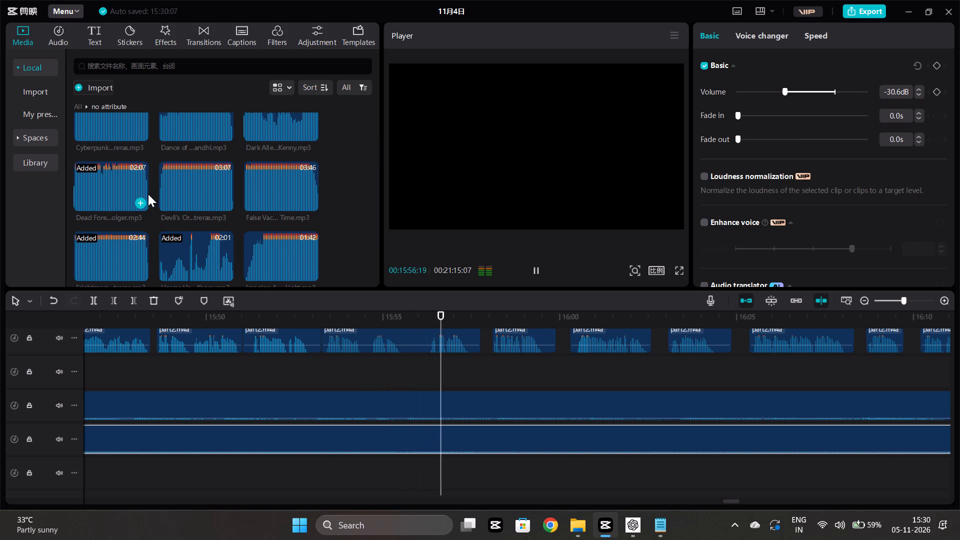
scroll(373, 387, "left", 1)
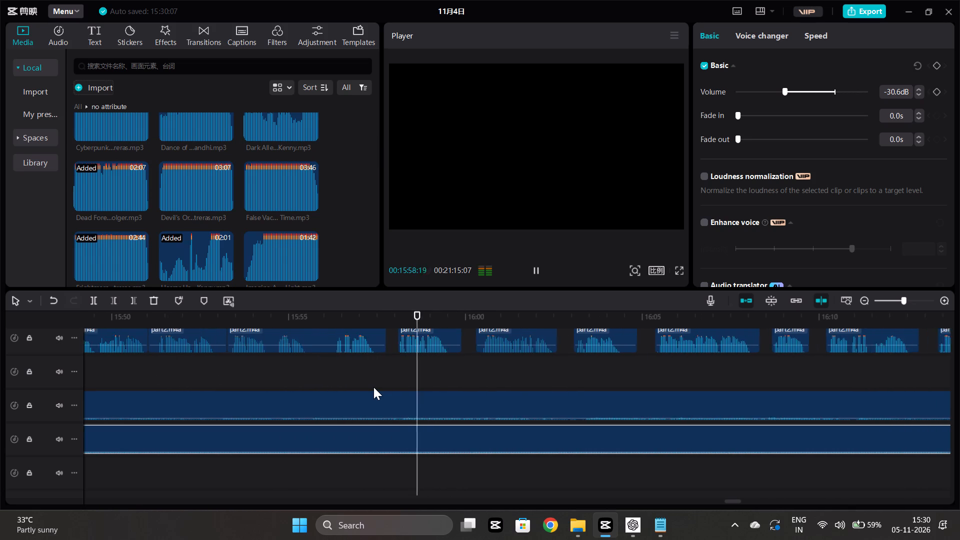
scroll(373, 387, "left", 2)
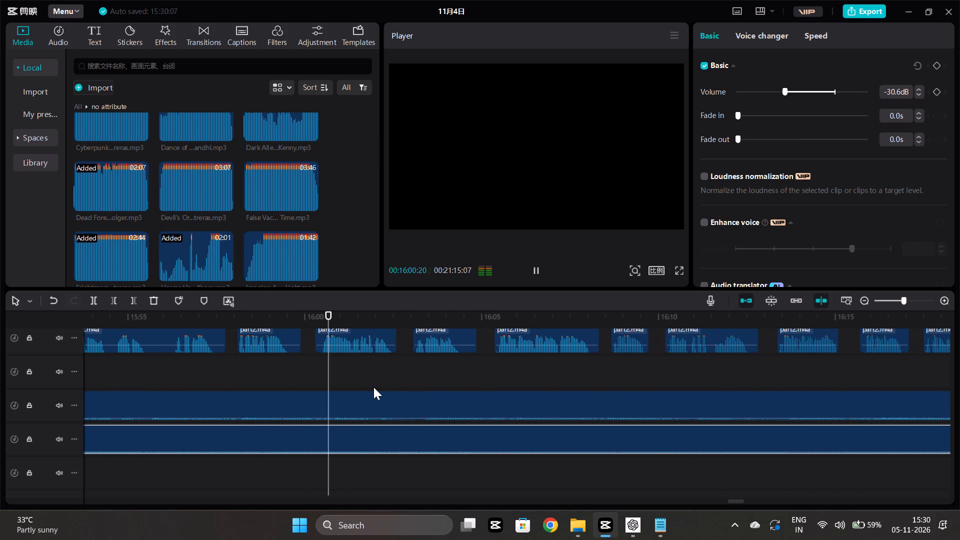
scroll(373, 387, "left", 1)
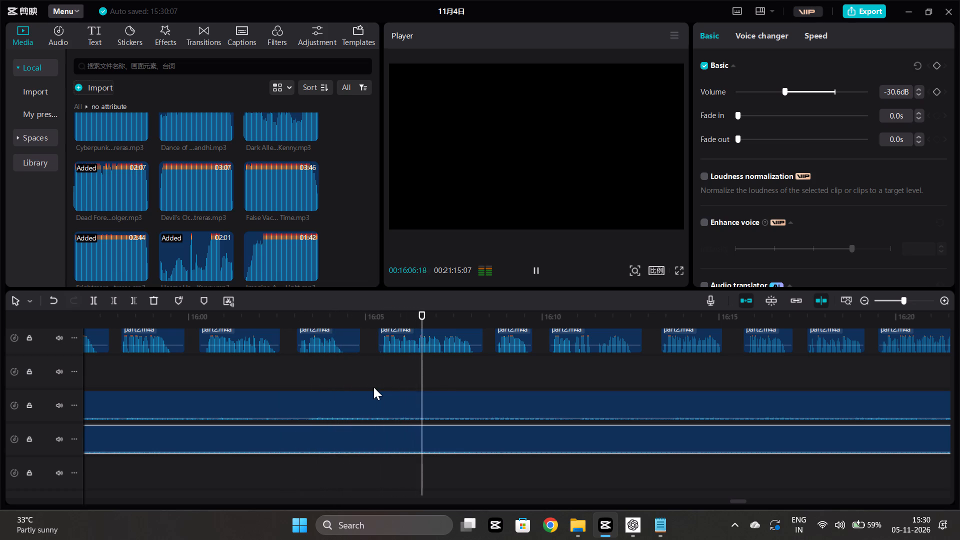
Split the Black Mass clip at about 16:03, just before the narration line there, and replay the cut.
left_click(348, 371)
left_click(348, 371)
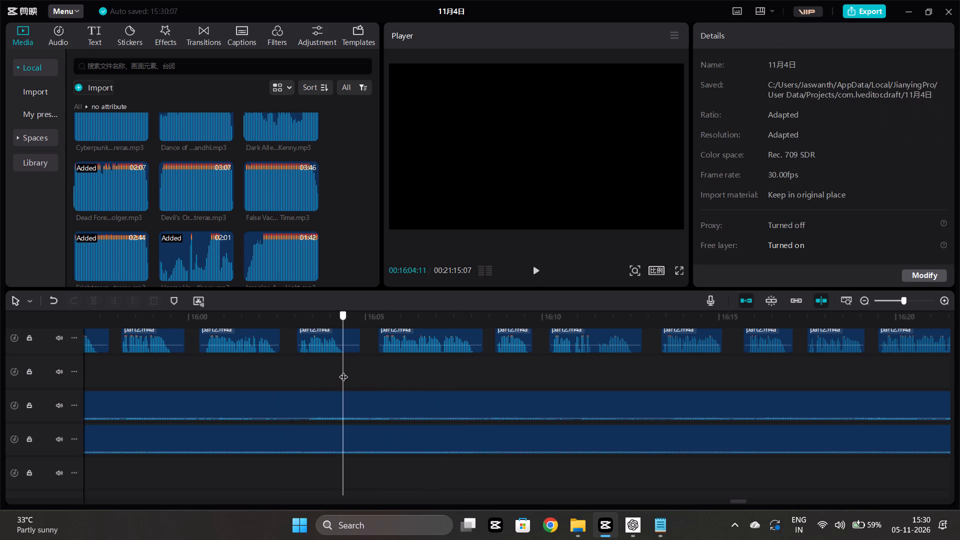
left_click(301, 381)
left_click(303, 409)
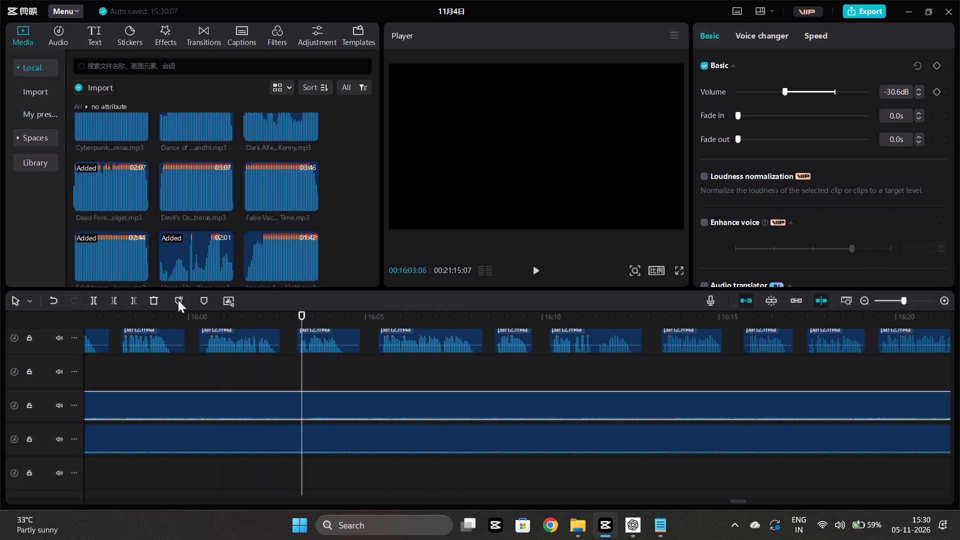
left_click_drag(96, 298, 98, 303)
left_click(284, 355)
key("space")
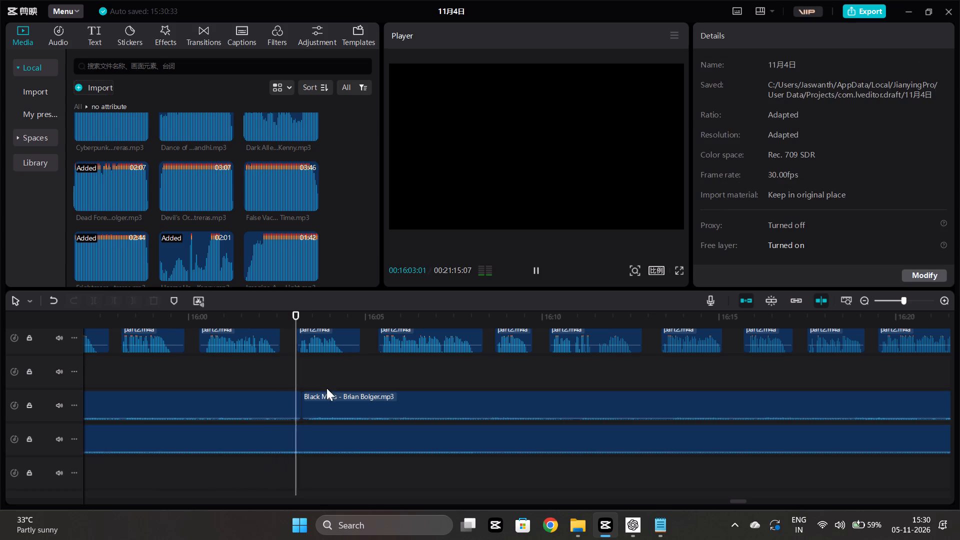
Move the second part of Black Mass later so it starts at about 16:08, leaving a gap after the split, and preview it.
left_click_drag(321, 404, 481, 404)
left_click(280, 370)
key("space")
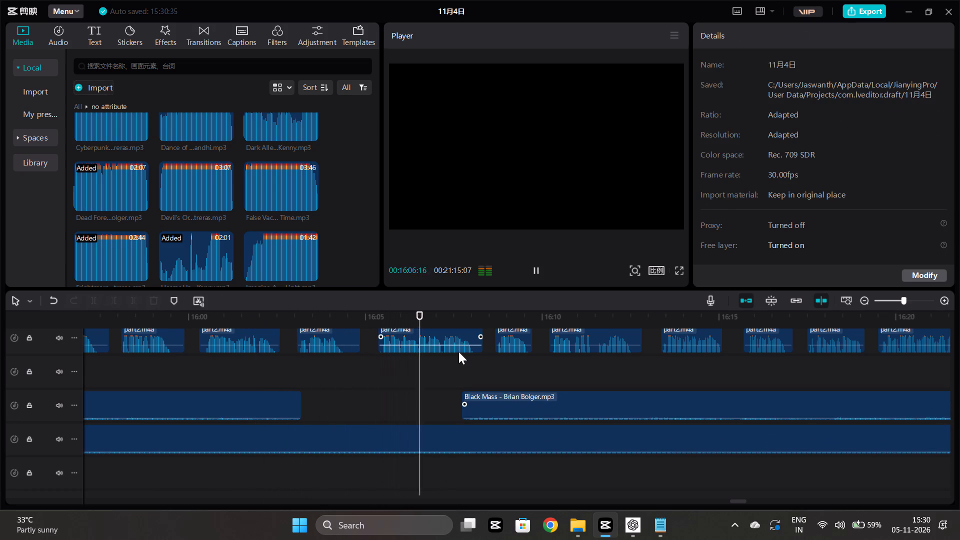
scroll(458, 351, "left", 1)
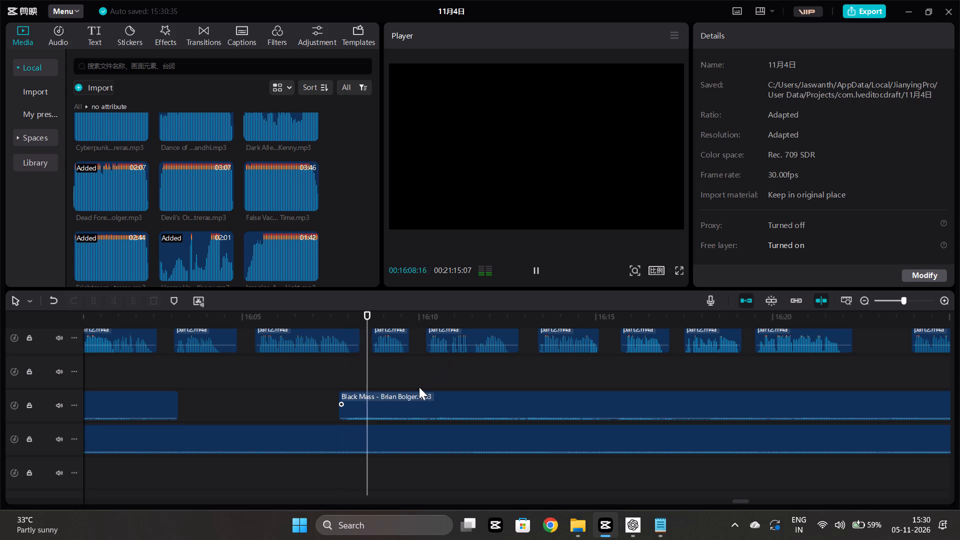
left_click_drag(374, 402, 388, 403)
left_click(349, 374)
key("space")
Listen to the narration and layered music from about 16:08 to 16:24, replaying the passage around 16:12.
scroll(428, 386, "left", 1)
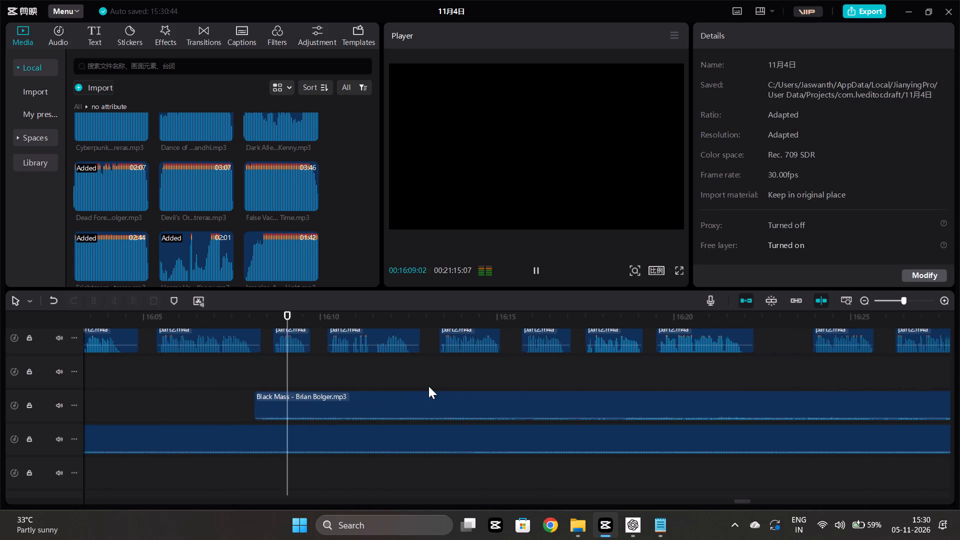
scroll(428, 386, "left", 1)
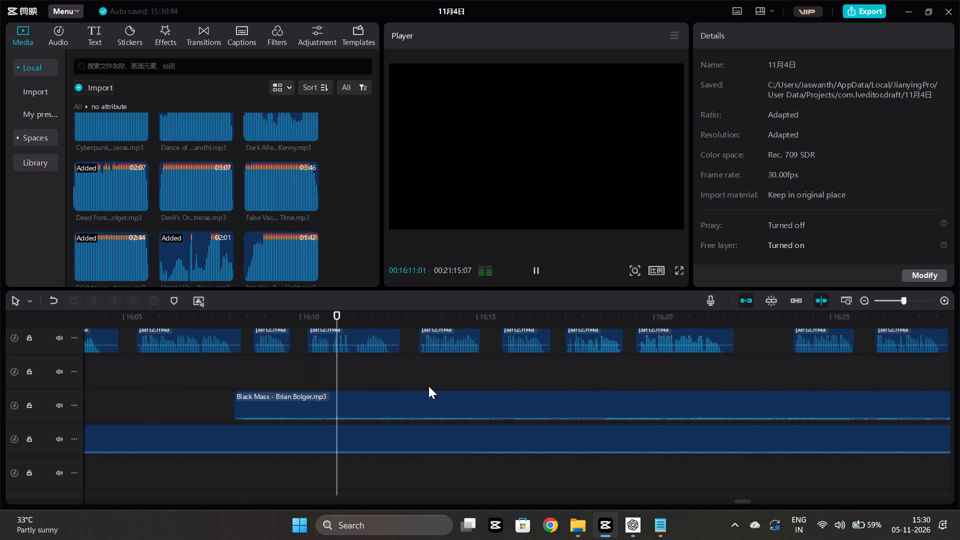
scroll(428, 386, "left", 1)
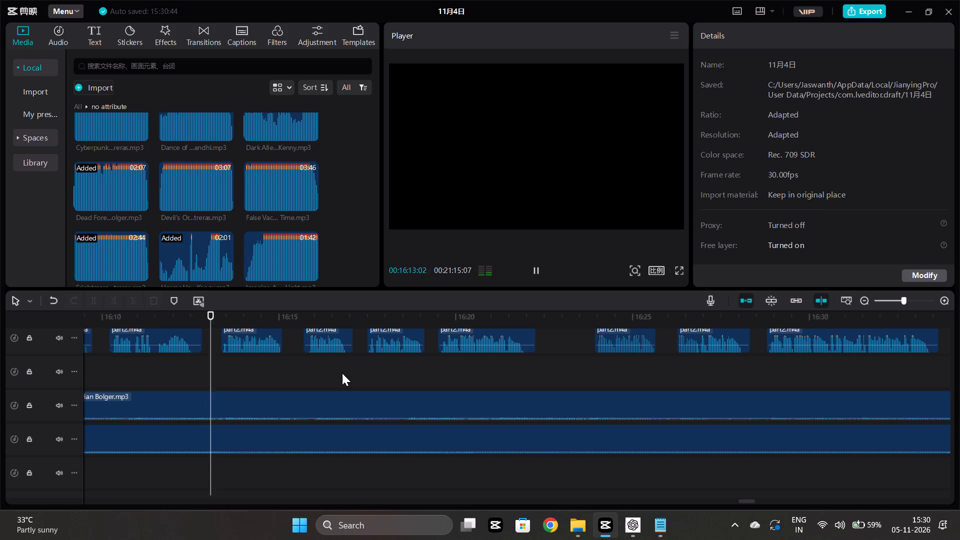
scroll(342, 373, "right", 1)
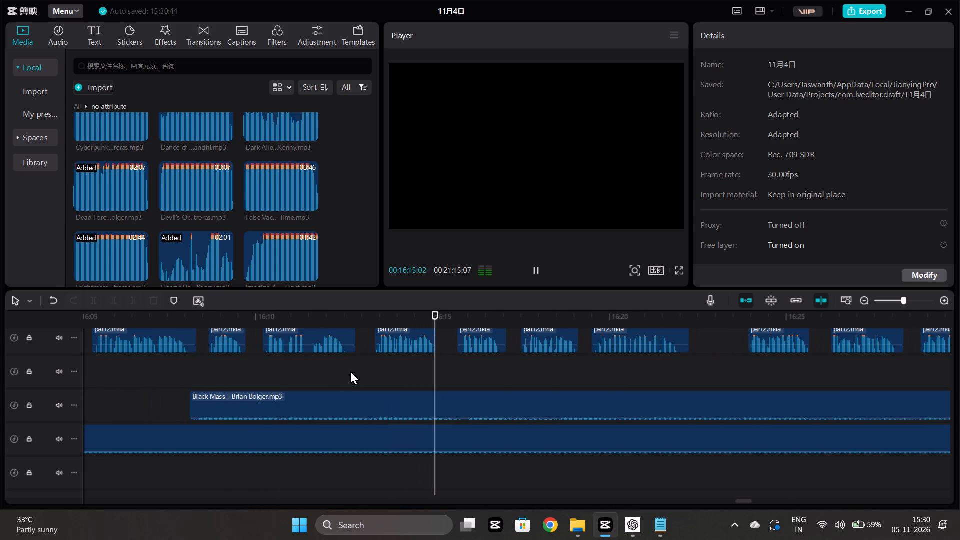
left_click(344, 371)
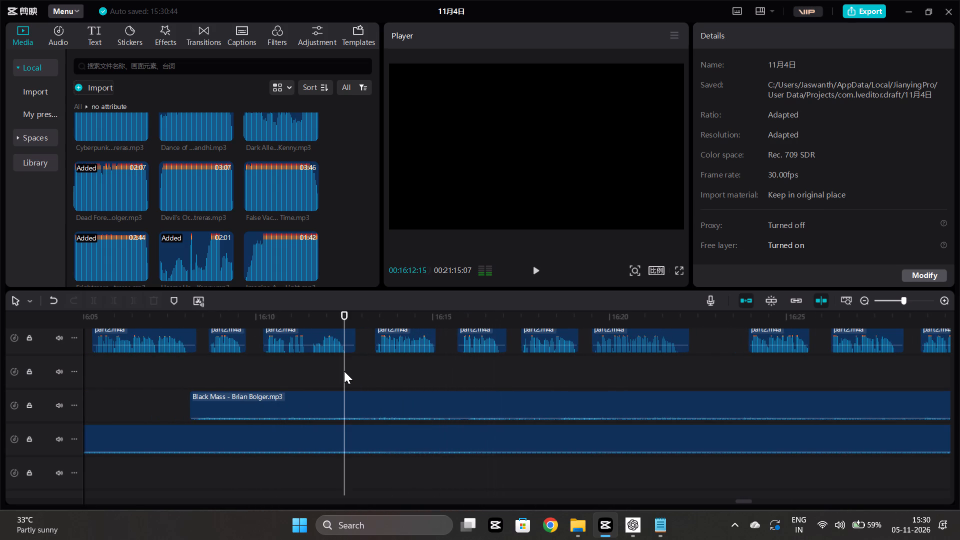
left_click(344, 371)
key("space")
scroll(344, 371, "left", 1)
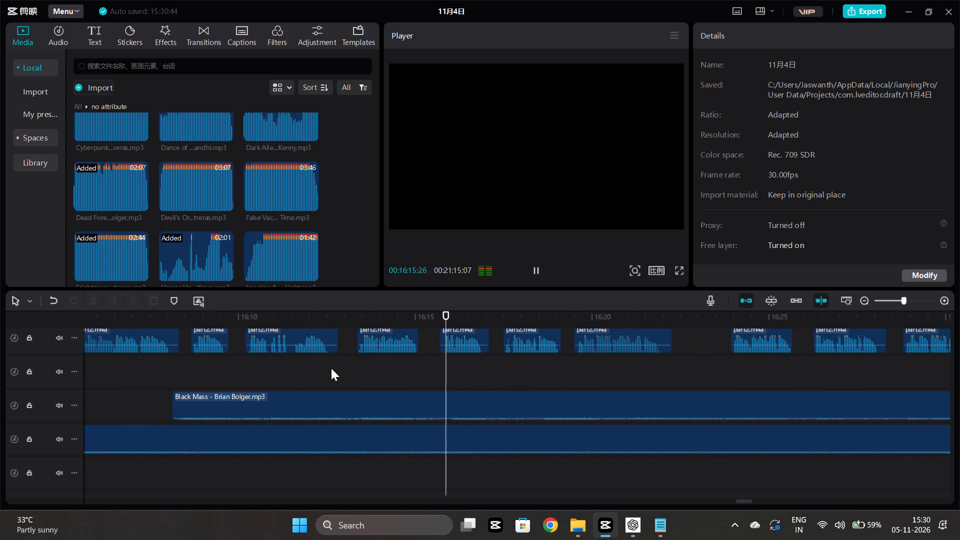
scroll(331, 368, "left", 1)
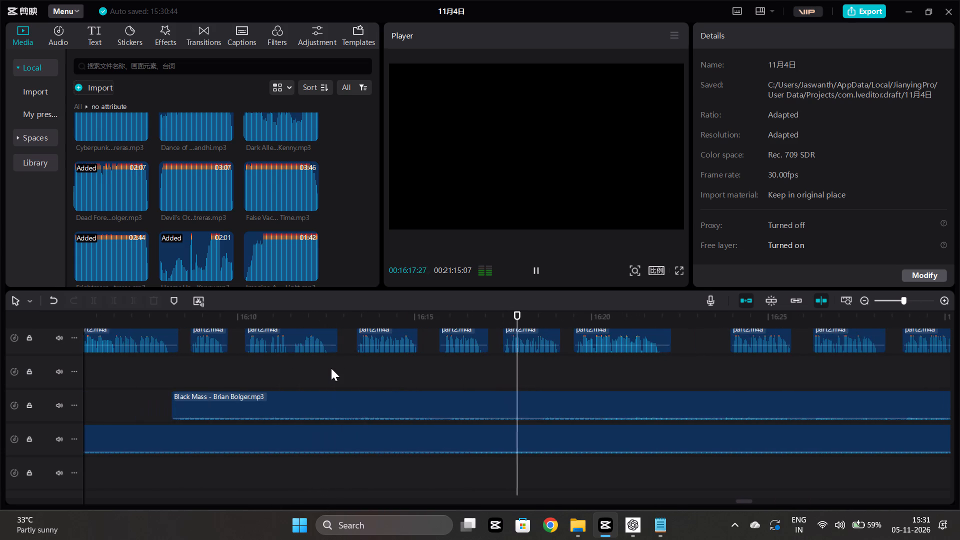
scroll(331, 368, "left", 1)
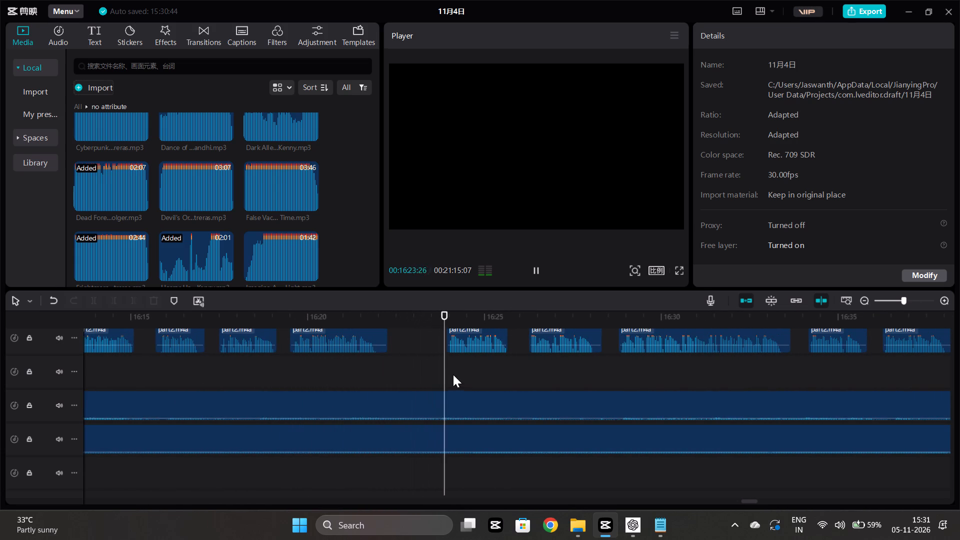
Add the Dead Forest track to the timeline at about 16:22, above the Black Mass clip.
left_click(377, 367)
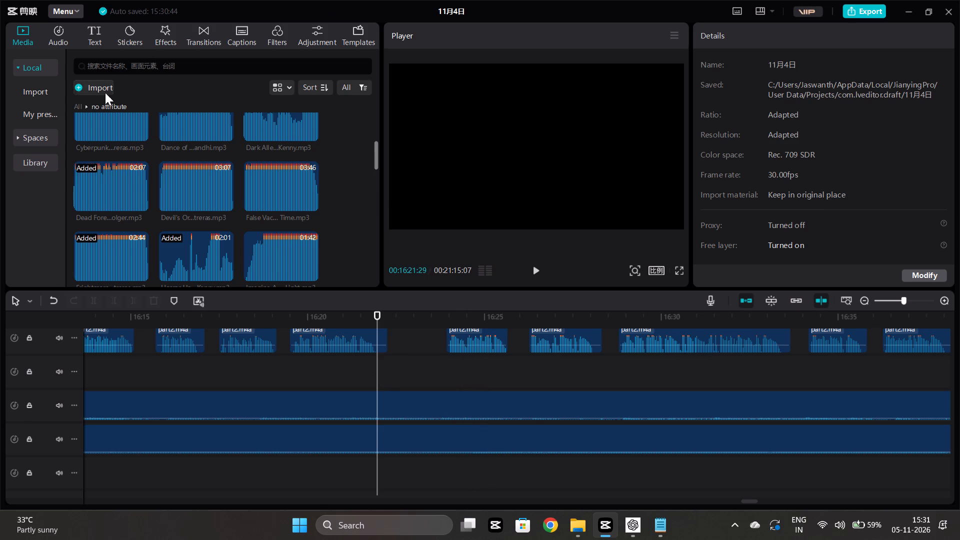
left_click(136, 201)
Cut Black Mass off where Dead Forest begins at about 16:22, fade its end out over about 2 seconds, and play the transition.
left_click(380, 404)
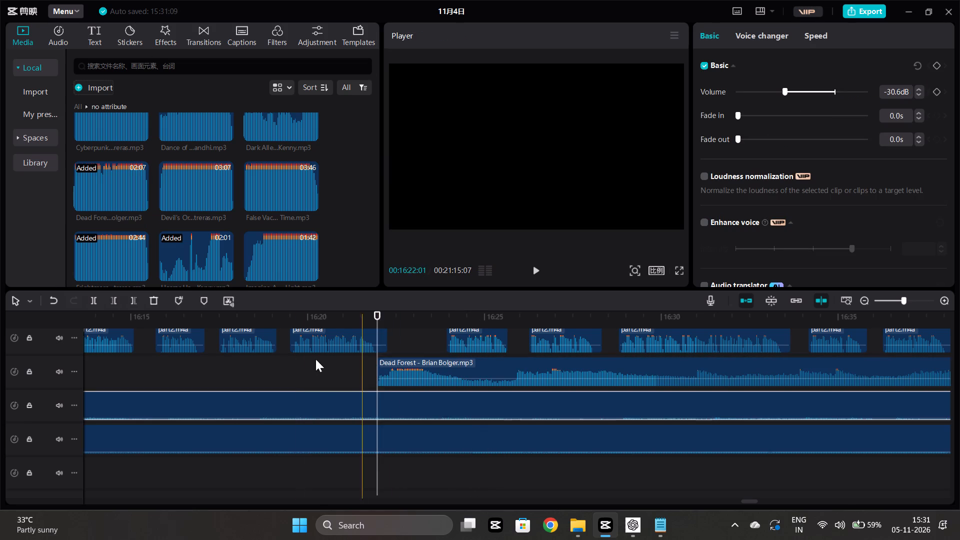
left_click(126, 301)
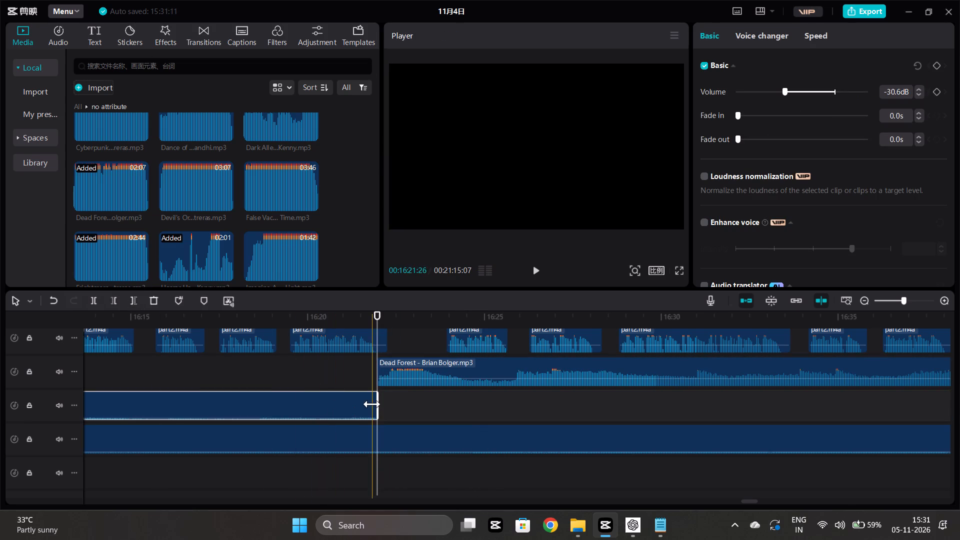
left_click(356, 372)
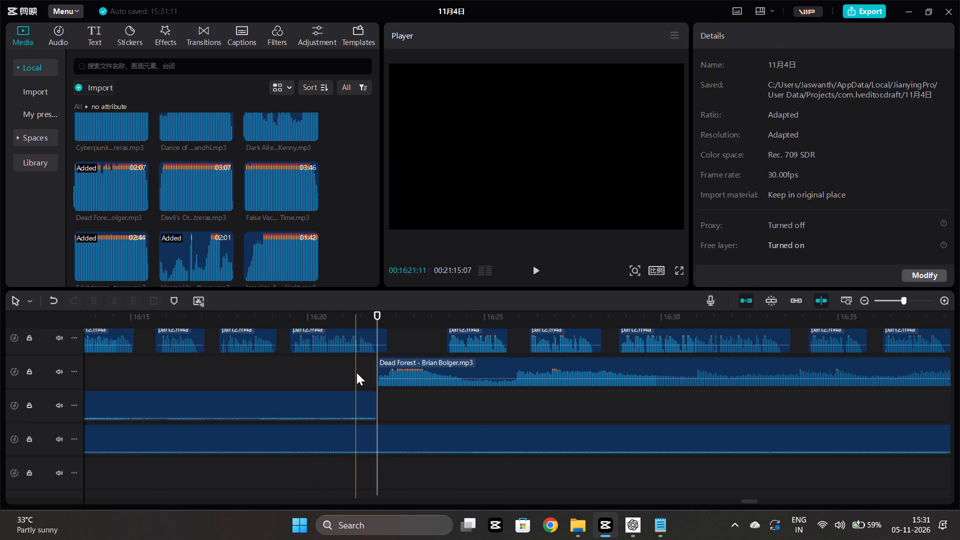
left_click_drag(374, 403, 286, 389)
left_click(312, 374)
key("space")
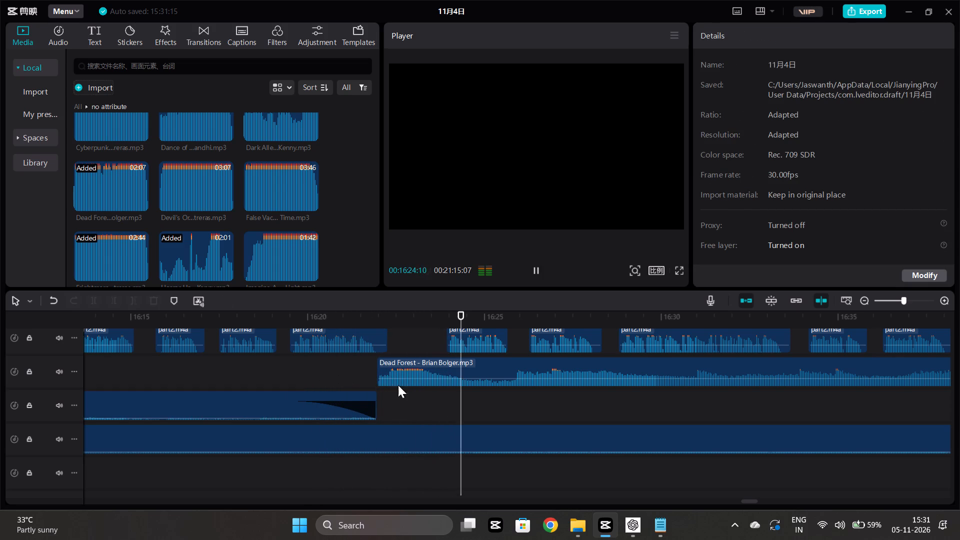
Replay Dead Forest under the narration and split it at about 16:25:22, after its loud opening.
left_click(404, 360)
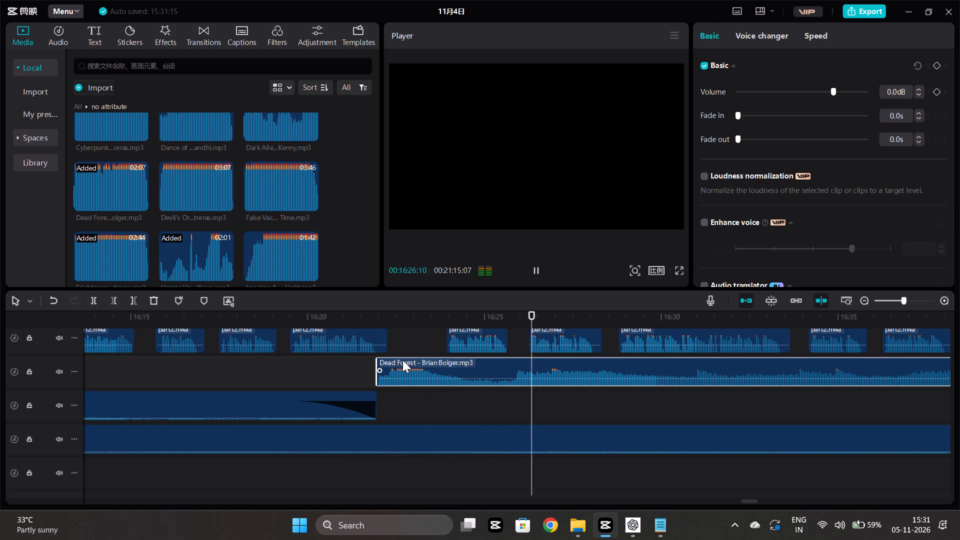
left_click(458, 402)
key("space")
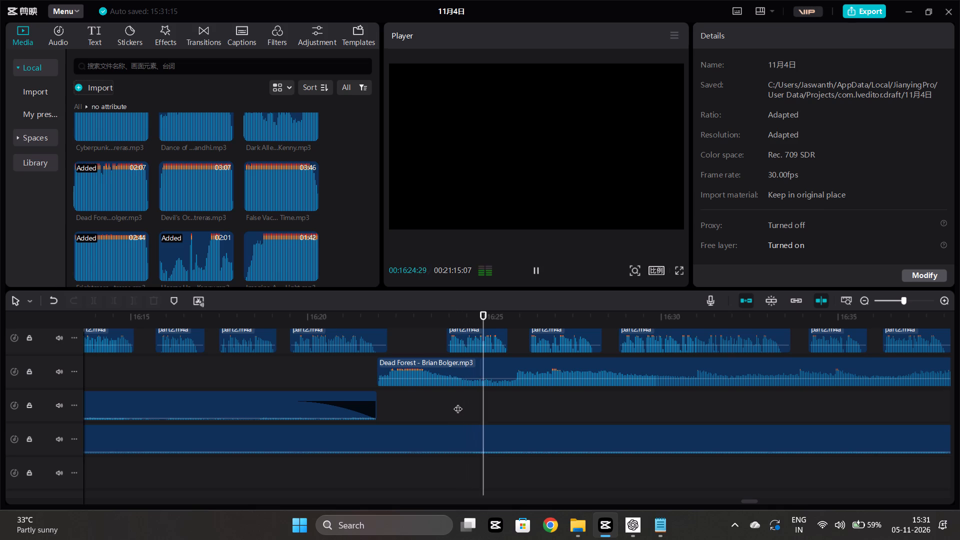
key("space")
left_click(510, 401)
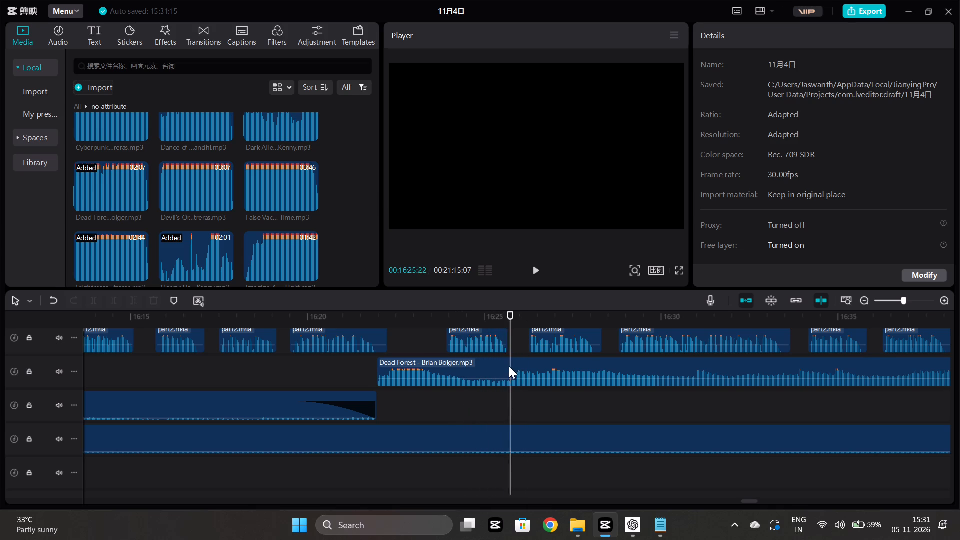
left_click(508, 365)
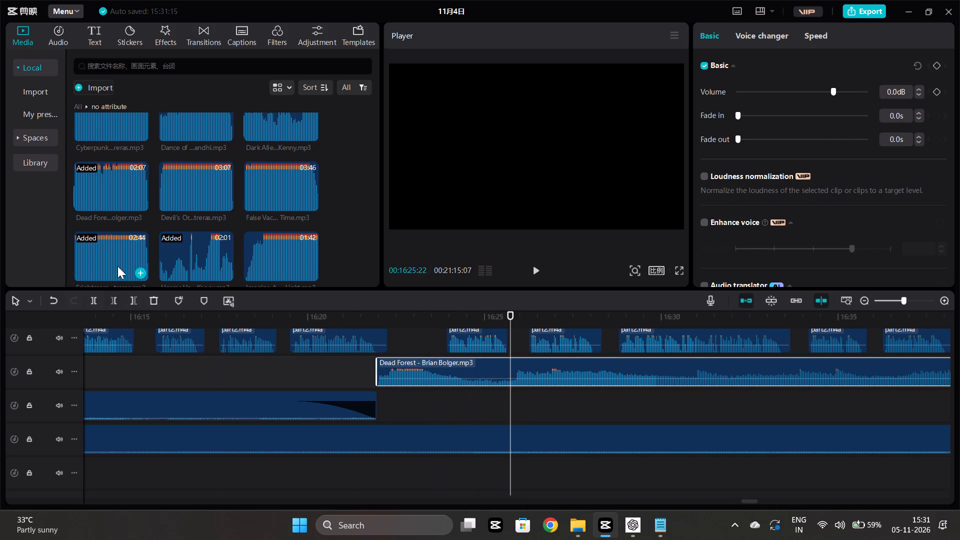
left_click(96, 291)
left_click(94, 301)
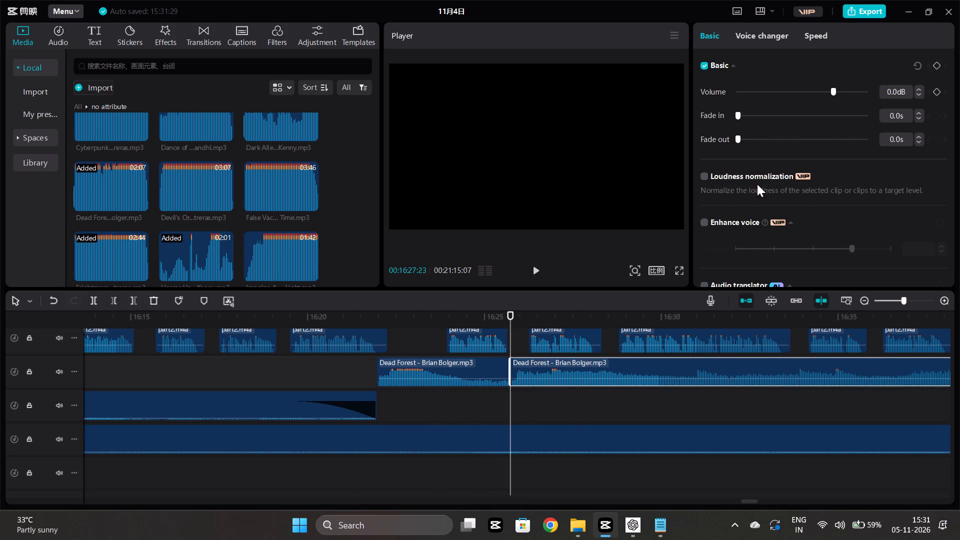
Lower the volume of the second Dead Forest part and replay the transition from about 16:21.
left_click(803, 90)
left_click(451, 396)
key("space")
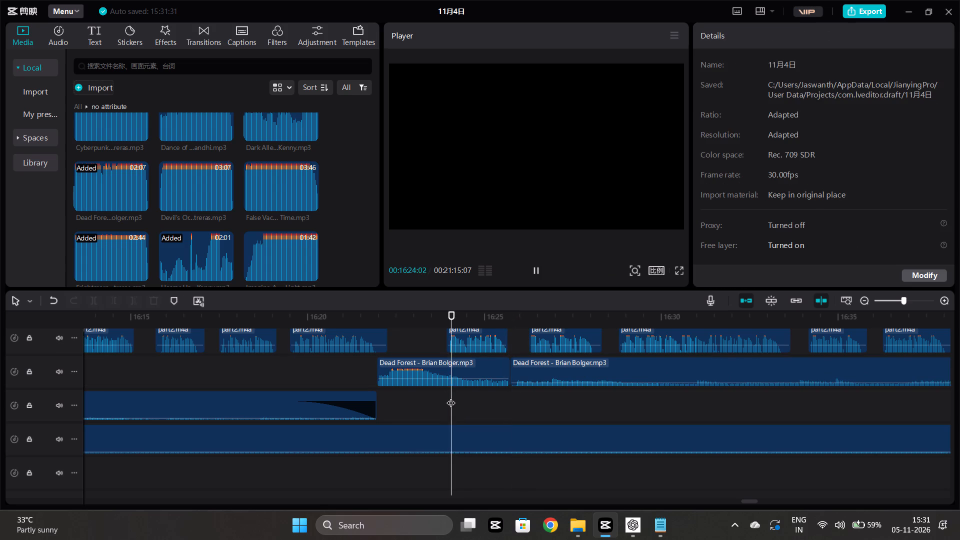
left_click(368, 358)
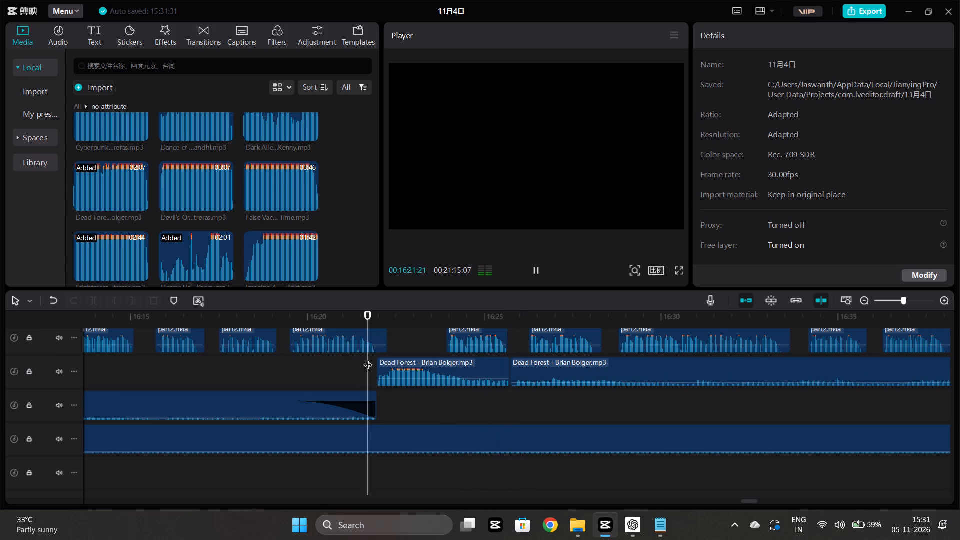
key("space")
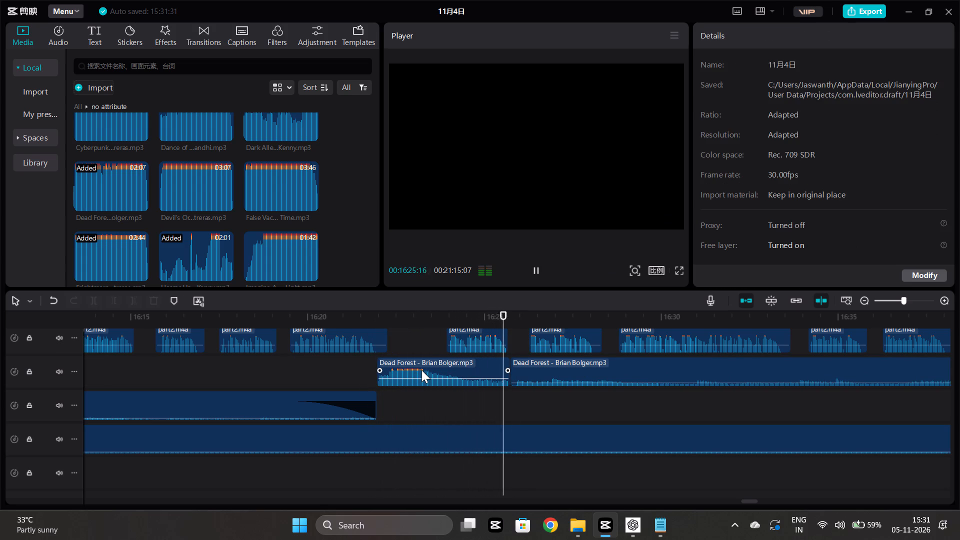
Raise the volume of the voice clip at about 16:24 to 4.5 dB and replay from just before Dead Forest begins.
left_click(473, 332)
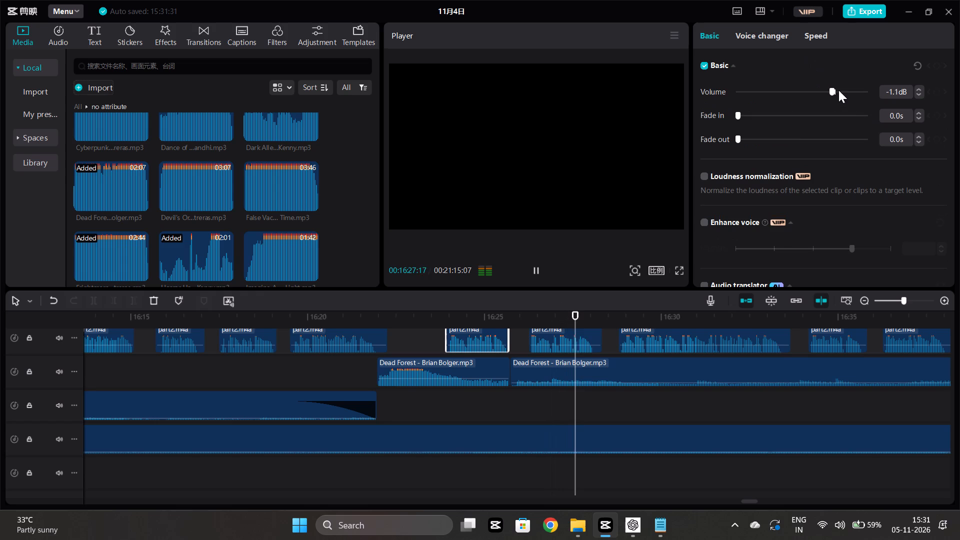
left_click(838, 90)
left_click(375, 363)
key("space")
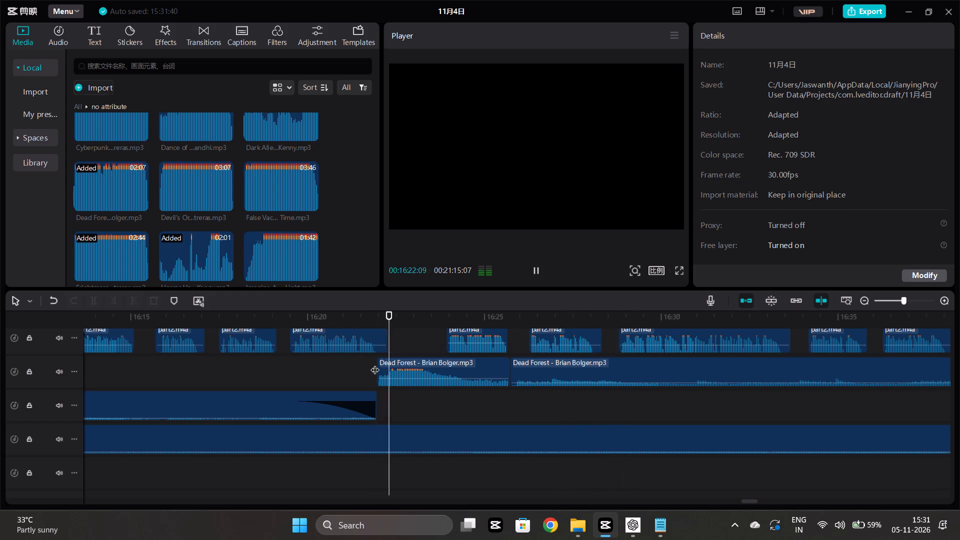
Shift the boosted voice clip slightly later so it starts at about 16:24:10, and replay it over the Dead Forest opening.
scroll(375, 363, "left", 1)
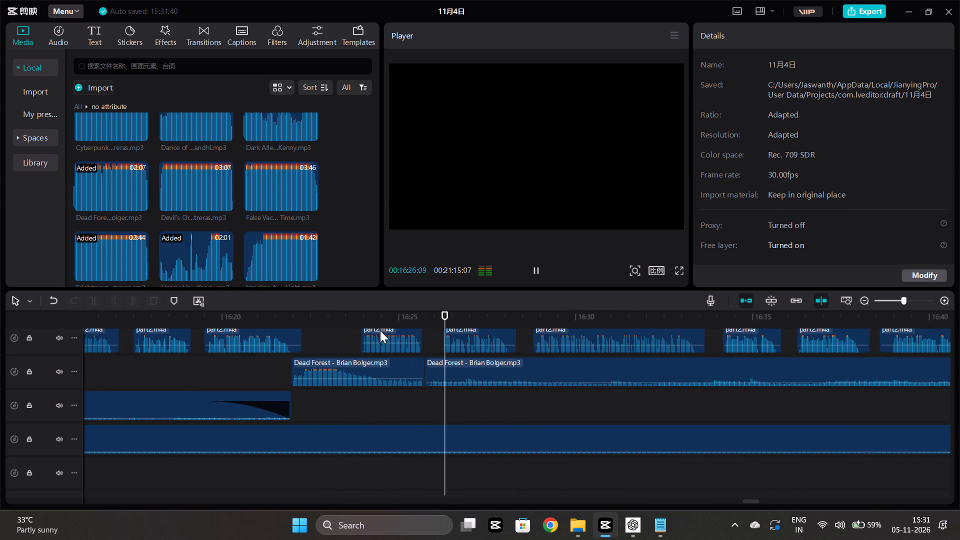
left_click_drag(380, 330, 389, 401)
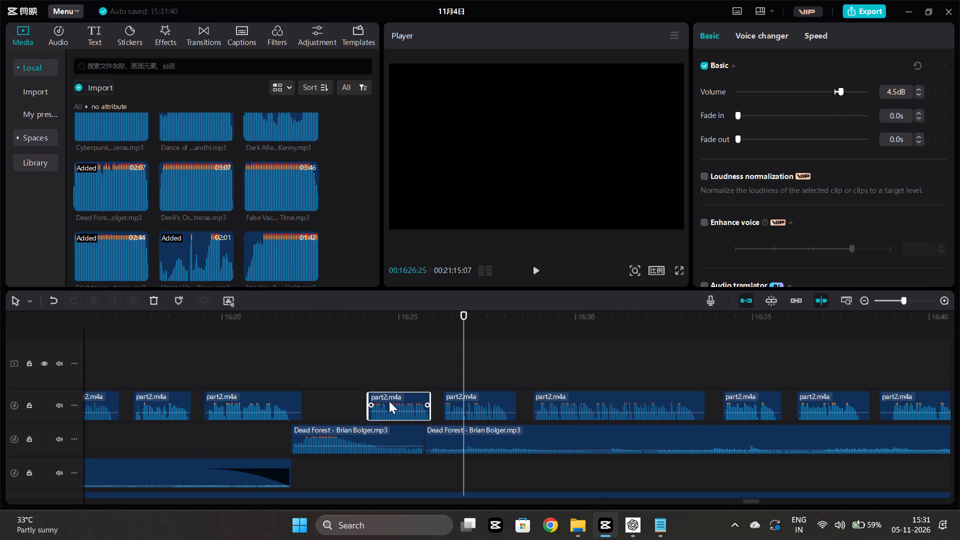
left_click_drag(389, 401, 391, 398)
scroll(381, 380, "down", 2)
left_click(319, 435)
key("space")
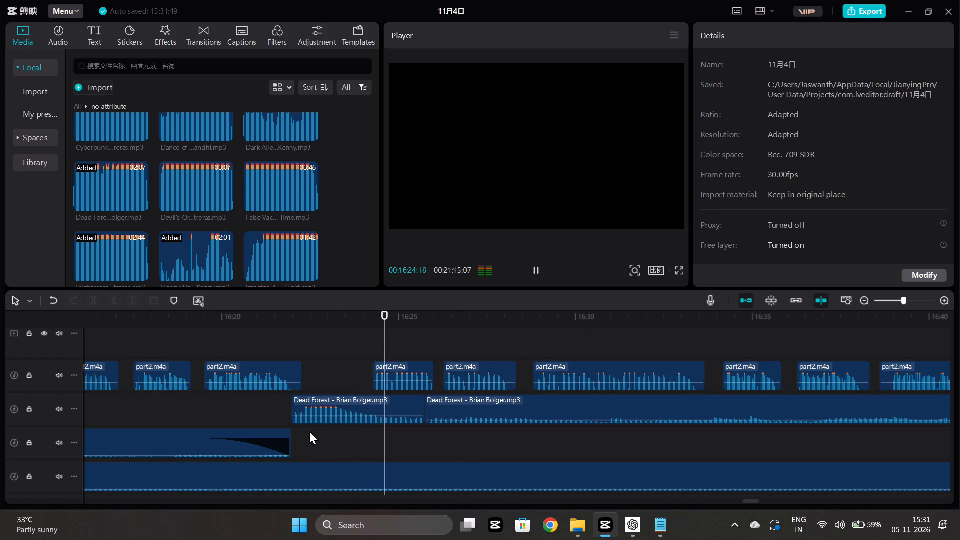
Listen on through the quieter second Dead Forest part to about 16:44, checking its balance against the voice clips.
scroll(315, 427, "down", 3)
scroll(355, 391, "left", 1)
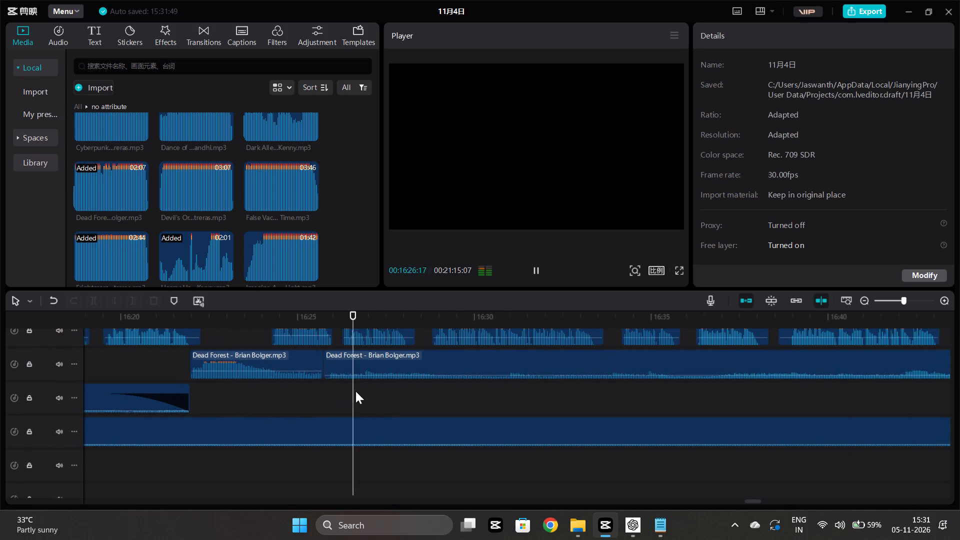
scroll(355, 391, "left", 2)
left_click(269, 366)
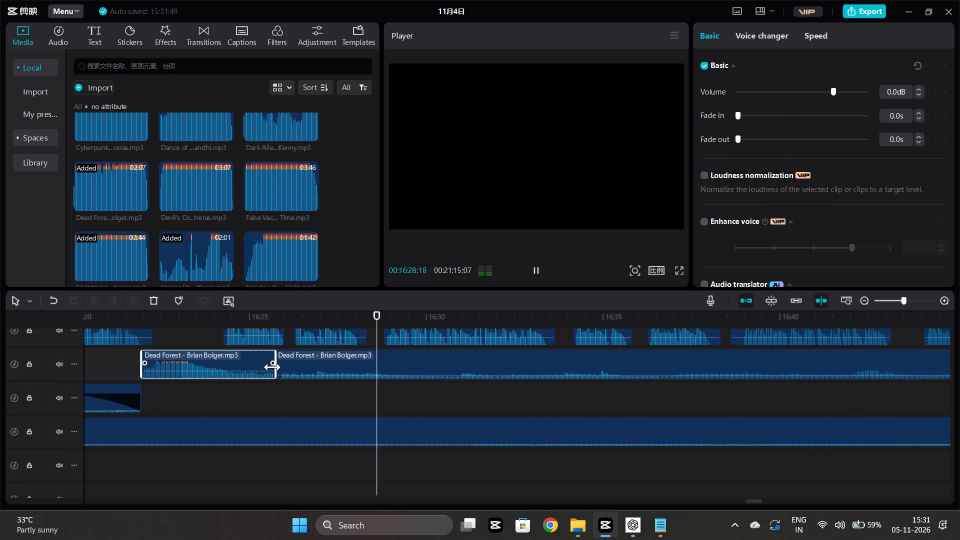
scroll(289, 389, "up", 1)
scroll(289, 389, "left", 1)
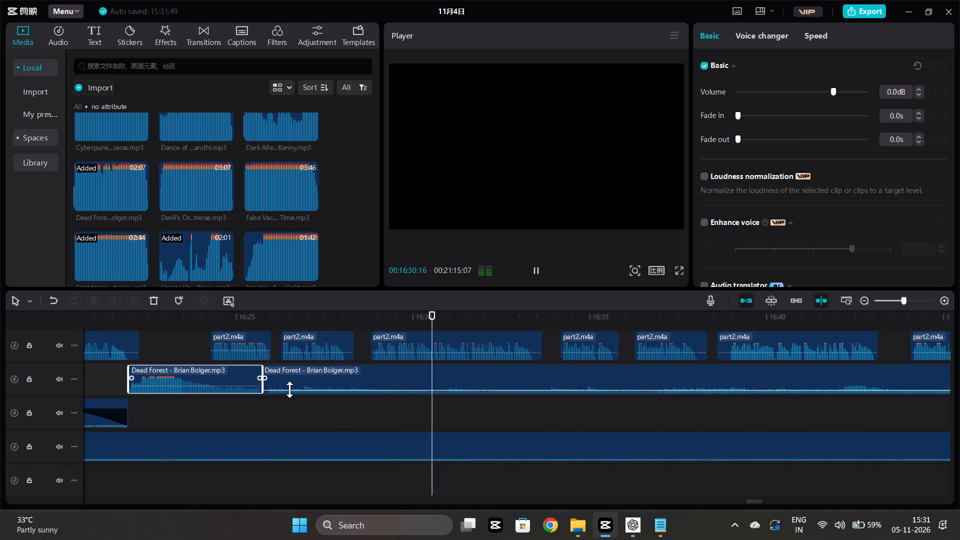
scroll(289, 389, "left", 1)
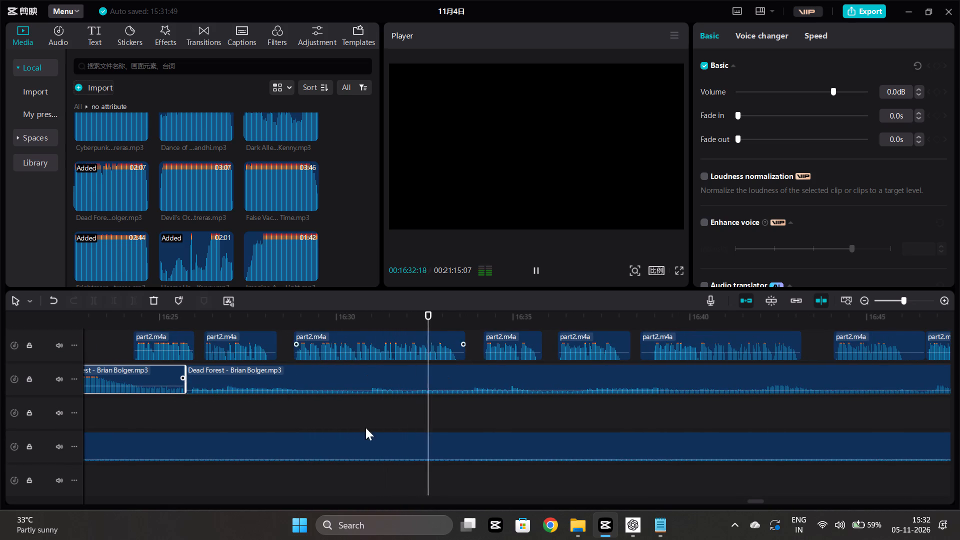
scroll(369, 411, "left", 1)
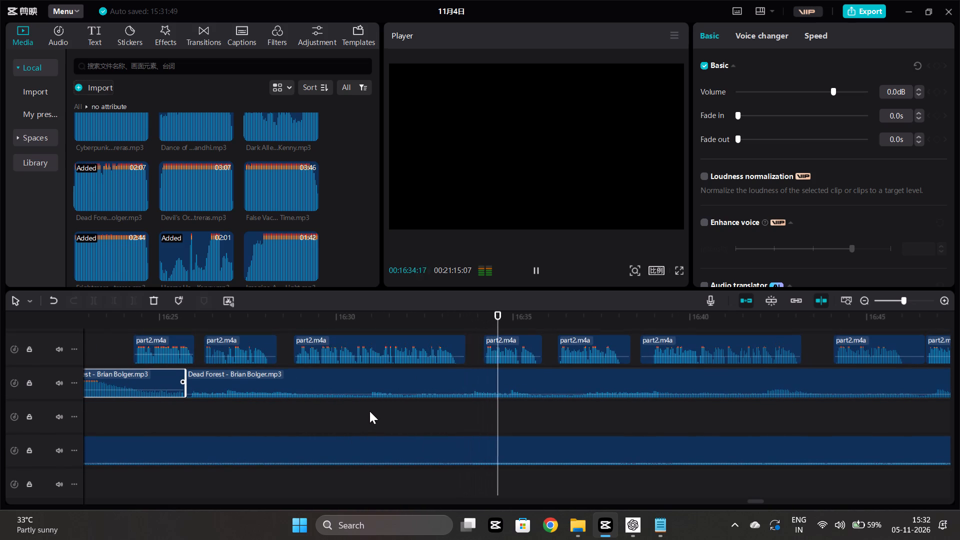
scroll(369, 411, "left", 3)
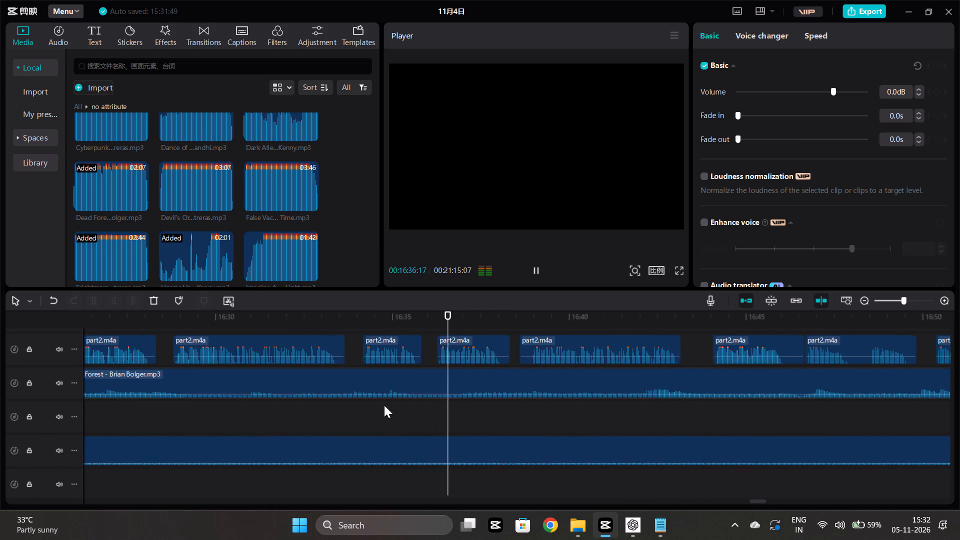
scroll(384, 405, "left", 1)
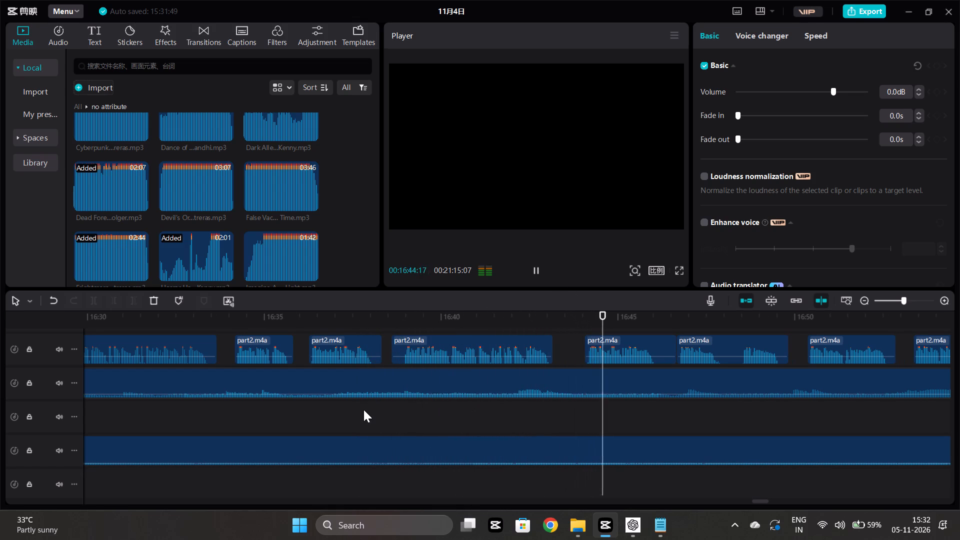
Split Dead Forest at about 16:42, before its swell, and move the later part about 1 second on to start at about 16:43.
left_click(462, 414)
key("space")
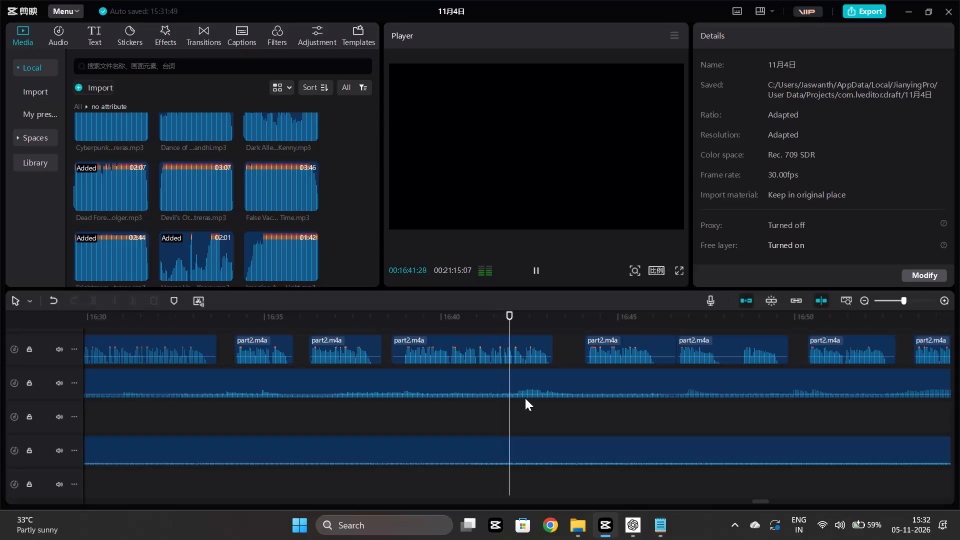
key("space")
left_click(515, 409)
left_click(516, 383)
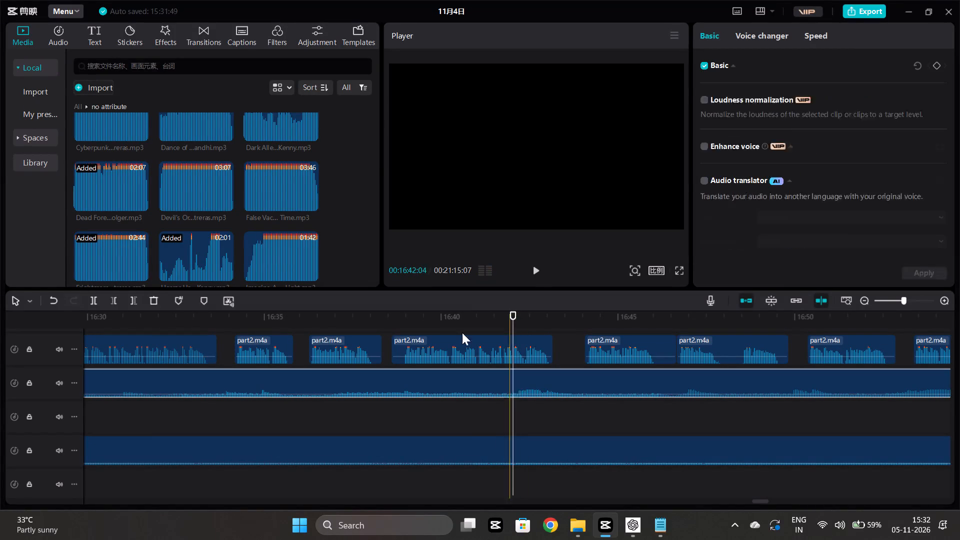
left_click(94, 299)
left_click_drag(556, 380, 589, 387)
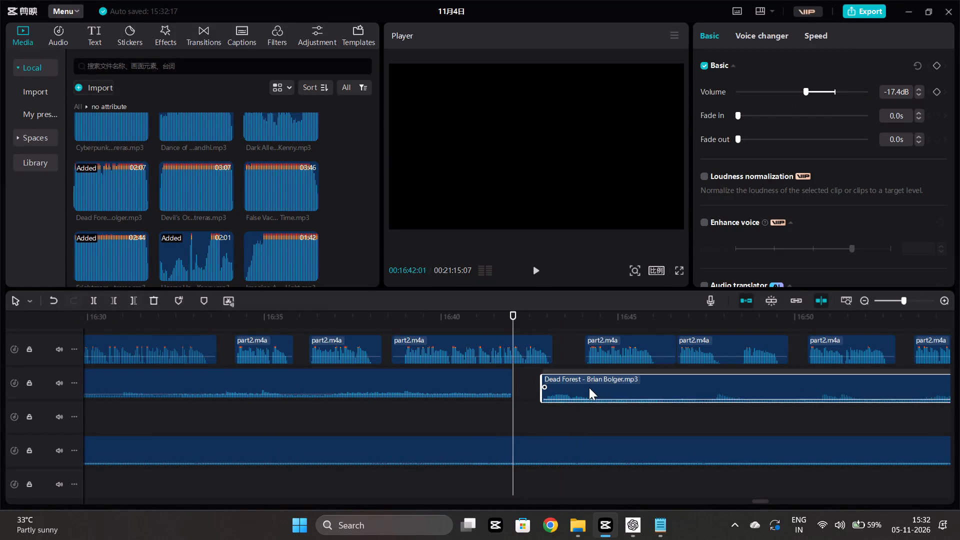
left_click_drag(589, 387, 591, 386)
Split off the end of the earlier Dead Forest part at 16:40:11, paste a copy of that piece at 16:41:16, and replay.
left_click(490, 406)
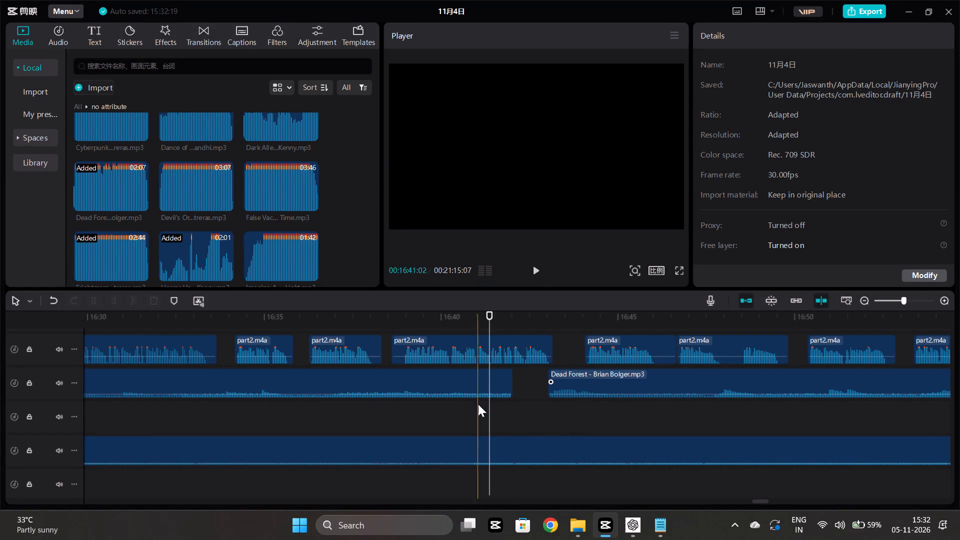
left_click(454, 413)
left_click(452, 384)
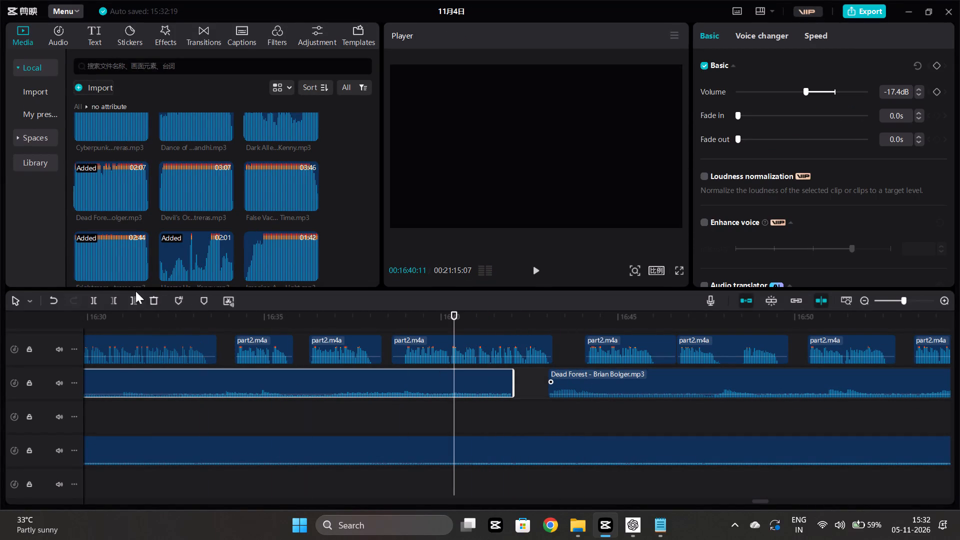
left_click(90, 297)
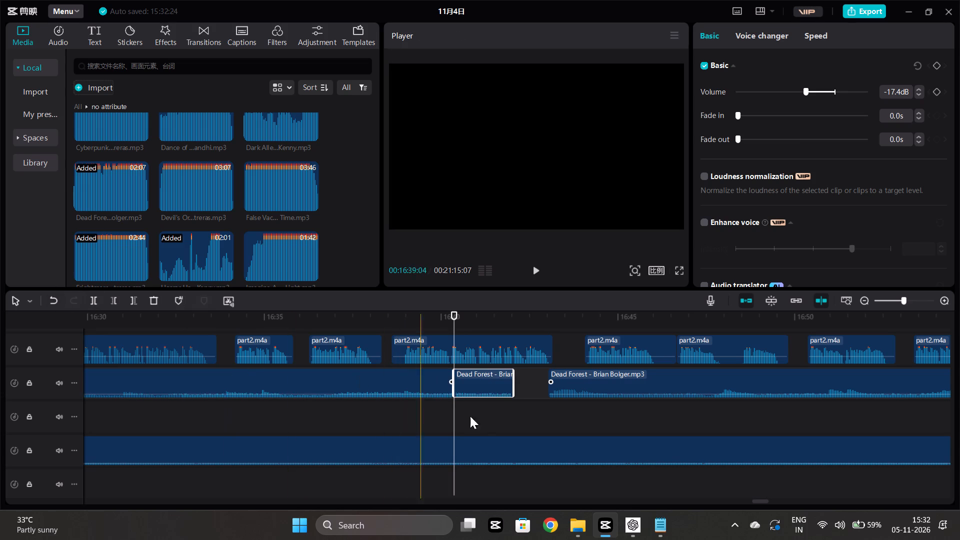
key("ctrl+c")
left_click(510, 422)
left_click(495, 420)
key("ctrl+v")
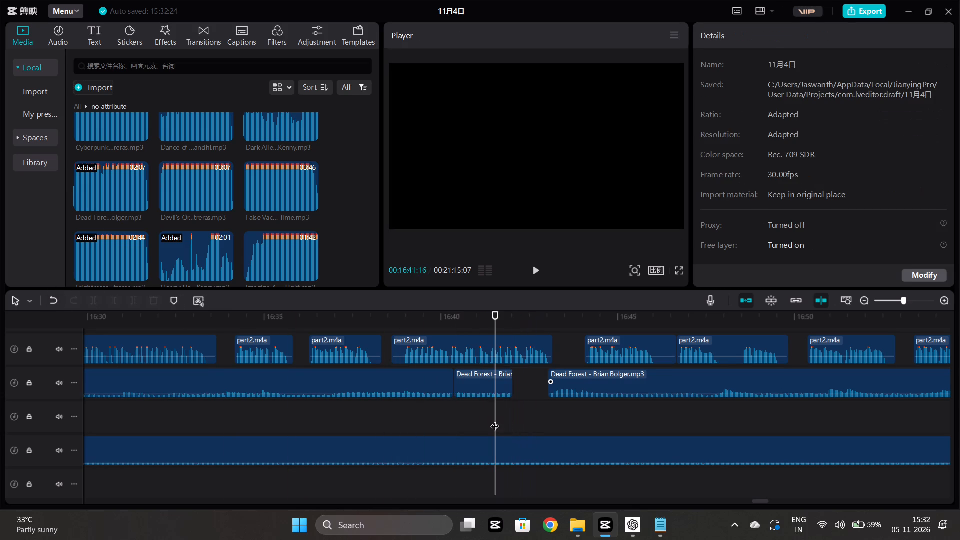
left_click(451, 411)
key("space")
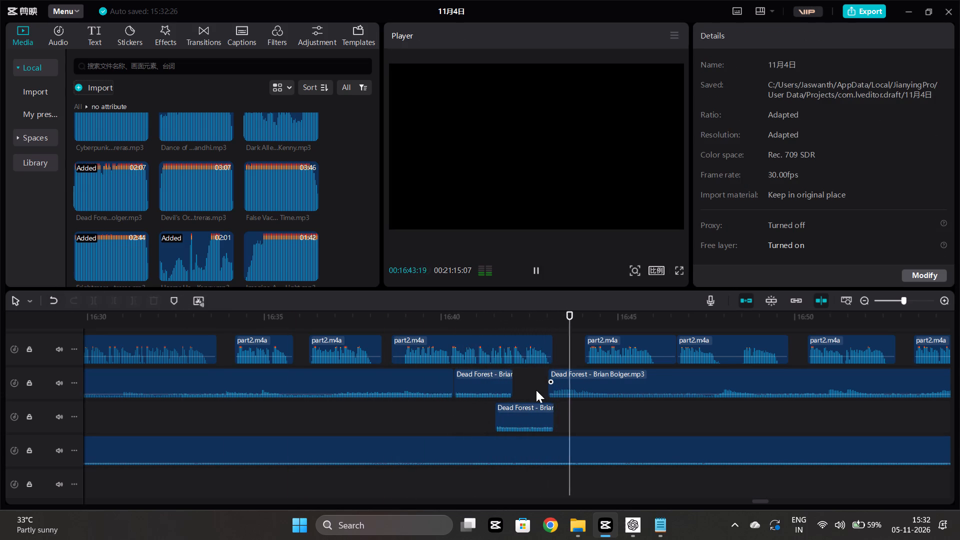
Trim and align the pasted Dead Forest piece to fill the gap between about 16:42 and 16:43, replaying to check the join.
left_click(542, 418)
left_click_drag(552, 423, 544, 419)
left_click_drag(494, 422, 505, 425)
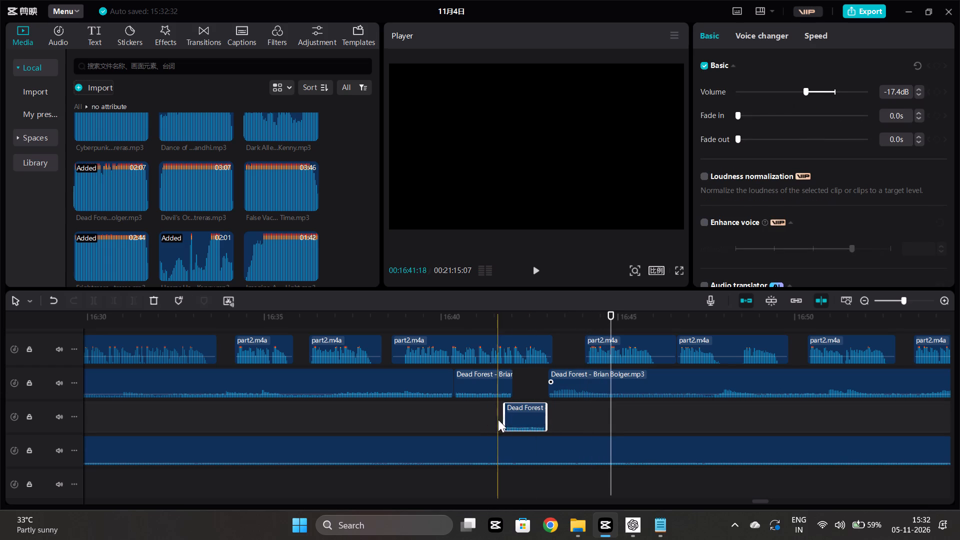
left_click(498, 419)
key("space")
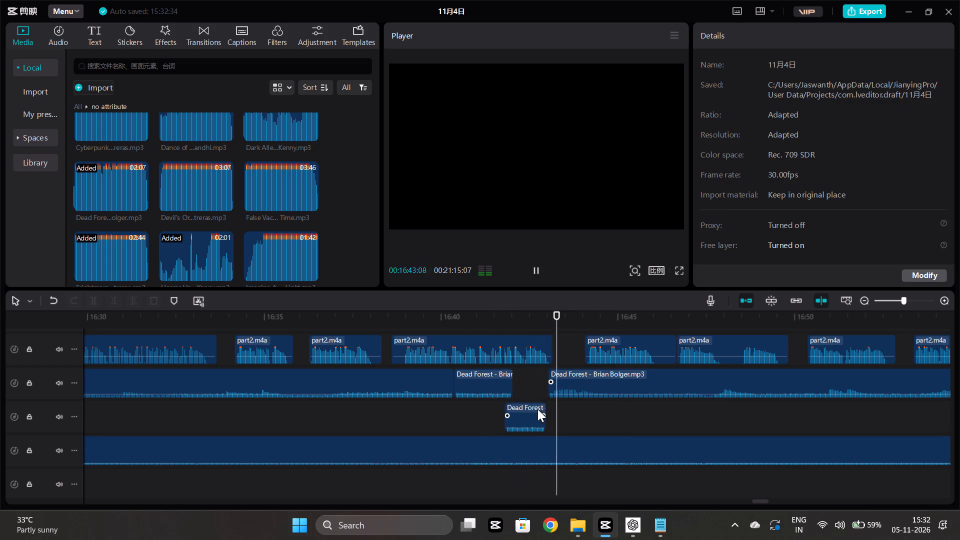
left_click(537, 409)
left_click_drag(507, 426, 512, 424)
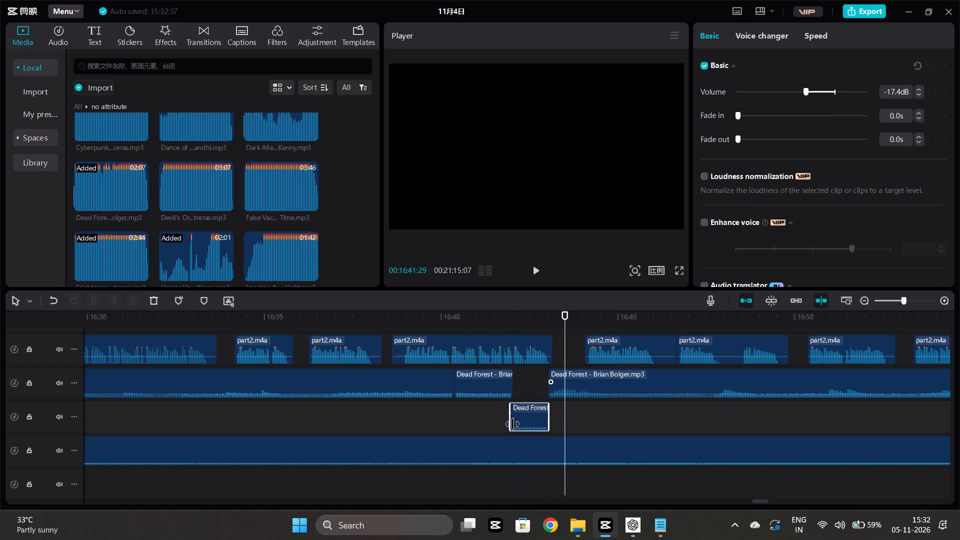
left_click_drag(512, 424, 514, 423)
left_click(506, 420)
key("space")
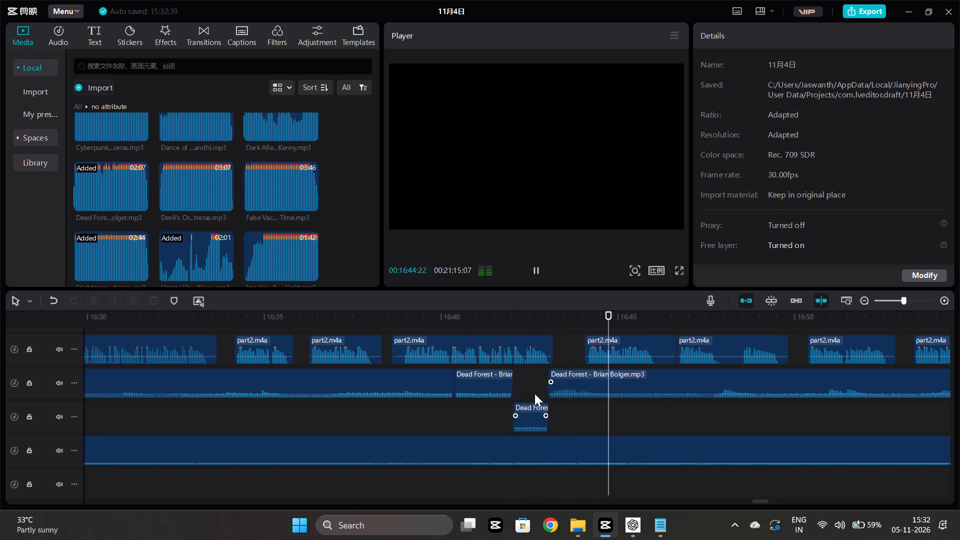
Listen on past the filled gap and set the volume of the Dead Forest part starting at about 16:43 to -23.4 dB.
left_click(527, 382)
key("space")
scroll(527, 382, "left", 1)
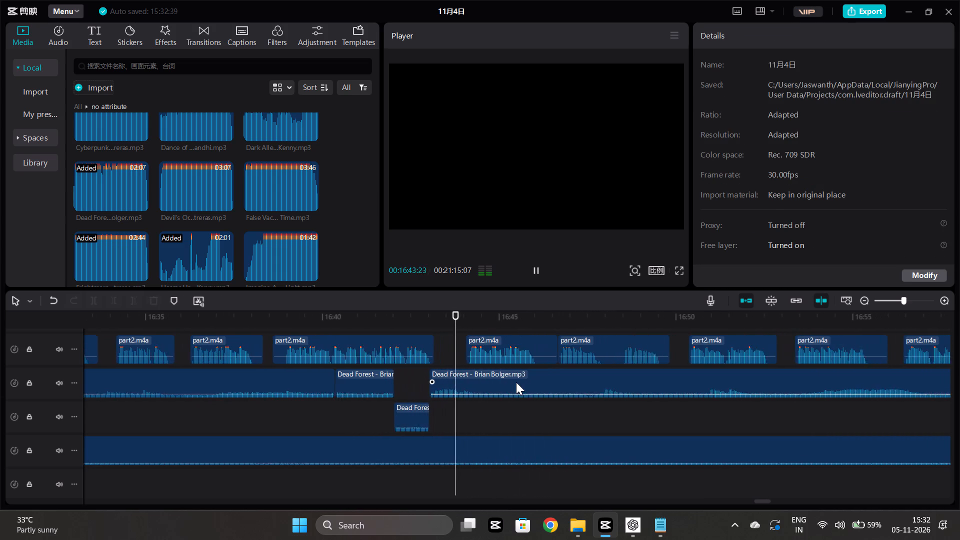
scroll(516, 382, "left", 1)
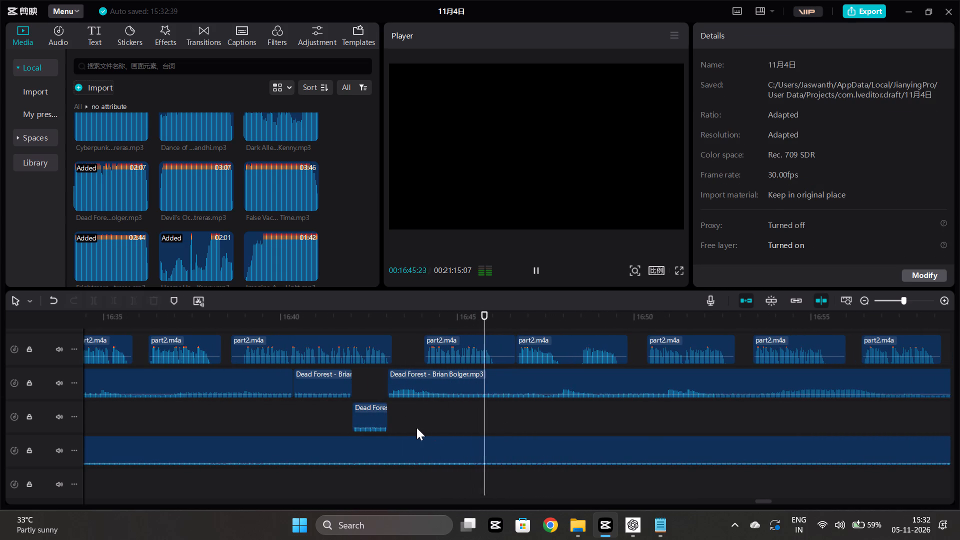
scroll(421, 426, "left", 1)
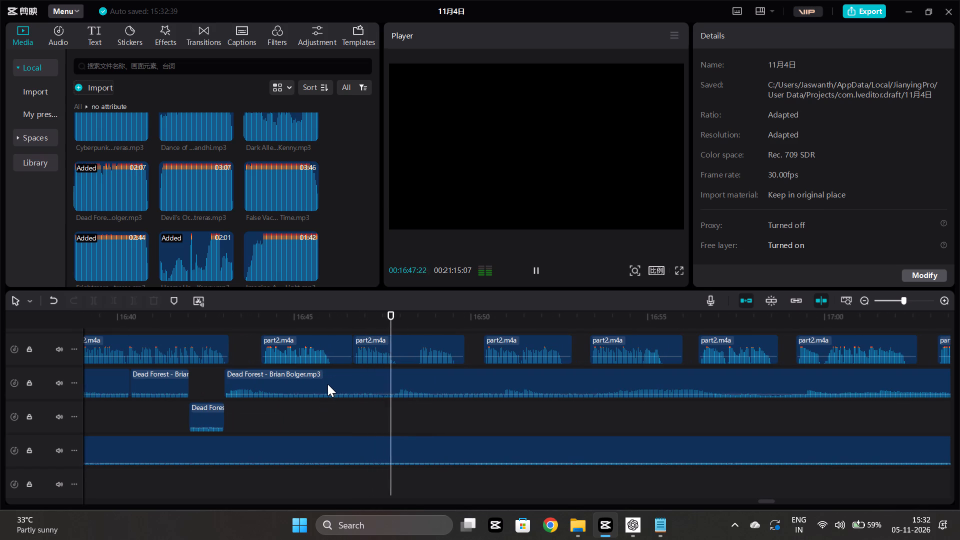
left_click(327, 384)
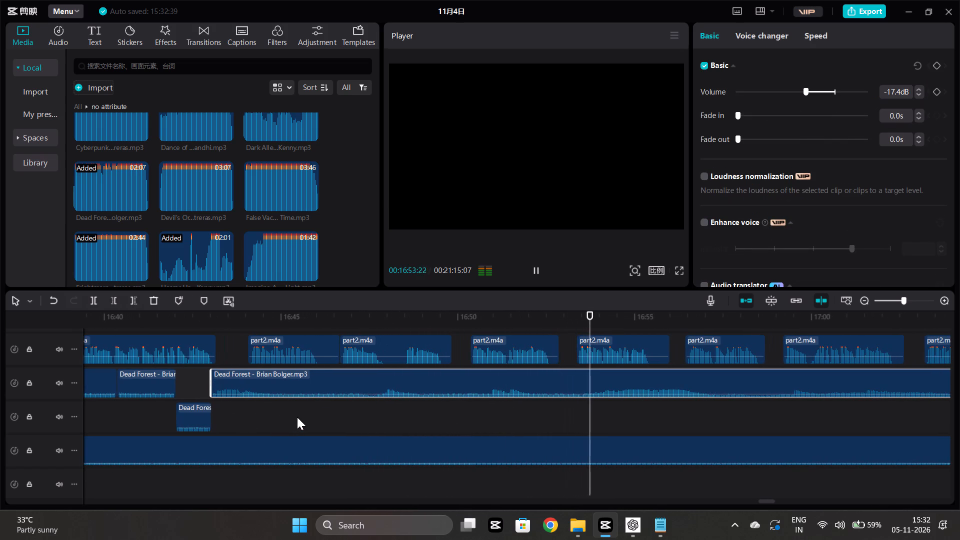
scroll(297, 417, "left", 1)
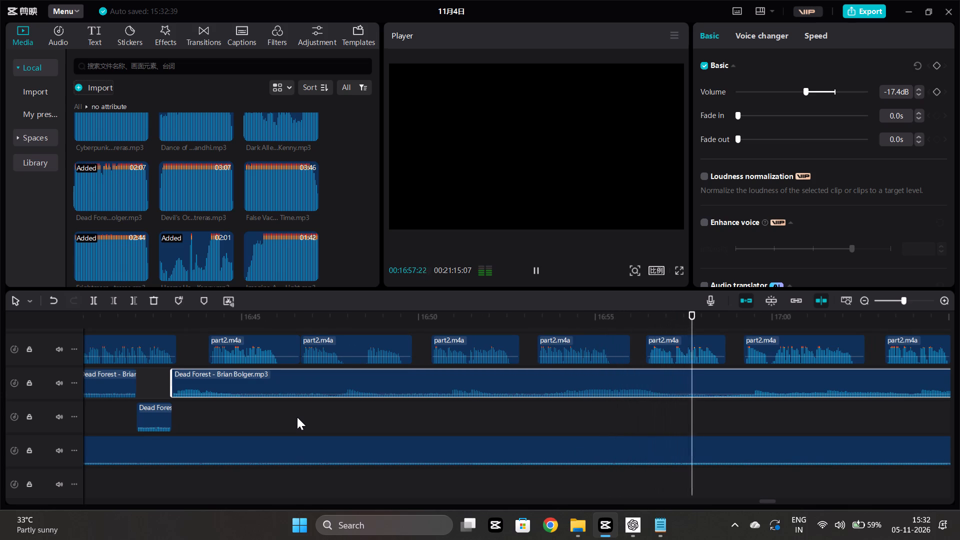
left_click(334, 387)
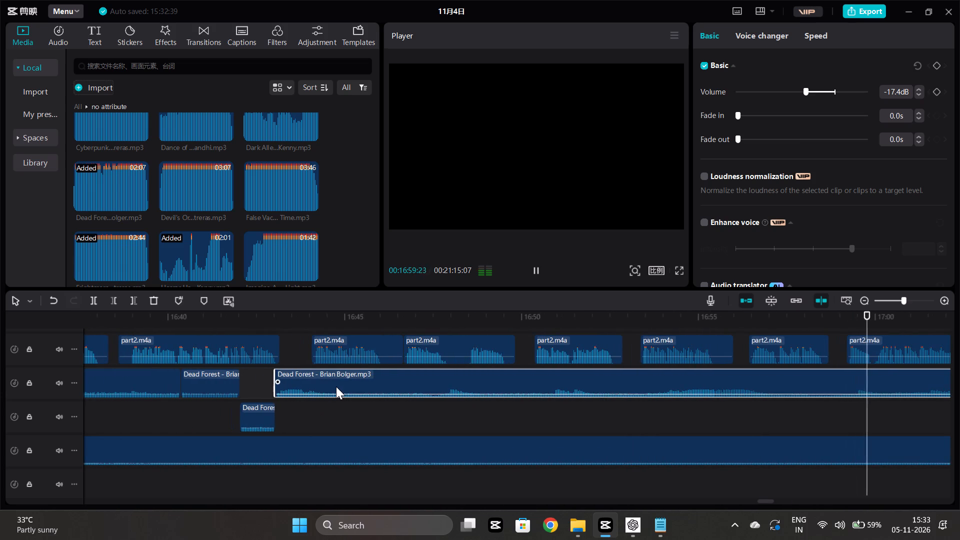
left_click(794, 94)
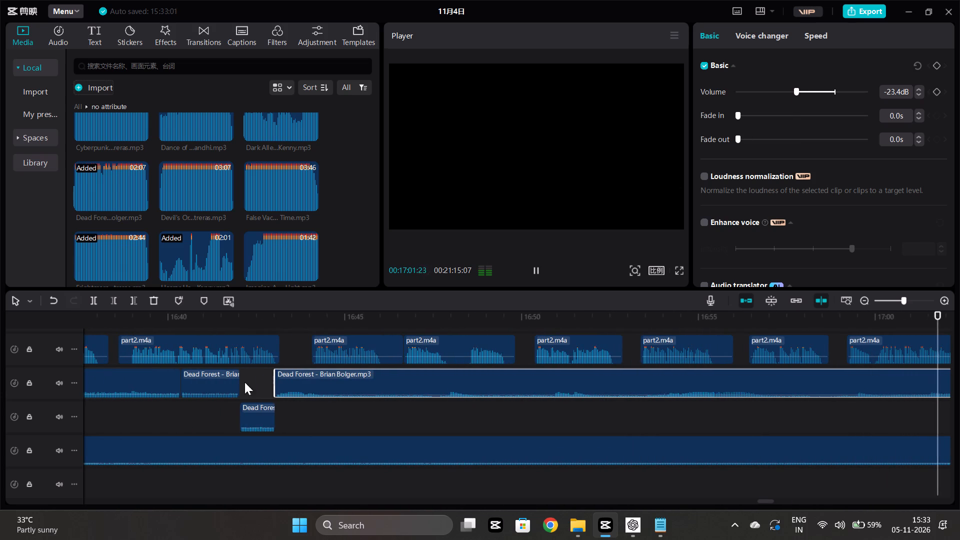
Replay the quieter Dead Forest part under the narration up to about 16:53 and stop before its next swell at 16:53:11.
left_click(282, 422)
key("space")
left_click(269, 394)
key("space")
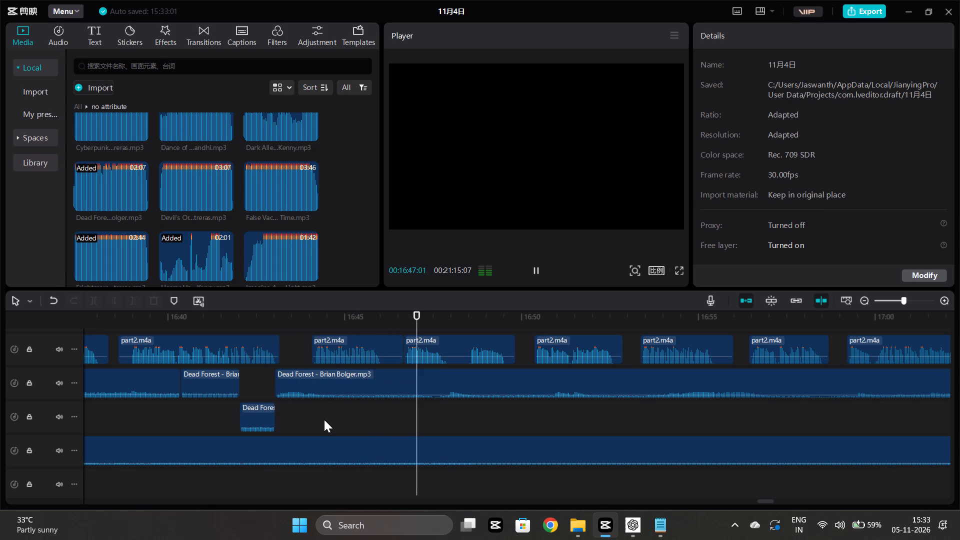
scroll(324, 419, "left", 2)
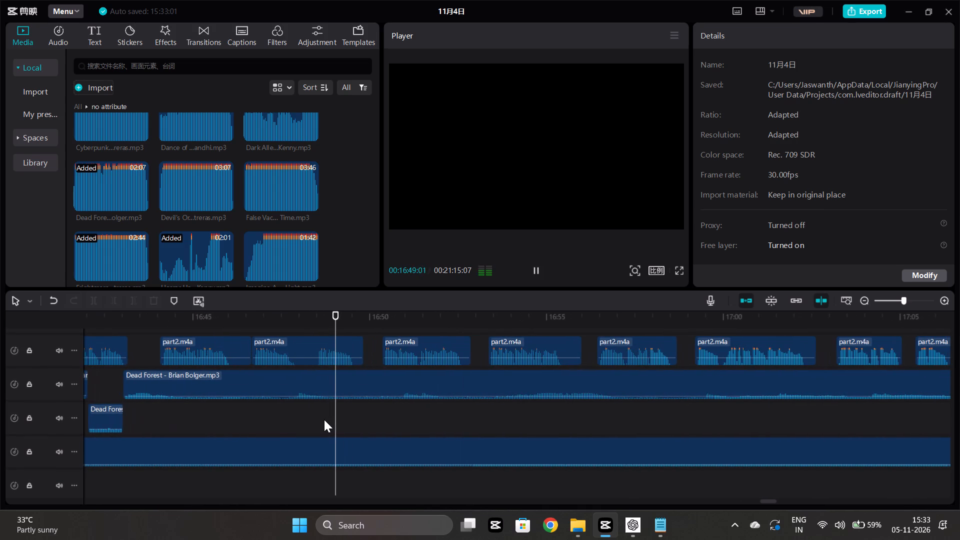
scroll(324, 419, "left", 1)
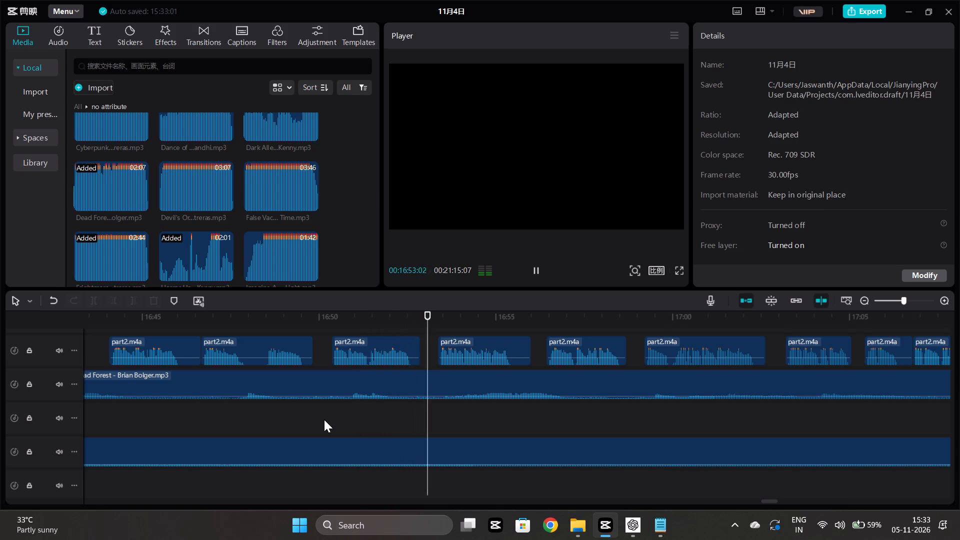
key("space")
left_click(434, 423)
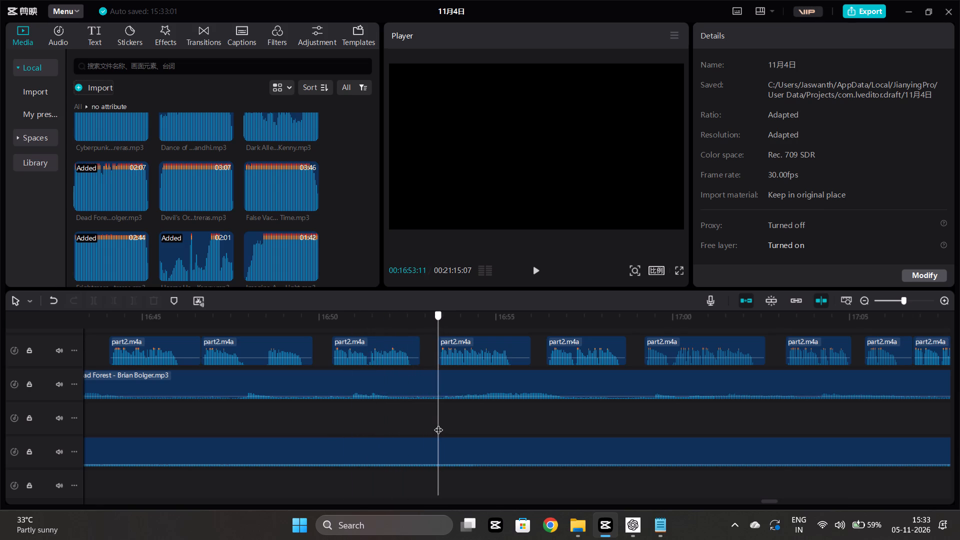
Split the Dead Forest music at 16:53:11, shift the later part to start at about 16:55, and replay the gap.
left_click(438, 379)
left_click(86, 305)
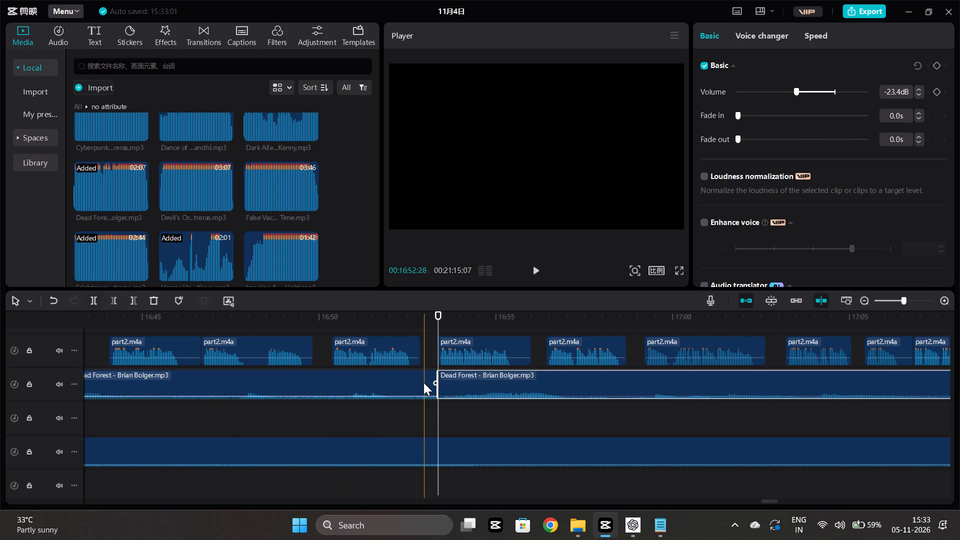
left_click_drag(456, 375, 505, 377)
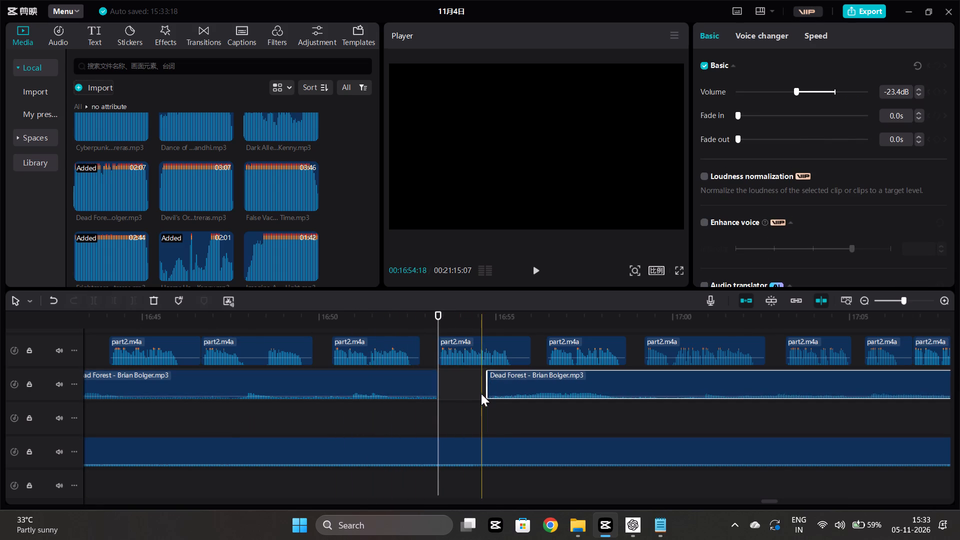
left_click_drag(486, 393, 509, 396)
left_click_drag(523, 382, 515, 384)
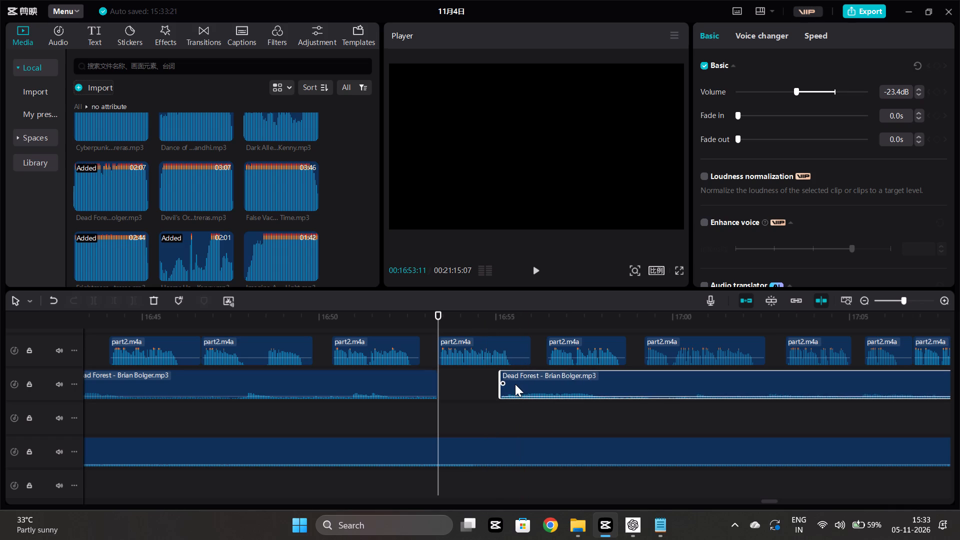
left_click_drag(515, 384, 507, 384)
left_click(407, 417)
key("space")
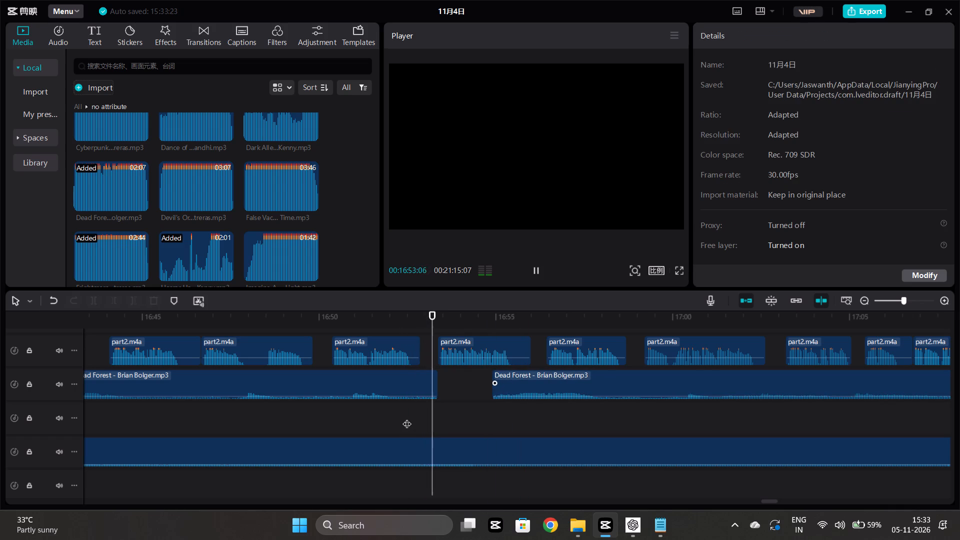
Split off the end of the earlier Dead Forest part at 16:50:27, paste a copy at 16:52:18 on the track below, and replay.
left_click(349, 404)
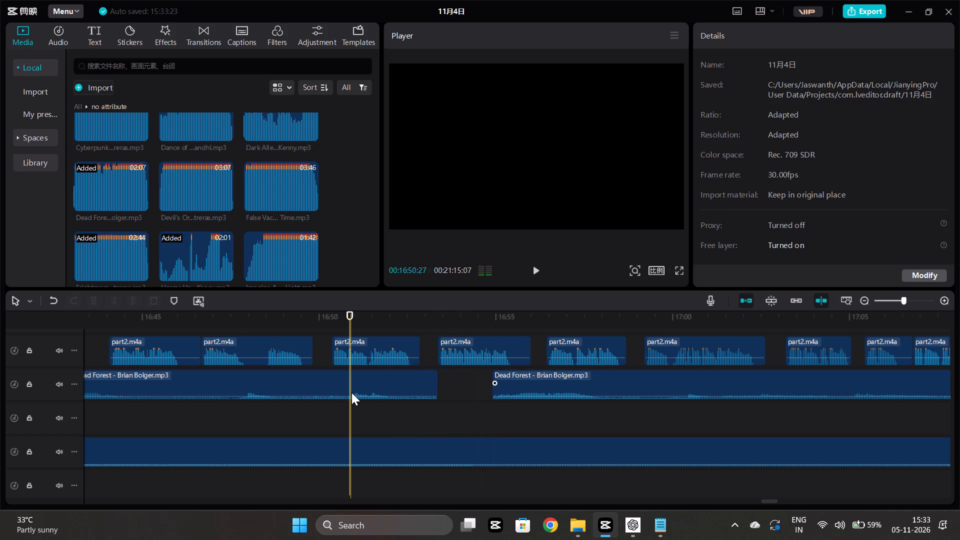
left_click(351, 392)
left_click(95, 300)
key("ctrl+c")
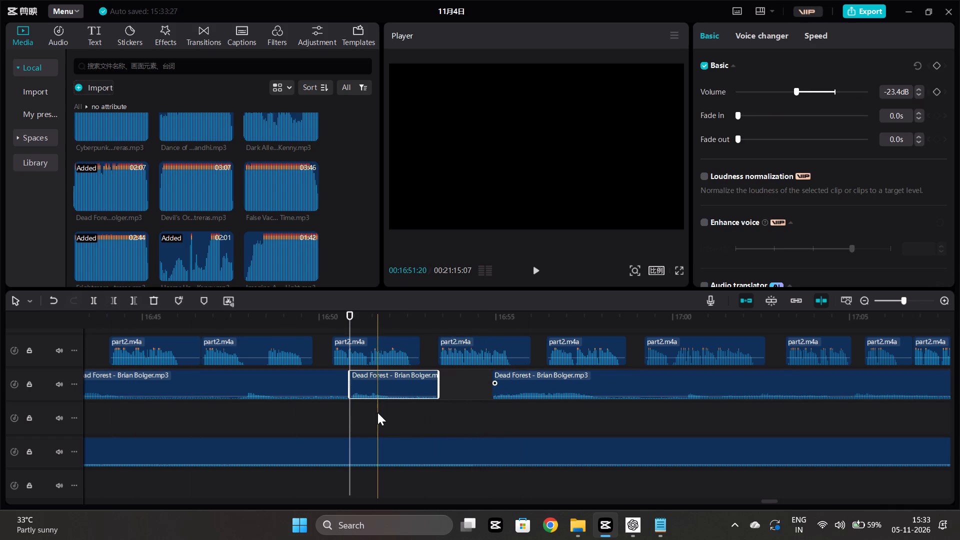
left_click(401, 406)
key("ctrl+v")
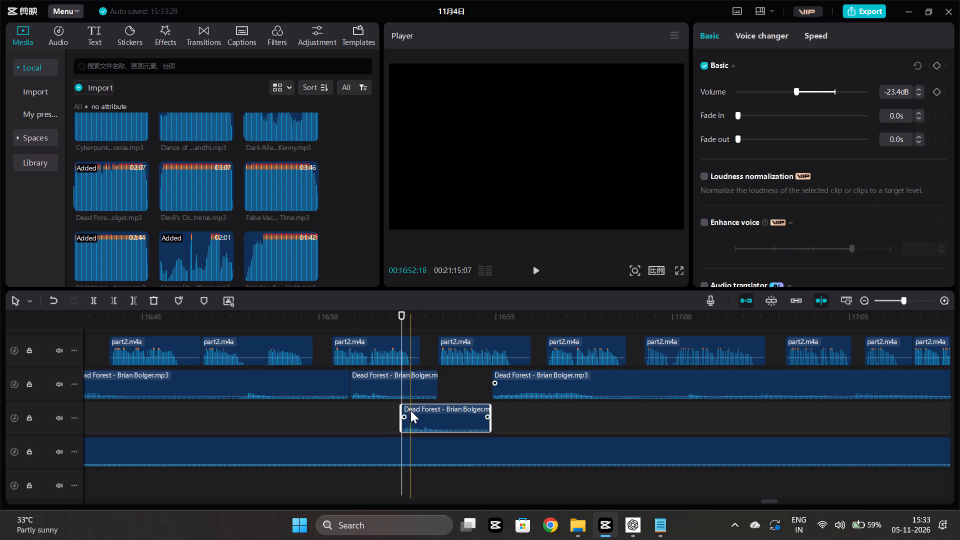
left_click(381, 415)
key("space")
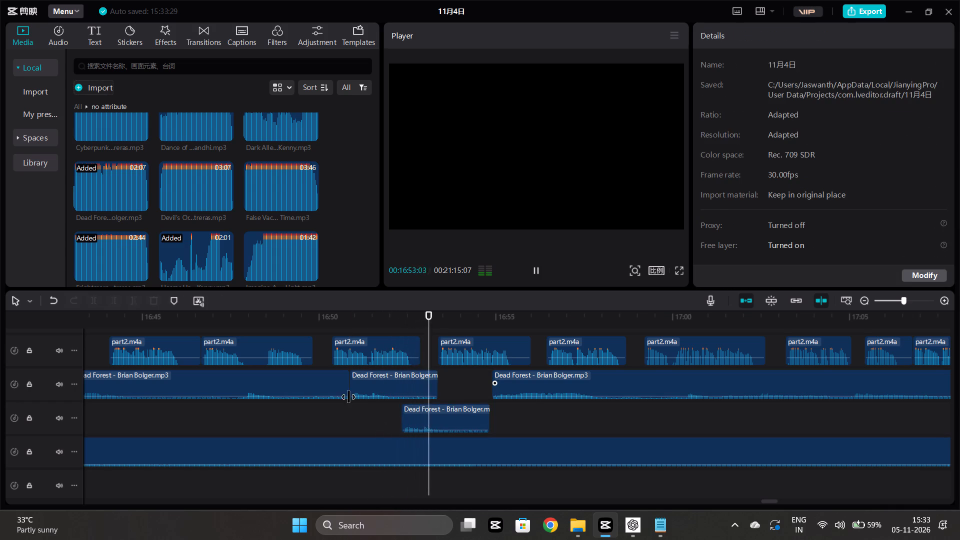
left_click(335, 412)
key("space")
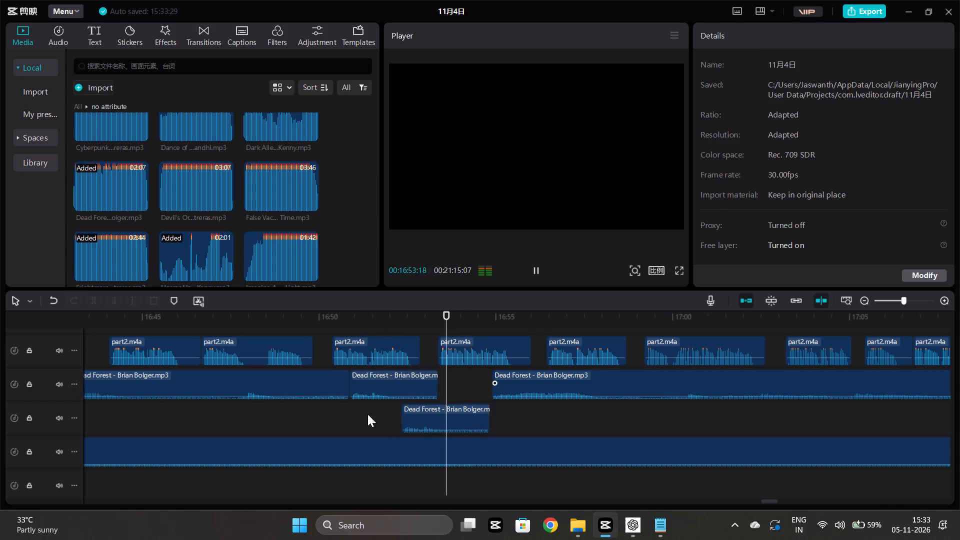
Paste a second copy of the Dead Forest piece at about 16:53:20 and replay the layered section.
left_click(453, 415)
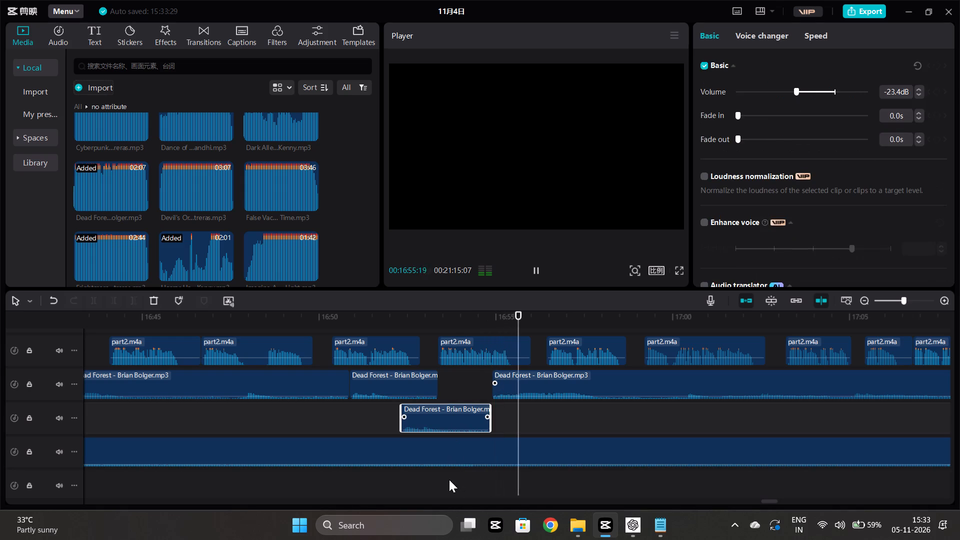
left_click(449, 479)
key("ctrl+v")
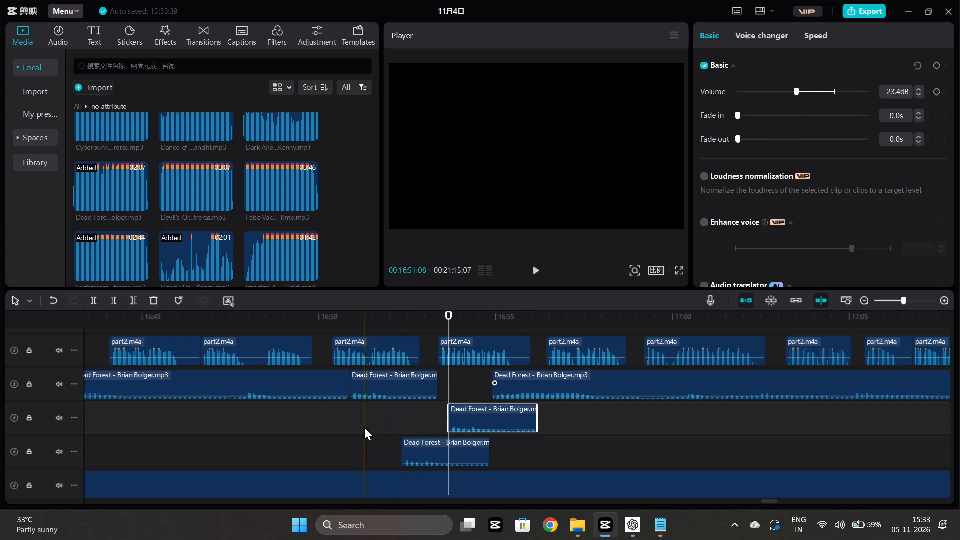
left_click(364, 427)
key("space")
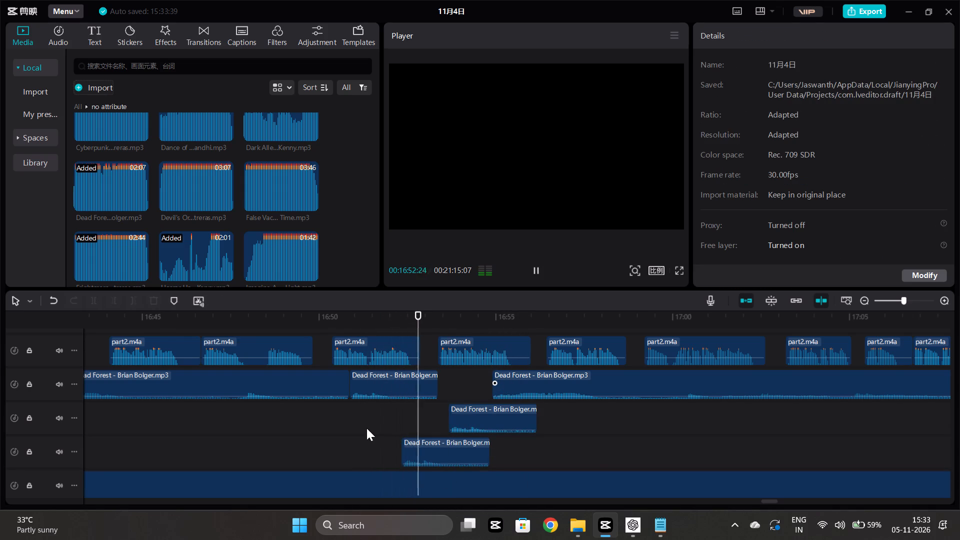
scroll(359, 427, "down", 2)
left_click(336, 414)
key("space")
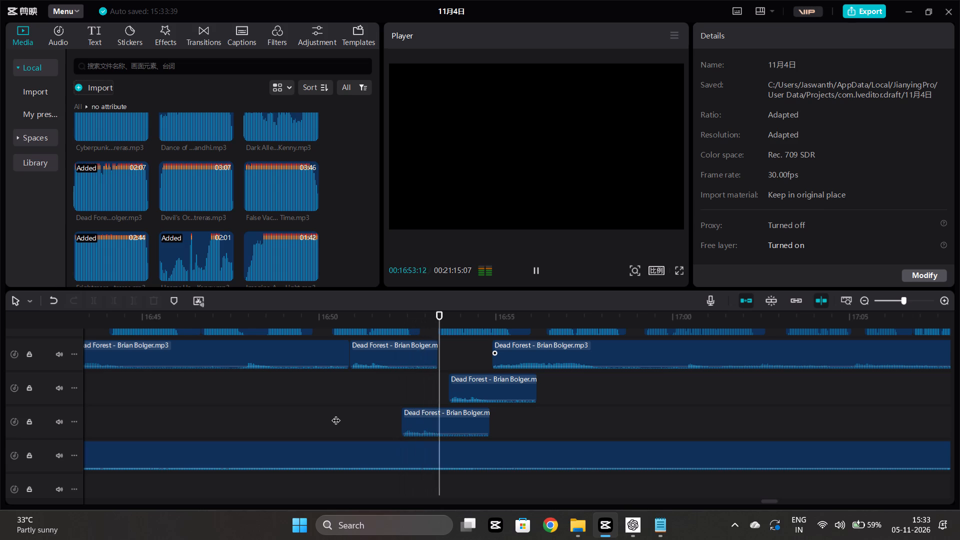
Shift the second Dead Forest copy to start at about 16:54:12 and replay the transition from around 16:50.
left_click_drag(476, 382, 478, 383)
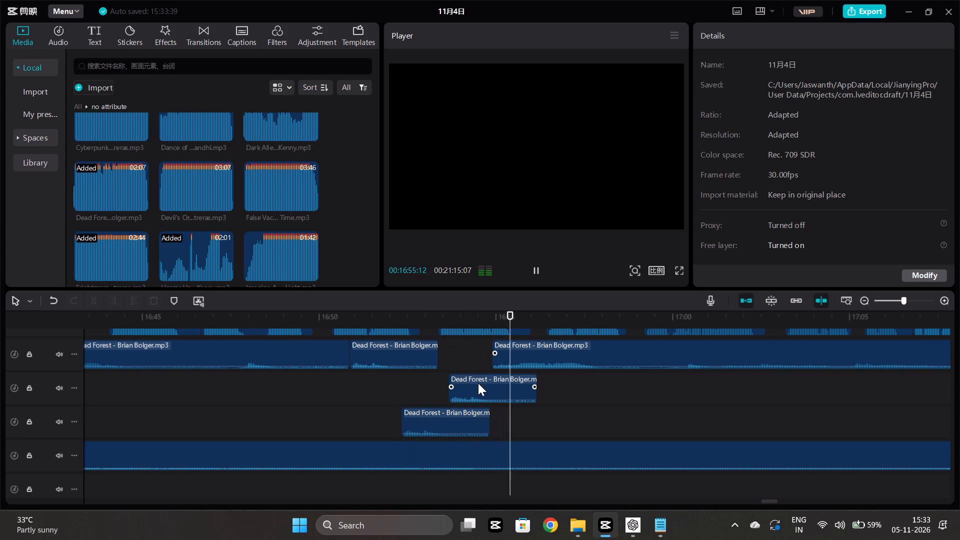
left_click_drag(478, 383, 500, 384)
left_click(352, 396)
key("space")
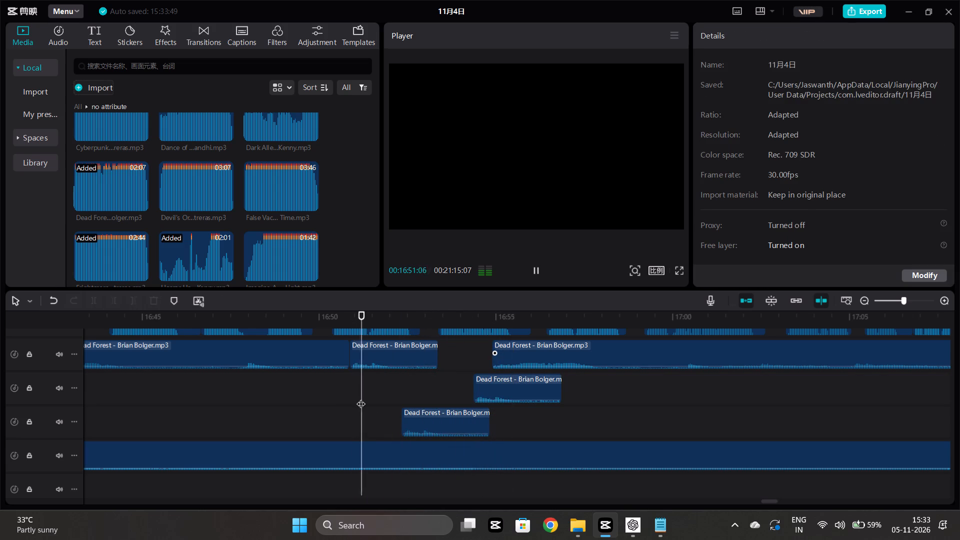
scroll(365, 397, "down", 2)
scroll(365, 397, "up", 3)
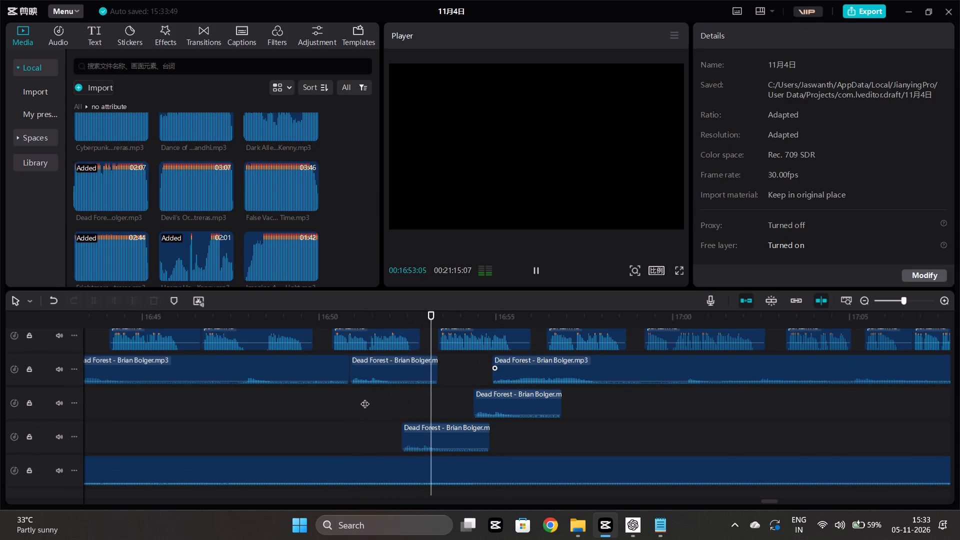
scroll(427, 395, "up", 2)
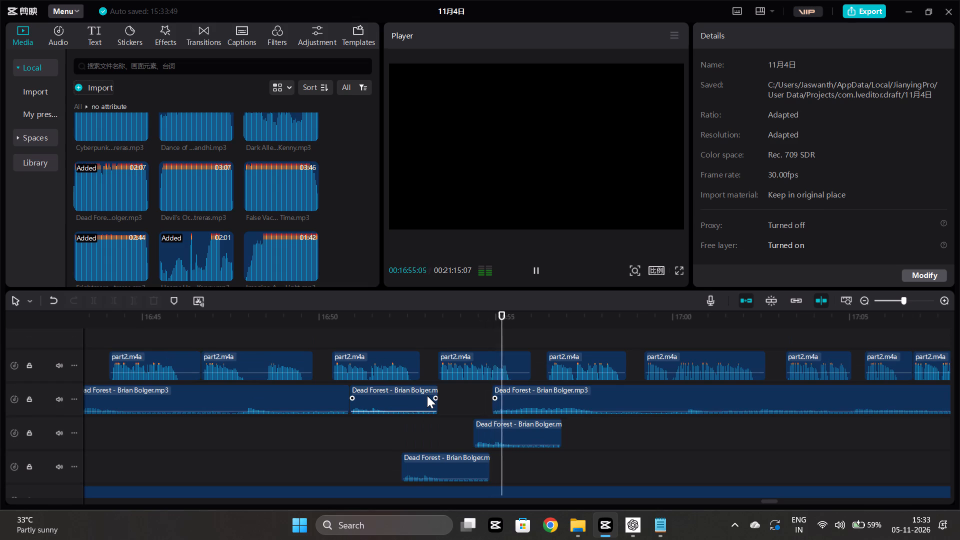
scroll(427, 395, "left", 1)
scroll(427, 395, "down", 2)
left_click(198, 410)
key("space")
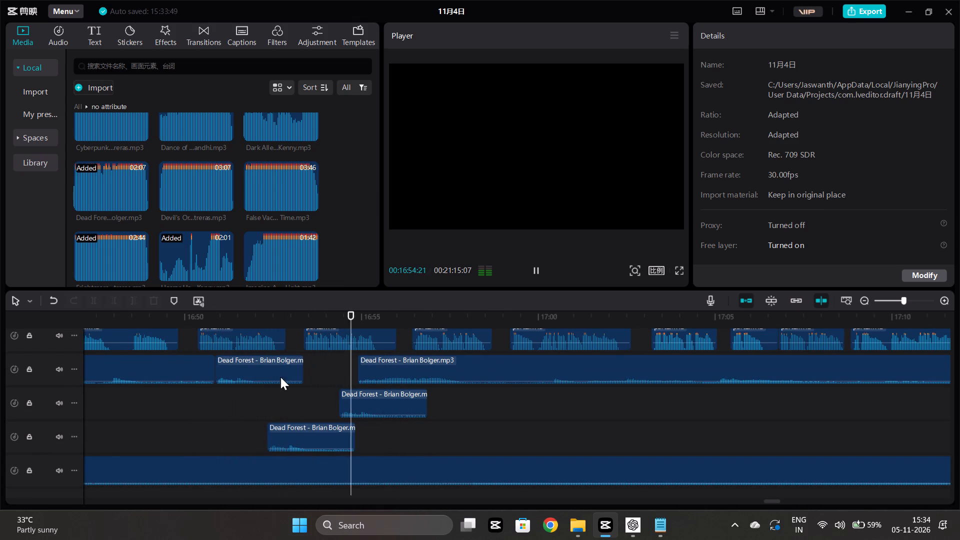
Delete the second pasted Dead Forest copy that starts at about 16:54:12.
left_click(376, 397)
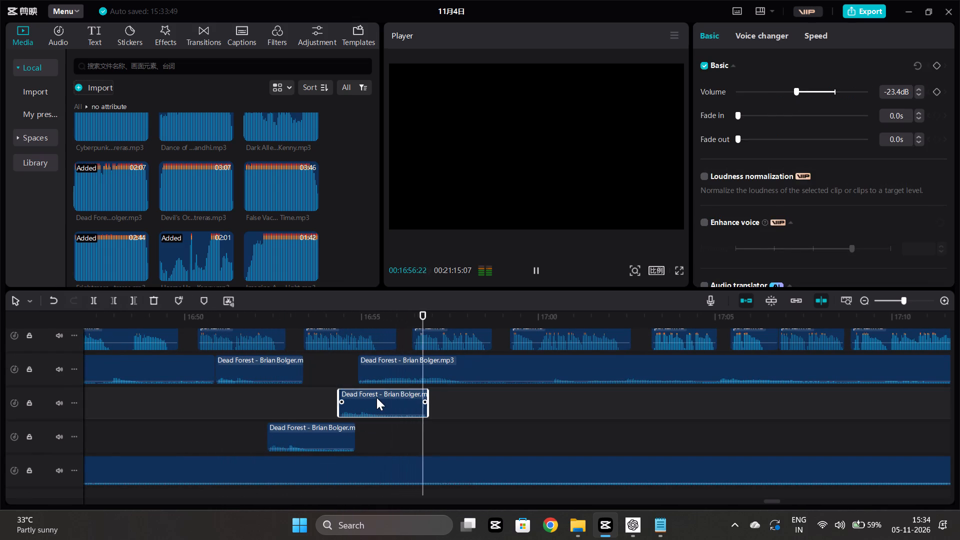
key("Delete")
Nudge the remaining Dead Forest copy slightly later so it overlaps the start of the next part, and replay.
left_click_drag(320, 395, 328, 395)
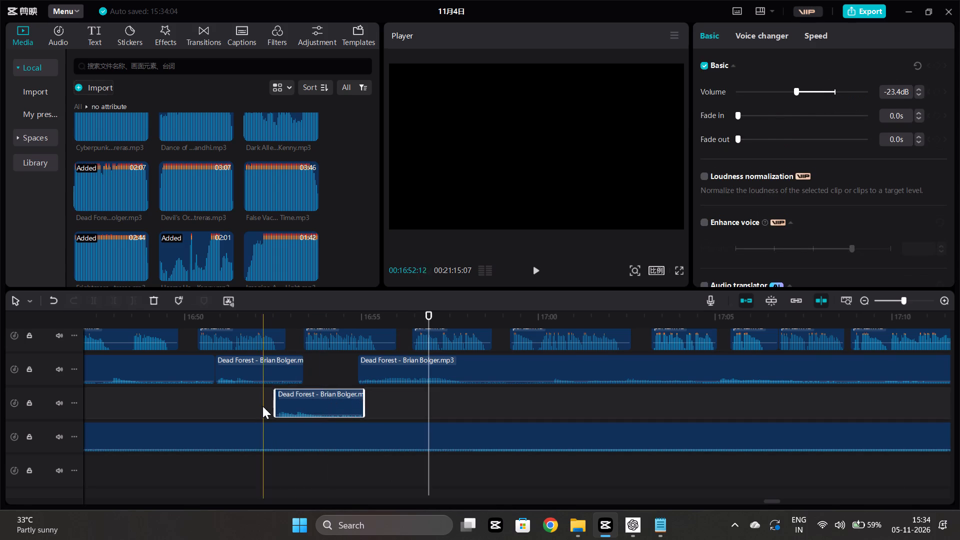
left_click(262, 406)
key("space")
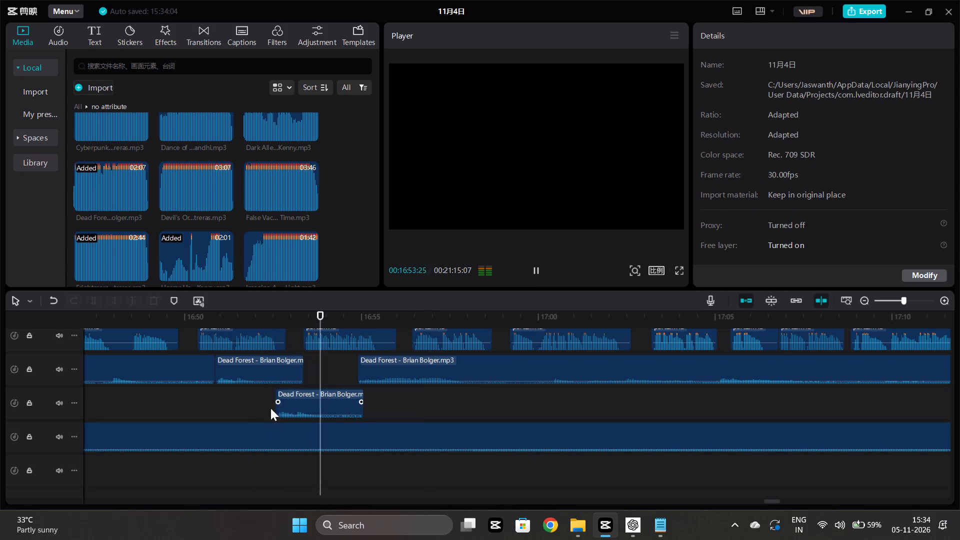
left_click(172, 402)
key("space")
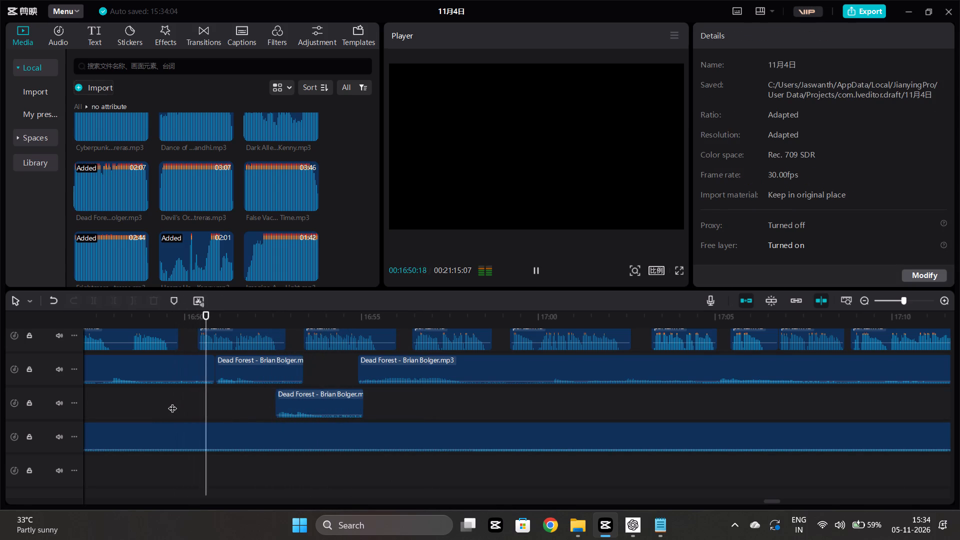
Trim the copy's start to about 16:53:11, in line with the end of the part above, and replay the join.
left_click(276, 412)
left_click_drag(276, 411, 309, 418)
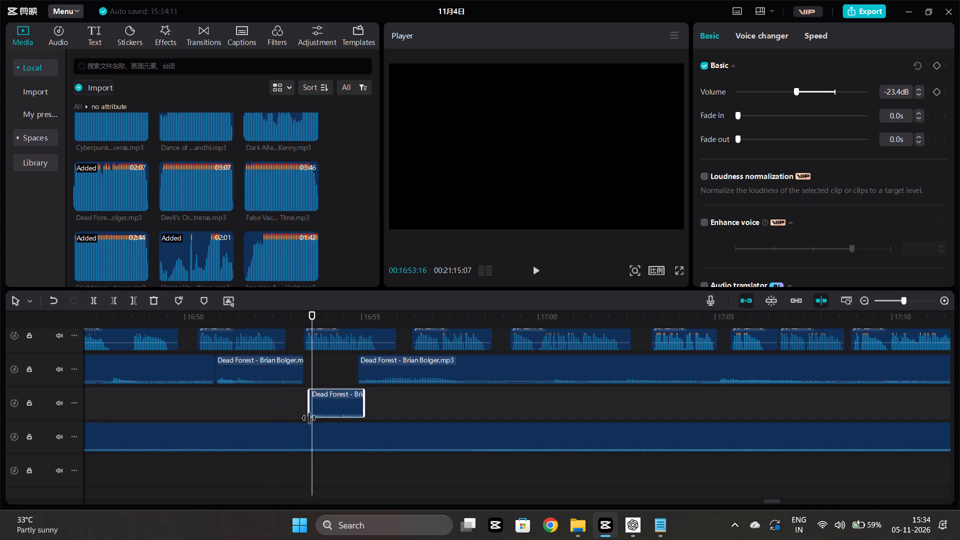
left_click_drag(309, 418, 305, 416)
left_click(276, 404)
key("space")
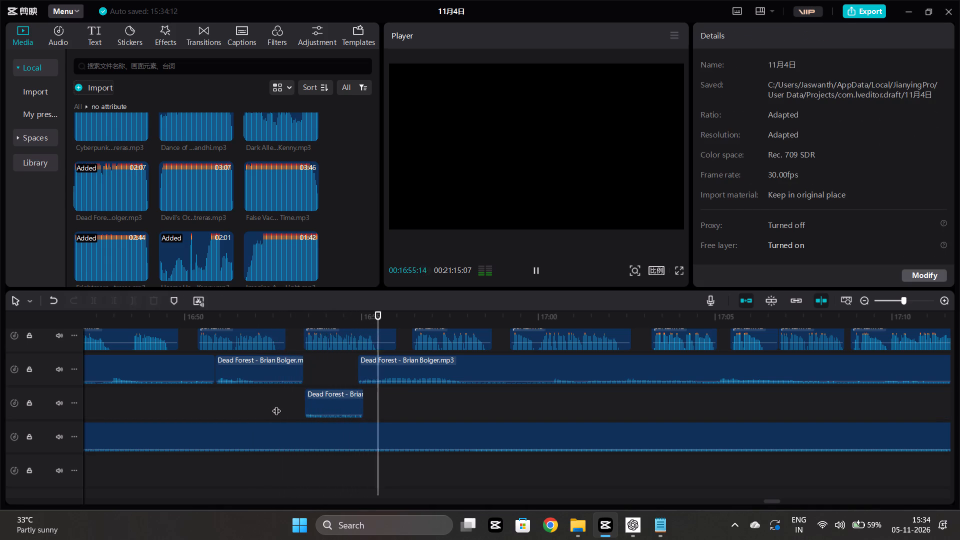
Listen on past the filled gap to about 17:11, then replay from 17:08:19 to check the music under the narration.
scroll(276, 404, "left", 1)
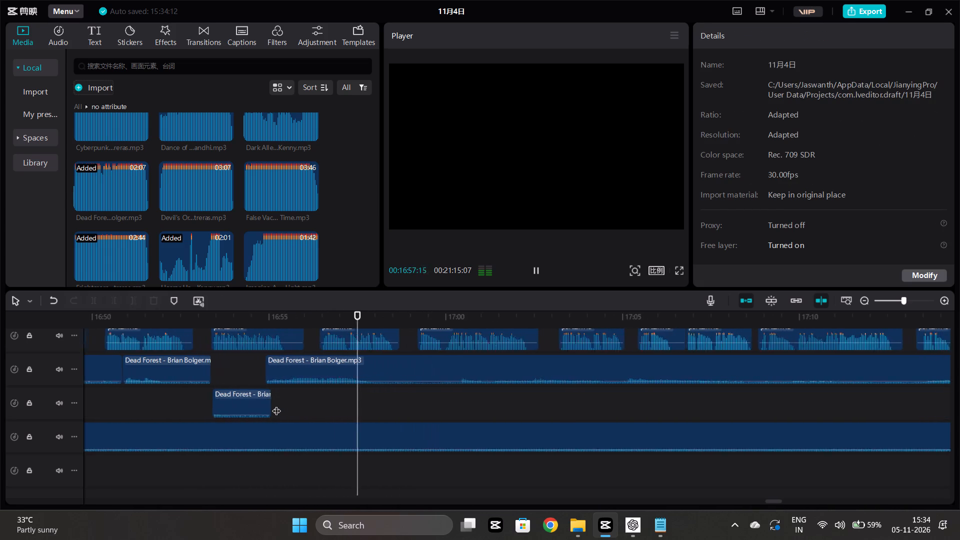
scroll(276, 404, "left", 2)
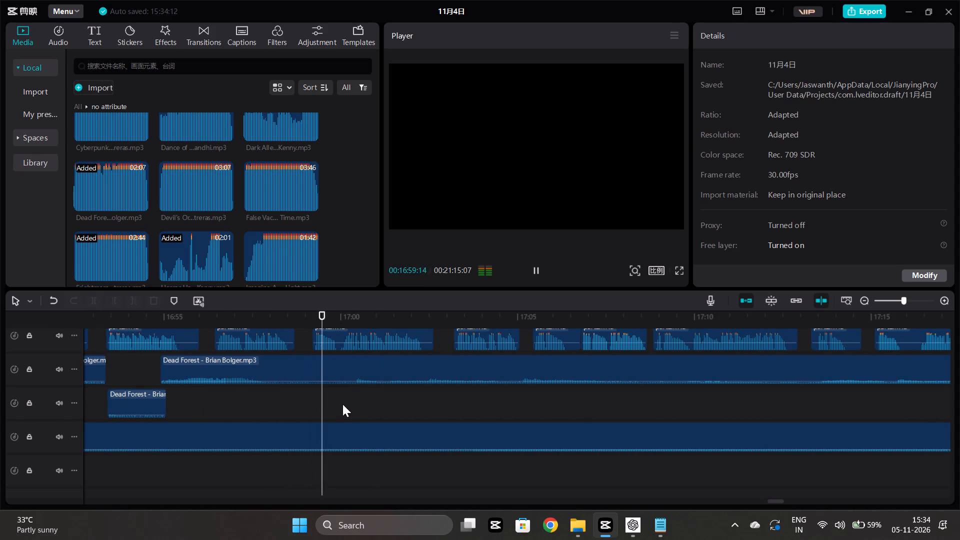
scroll(342, 404, "left", 1)
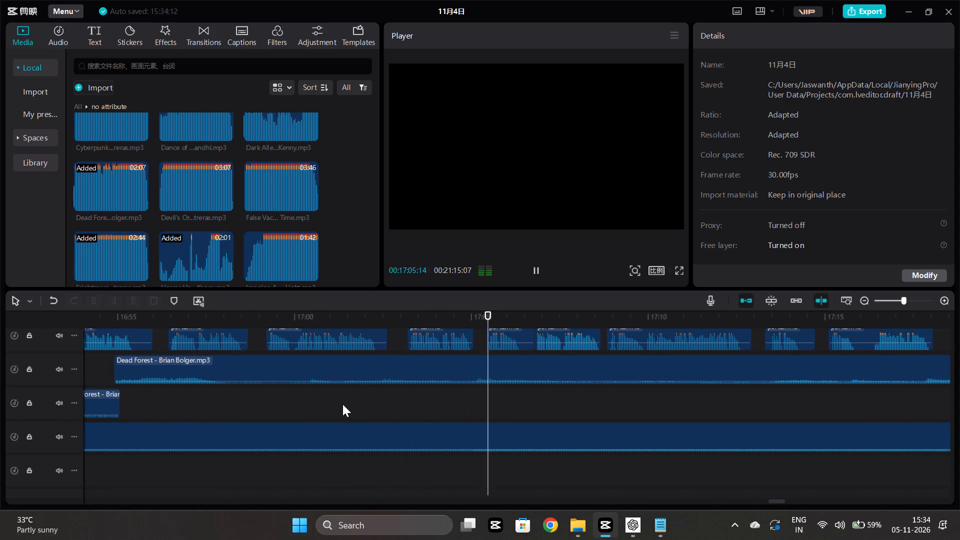
scroll(342, 404, "left", 2)
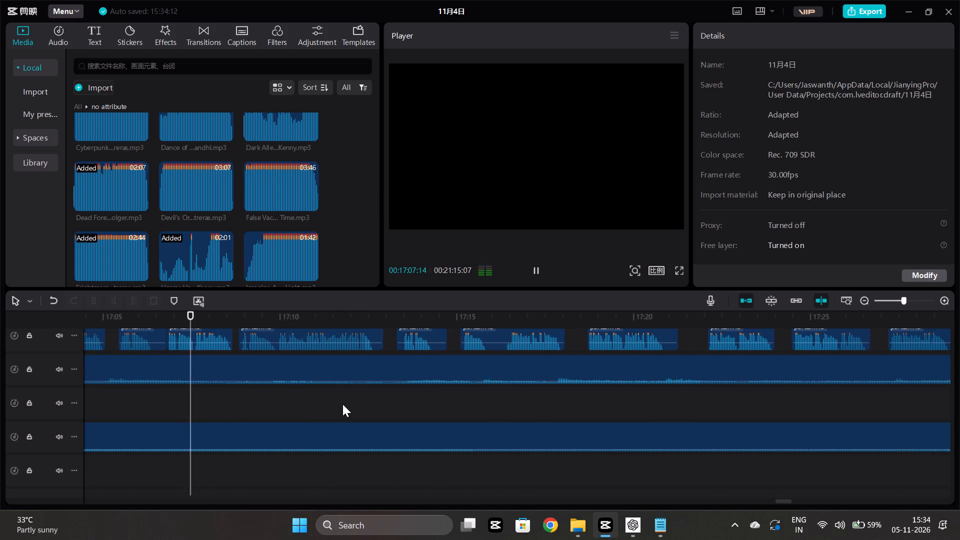
scroll(278, 424, "up", 3)
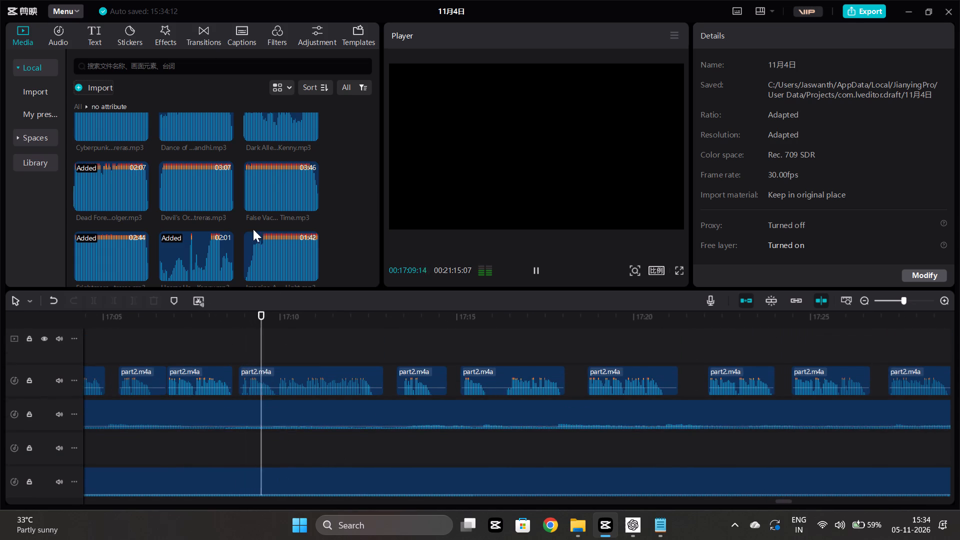
scroll(336, 409, "down", 1)
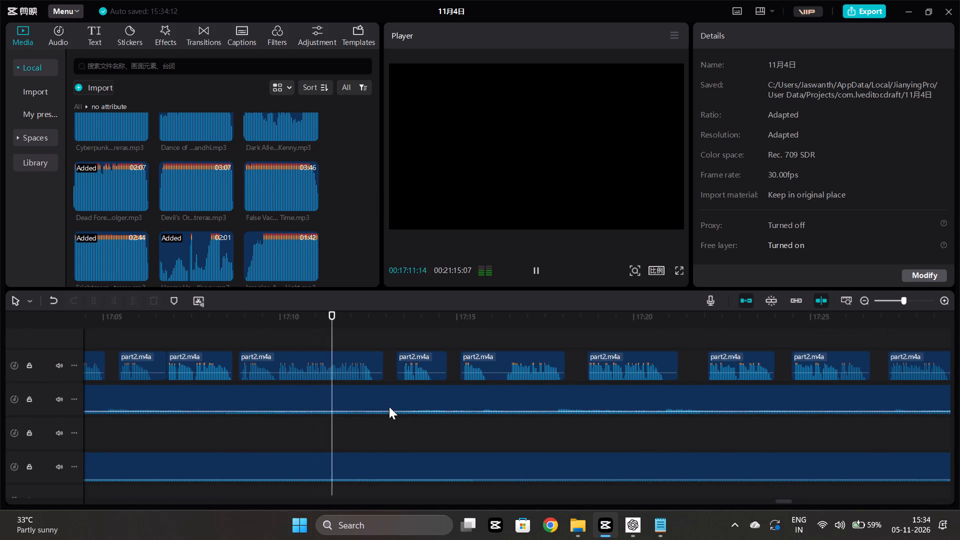
left_click(231, 425)
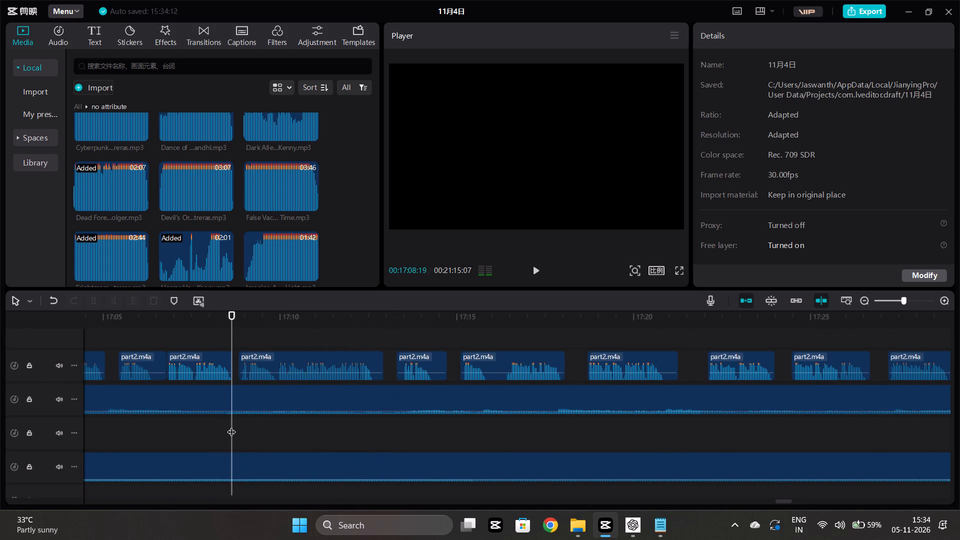
key("space")
key("space")
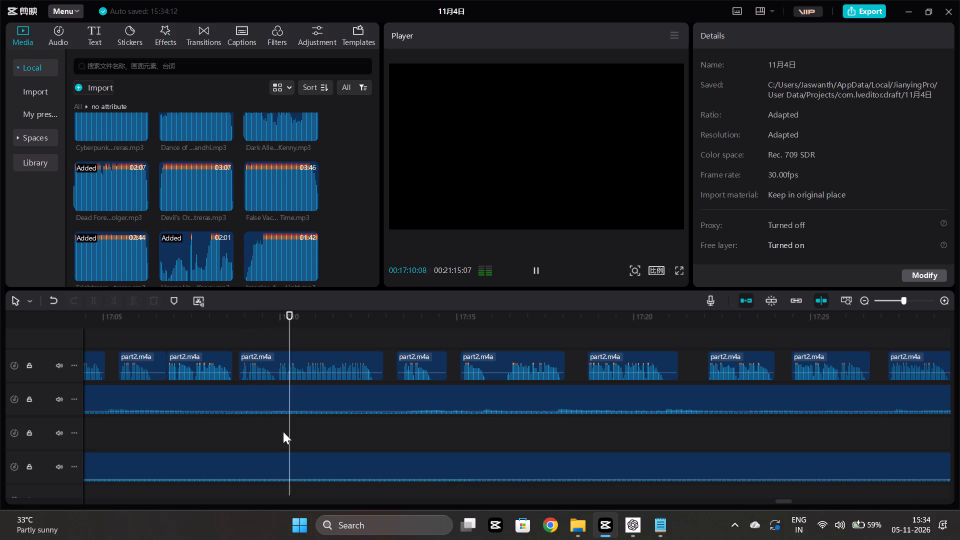
Split both the part2 voice clip and the Dead Forest music at 17:09:28.
left_click(278, 430)
left_click(286, 363)
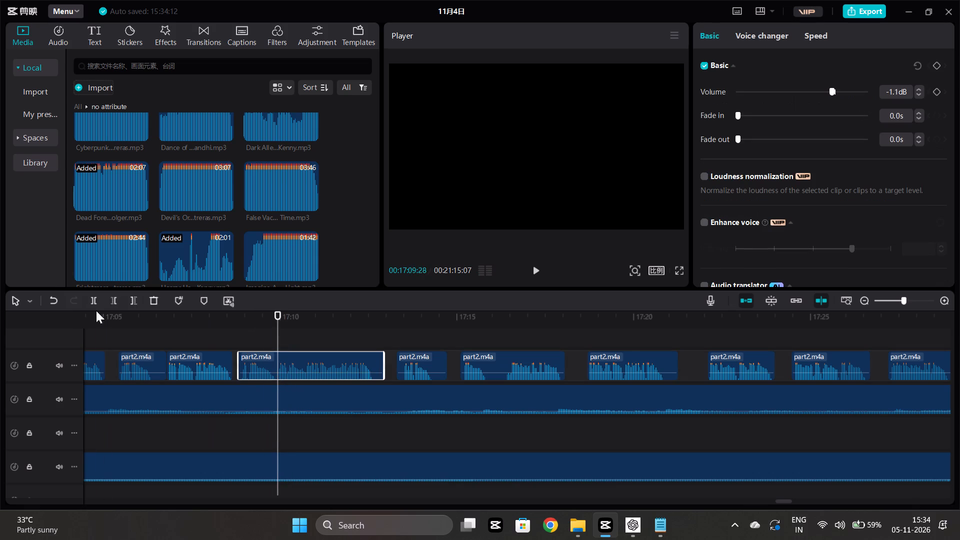
left_click(92, 300)
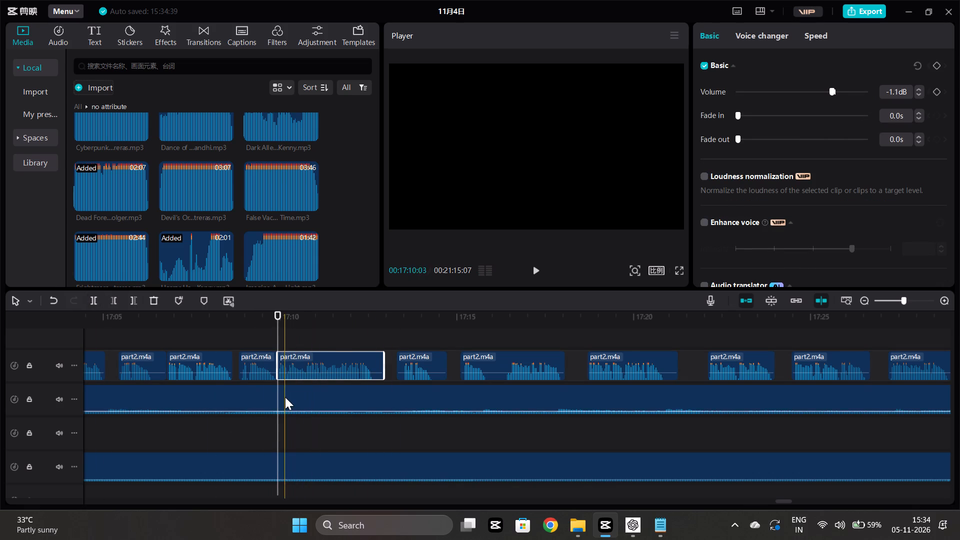
left_click(285, 397)
left_click(91, 301)
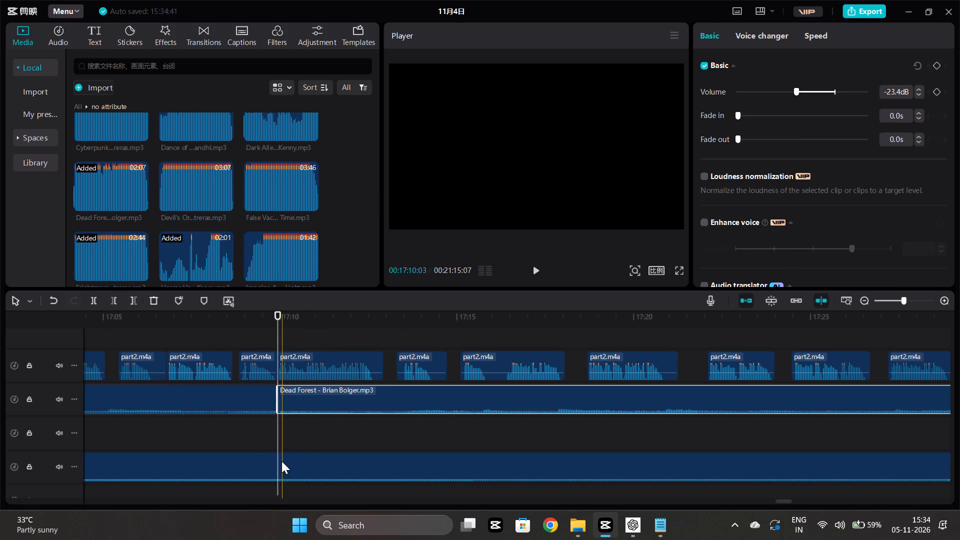
Split the Frightmare music at 17:09:28, in line with the cuts in the tracks above.
left_click(281, 461)
left_click(95, 294)
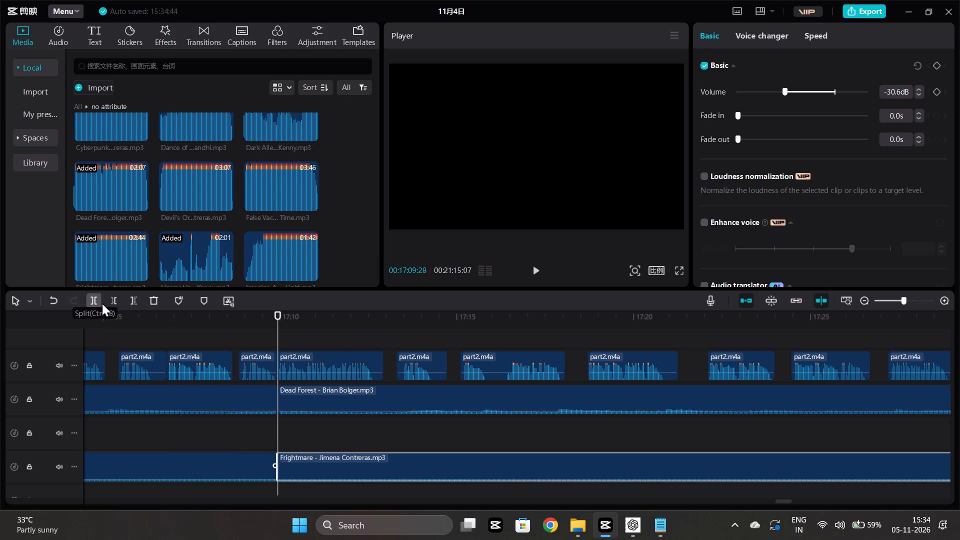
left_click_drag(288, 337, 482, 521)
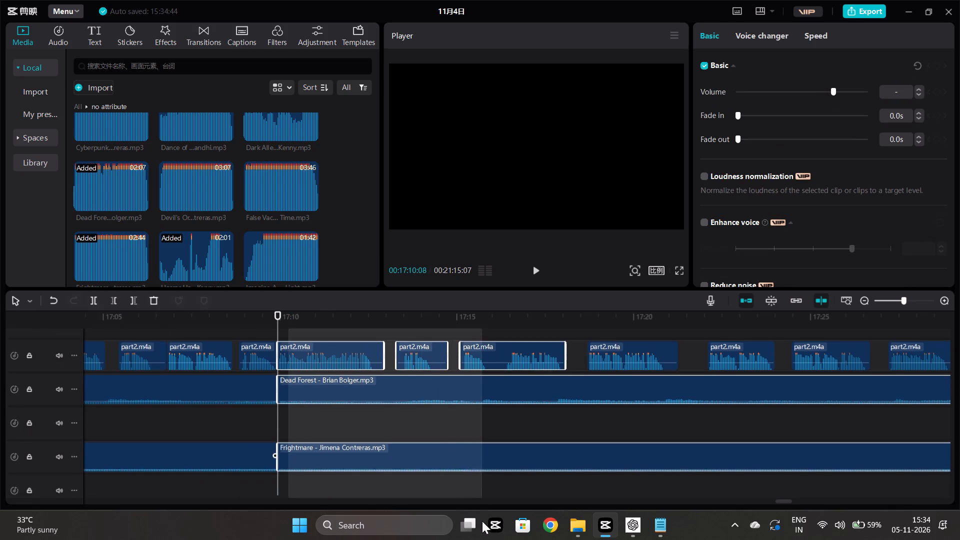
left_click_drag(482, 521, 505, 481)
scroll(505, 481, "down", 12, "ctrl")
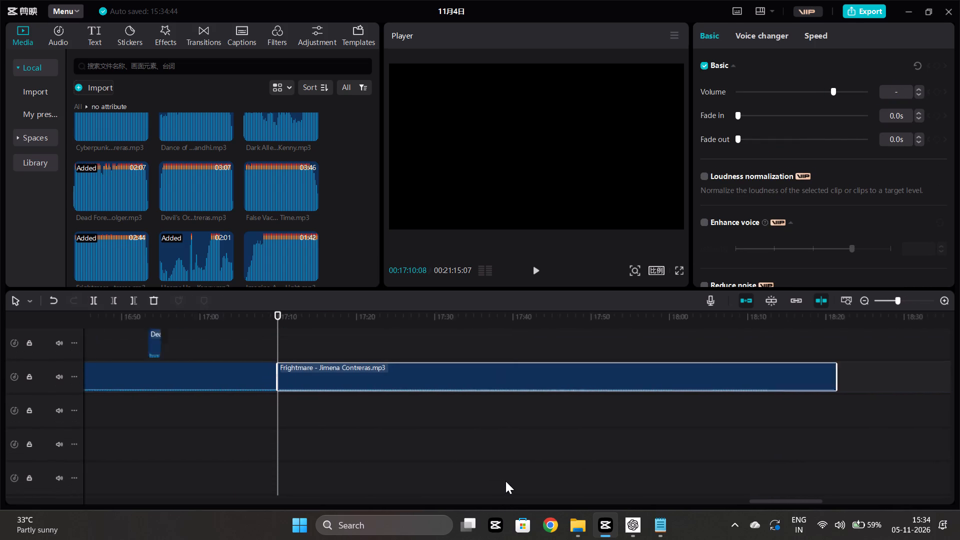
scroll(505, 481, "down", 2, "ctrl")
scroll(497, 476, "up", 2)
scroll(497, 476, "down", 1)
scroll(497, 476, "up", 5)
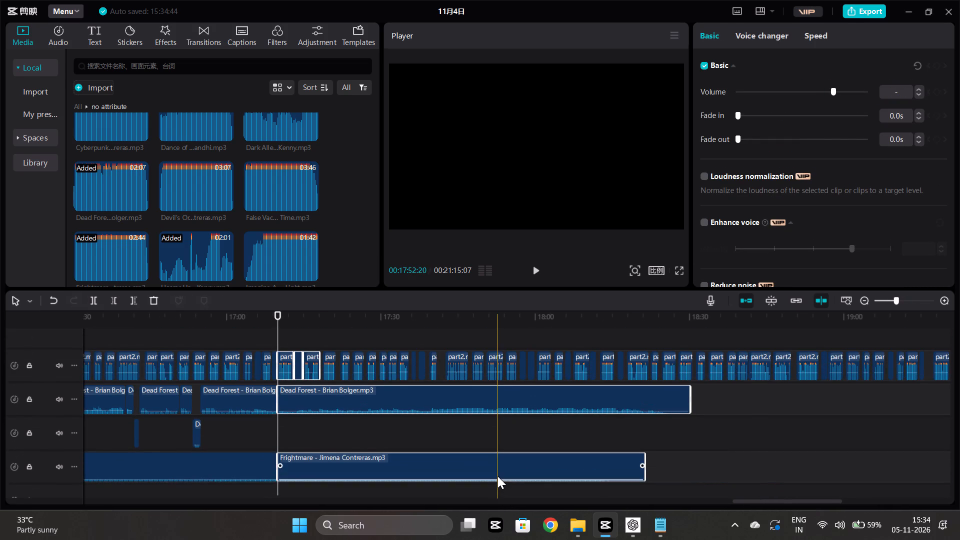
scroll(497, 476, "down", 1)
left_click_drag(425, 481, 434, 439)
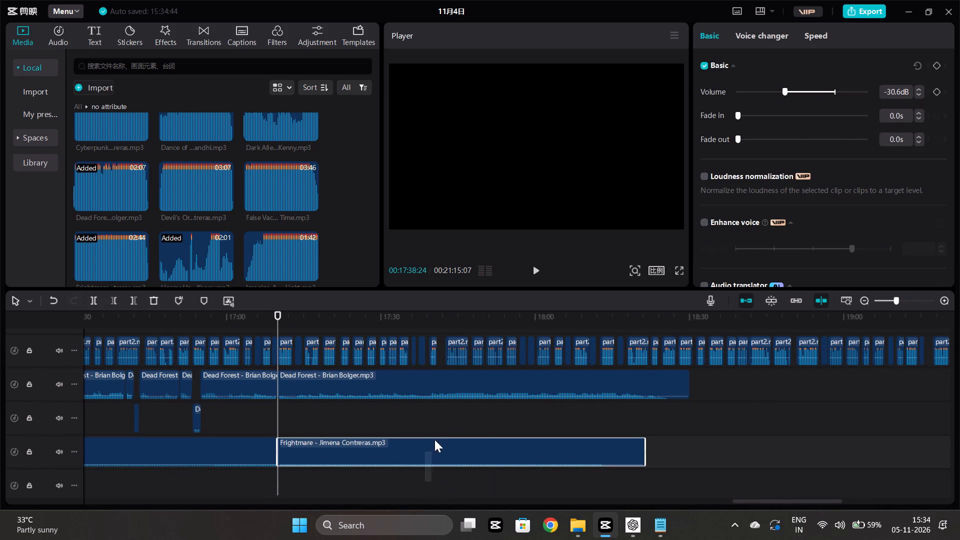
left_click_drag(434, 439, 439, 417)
Select all voice and music clips after the 17:09:28 cut and shift them together about one second later, opening a gap.
left_click_drag(284, 484, 305, 375)
left_click_drag(305, 375, 959, 253)
scroll(621, 356, "right", 3)
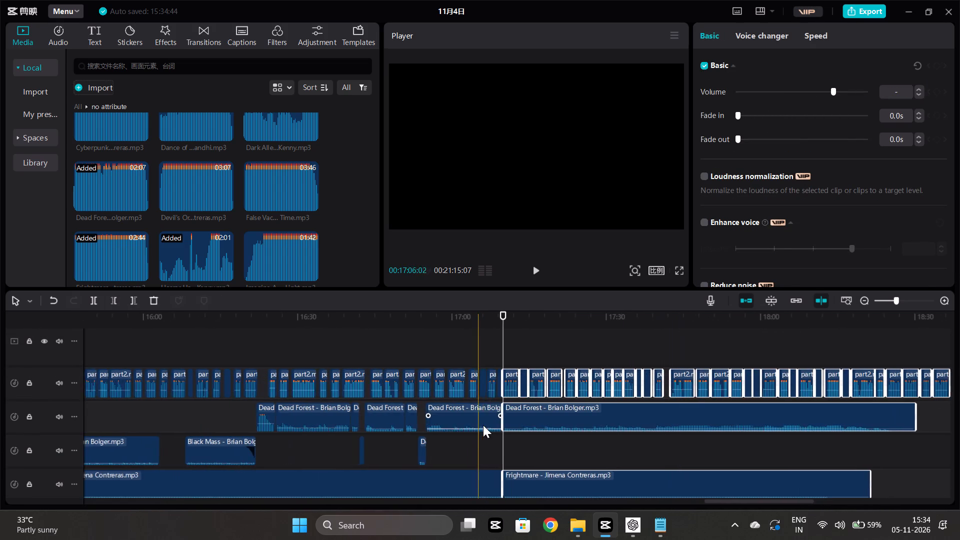
scroll(500, 398, "up", 6, "ctrl")
scroll(500, 398, "down", 2)
scroll(500, 398, "up", 4, "ctrl")
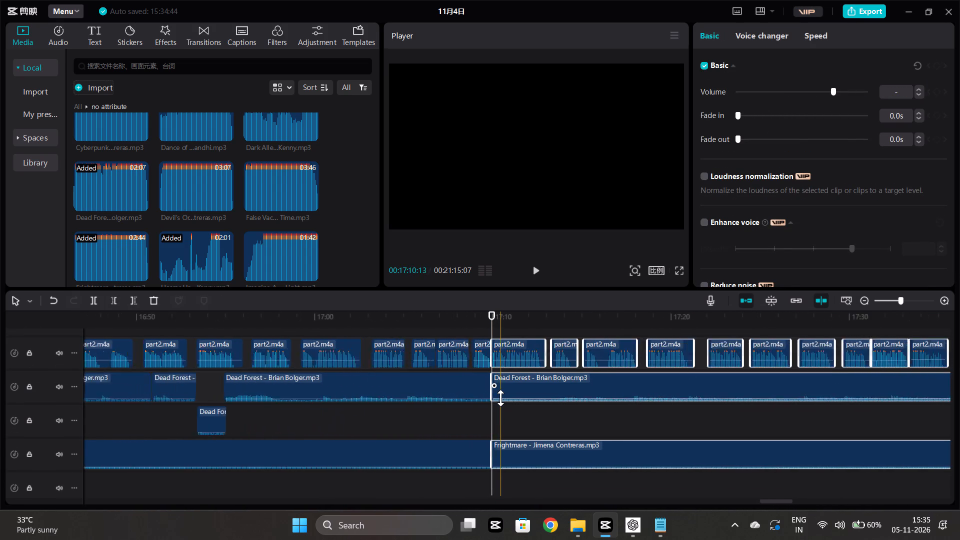
scroll(500, 398, "up", 8, "ctrl")
left_click_drag(491, 350, 501, 349)
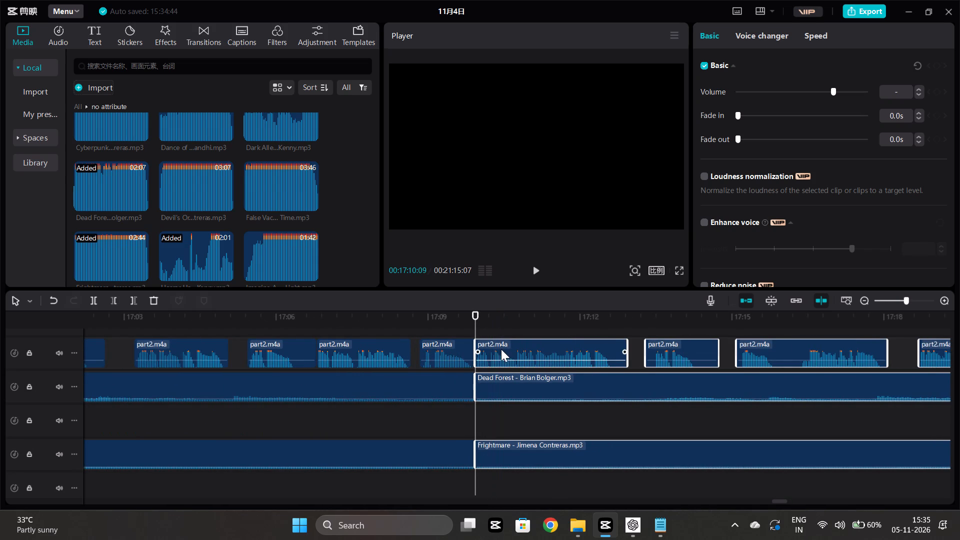
left_click_drag(501, 349, 542, 353)
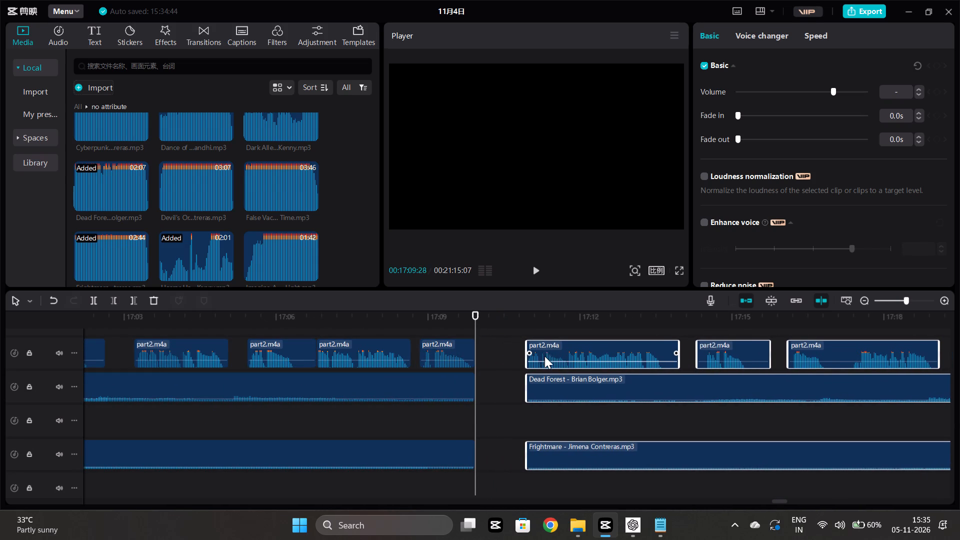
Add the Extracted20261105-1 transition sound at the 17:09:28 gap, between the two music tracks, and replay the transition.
left_click(59, 35)
left_click(181, 123)
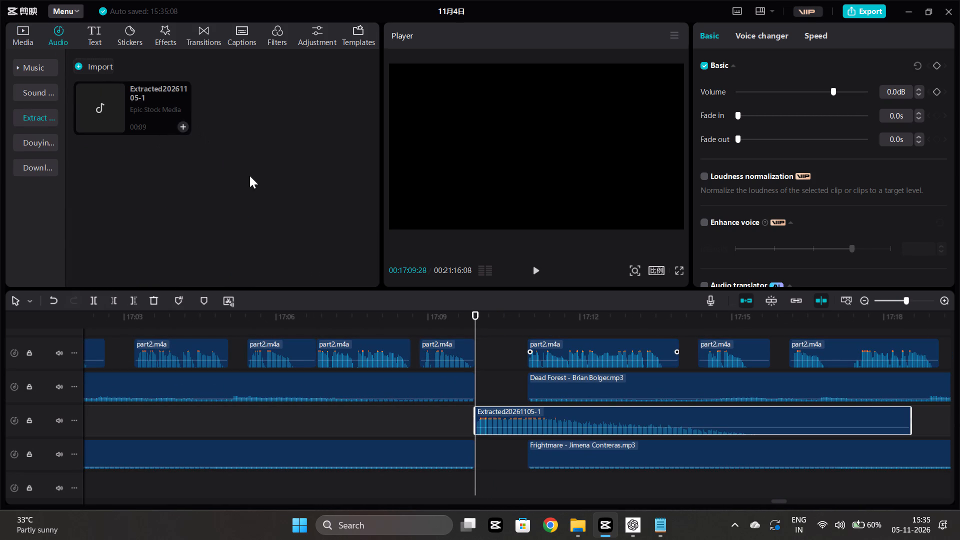
left_click(432, 408)
key("space")
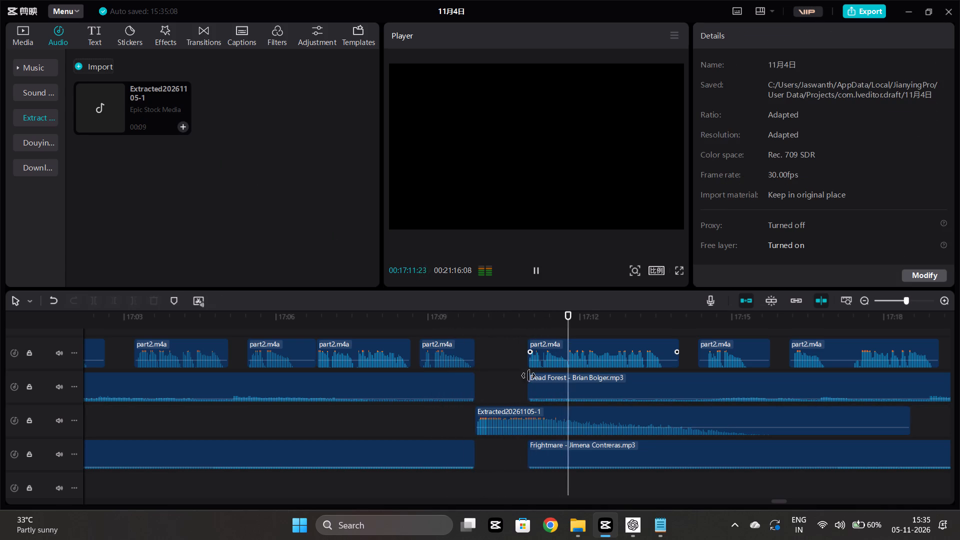
left_click(495, 409)
left_click(454, 417)
key("space")
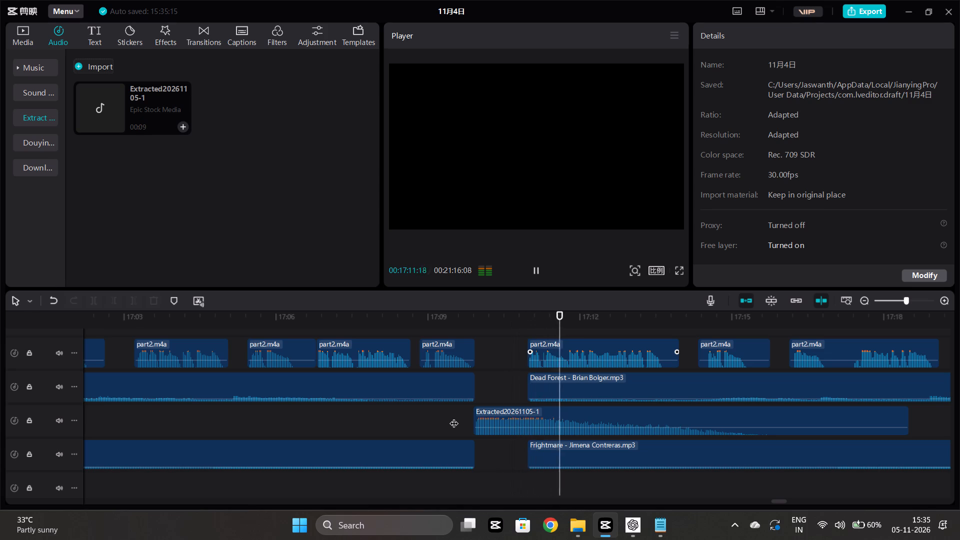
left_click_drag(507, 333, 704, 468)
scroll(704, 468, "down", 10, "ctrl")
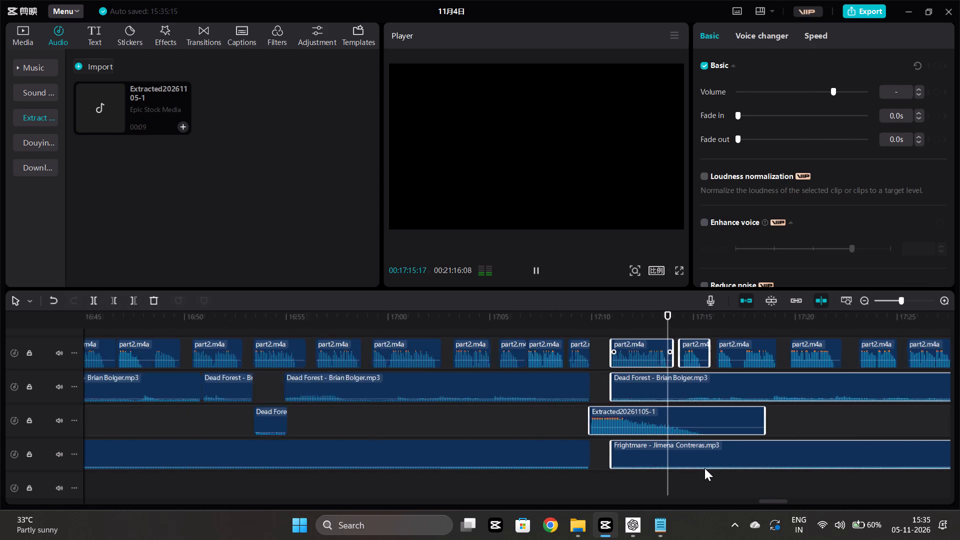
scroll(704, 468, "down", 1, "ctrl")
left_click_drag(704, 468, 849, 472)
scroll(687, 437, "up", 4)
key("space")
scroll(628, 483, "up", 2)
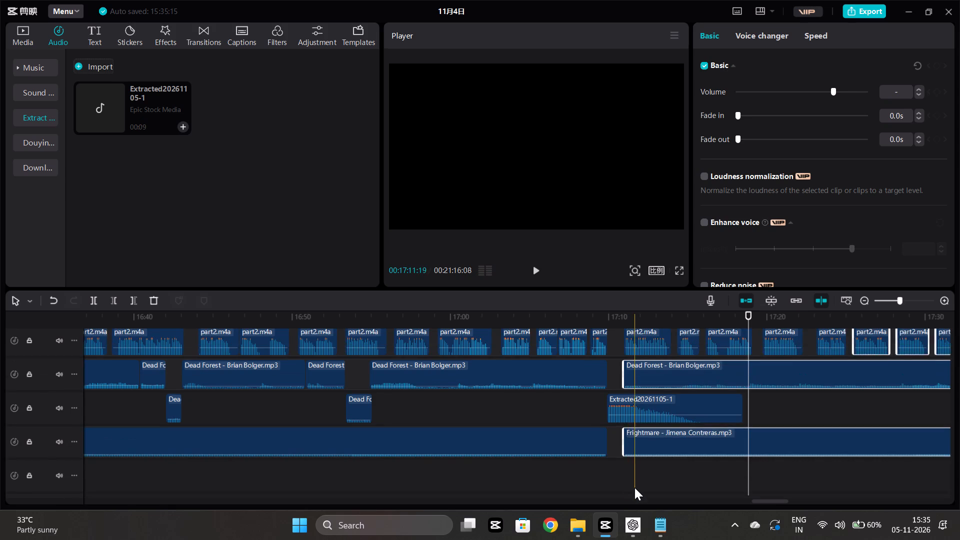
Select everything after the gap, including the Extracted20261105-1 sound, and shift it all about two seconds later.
left_click_drag(635, 488, 959, 354)
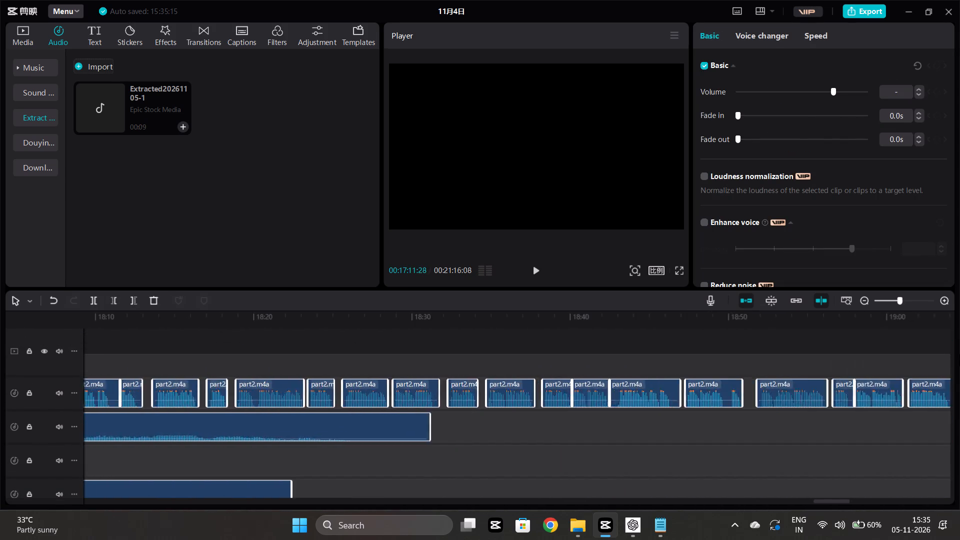
left_click_drag(959, 354, 959, 353)
scroll(770, 371, "right", 7)
scroll(614, 372, "right", 3)
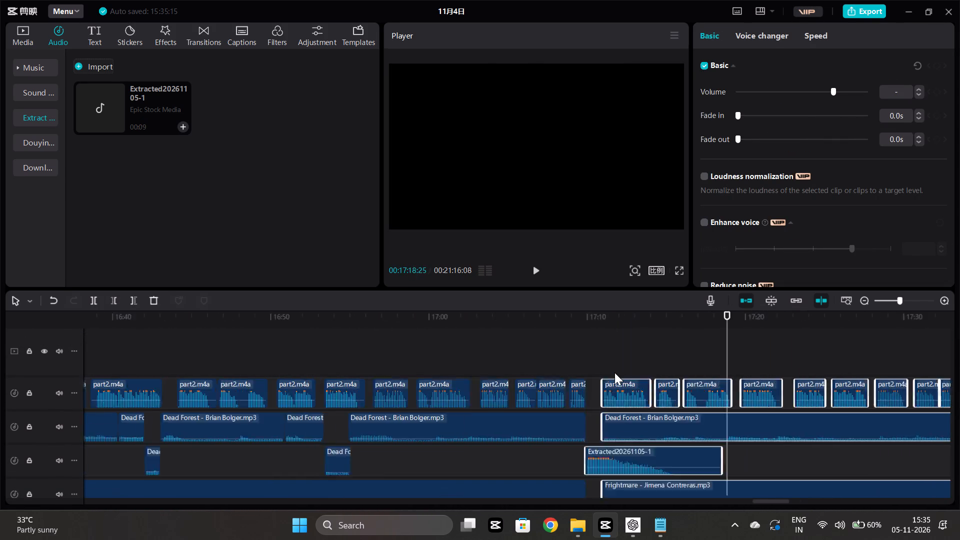
scroll(614, 372, "right", 2)
scroll(789, 385, "left", 1)
scroll(665, 369, "down", 3)
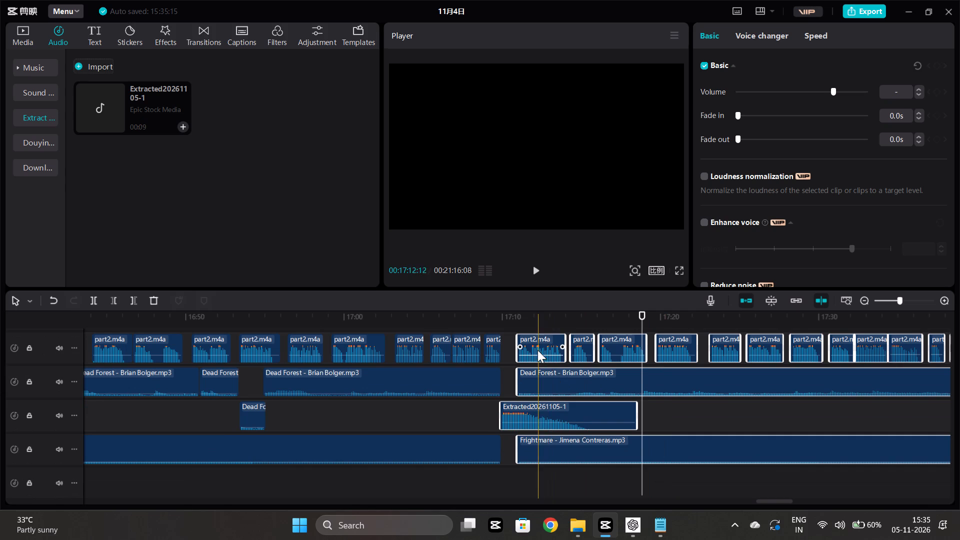
left_click_drag(537, 350, 558, 354)
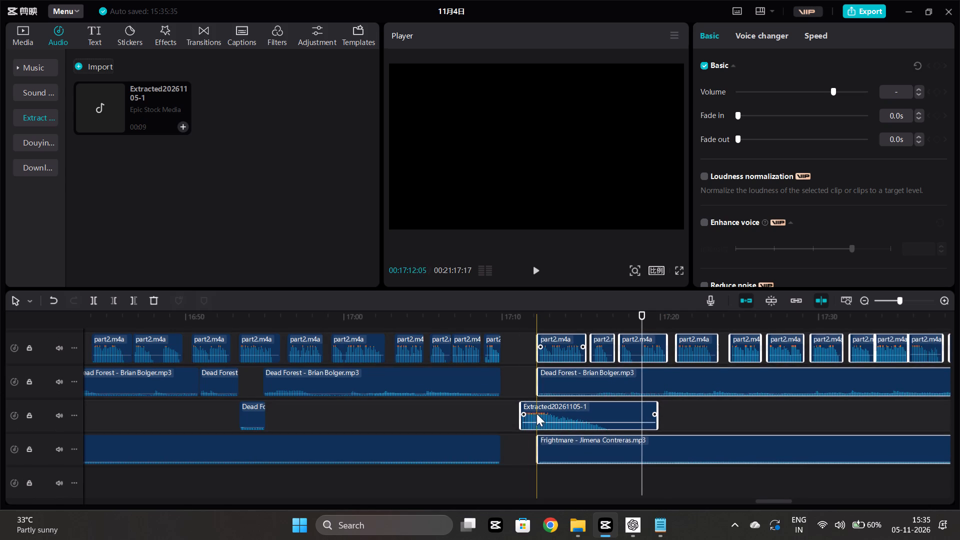
left_click_drag(536, 412, 546, 416)
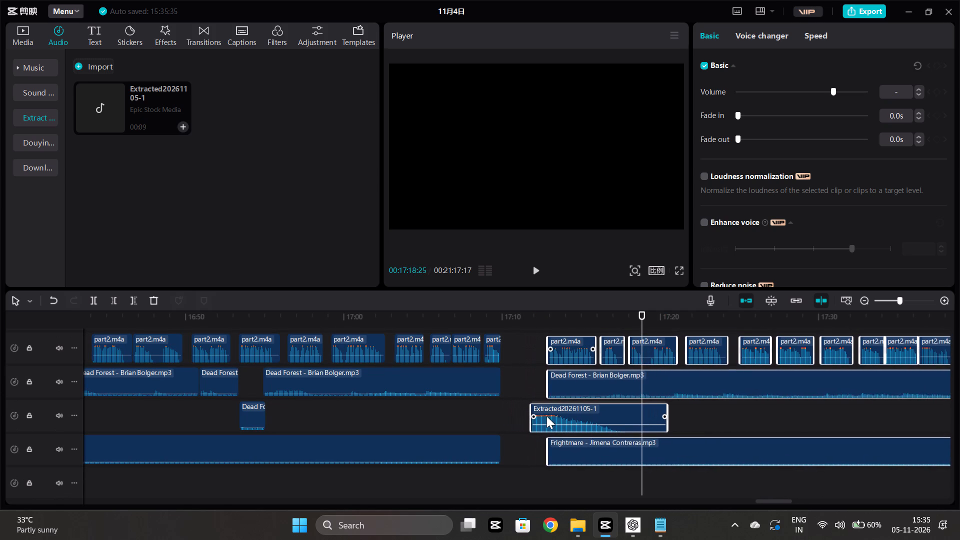
left_click_drag(546, 416, 548, 416)
left_click(530, 381)
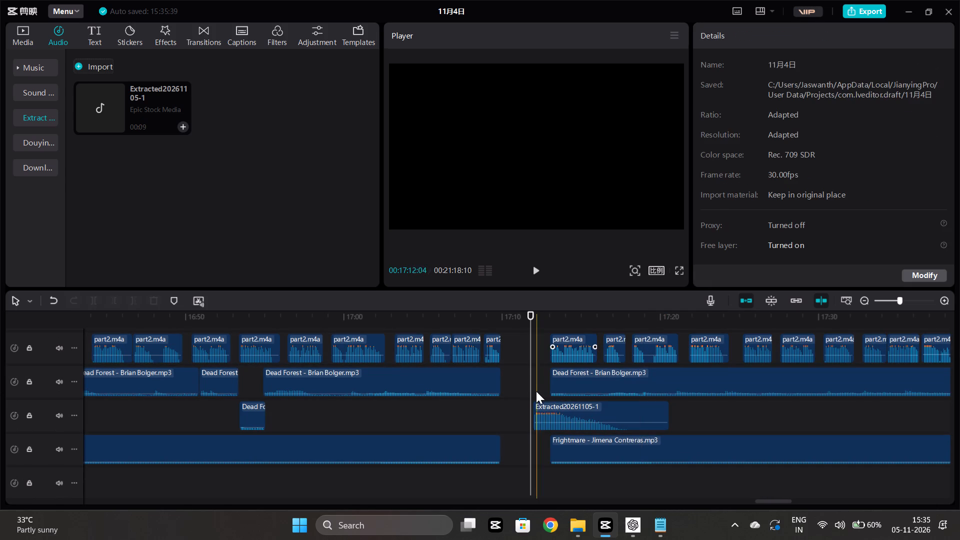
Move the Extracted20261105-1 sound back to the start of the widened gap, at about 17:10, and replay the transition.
left_click_drag(548, 409, 517, 407)
left_click(493, 409)
key("space")
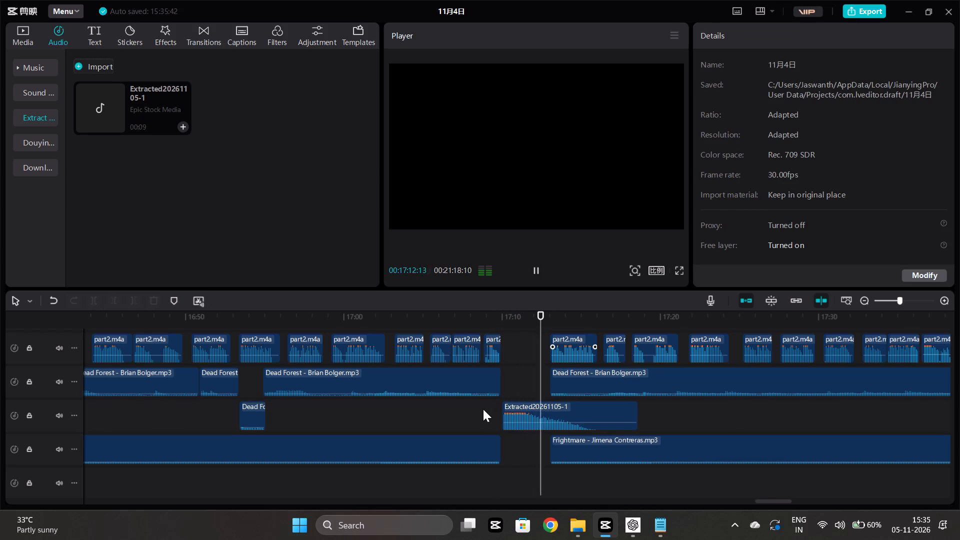
Listen on through the transition sound and the following narration to about 17:35 to check the music under the voice.
scroll(483, 409, "left", 1)
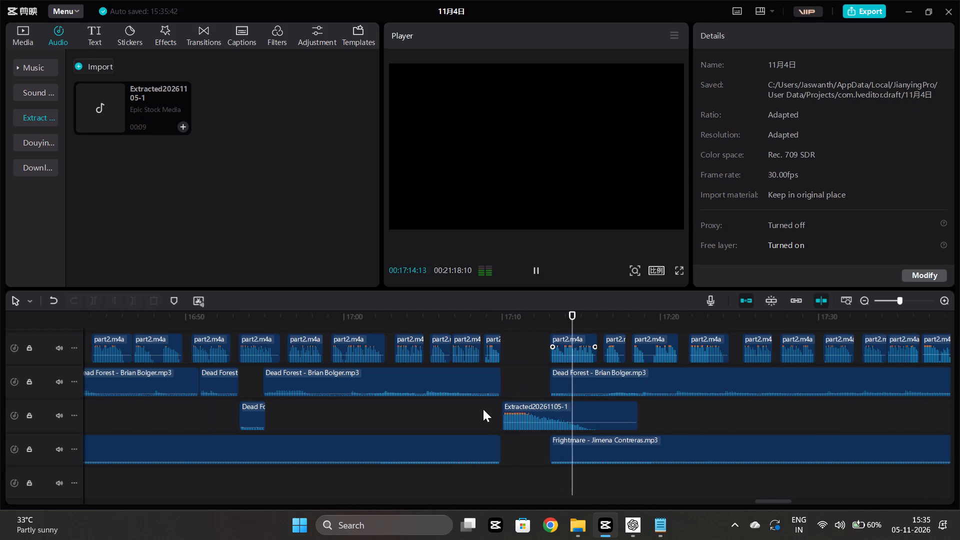
scroll(483, 409, "left", 2)
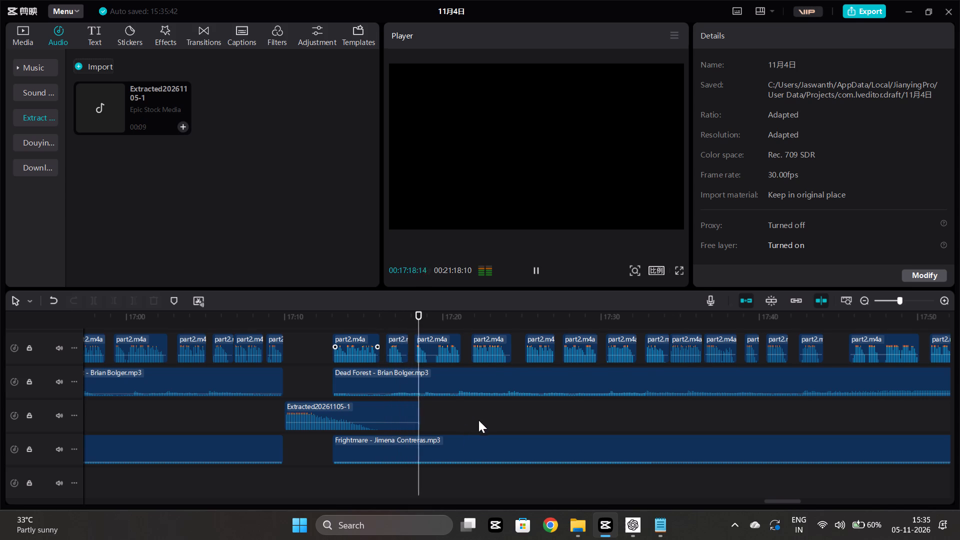
scroll(479, 419, "left", 1)
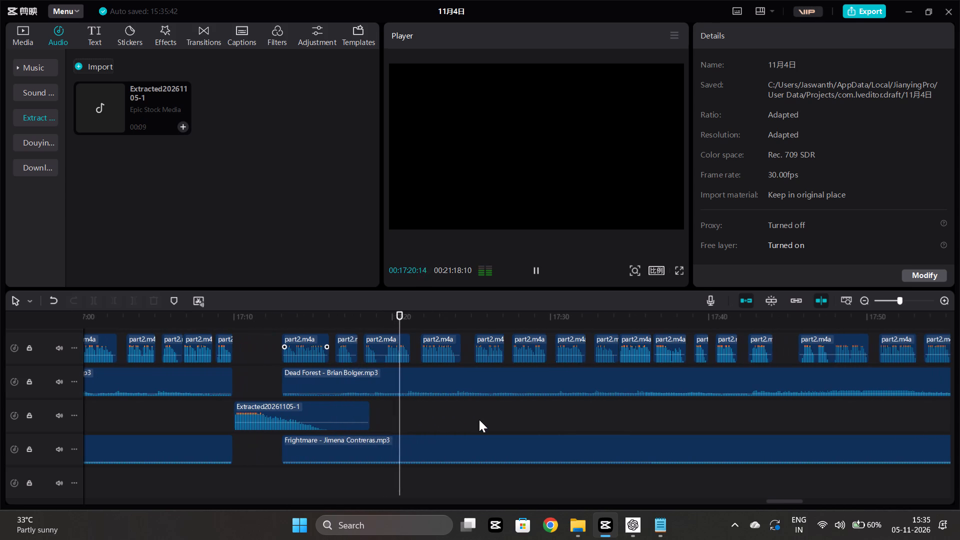
scroll(479, 419, "left", 1)
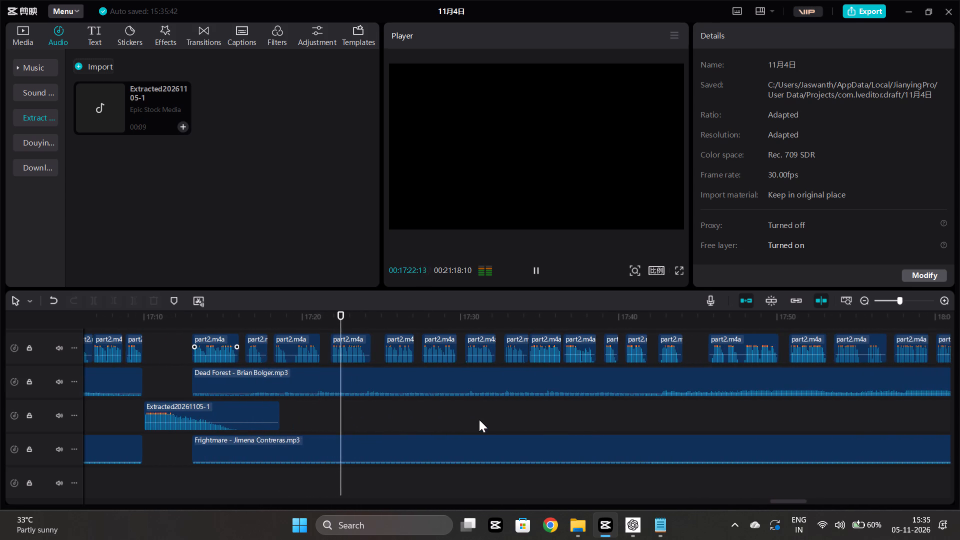
scroll(479, 419, "left", 1)
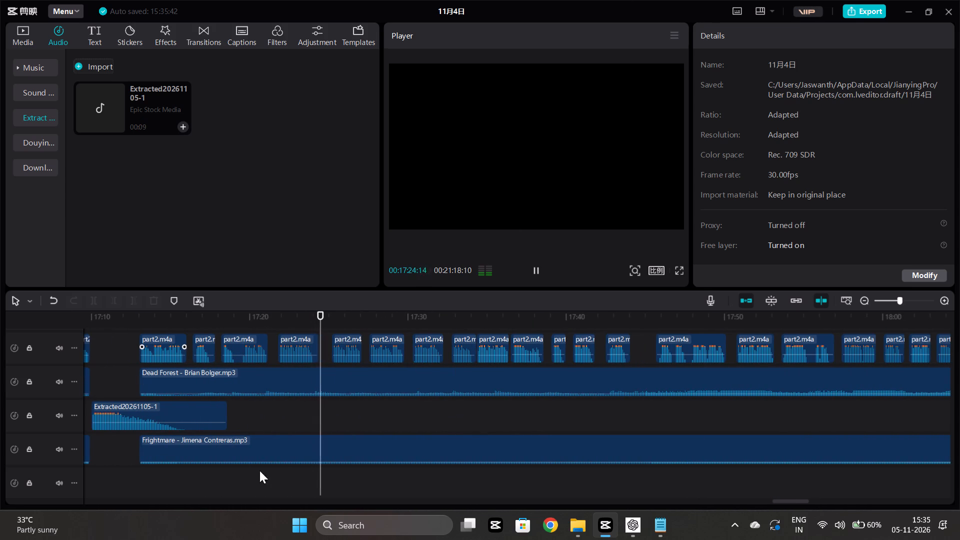
scroll(382, 396, "left", 1)
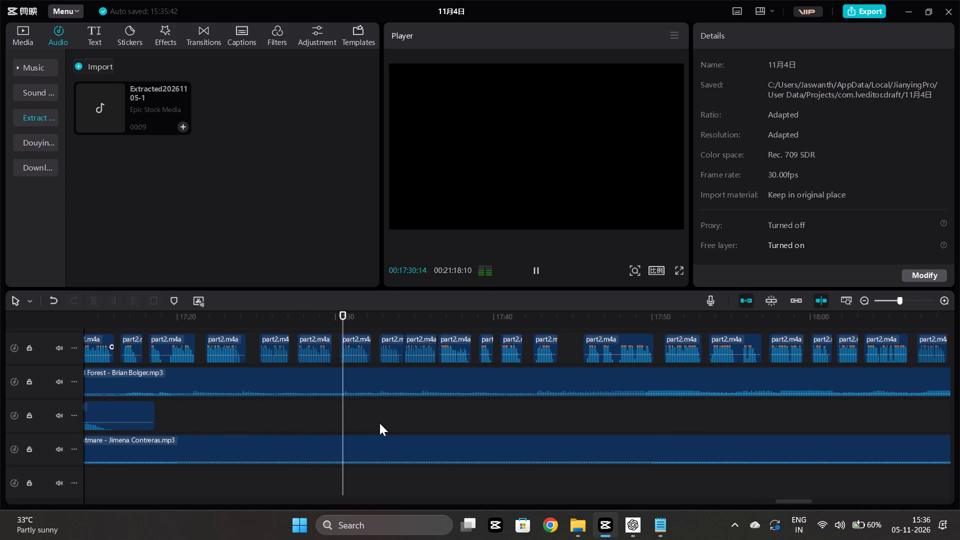
scroll(379, 423, "left", 1)
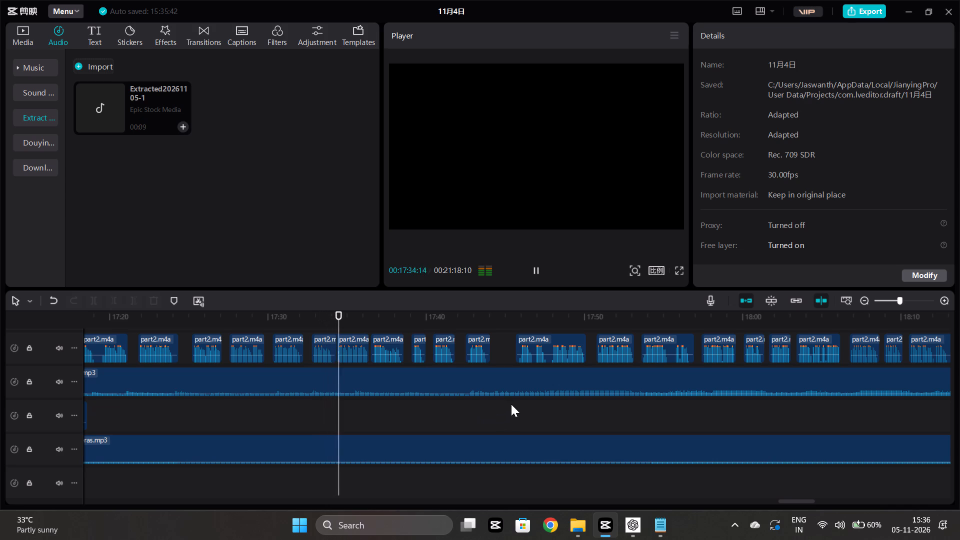
Nudge the part2 voice clip at about 17:32 slightly earlier on its track and replay from 17:31:26.
left_click_drag(318, 339, 315, 358)
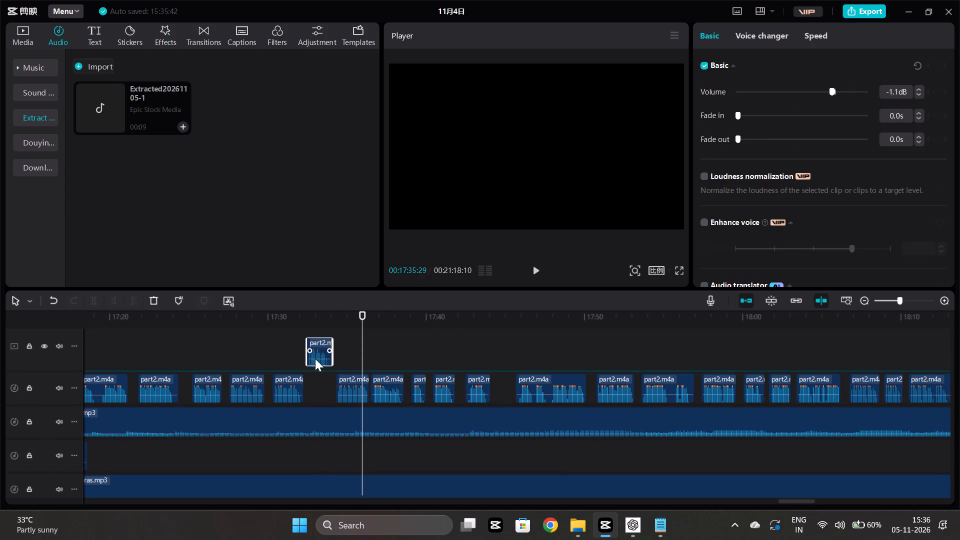
left_click_drag(315, 358, 316, 384)
left_click(297, 458)
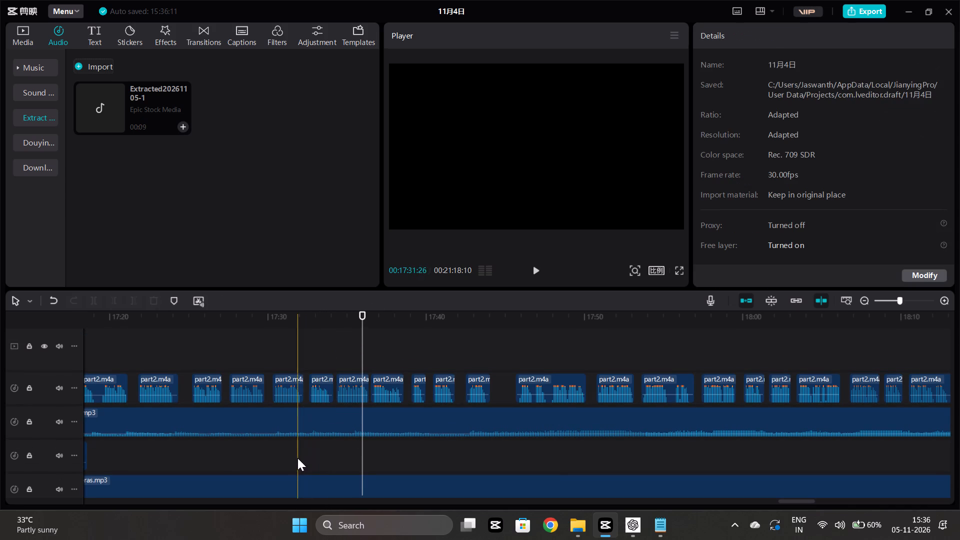
key("space")
scroll(338, 435, "down", 2)
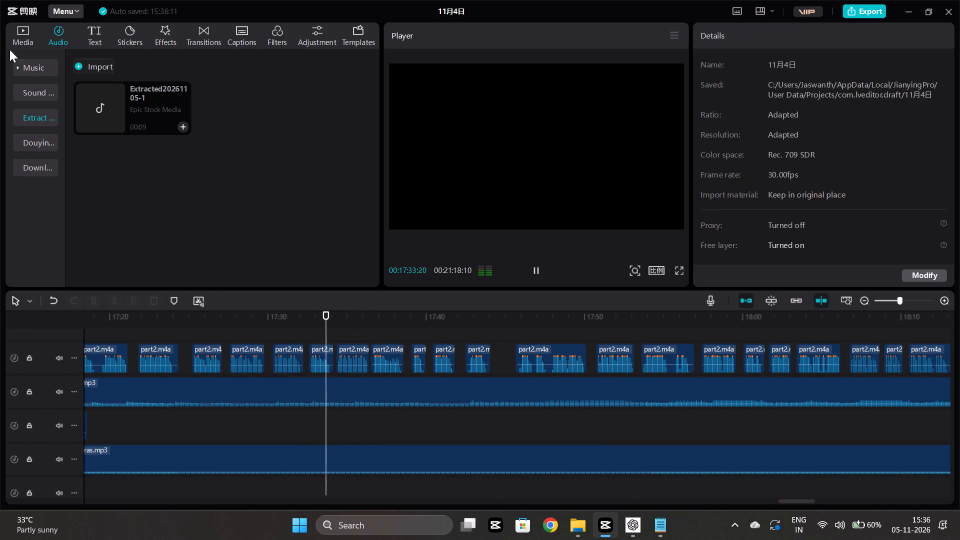
Add the Voices in My Head - Quincas Moreira music from the local media at 17:39:13, between the Dead Forest and Frightmare tracks.
left_click(14, 26)
scroll(224, 162, "down", 7)
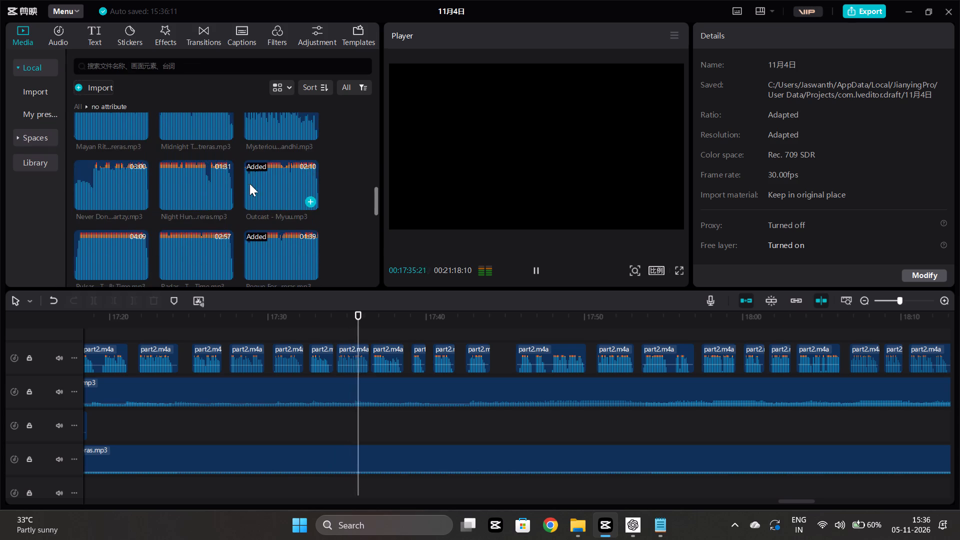
scroll(249, 183, "down", 9)
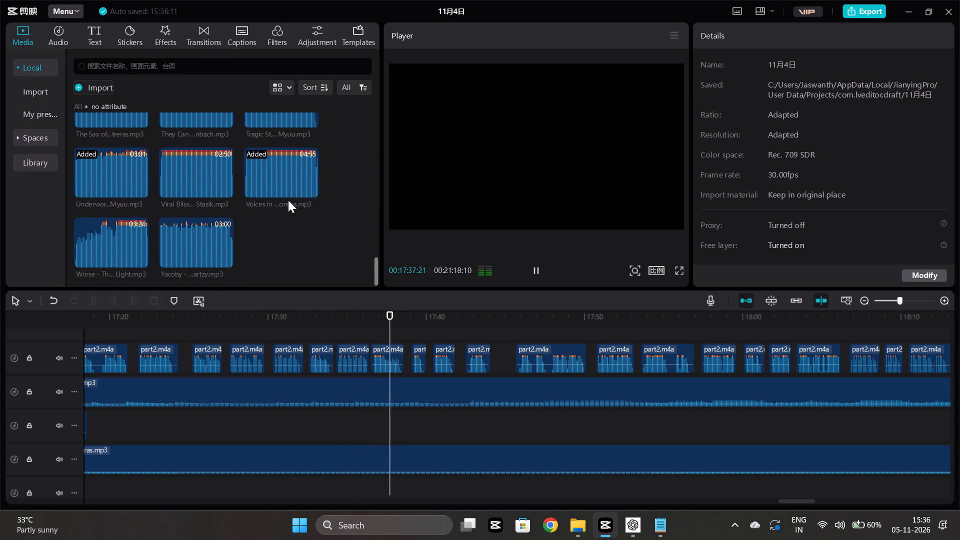
left_click(308, 187)
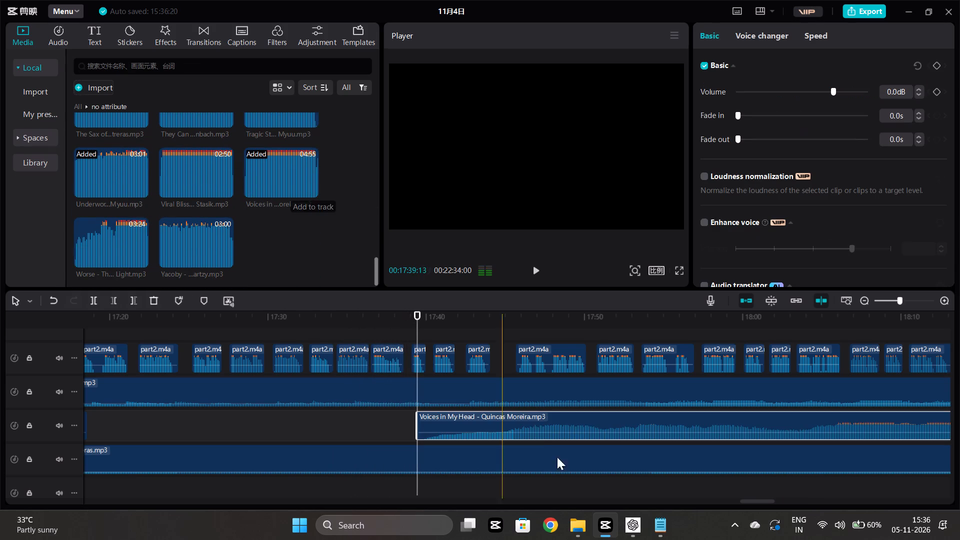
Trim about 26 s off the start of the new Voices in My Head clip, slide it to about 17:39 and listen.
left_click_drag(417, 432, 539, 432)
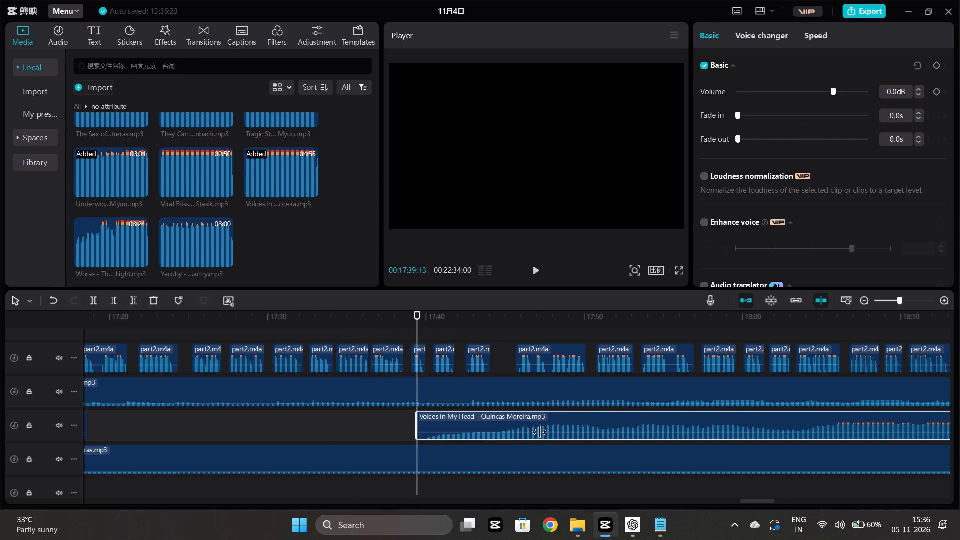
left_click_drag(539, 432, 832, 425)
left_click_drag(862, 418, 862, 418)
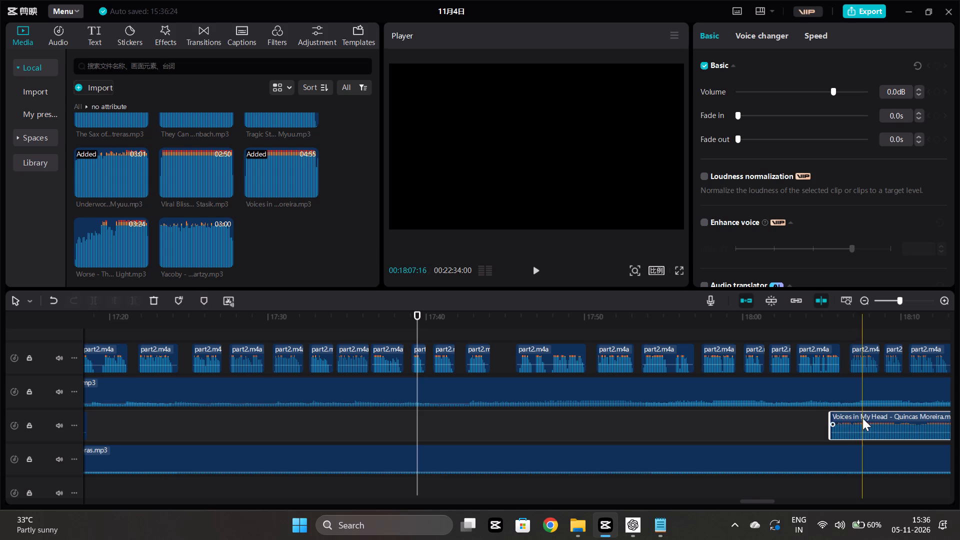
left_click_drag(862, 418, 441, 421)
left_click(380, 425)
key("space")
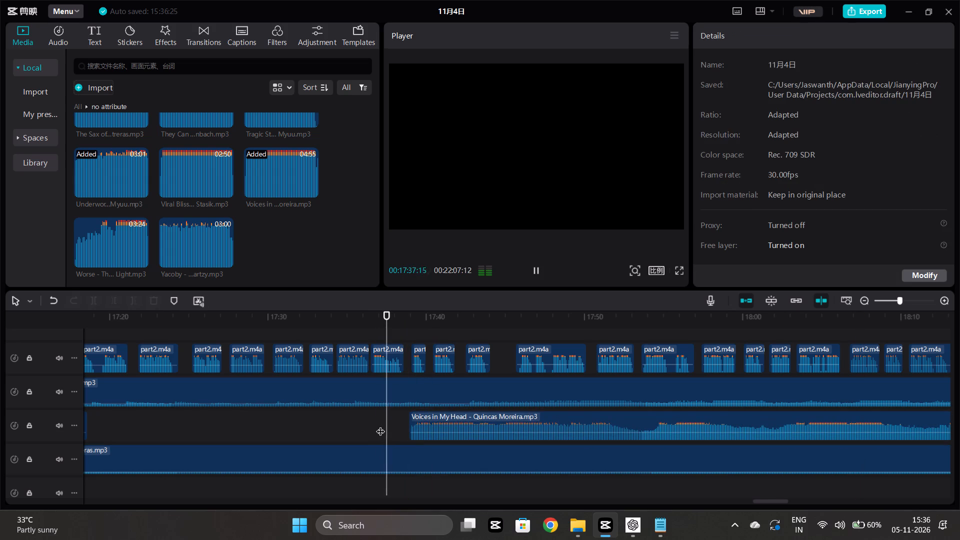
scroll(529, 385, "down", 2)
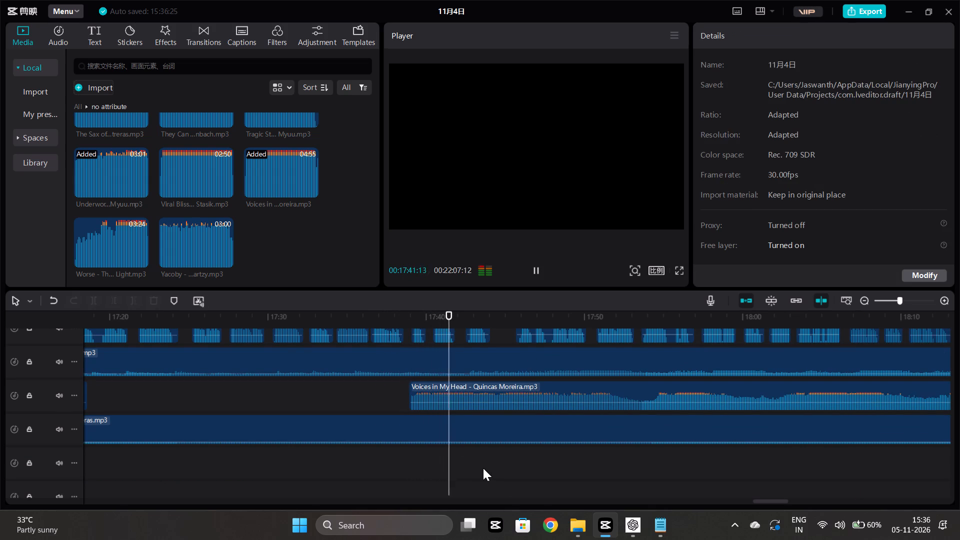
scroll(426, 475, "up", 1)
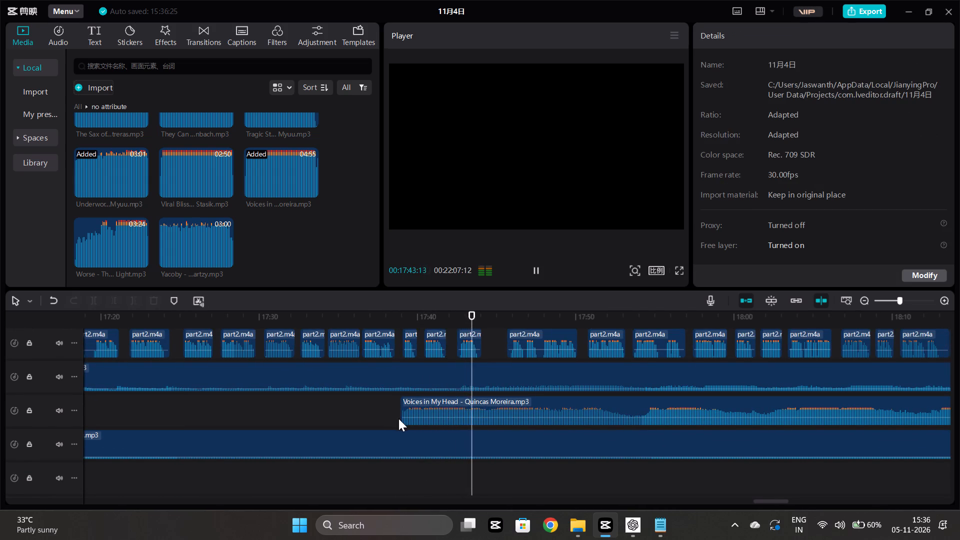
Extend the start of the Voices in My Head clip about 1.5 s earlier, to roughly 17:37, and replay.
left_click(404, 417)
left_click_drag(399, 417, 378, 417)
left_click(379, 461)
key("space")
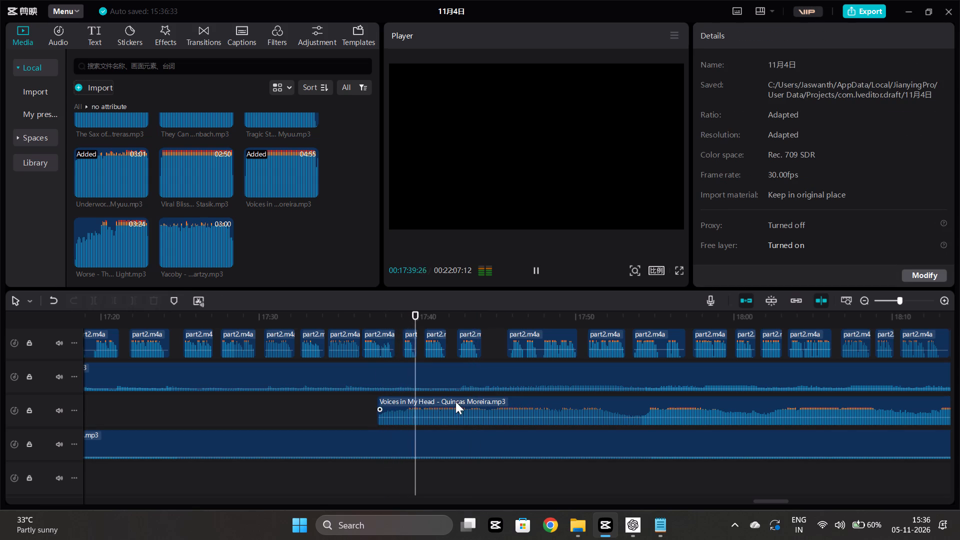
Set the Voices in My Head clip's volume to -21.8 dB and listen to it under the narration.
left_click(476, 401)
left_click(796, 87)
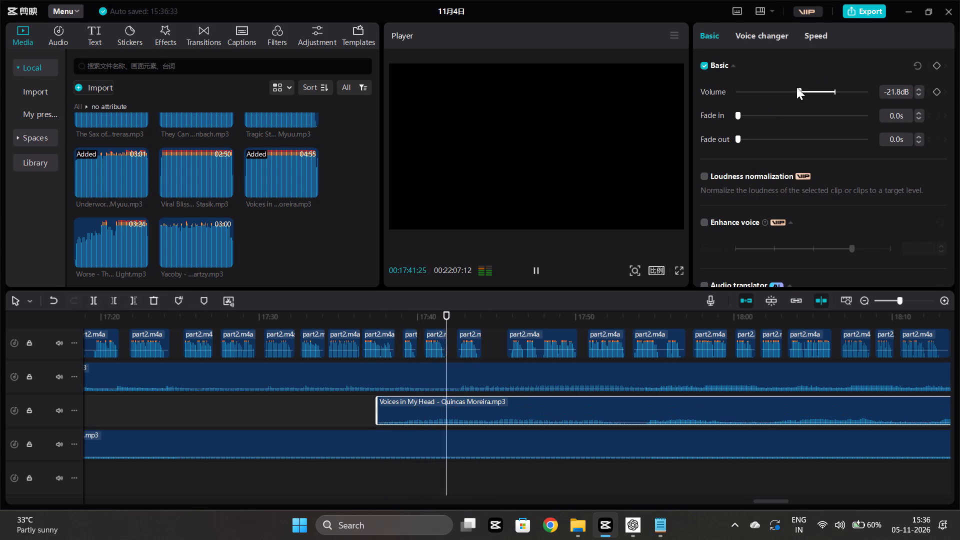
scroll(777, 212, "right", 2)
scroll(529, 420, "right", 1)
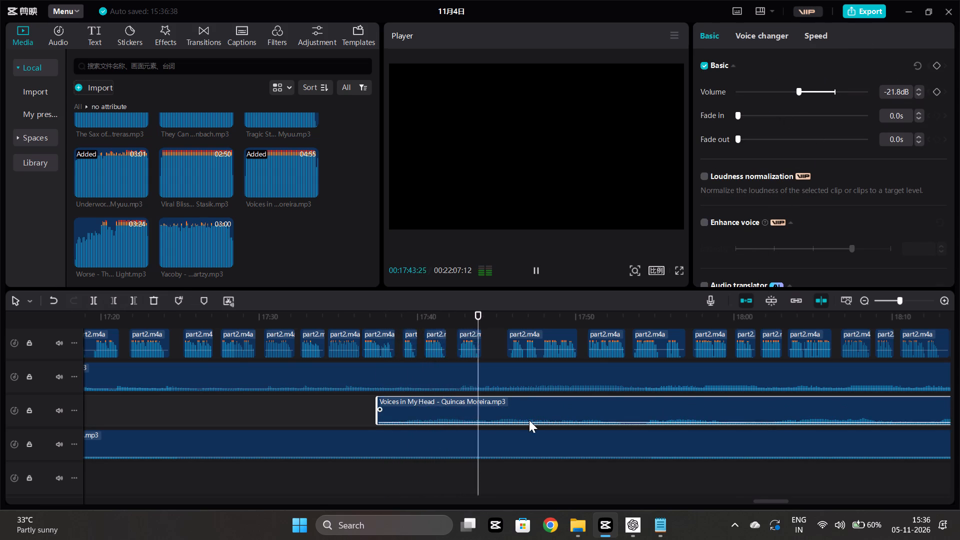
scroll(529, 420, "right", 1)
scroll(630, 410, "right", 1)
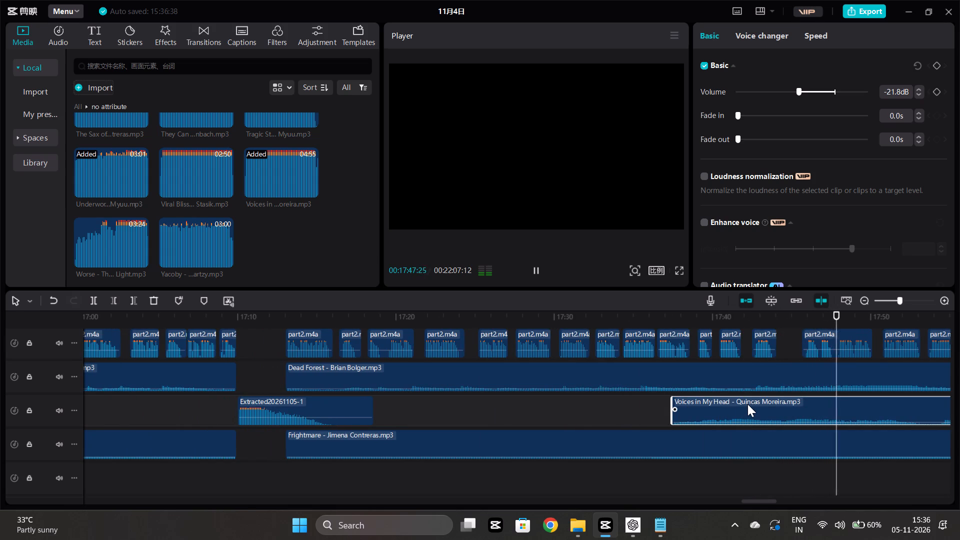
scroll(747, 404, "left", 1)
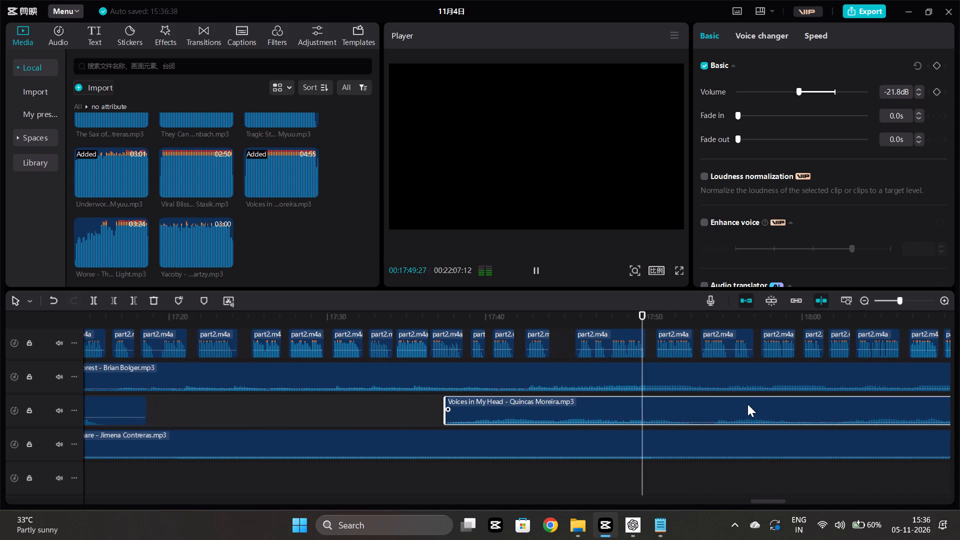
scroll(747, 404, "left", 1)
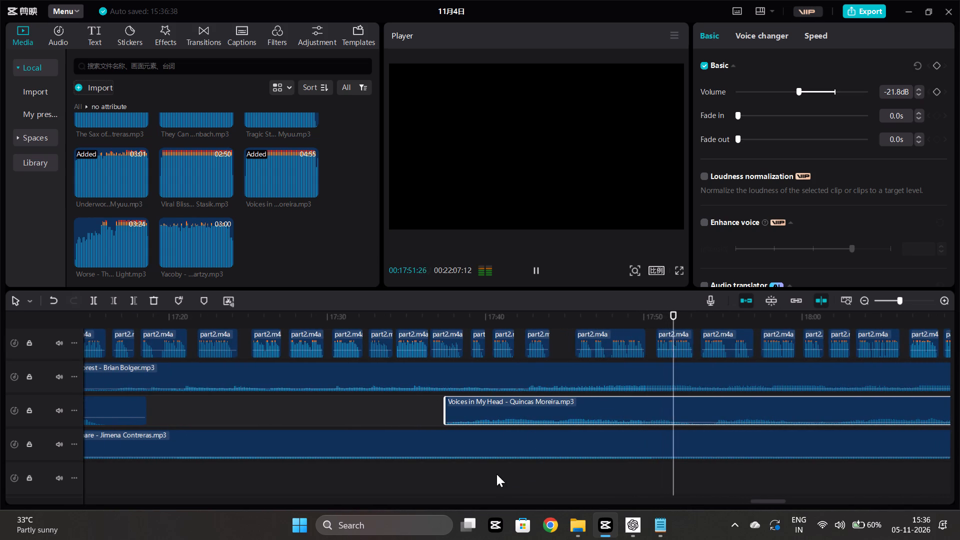
Delete the Voices in My Head clip that starts at about 17:37.
left_click(469, 410)
key("Delete")
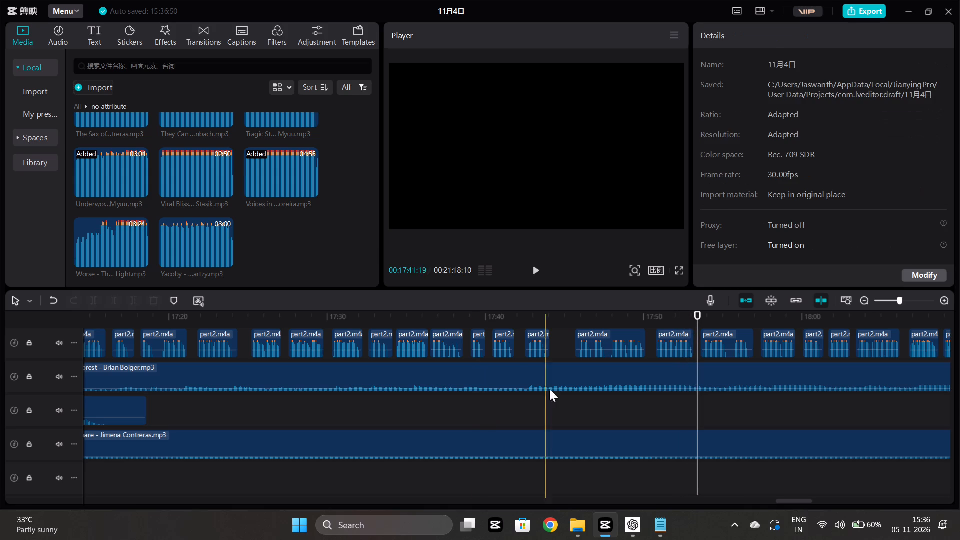
Split the Dead Forest music at 17:42:17 and move its later part to an empty track below Frightmare, at about 17:30.
left_click(518, 408)
key("space")
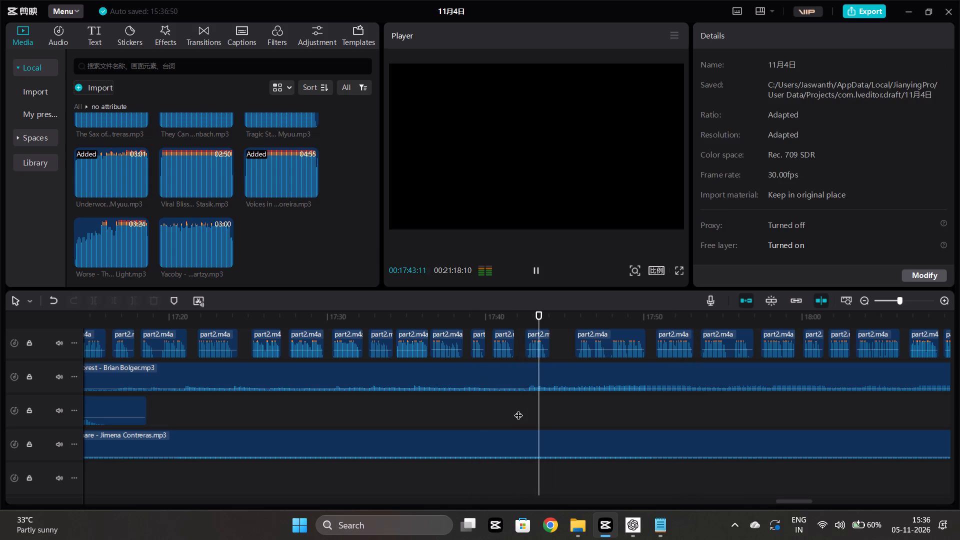
left_click(526, 407)
left_click(520, 378)
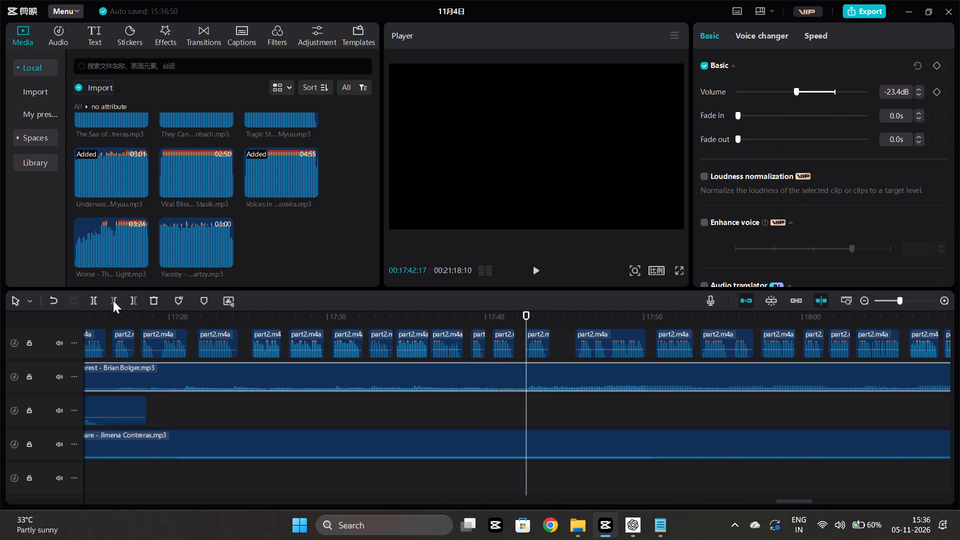
left_click(95, 296)
left_click_drag(596, 375, 526, 461)
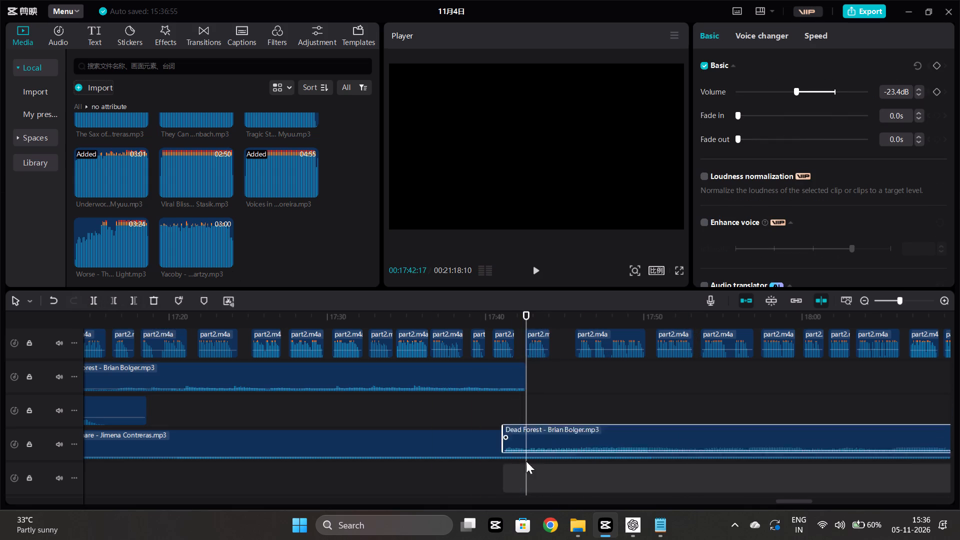
left_click_drag(526, 461, 395, 483)
Listen to the mix in passages from about 14:49 to 15:41 to check how the music sits under the narration.
scroll(364, 436, "down", 6, "ctrl")
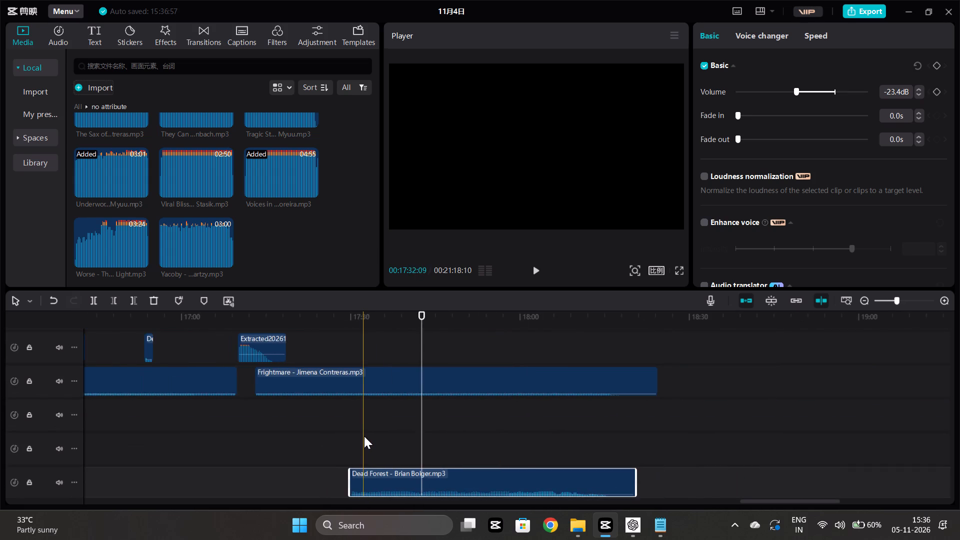
scroll(364, 436, "down", 4)
scroll(364, 436, "up", 3)
scroll(365, 435, "right", 2)
left_click(363, 449)
key("space")
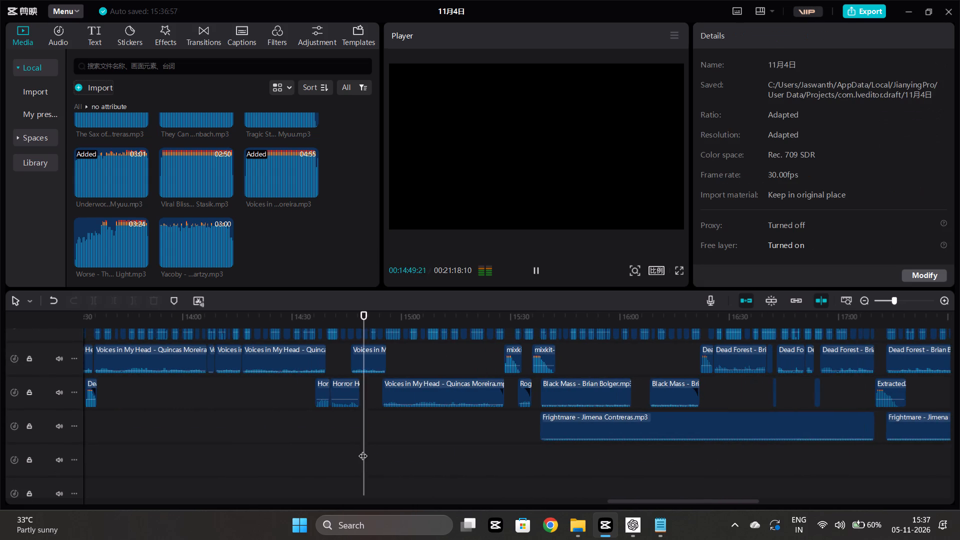
scroll(363, 449, "up", 3)
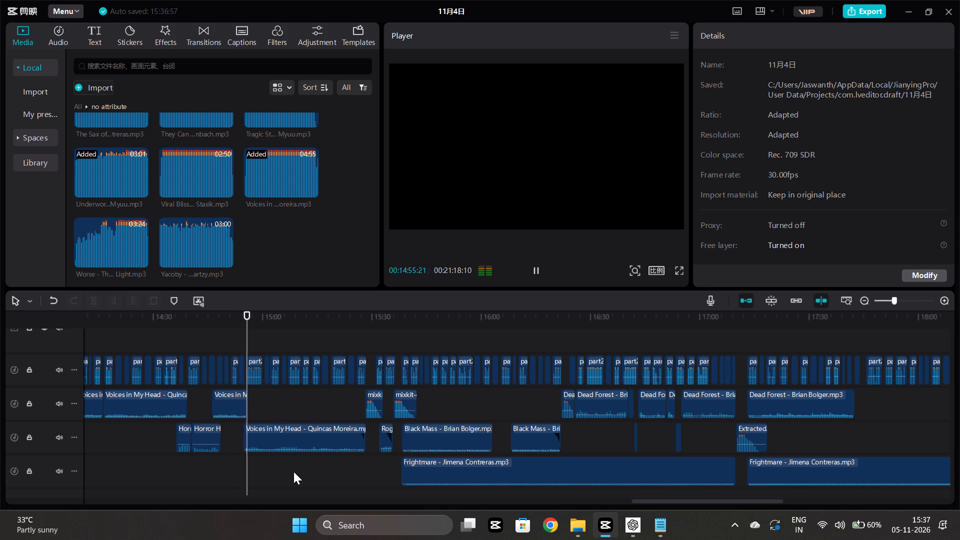
left_click(320, 470)
key("space")
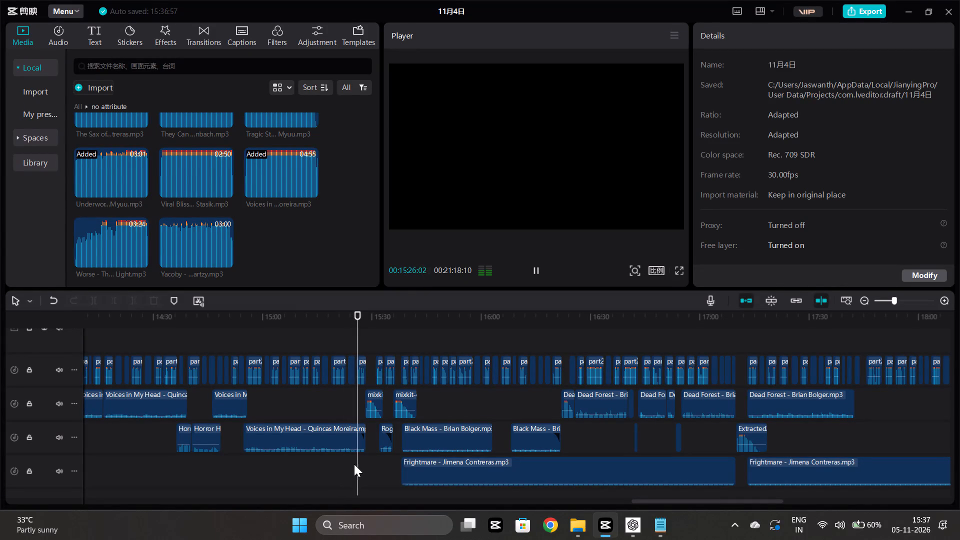
scroll(354, 464, "down", 1)
left_click(376, 462)
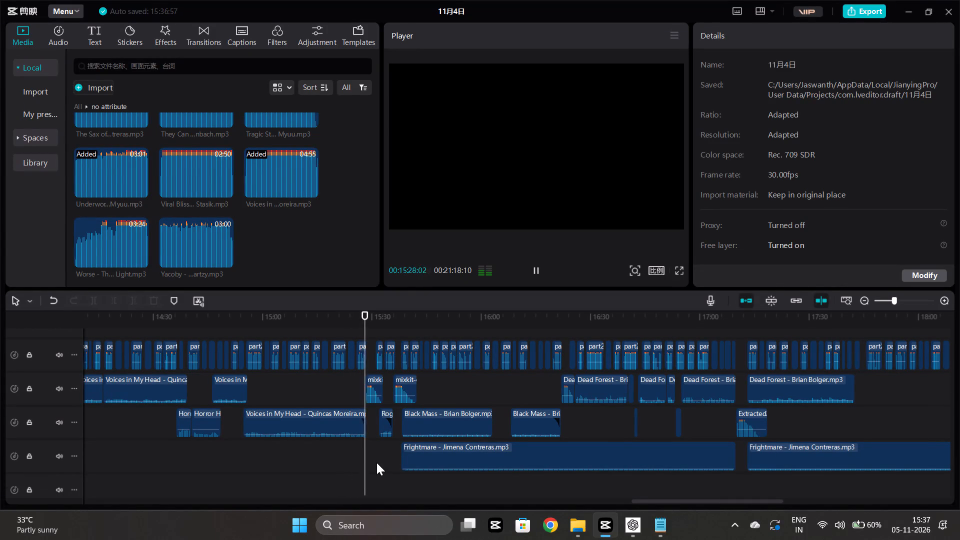
key("space")
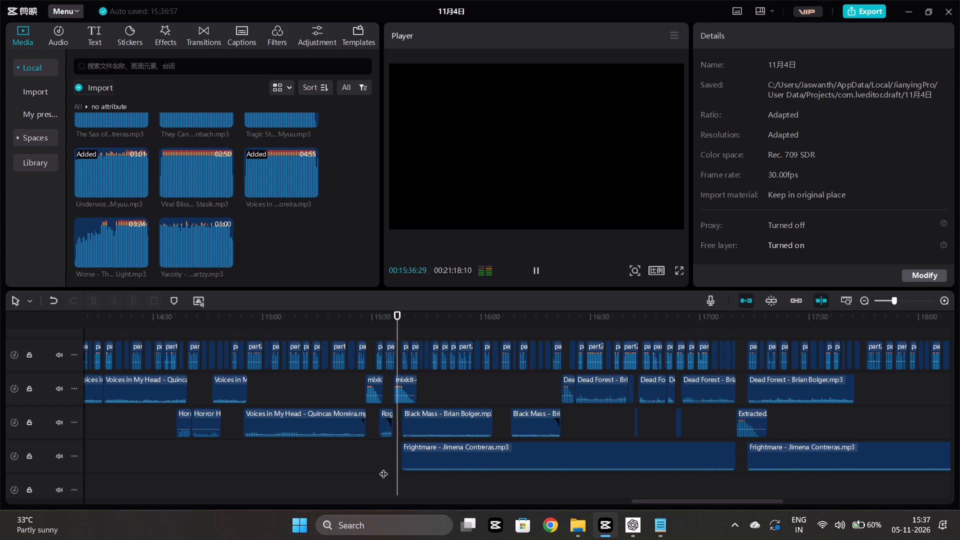
left_click(413, 478)
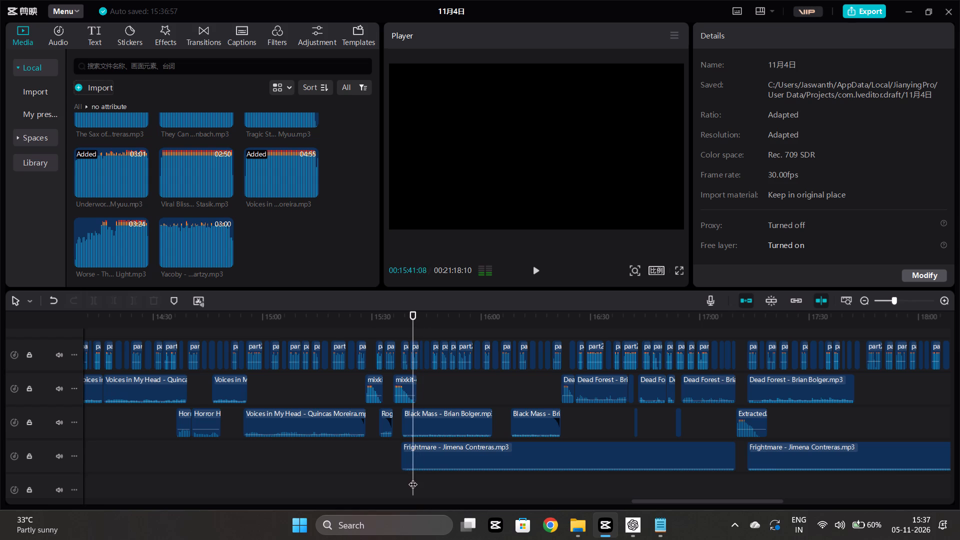
left_click(413, 478)
Move the split-off Dead Forest part to about 15:40, on the track directly below Frightmare, and play from there.
scroll(635, 468, "down", 3)
scroll(877, 473, "down", 2, "ctrl")
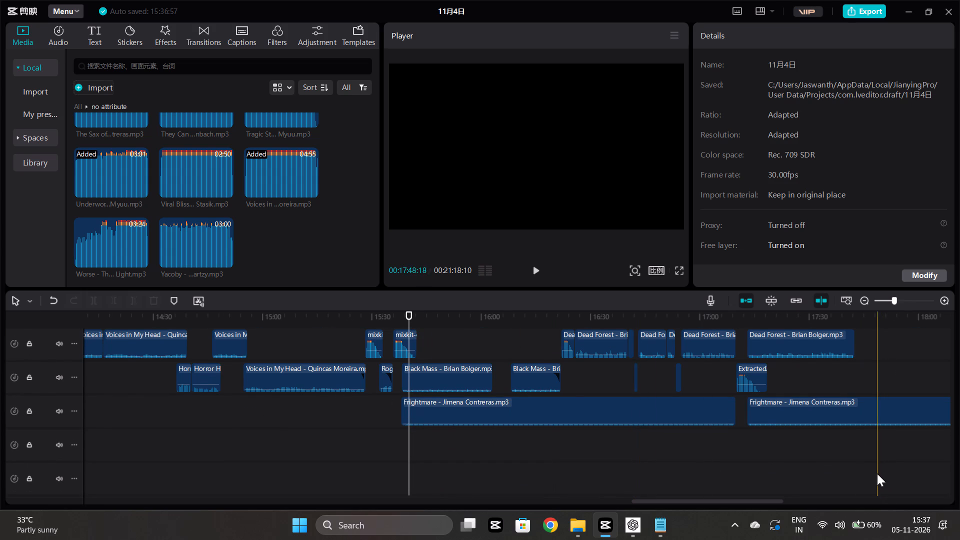
scroll(877, 473, "down", 4, "ctrl")
scroll(892, 461, "left", 2)
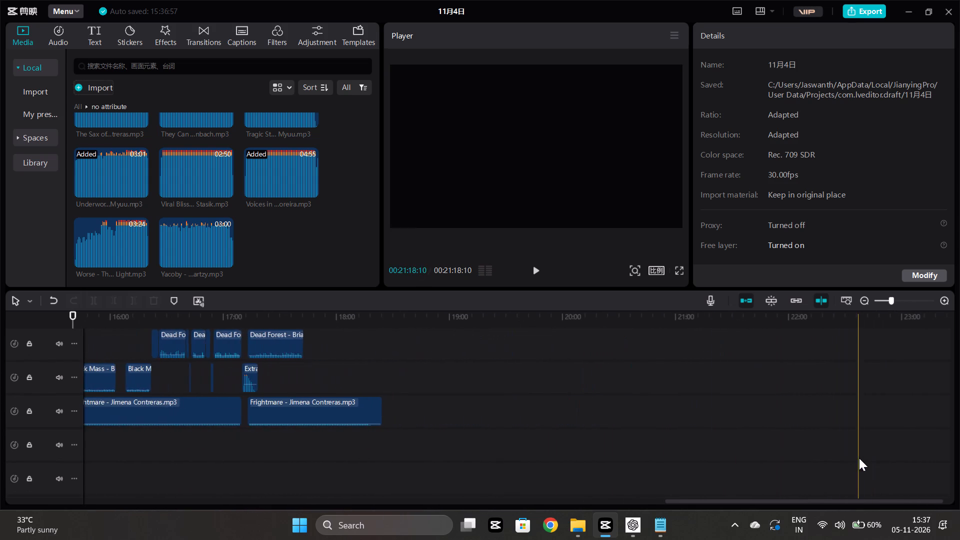
scroll(859, 458, "left", 1)
scroll(865, 443, "right", 1)
scroll(775, 428, "up", 1, "ctrl")
scroll(775, 428, "right", 1, "ctrl")
scroll(736, 428, "up", 1, "ctrl")
scroll(735, 428, "right", 1, "ctrl")
scroll(440, 440, "right", 2)
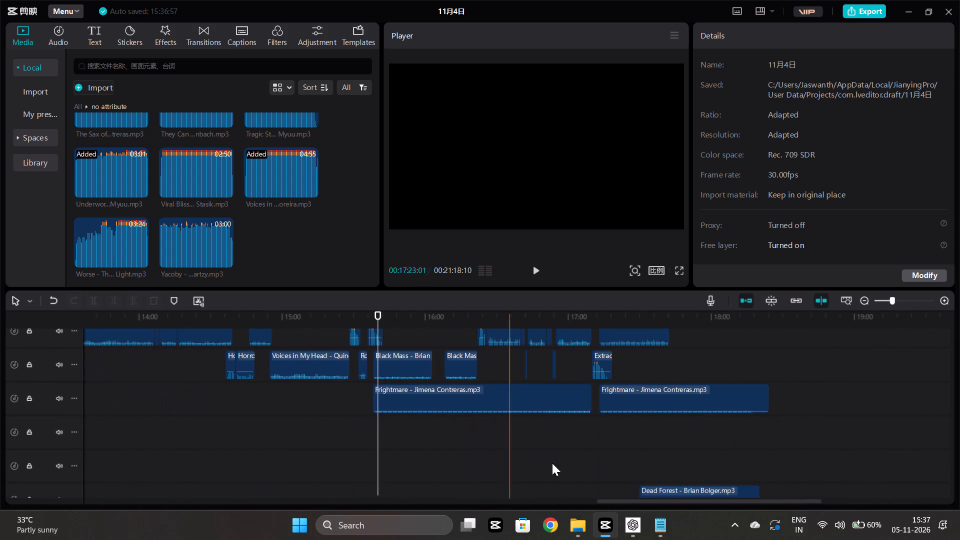
scroll(552, 463, "right", 1)
left_click_drag(673, 487, 408, 423)
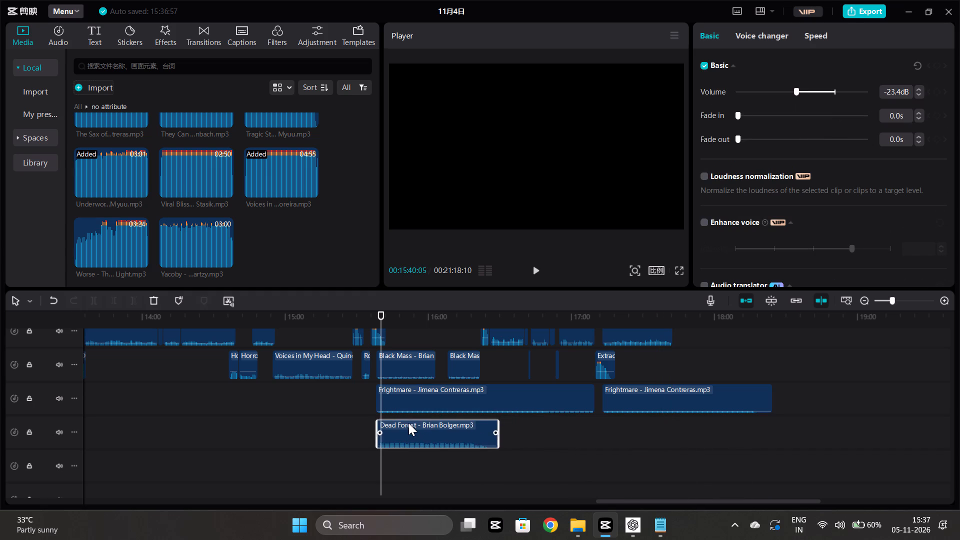
left_click_drag(408, 423, 415, 424)
left_click(377, 420)
key("space")
Shift the lower Dead Forest clip earlier to start near the Frightmare and Black Mass starts, at about 15:38, and replay.
scroll(417, 409, "up", 1)
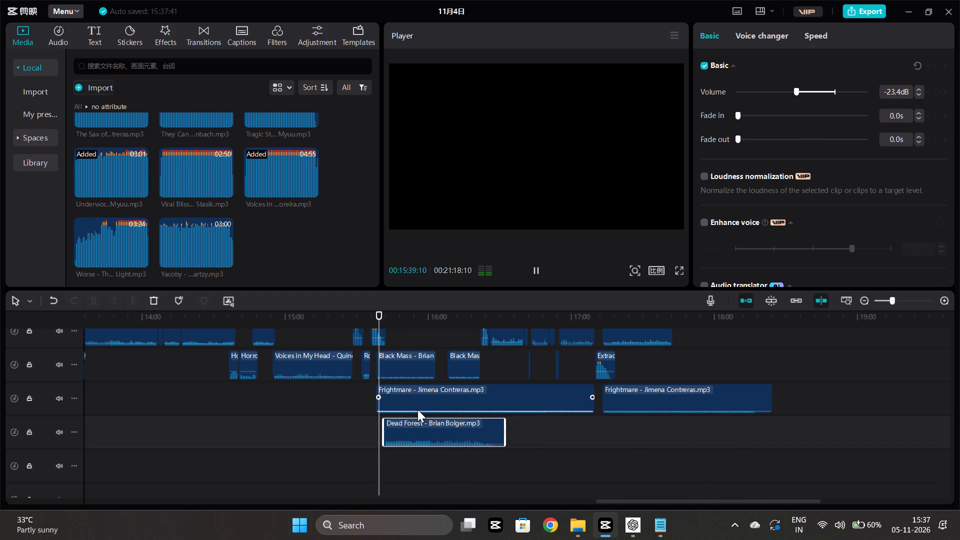
scroll(405, 412, "up", 11, "ctrl")
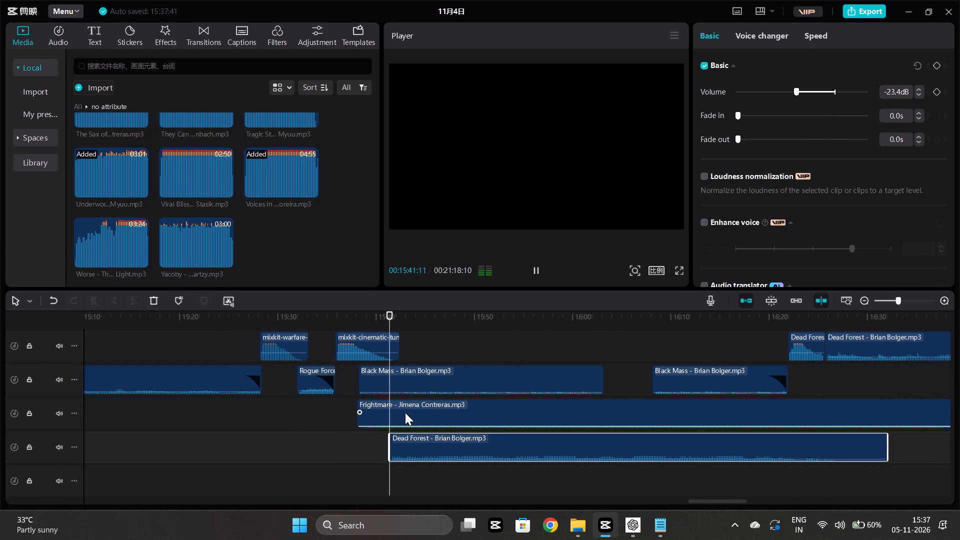
left_click_drag(396, 439, 366, 438)
left_click(336, 437)
key("space")
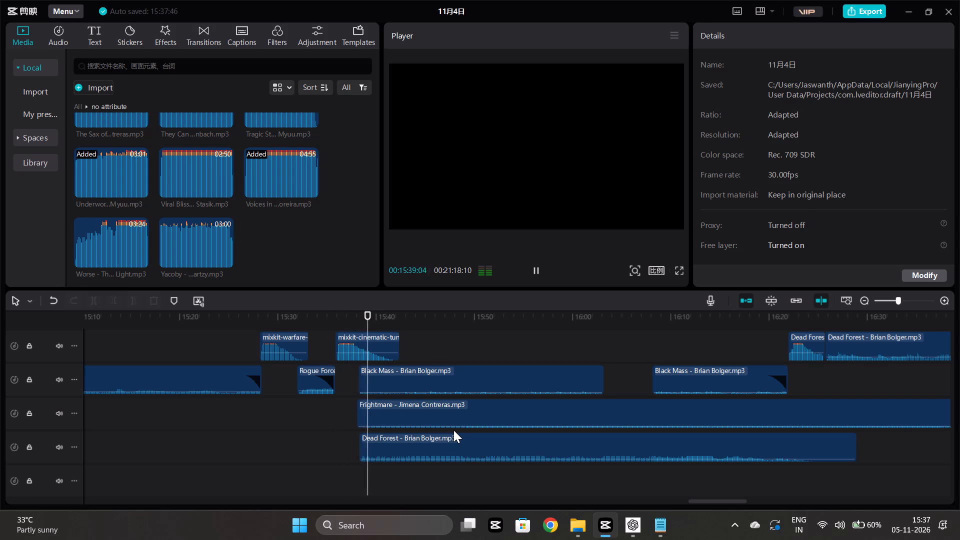
Set the lower Dead Forest clip's volume to -32.5 dB and listen to it under the narration.
left_click(414, 444)
left_click(779, 88)
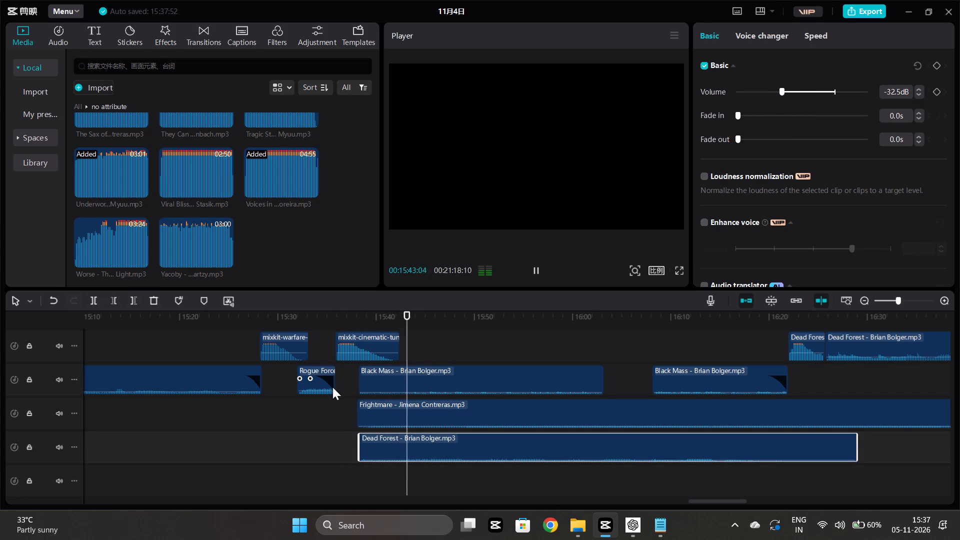
scroll(347, 391, "up", 2)
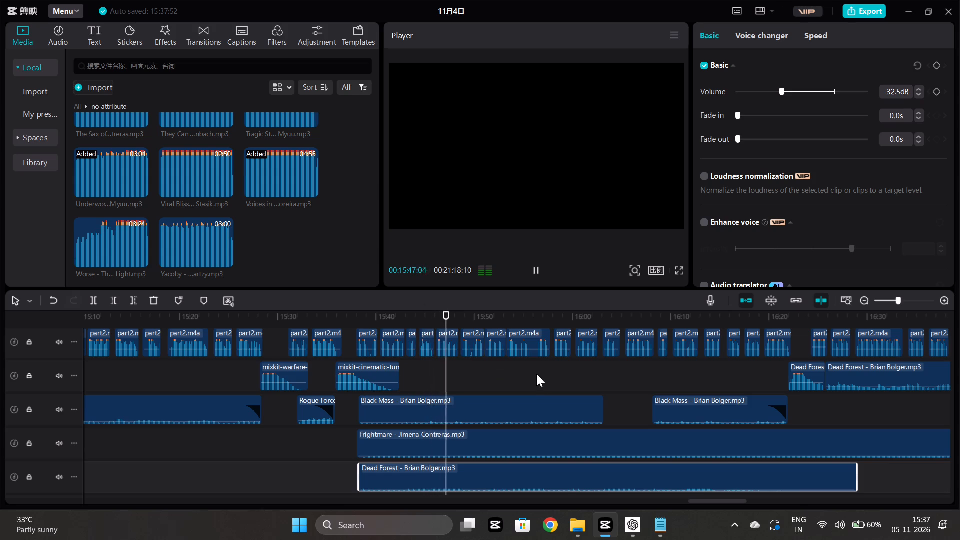
scroll(536, 374, "down", 1)
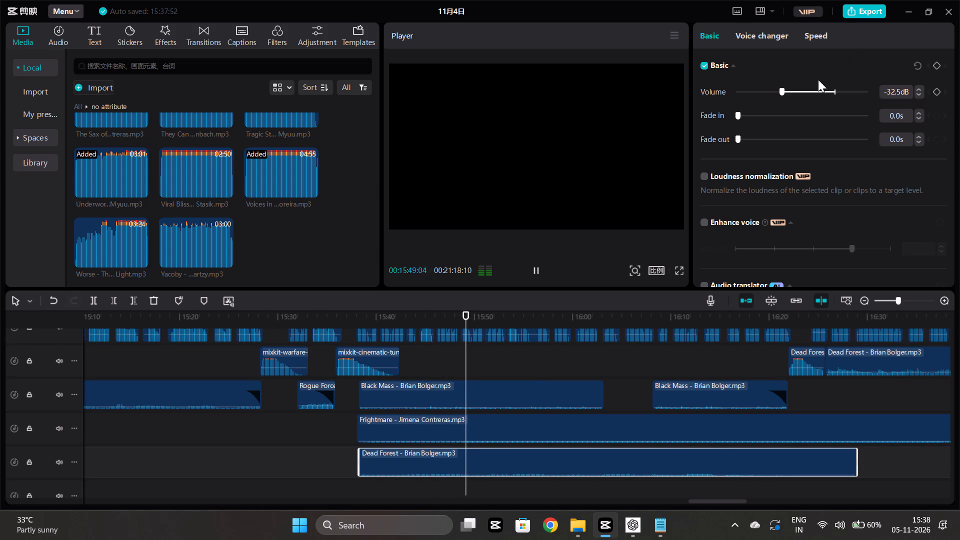
Delete the Black Mass clip that starts at about 15:38 and replay the section from there.
left_click(460, 390)
key("Delete")
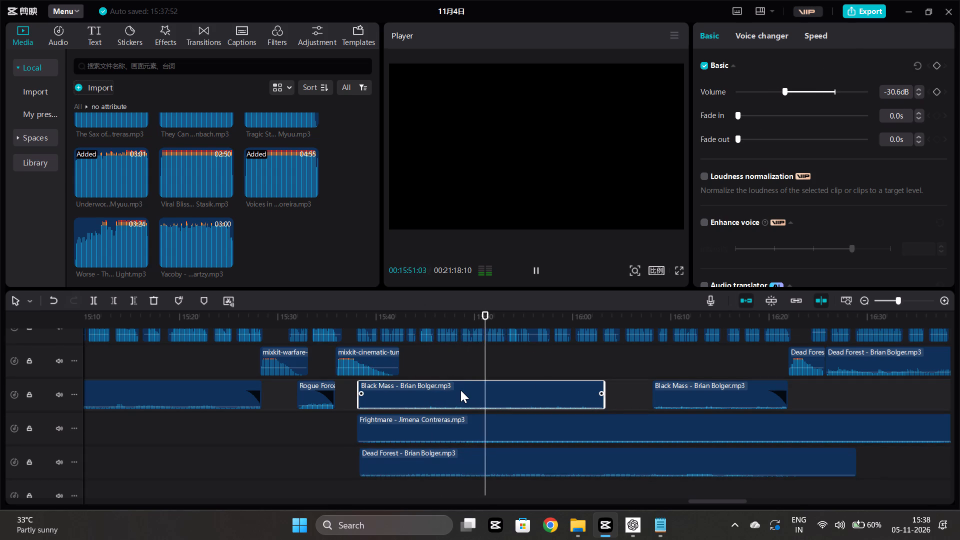
left_click(354, 391)
key("space")
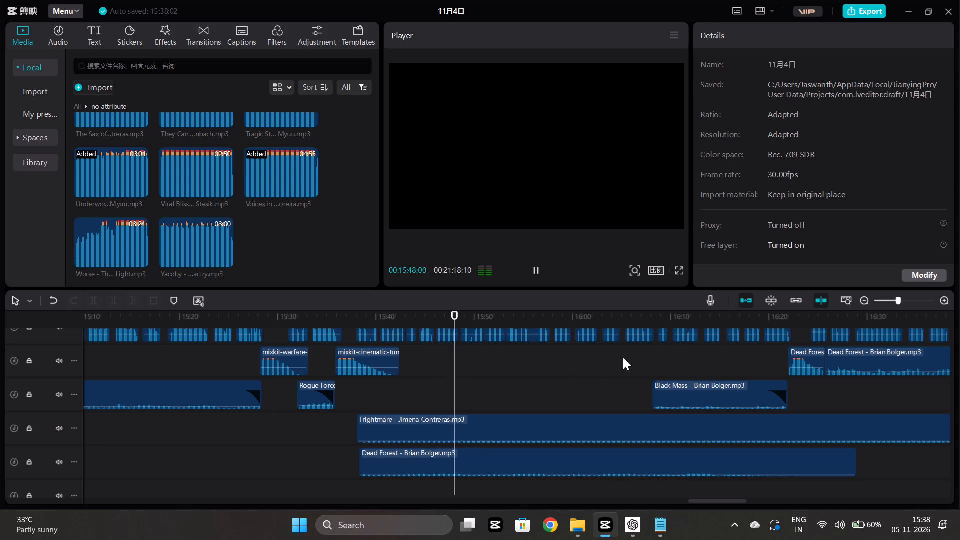
Delete the remaining Black Mass clip that starts at about 16:08.
left_click(687, 385)
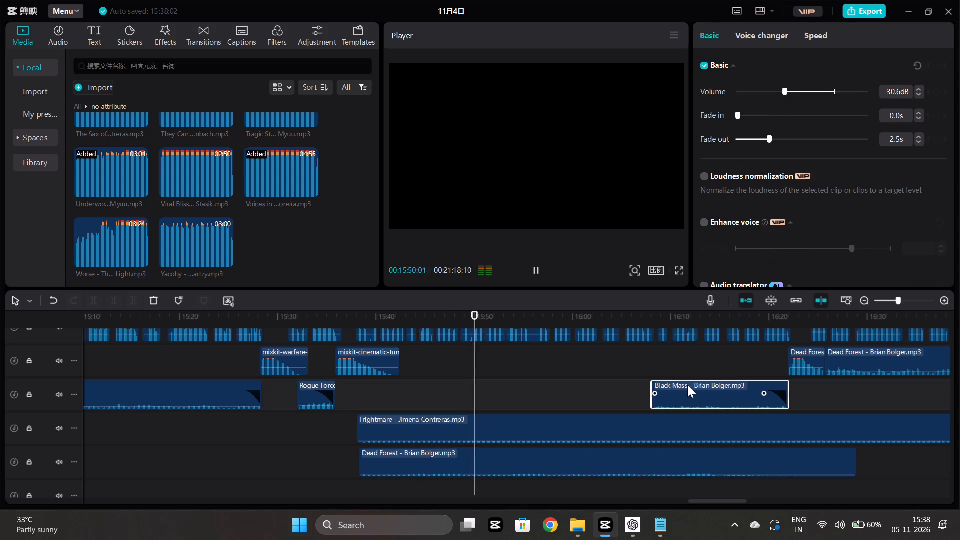
key("Delete")
Move the Dead Forest clip from below Frightmare to the track directly above it, starting at about 15:38, and replay from there.
left_click_drag(560, 460, 557, 393)
left_click(360, 443)
key("space")
scroll(360, 443, "left", 1)
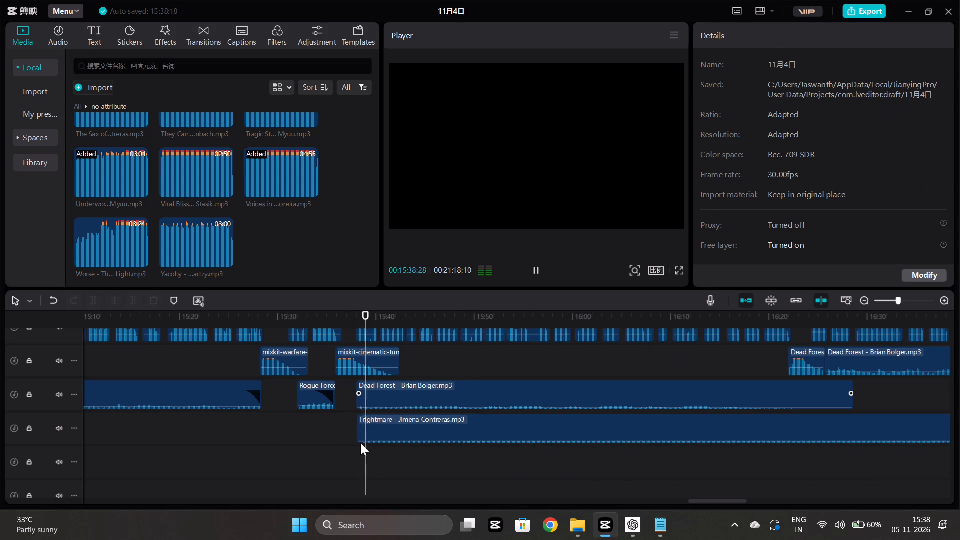
scroll(360, 443, "left", 1)
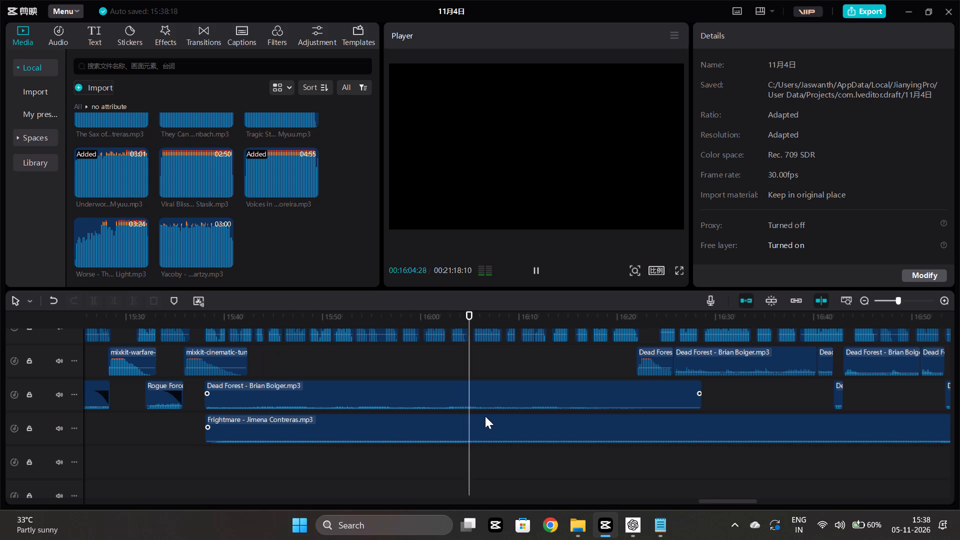
Stop playback and park the playhead at 16:04:14, near the end of a narration clip.
scroll(491, 406, "up", 3)
left_click(466, 407)
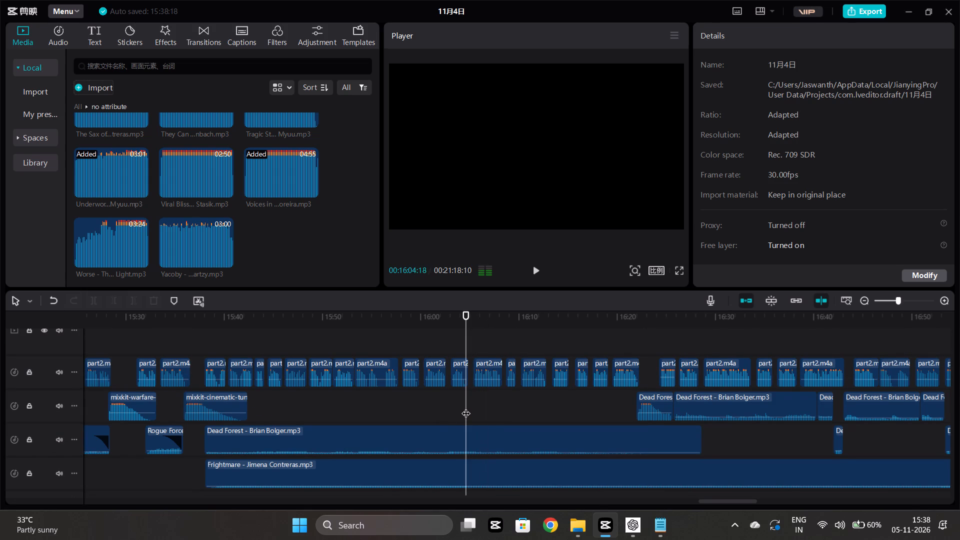
scroll(466, 407, "up", 7, "ctrl")
left_click(463, 403)
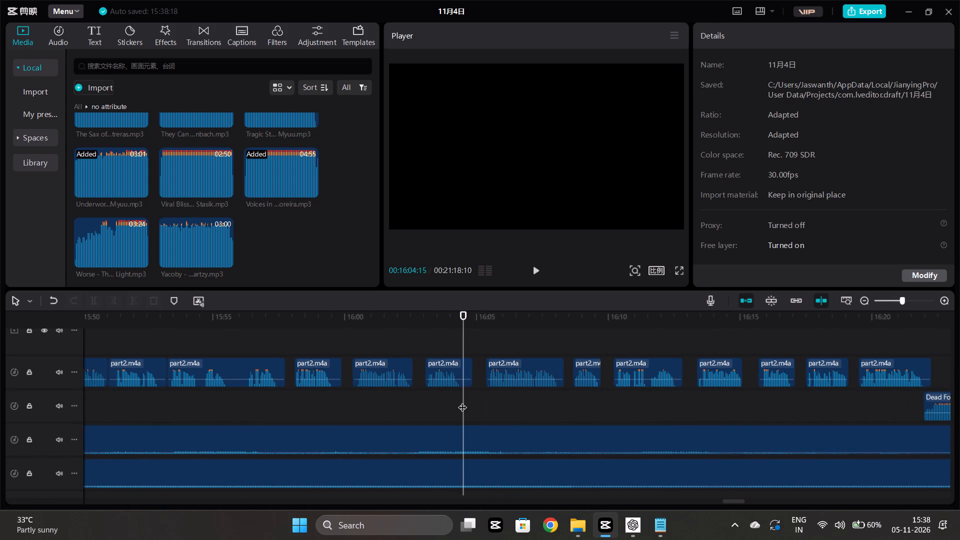
left_click(462, 401)
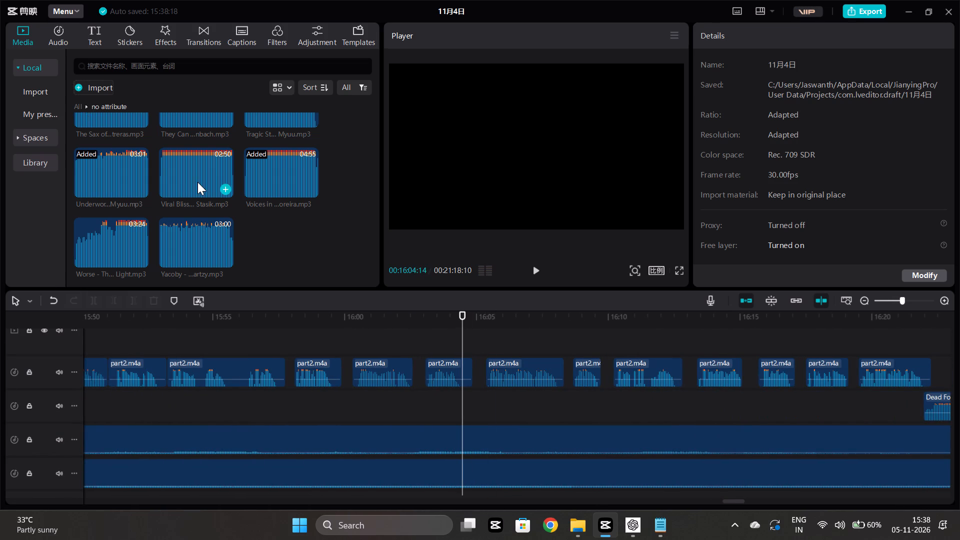
Audition the Outcast, Pulsar, Midnight and Mysterious music tracks in the media library, sampling Midnight from several points.
scroll(197, 182, "up", 7)
left_click(269, 152)
key("space")
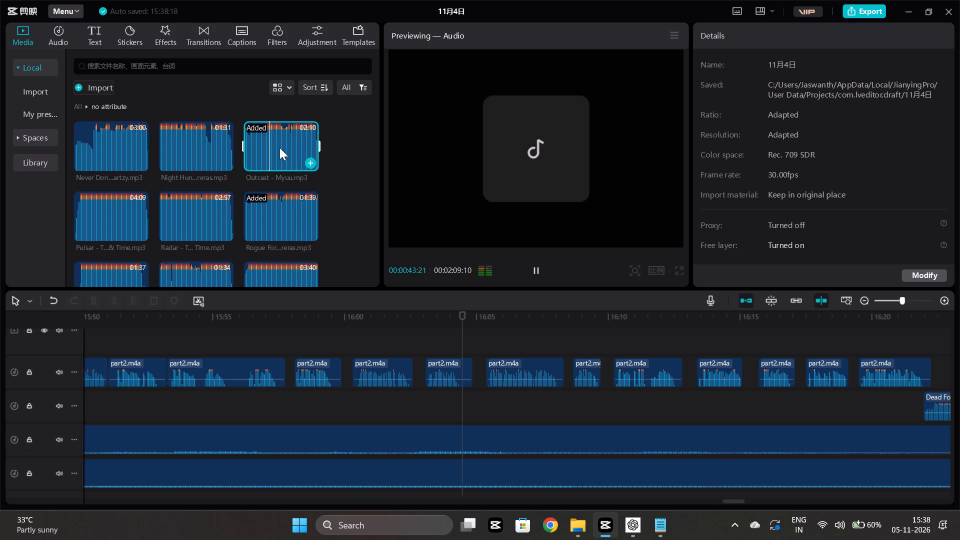
left_click(281, 147)
key("space")
left_click(126, 214)
key("space")
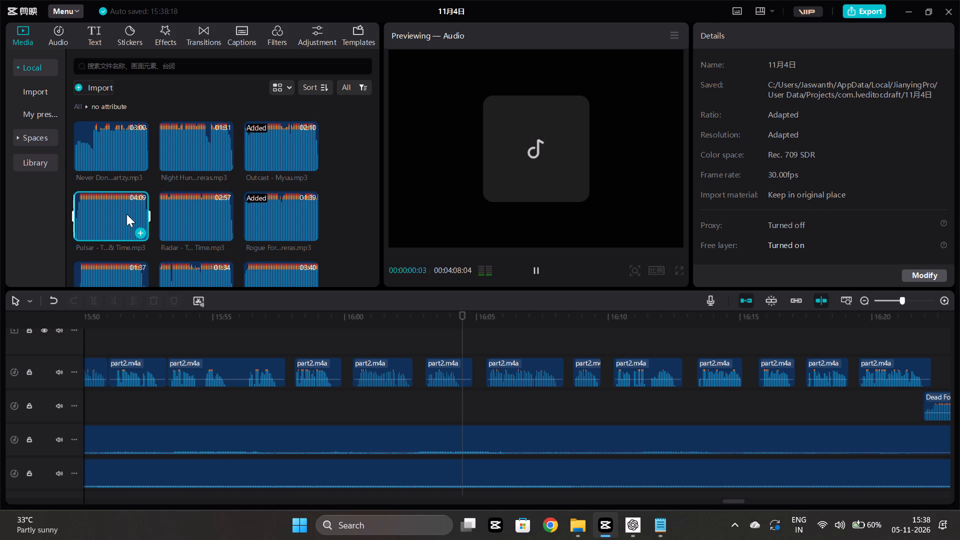
scroll(197, 210, "up", 5)
scroll(166, 210, "down", 3)
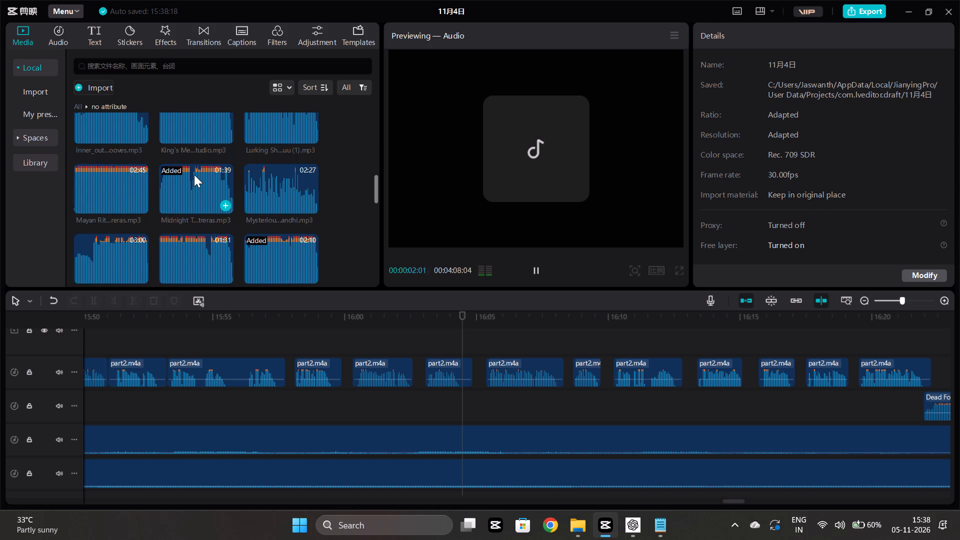
double_click(187, 170)
key("space")
left_click(188, 170)
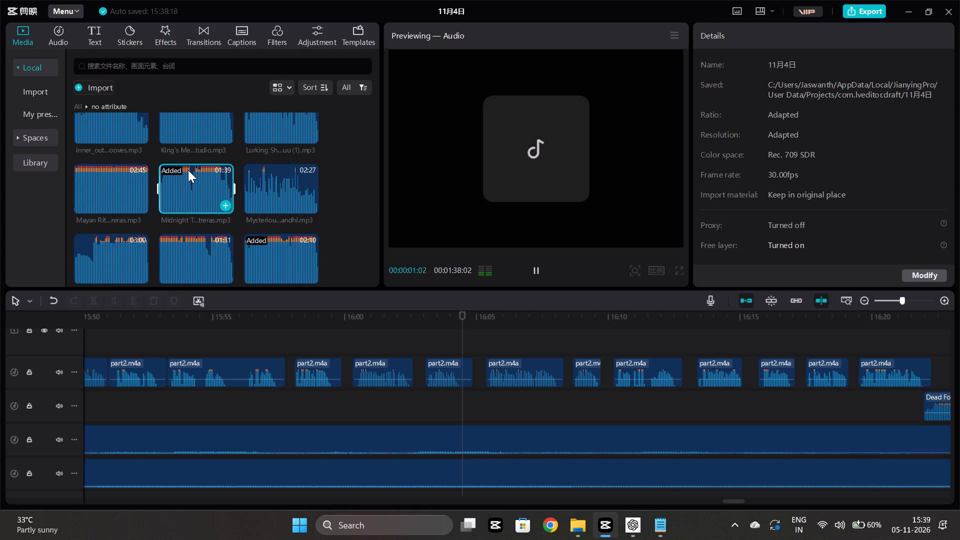
key("space")
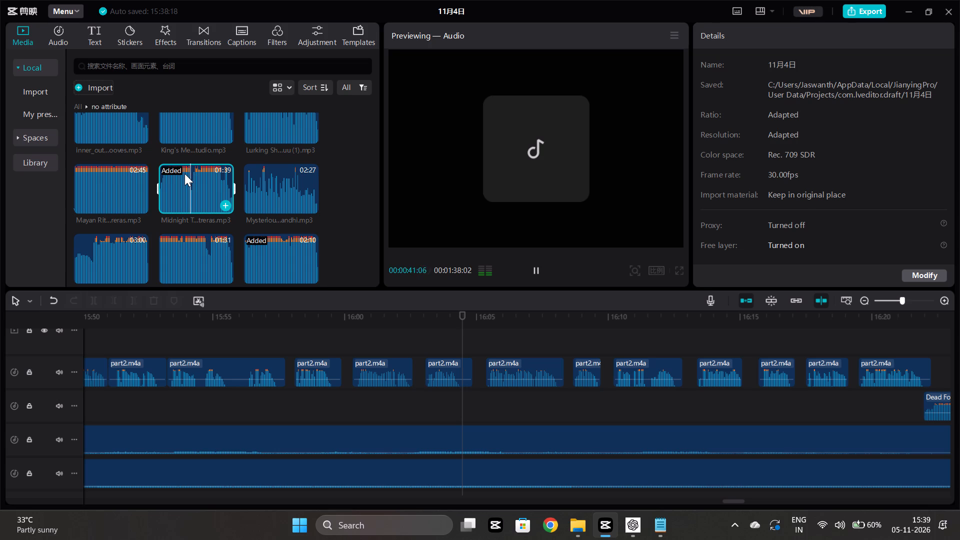
left_click(184, 173)
key("space")
double_click(262, 171)
key("space")
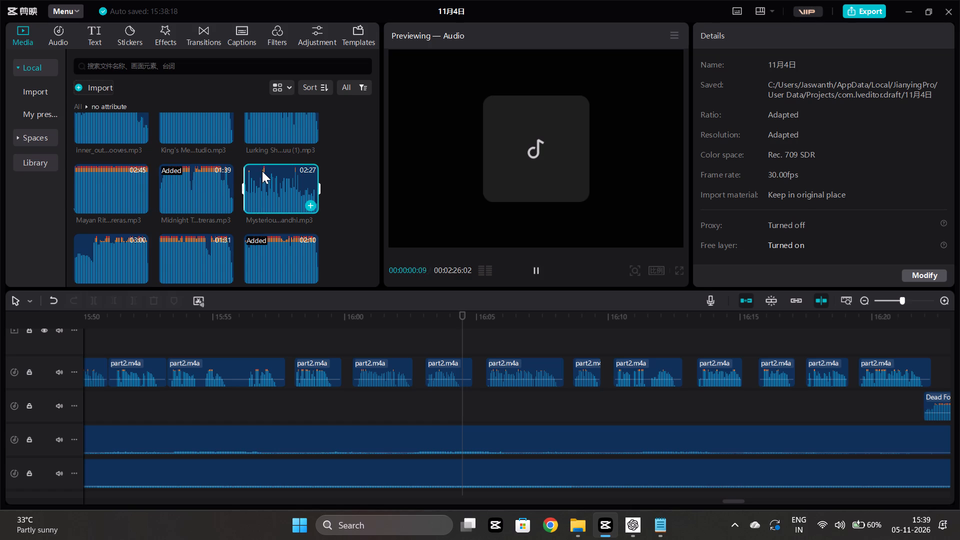
Audition the Outcast, Radar, Rogue Force and Shadow tracks in the media library from different points.
scroll(262, 171, "down", 1)
left_click(285, 186)
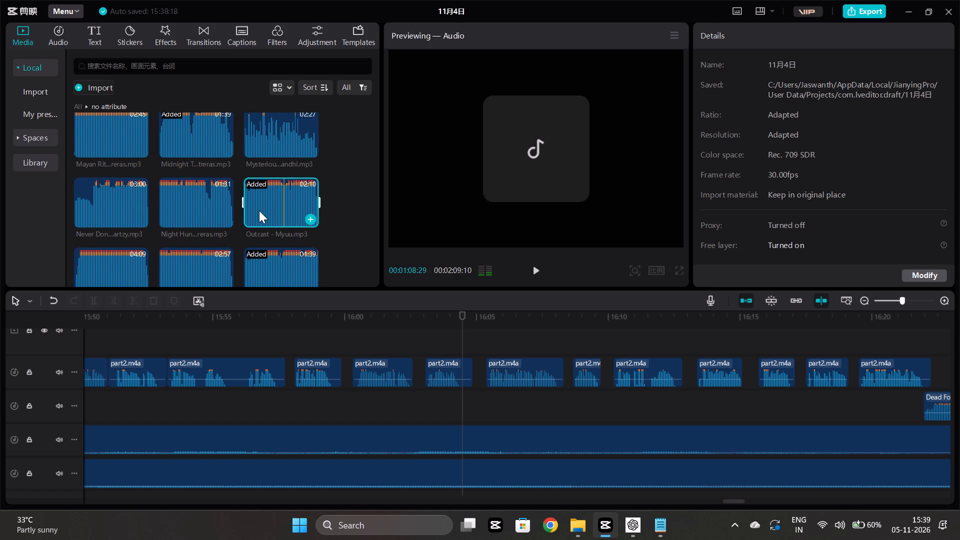
scroll(254, 214, "down", 1)
double_click(198, 205)
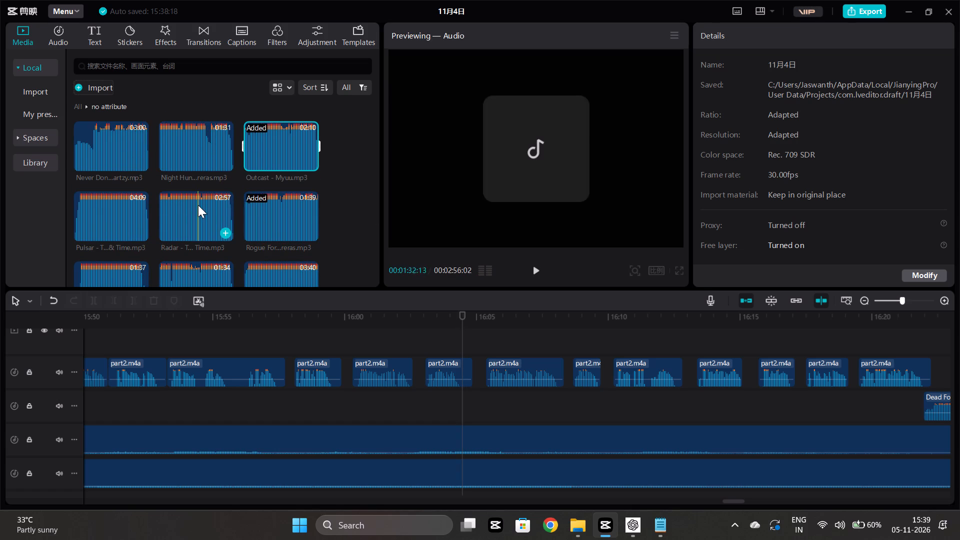
key("space")
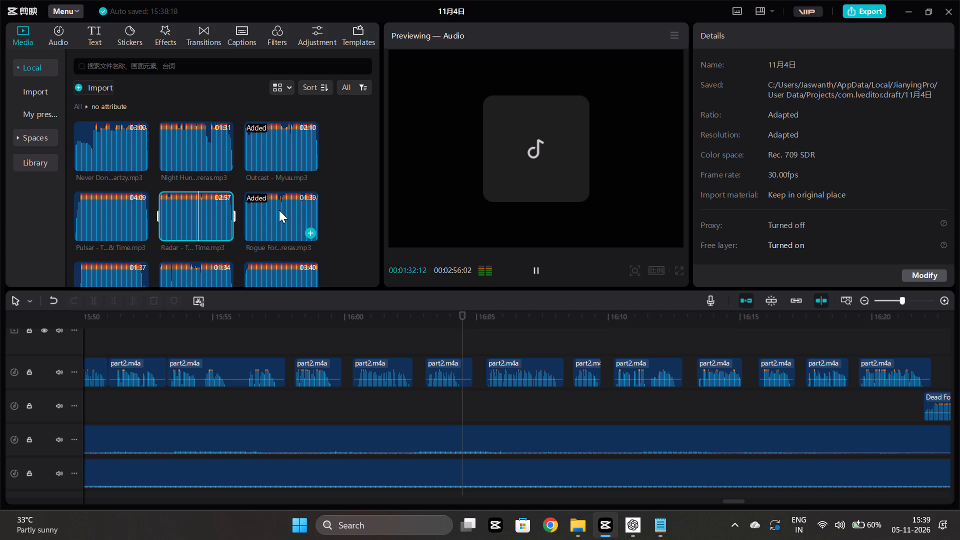
double_click(279, 203)
key("space")
left_click(279, 203)
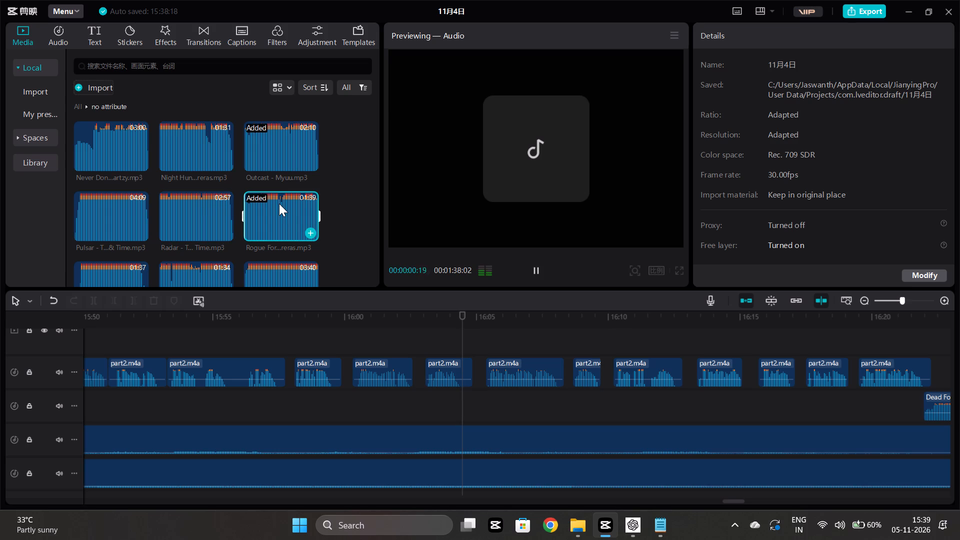
key("space")
scroll(102, 210, "down", 2)
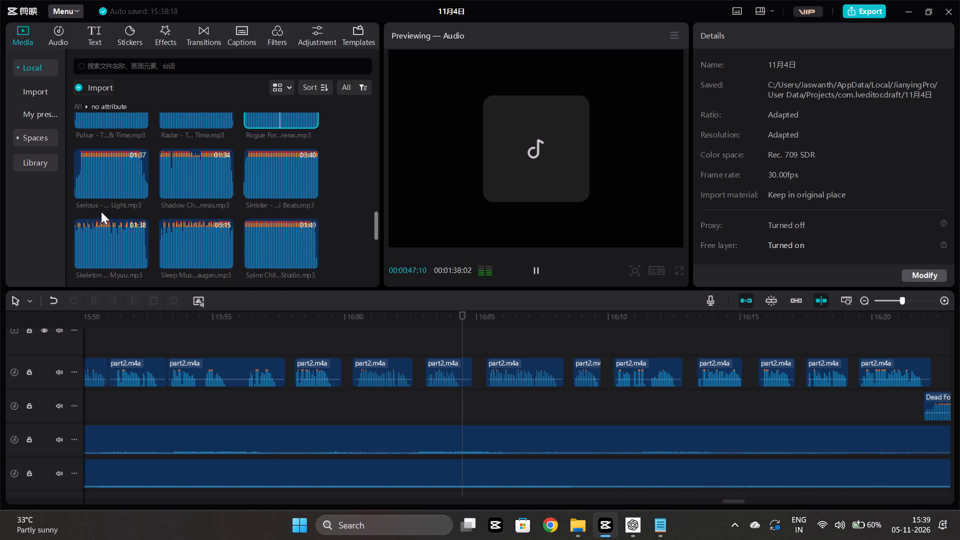
double_click(170, 161)
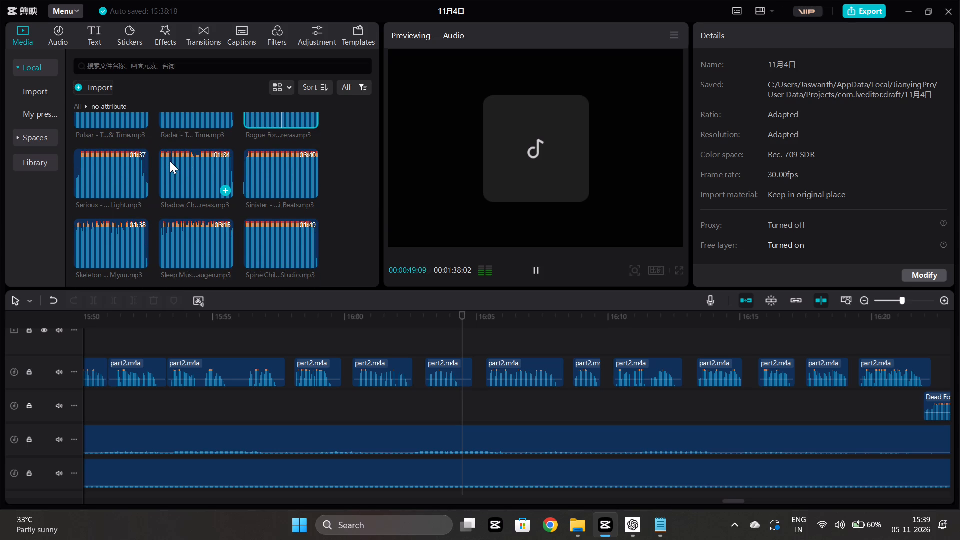
key("space")
left_click(170, 161)
key("space")
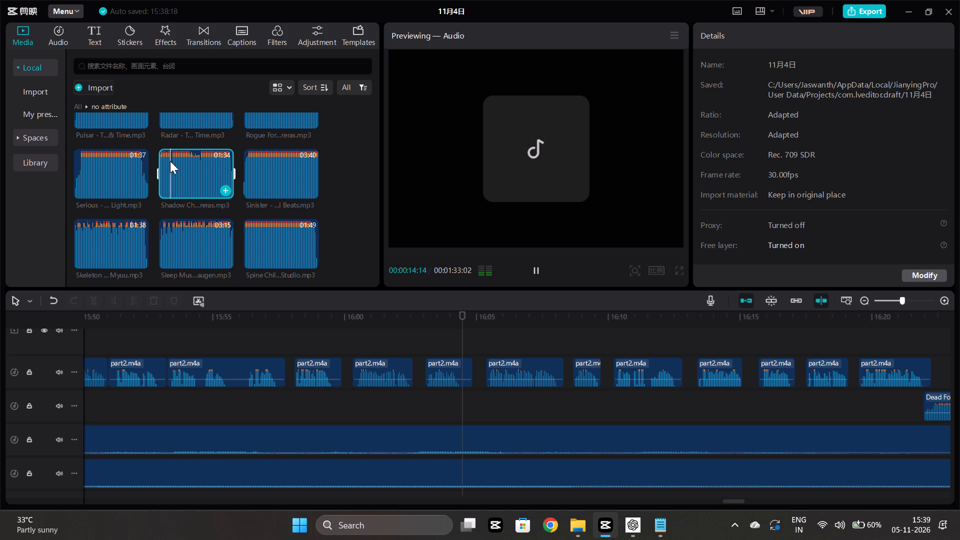
Find the Horror House track in the media library and add it to the timeline at the 16:04 playhead.
scroll(170, 161, "down", 1)
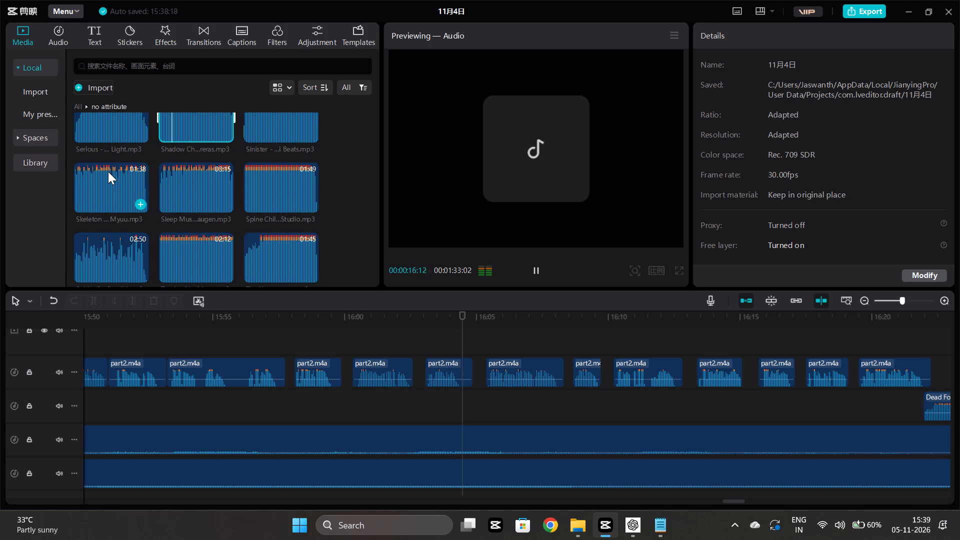
scroll(254, 242, "down", 2)
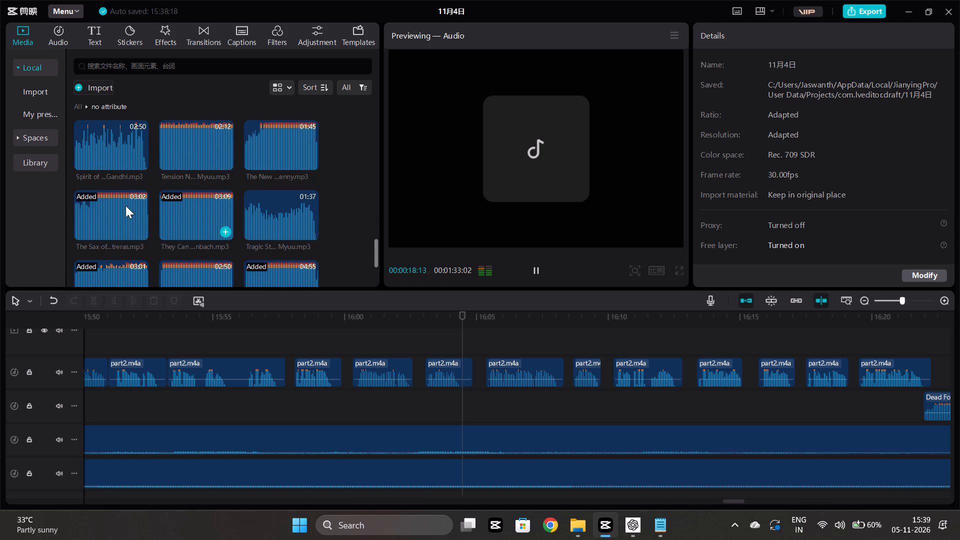
scroll(161, 212, "down", 2)
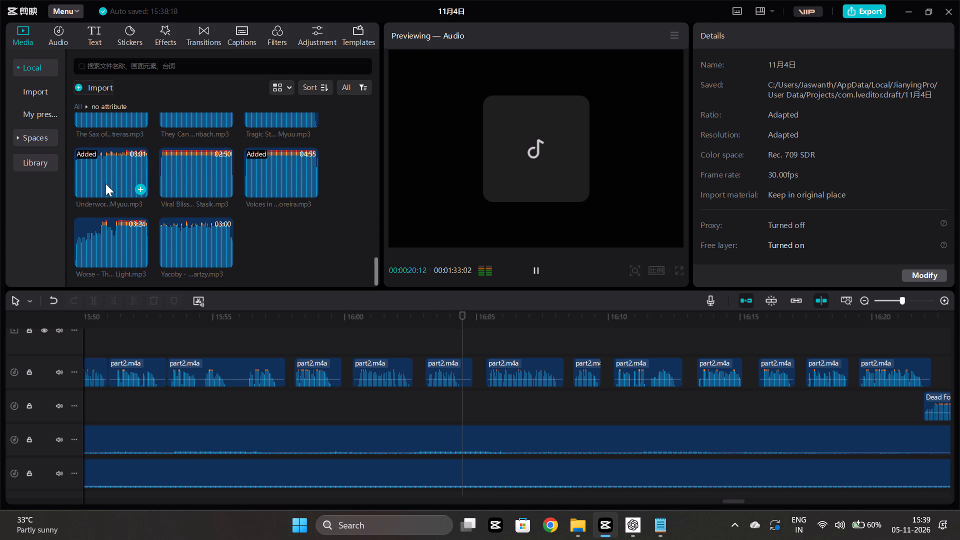
scroll(113, 169, "up", 6)
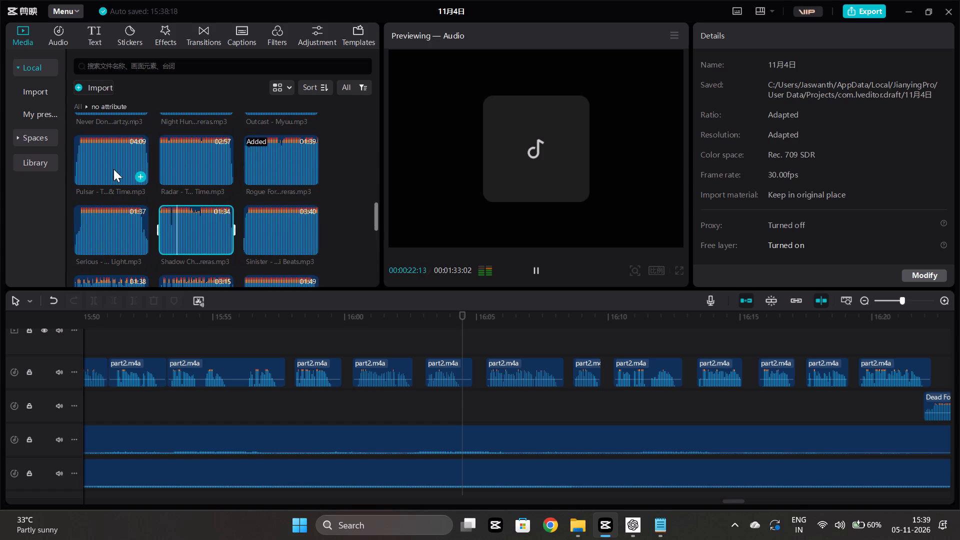
scroll(82, 221, "up", 3)
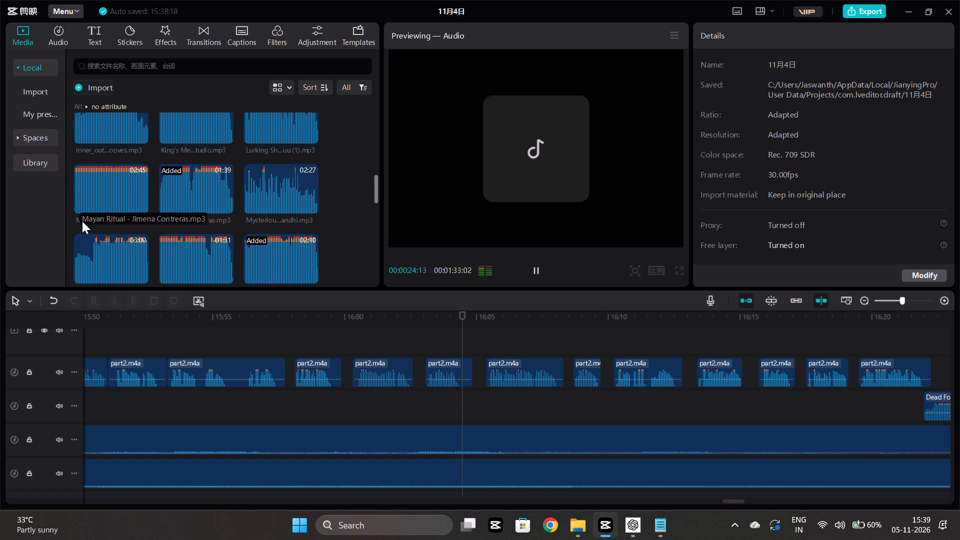
scroll(89, 216, "up", 2)
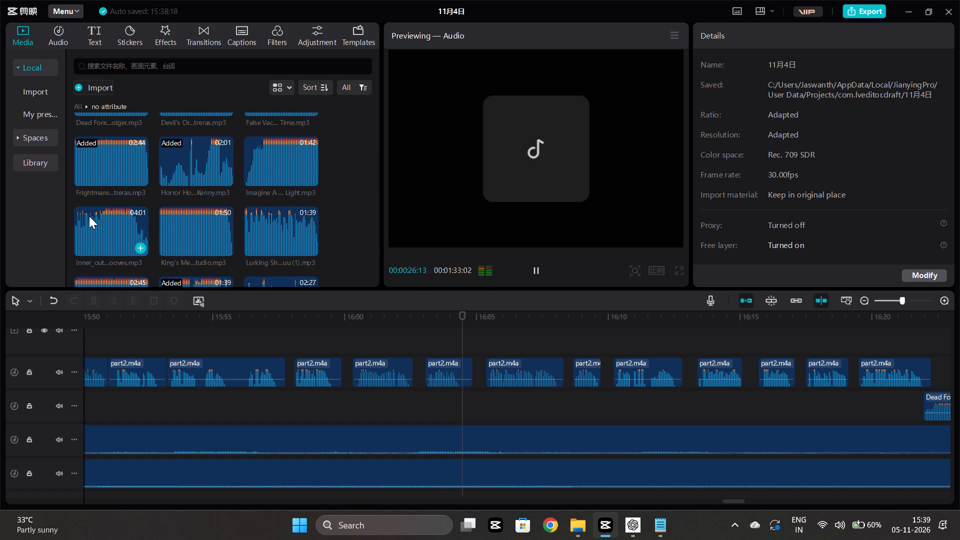
scroll(89, 216, "up", 1)
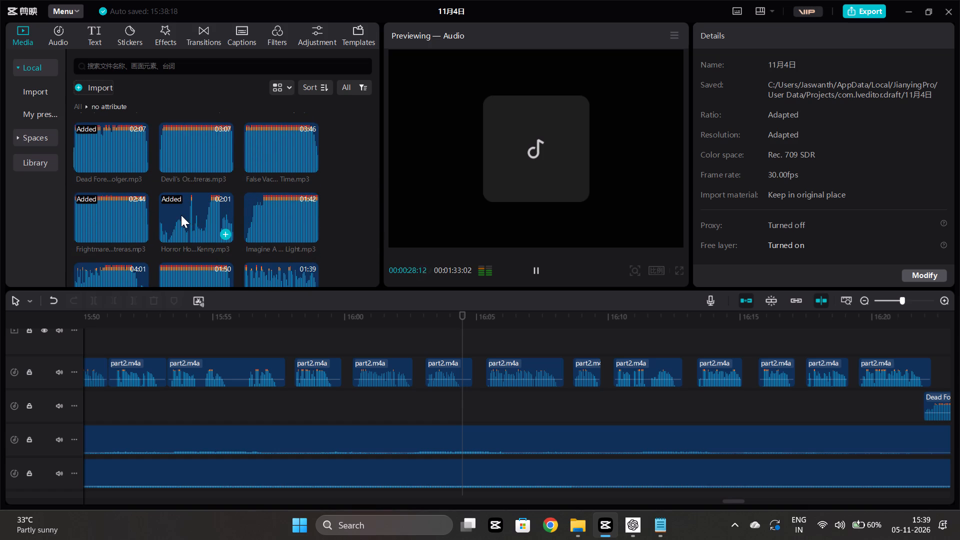
left_click(191, 213)
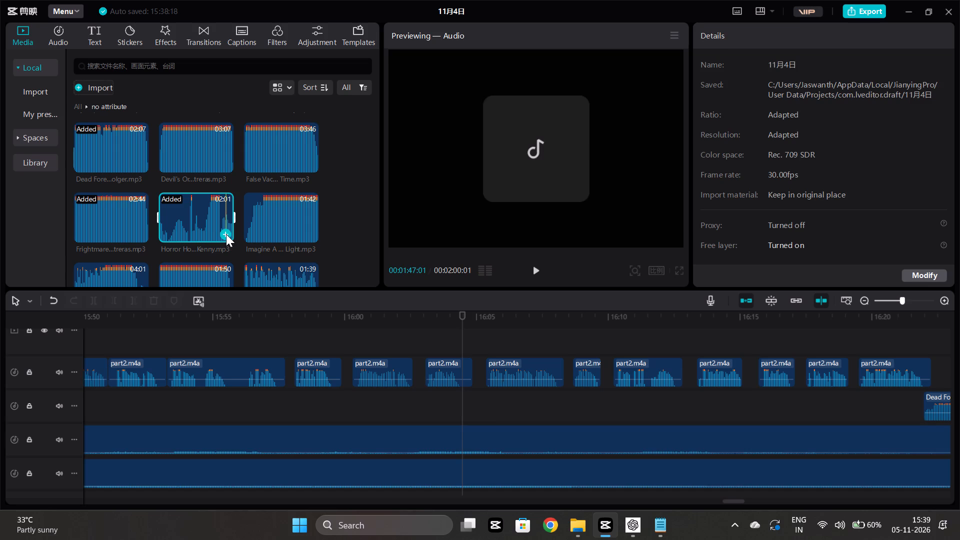
left_click(226, 234)
Trim the beginning off the Horror House clip so it starts right at its loud hit.
scroll(476, 352, "down", 4)
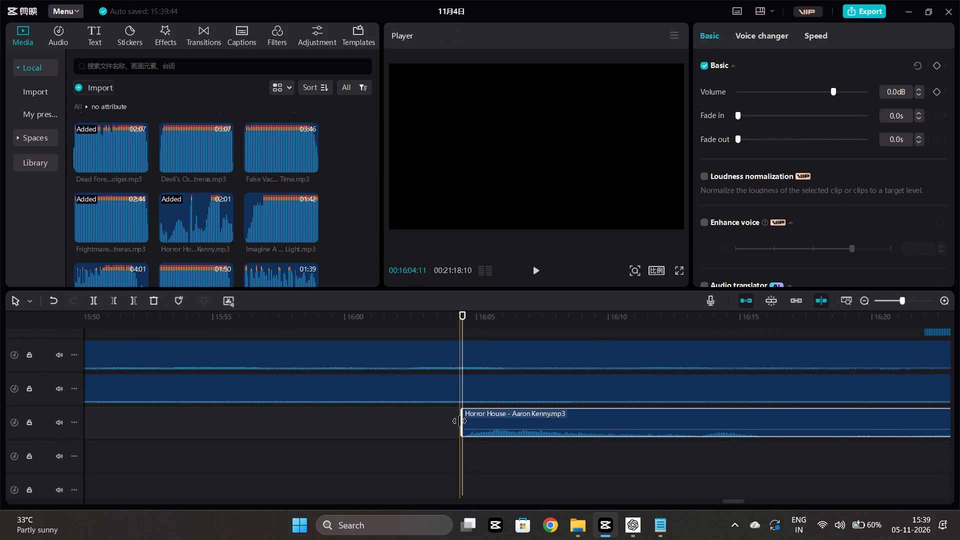
left_click_drag(459, 421, 897, 407)
left_click_drag(934, 421, 365, 429)
left_click_drag(329, 433, 797, 448)
left_click_drag(817, 423, 814, 422)
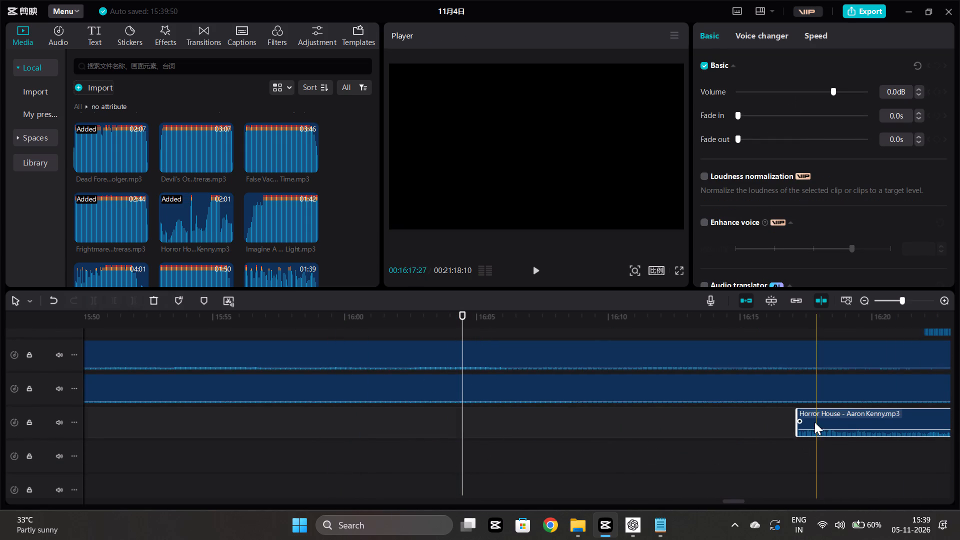
left_click_drag(814, 422, 414, 436)
left_click_drag(391, 462, 688, 474)
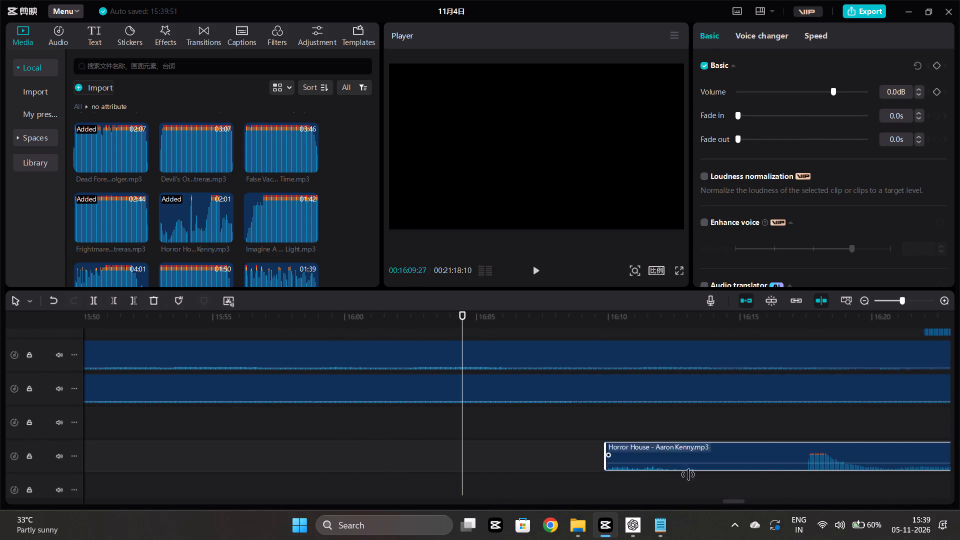
left_click_drag(688, 474, 804, 460)
Move the trimmed Horror House clip to about 16:04 on the track directly below Frightmare, and play from just before it.
left_click_drag(819, 447, 472, 408)
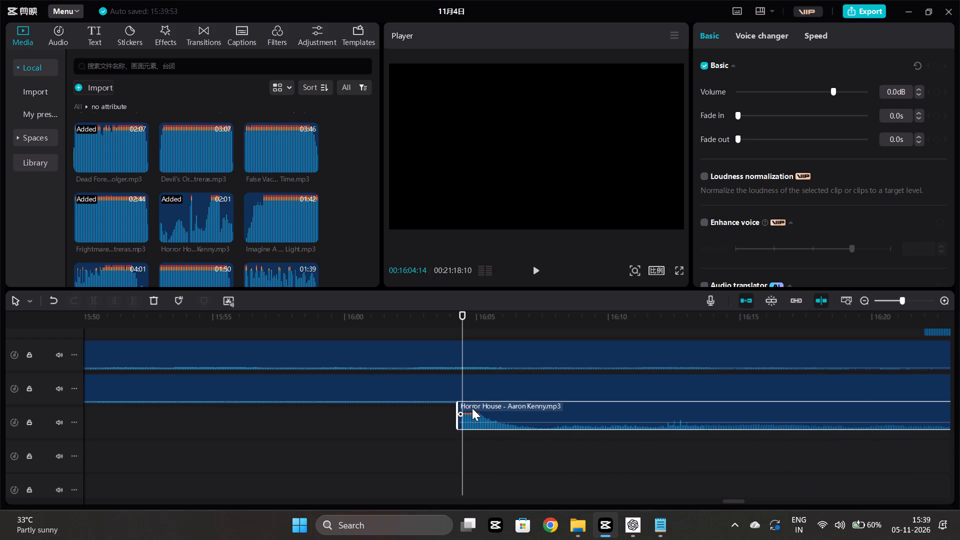
left_click_drag(472, 408, 478, 413)
scroll(433, 428, "up", 4)
left_click(452, 390)
key("space")
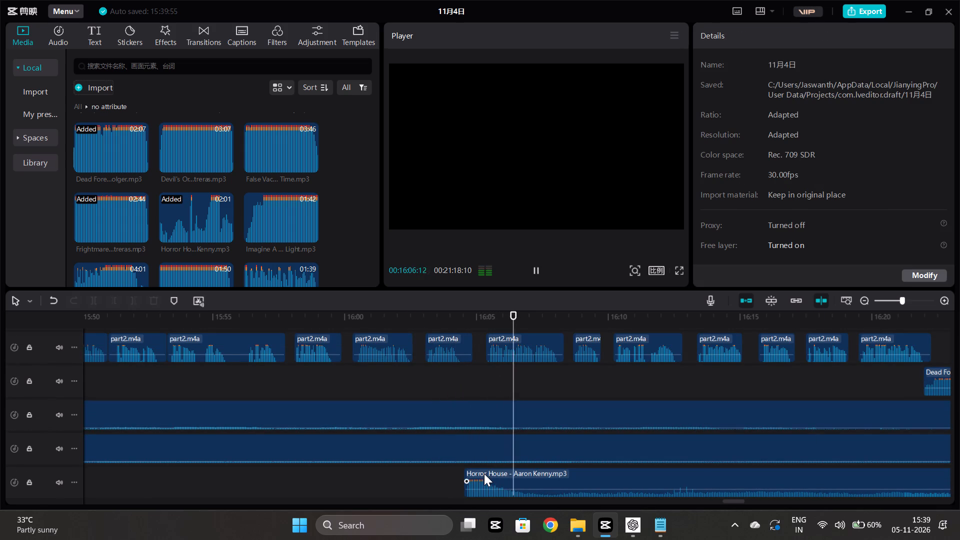
Shift the Horror House clip slightly earlier, still at about 16:04, and replay its entry under the narration twice.
left_click_drag(484, 473, 477, 472)
left_click(443, 374)
key("space")
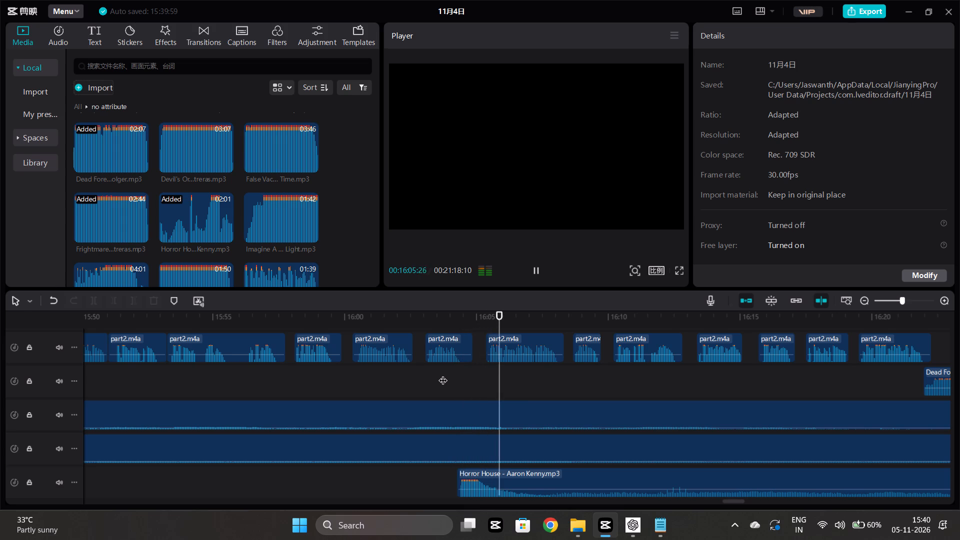
left_click(443, 374)
key("space")
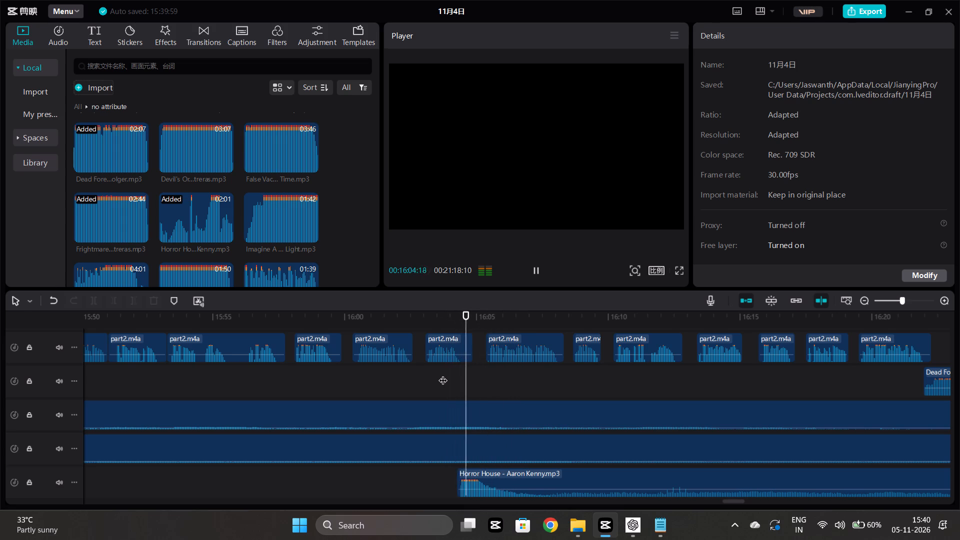
Lower the volume of the Horror House clip at 16:04 to about -7.7 dB.
scroll(493, 378, "down", 2)
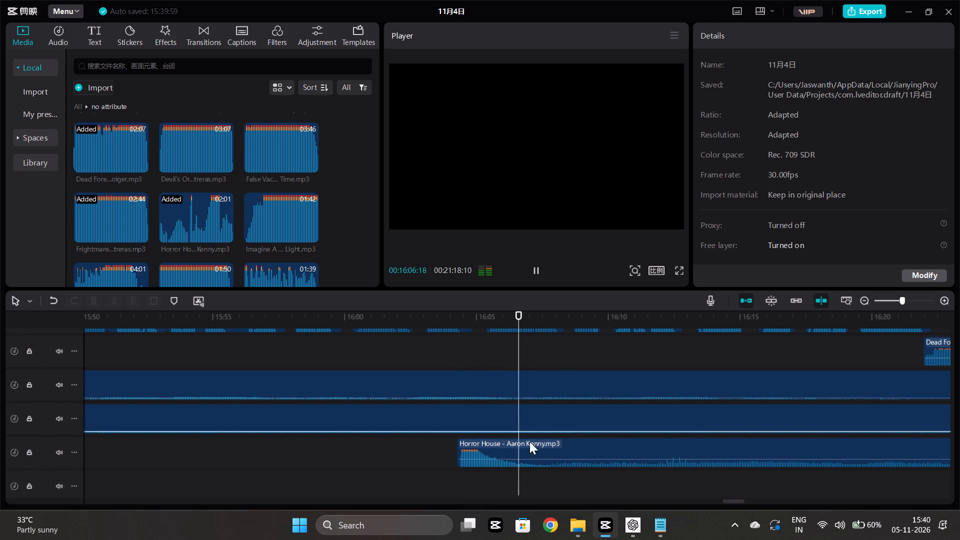
left_click(547, 452)
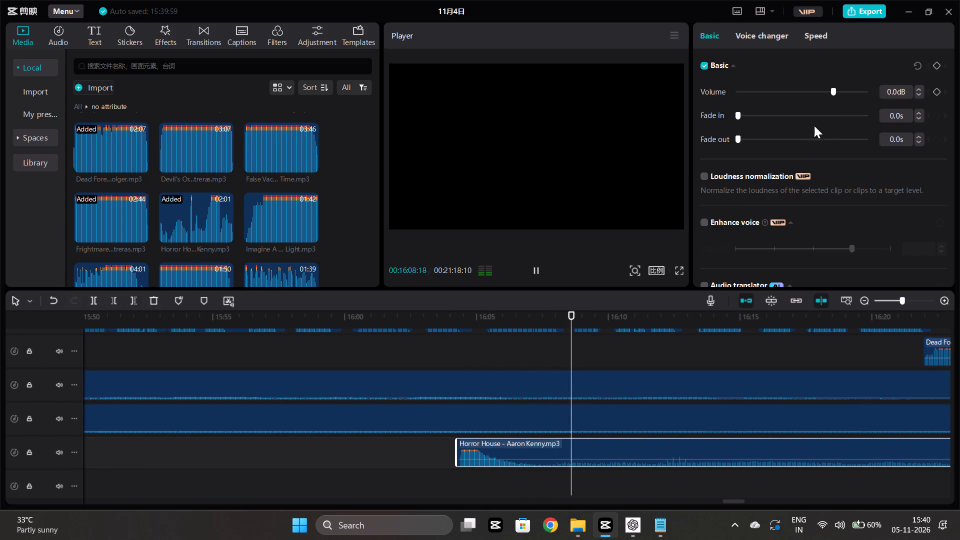
left_click(808, 93)
left_click(819, 91)
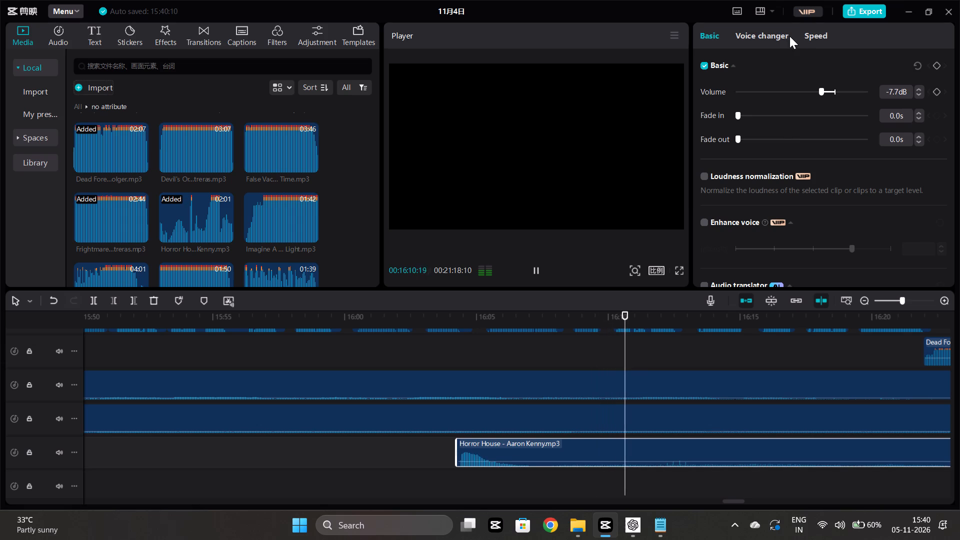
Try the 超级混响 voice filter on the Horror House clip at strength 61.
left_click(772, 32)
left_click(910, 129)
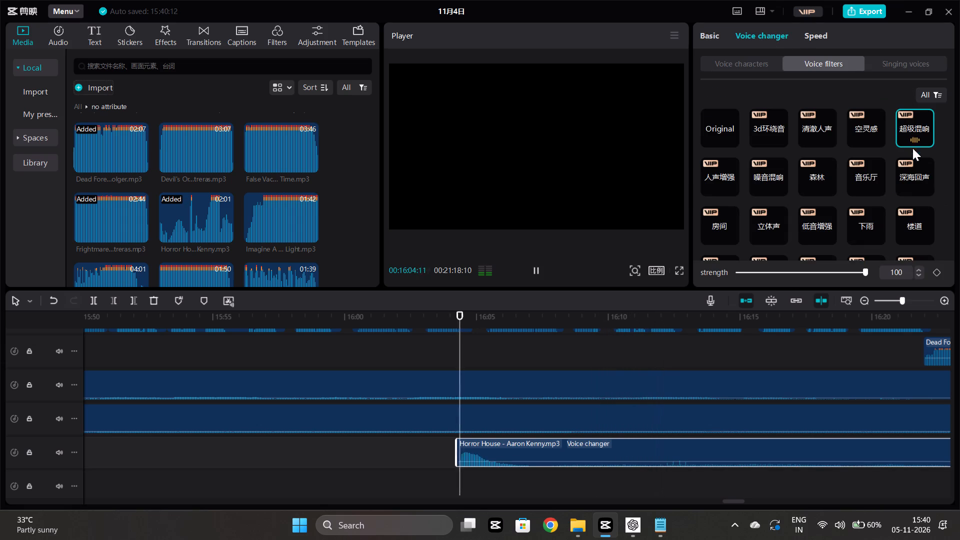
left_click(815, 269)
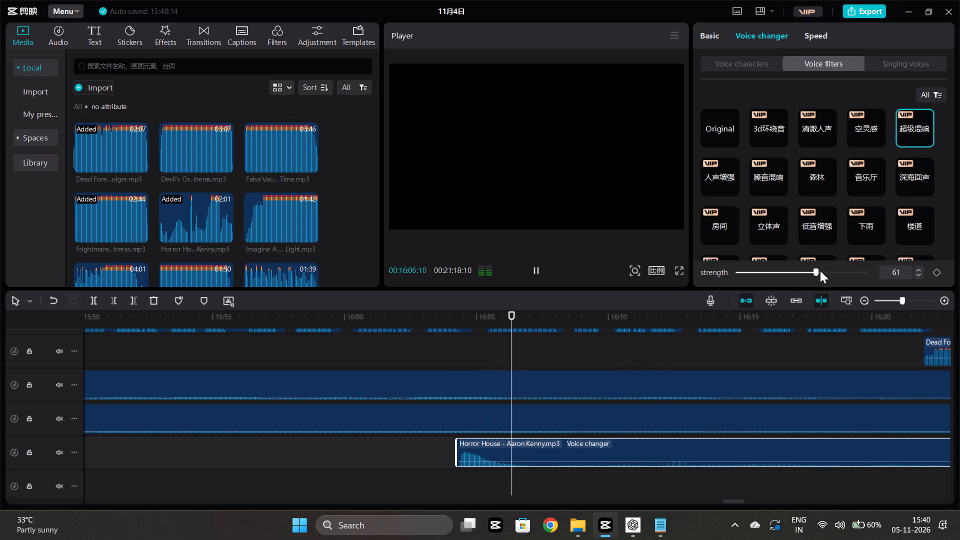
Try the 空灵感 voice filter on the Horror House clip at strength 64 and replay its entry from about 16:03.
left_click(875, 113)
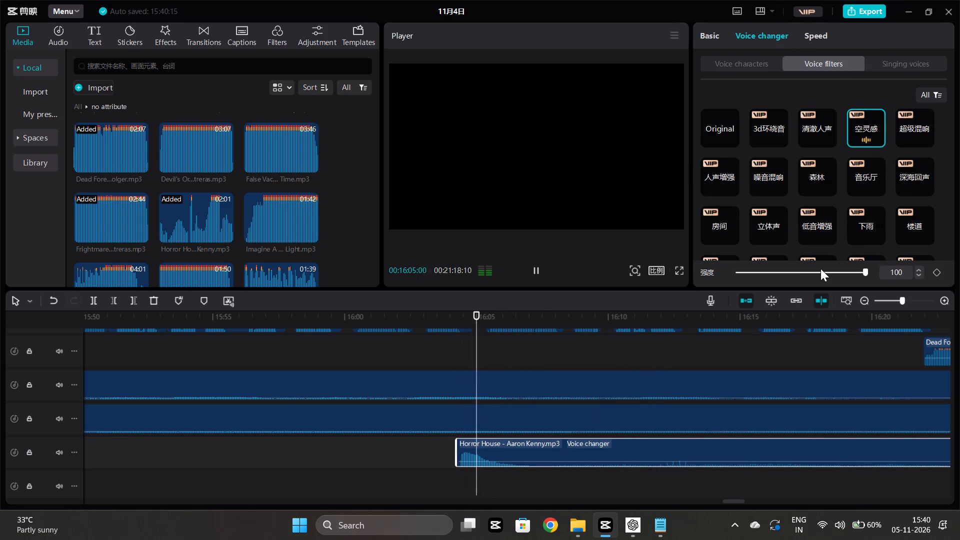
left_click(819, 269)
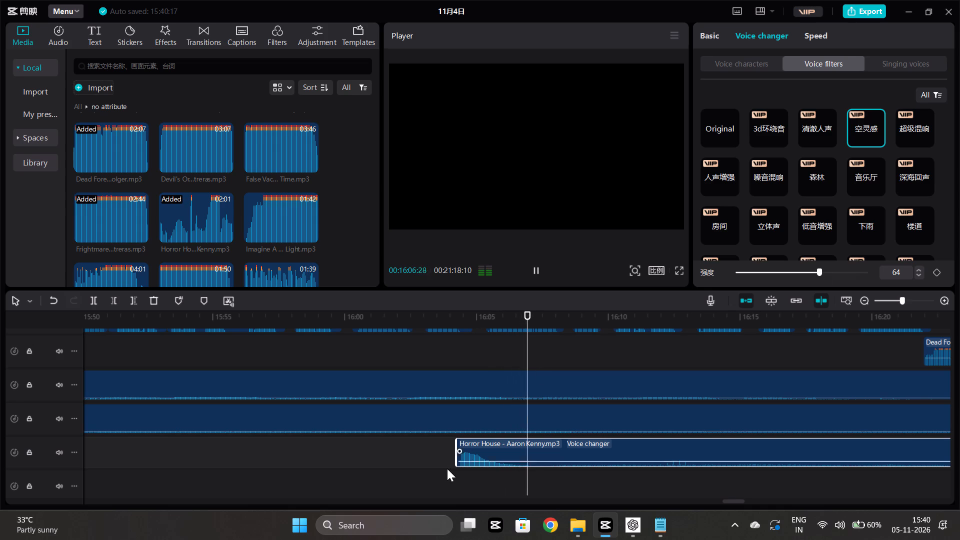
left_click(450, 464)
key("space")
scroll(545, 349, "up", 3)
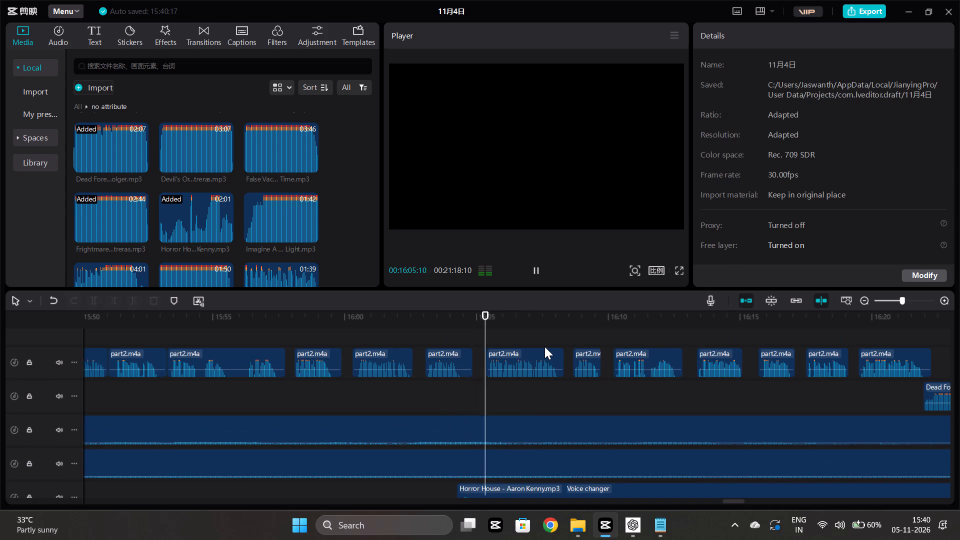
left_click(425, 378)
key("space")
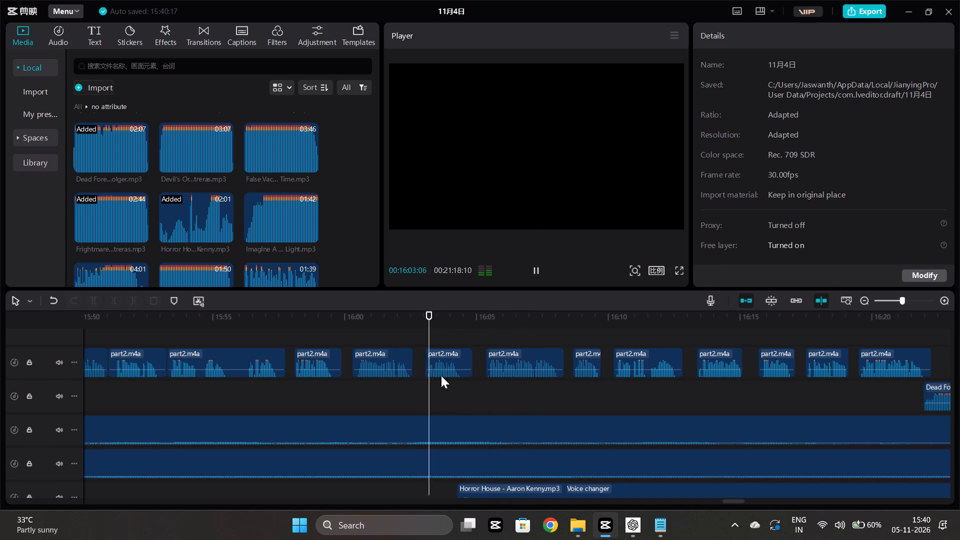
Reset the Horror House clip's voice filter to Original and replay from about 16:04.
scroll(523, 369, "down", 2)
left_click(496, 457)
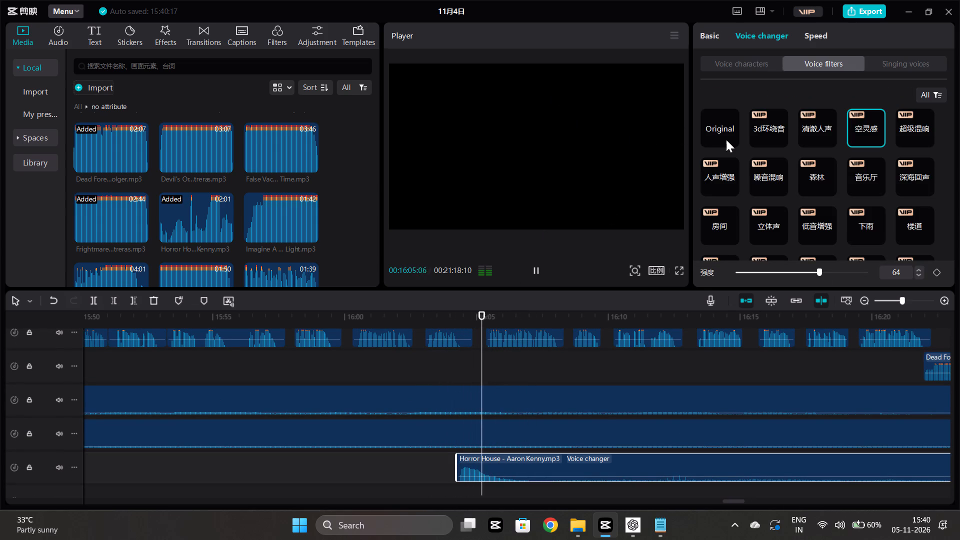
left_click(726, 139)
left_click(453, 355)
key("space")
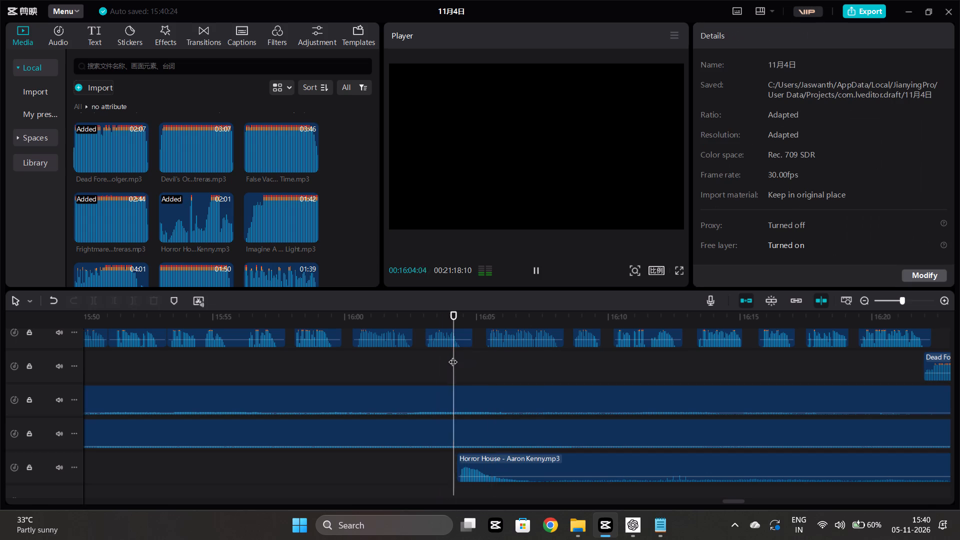
Listen on from about 16:06 to 16:18 while examining the upcoming voice and music clips for a better Horror House entry point.
scroll(523, 355, "up", 2)
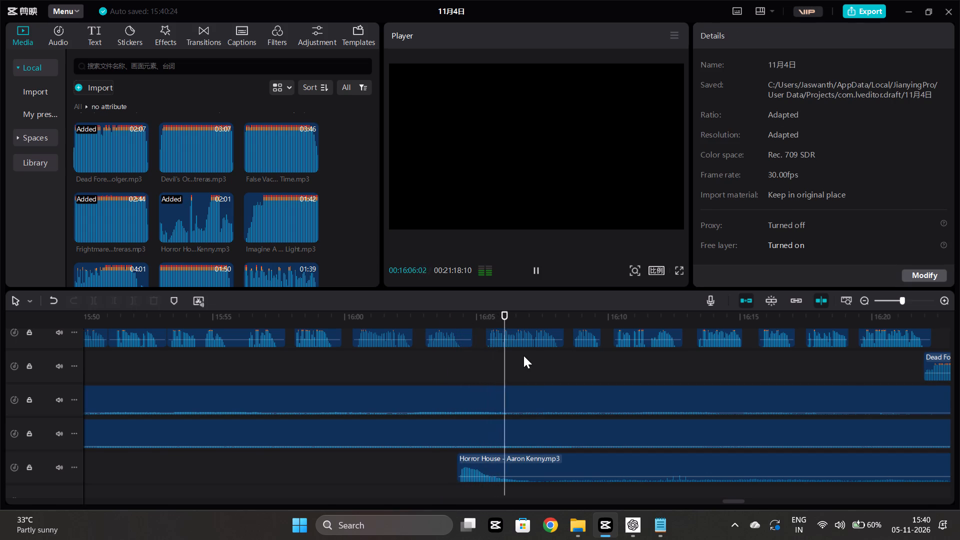
scroll(523, 355, "up", 1)
scroll(523, 355, "left", 1)
scroll(523, 355, "down", 2)
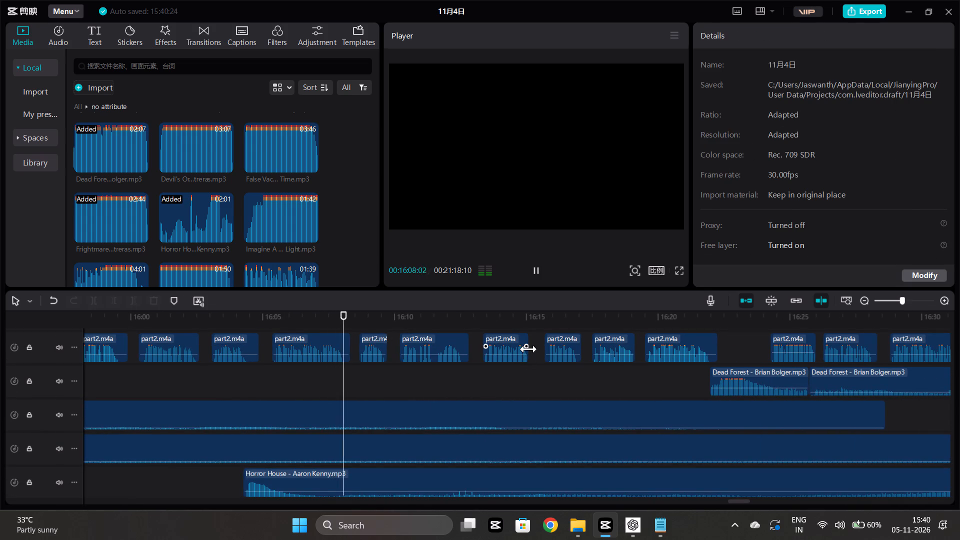
scroll(528, 349, "left", 1)
scroll(385, 395, "up", 1)
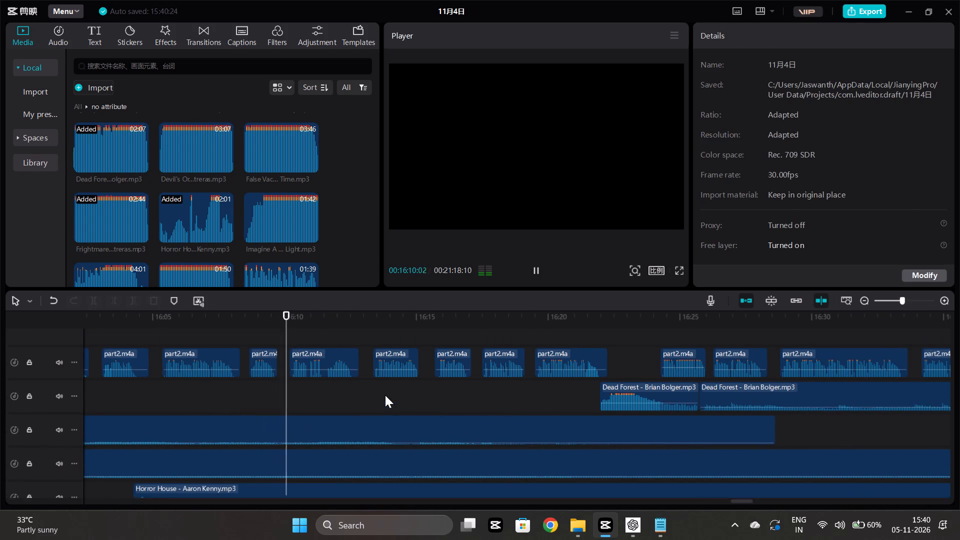
scroll(385, 395, "up", 1)
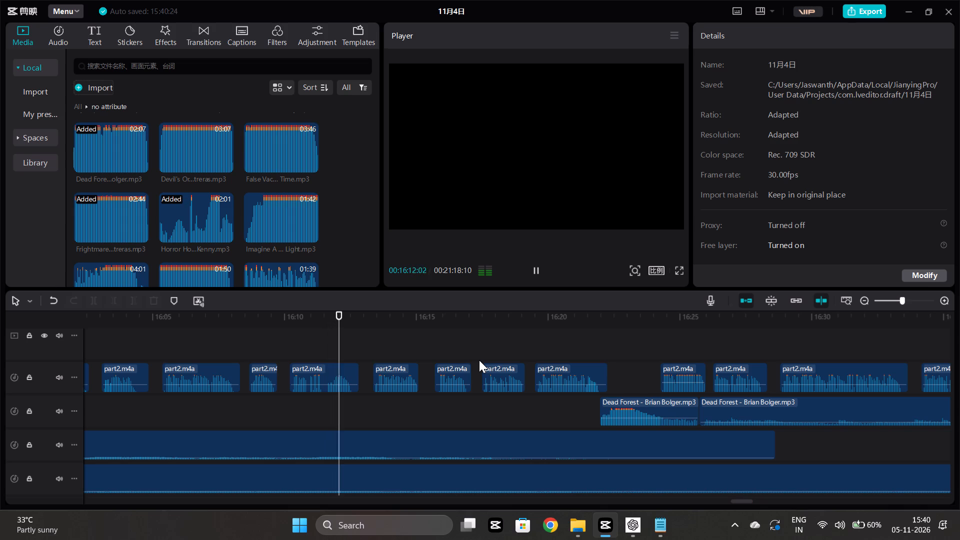
scroll(479, 360, "down", 1)
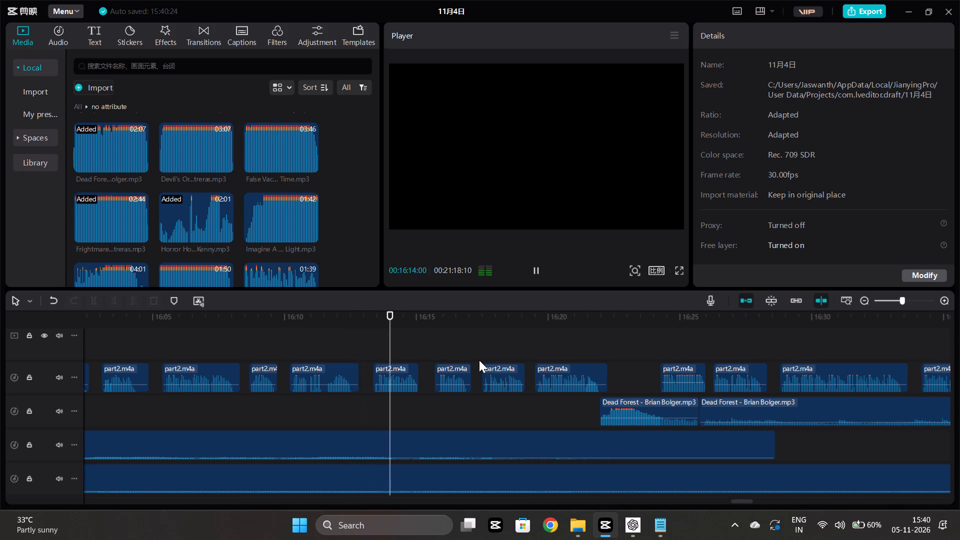
scroll(479, 360, "down", 1)
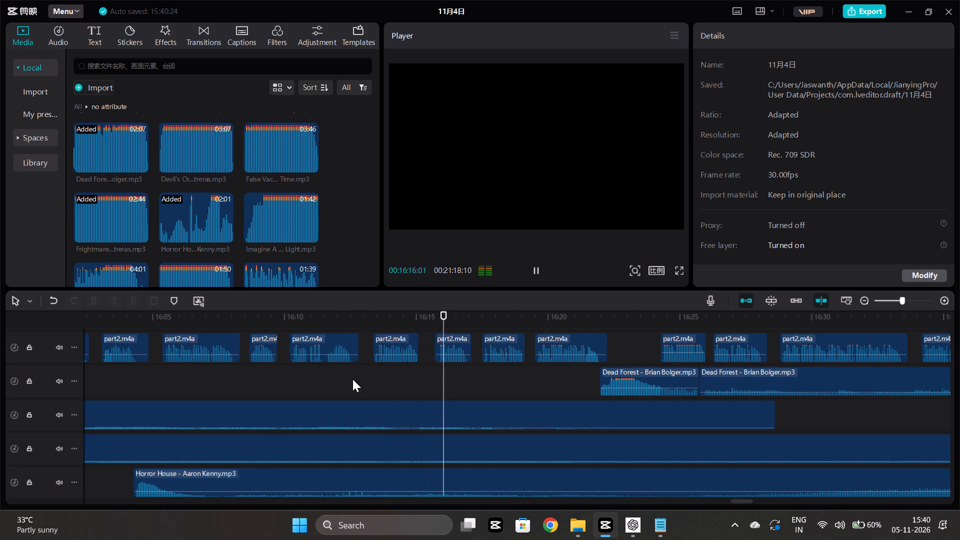
scroll(354, 375, "down", 3)
scroll(312, 379, "up", 1)
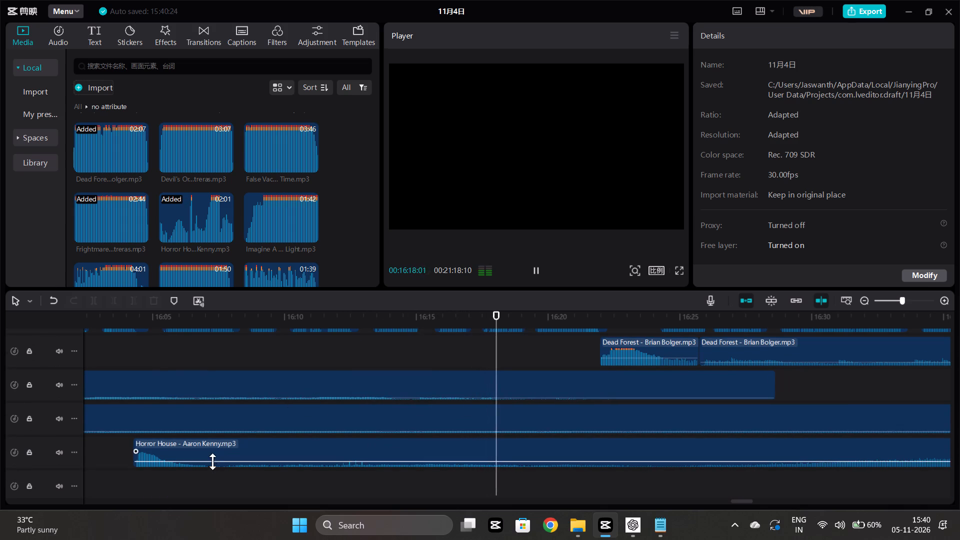
Move the Horror House clip to about 16:12 on the same track and play from there.
left_click_drag(210, 455, 417, 428)
scroll(326, 444, "up", 4)
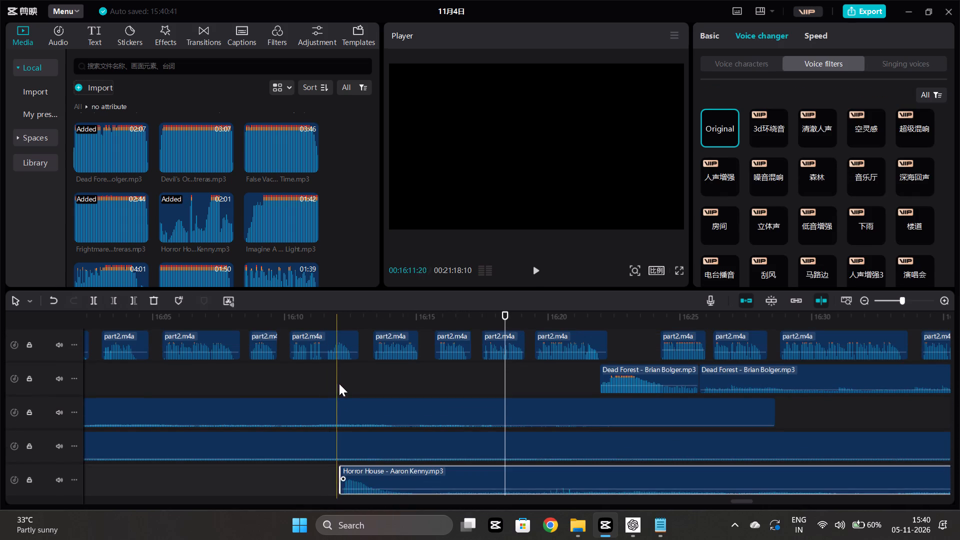
left_click(338, 380)
key("space")
Shift the Horror House clip slightly to start at about 16:12:17, and replay its entry under the narration several times.
left_click_drag(349, 477, 360, 475)
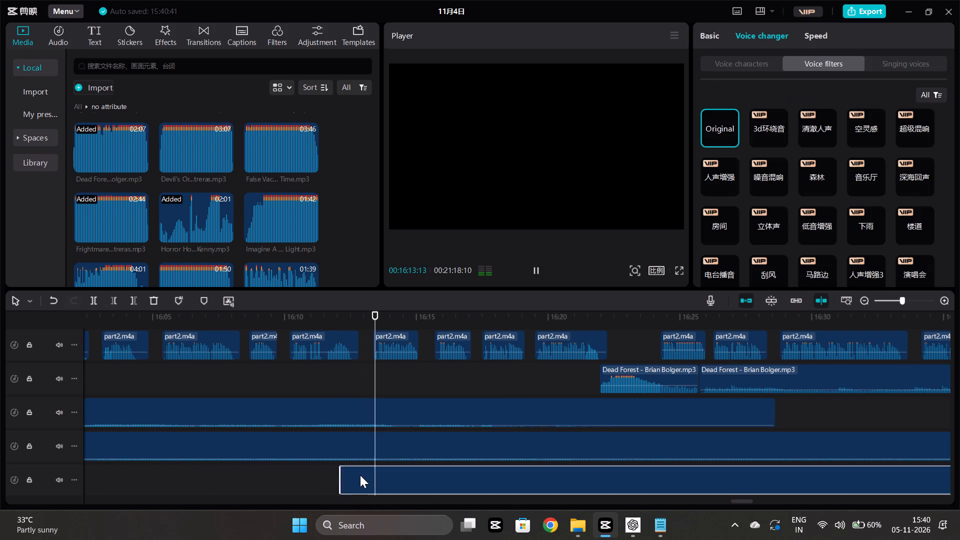
left_click_drag(360, 475, 359, 475)
left_click(329, 393)
key("space")
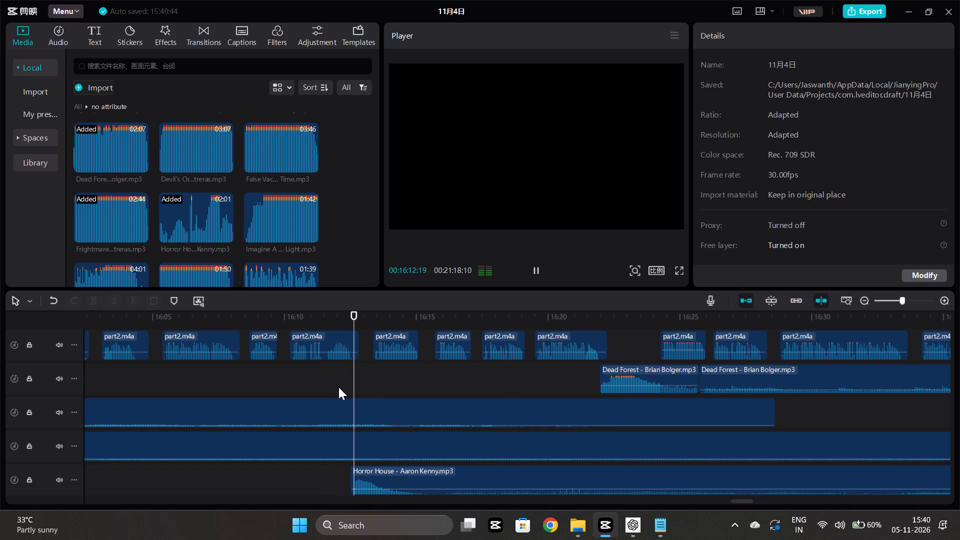
left_click(339, 375)
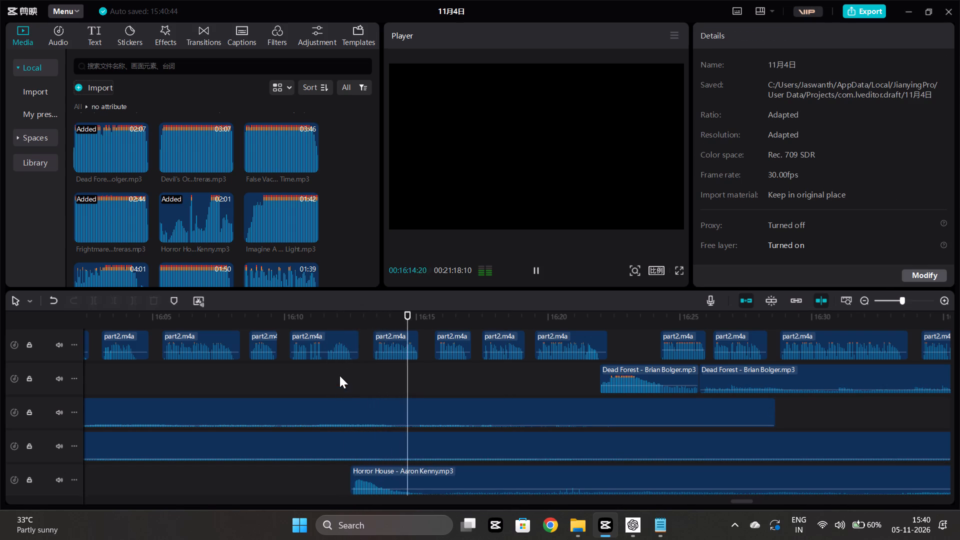
key("space")
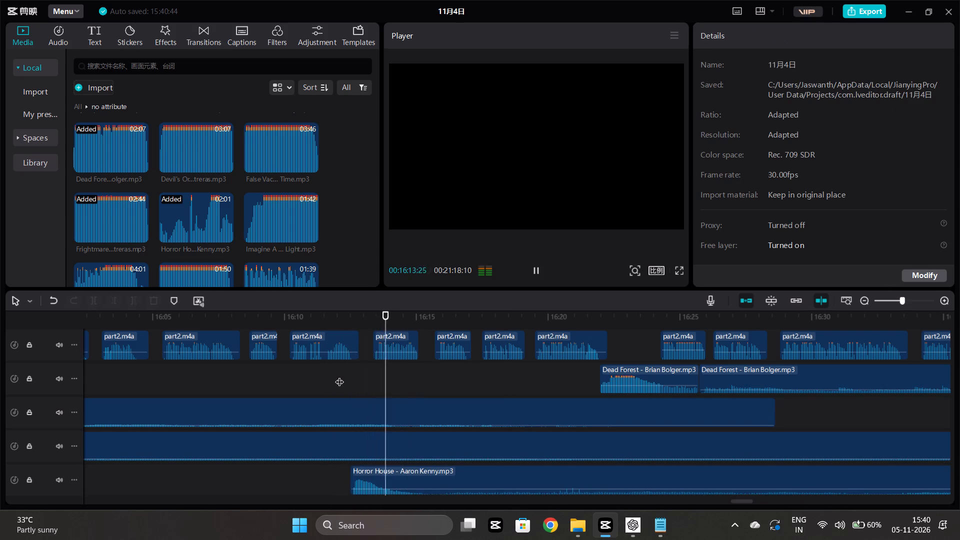
left_click(342, 370)
key("space")
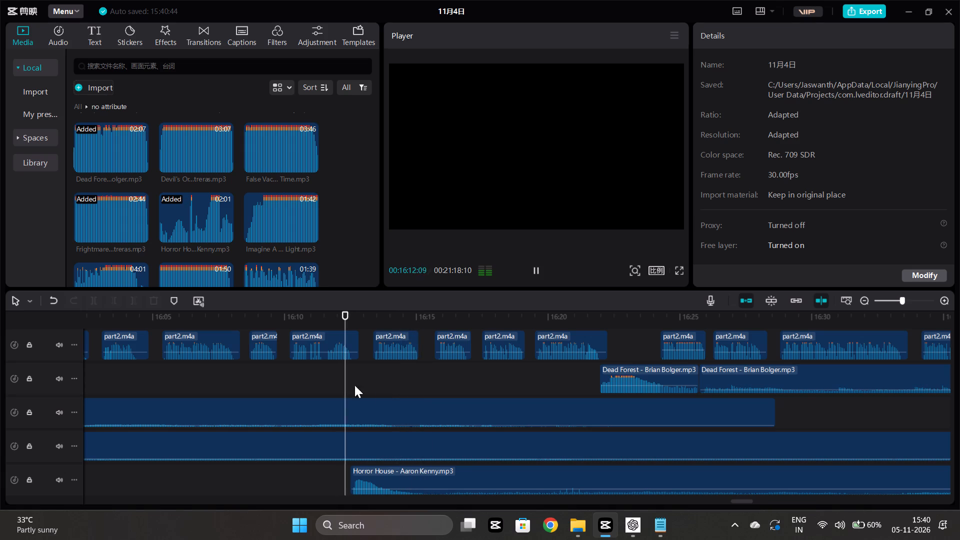
Split the Horror House clip at 16:15:16, just after its opening hit fades.
scroll(405, 392, "down", 2)
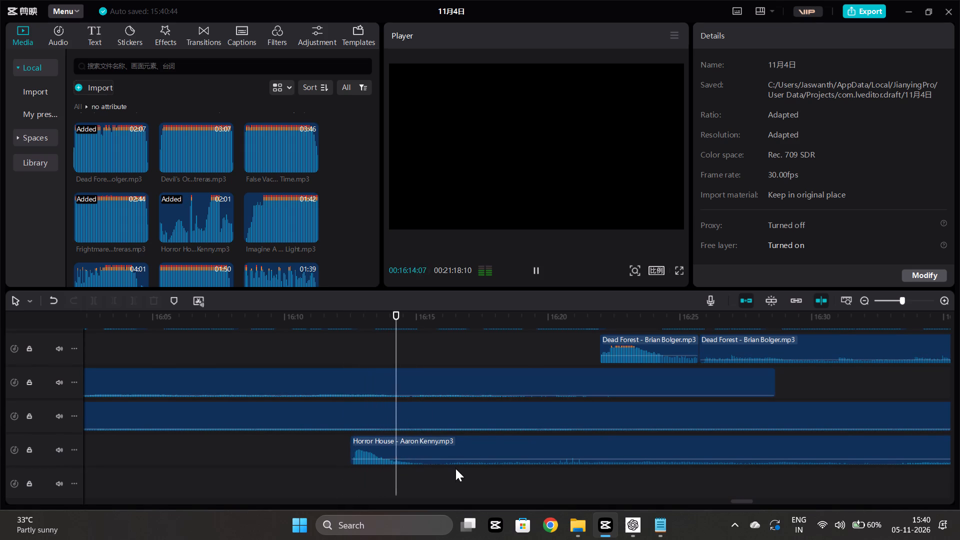
key("space")
left_click(447, 442)
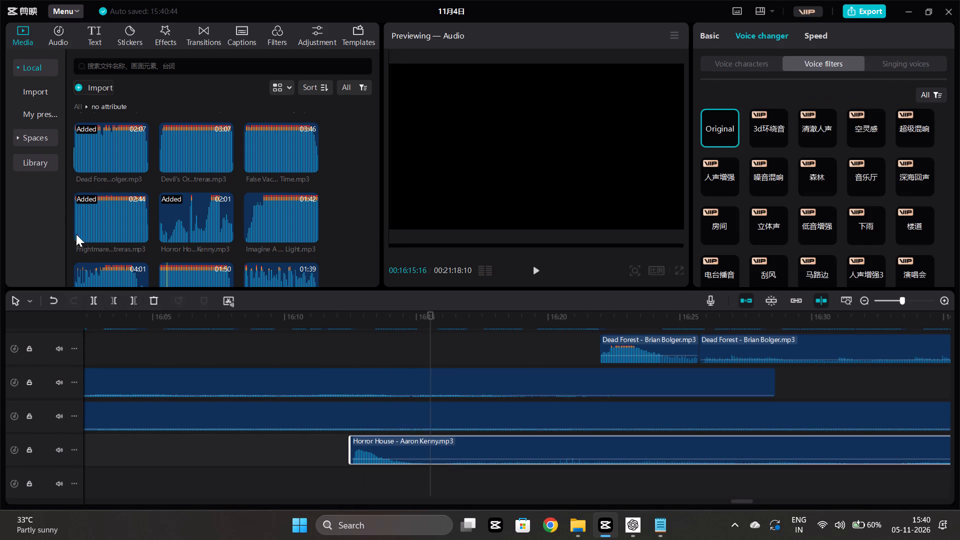
left_click(95, 295)
Move the front piece of Horror House onto the Dead Forest track at about 16:12, and replay its entry twice.
scroll(363, 465, "up", 1)
left_click_drag(375, 458, 374, 378)
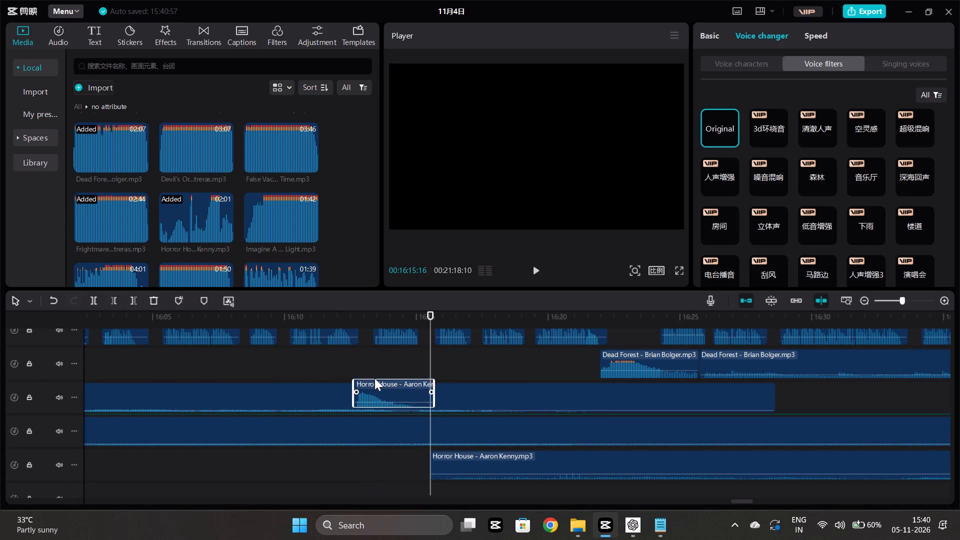
left_click_drag(374, 378, 374, 367)
left_click(331, 364)
key("space")
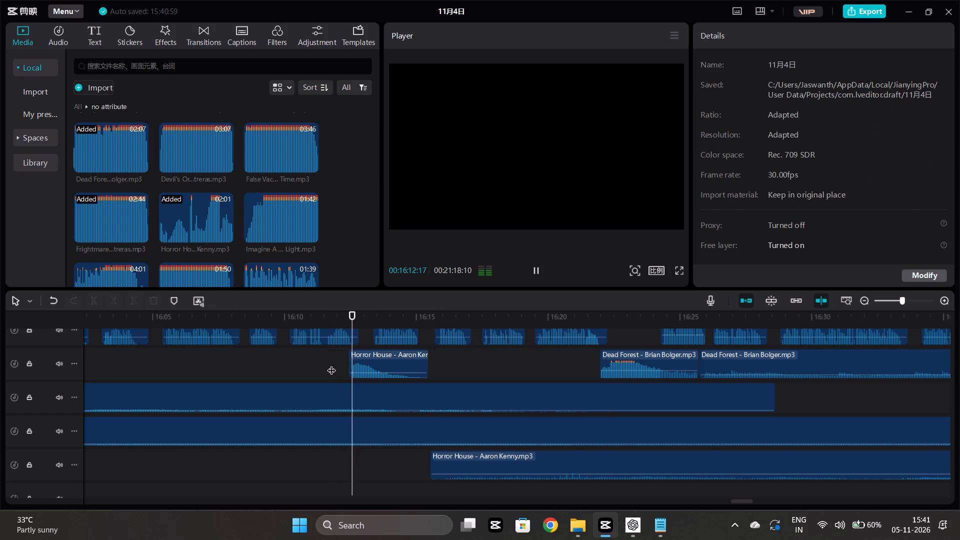
scroll(332, 367, "up", 2)
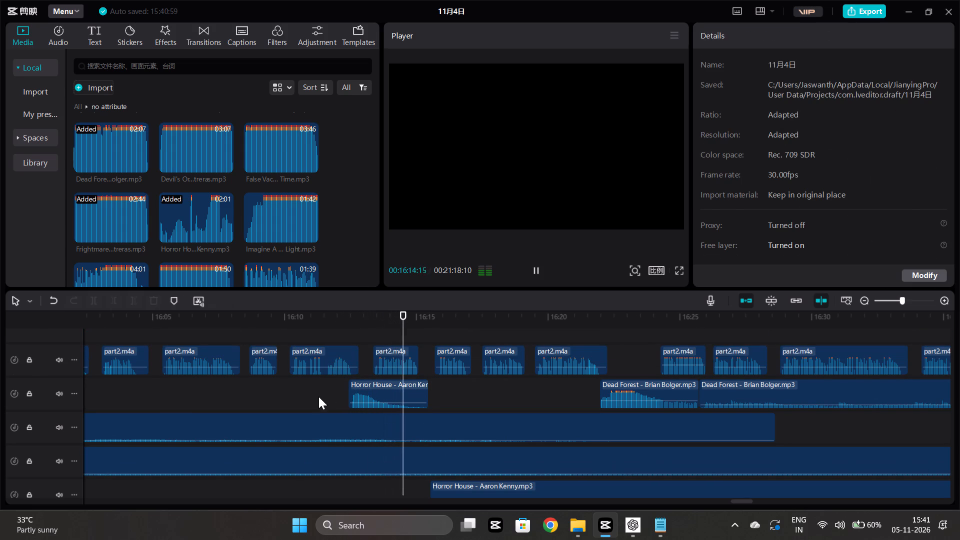
left_click(318, 396)
key("space")
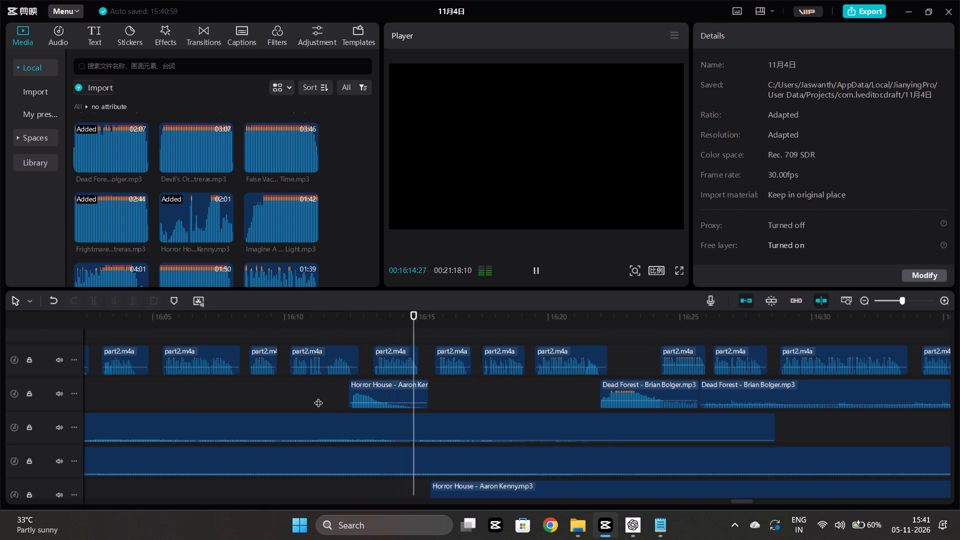
Set the volume of the short Horror House piece on the Dead Forest track to 0.0 dB and replay it.
left_click(396, 393)
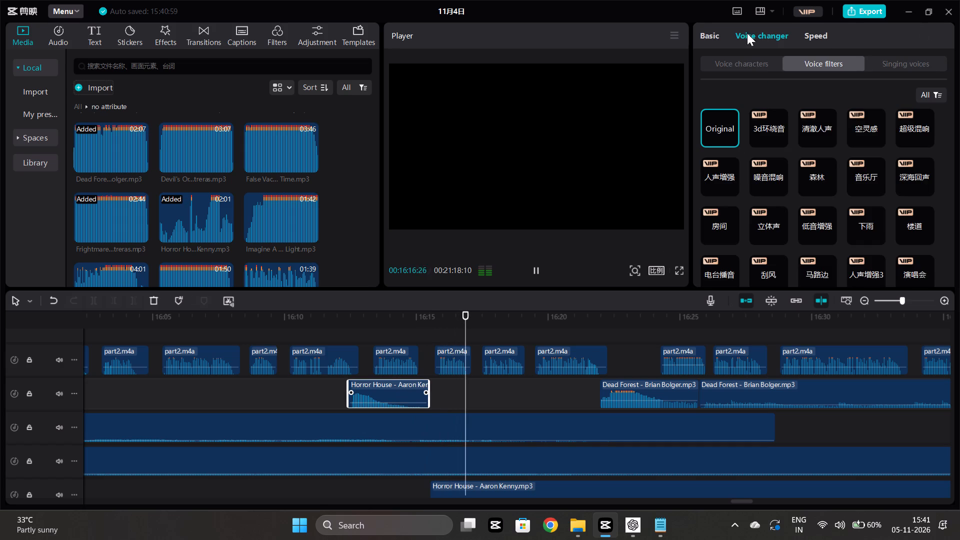
left_click(707, 28)
left_click(834, 91)
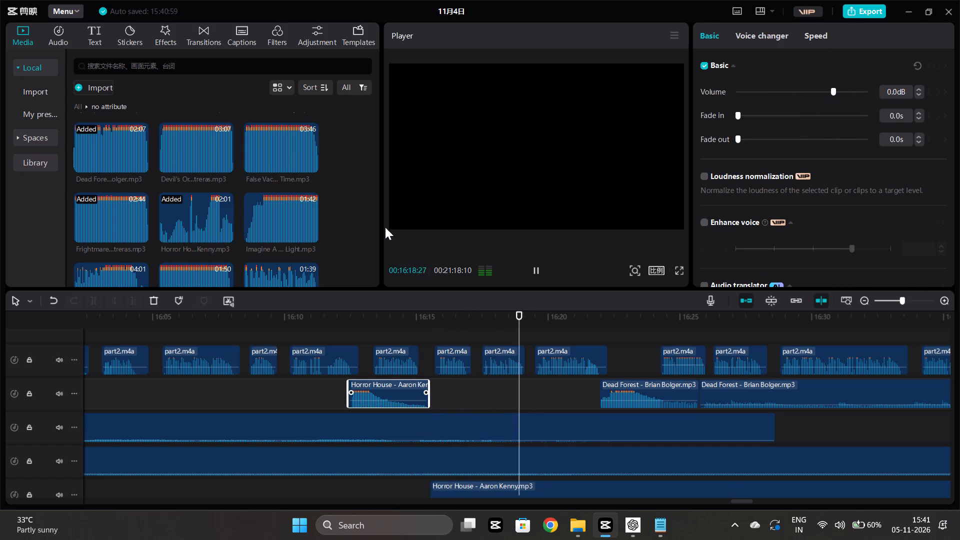
left_click(343, 388)
key("space")
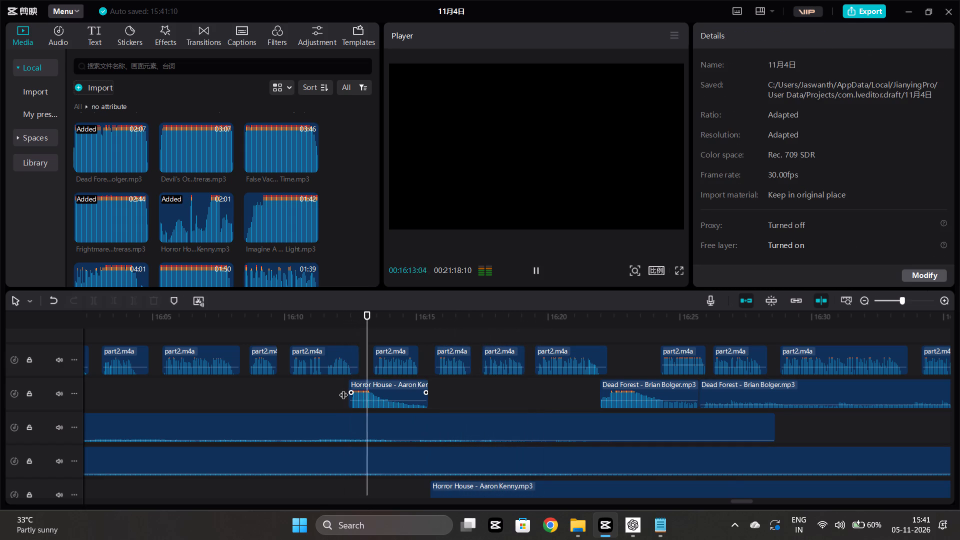
Apply the 超级混响 voice filter to the short Horror House piece.
left_click(396, 390)
left_click(775, 38)
left_click(860, 131)
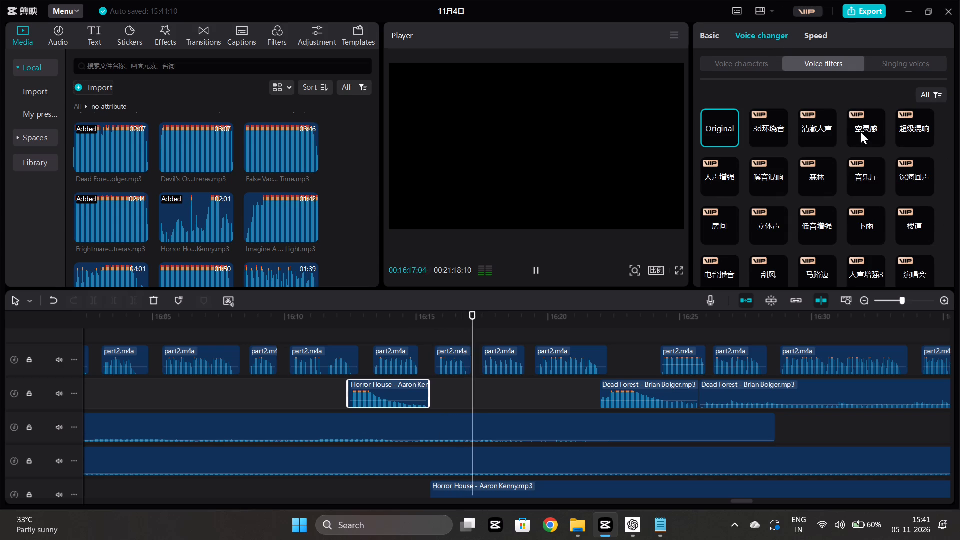
left_click(903, 128)
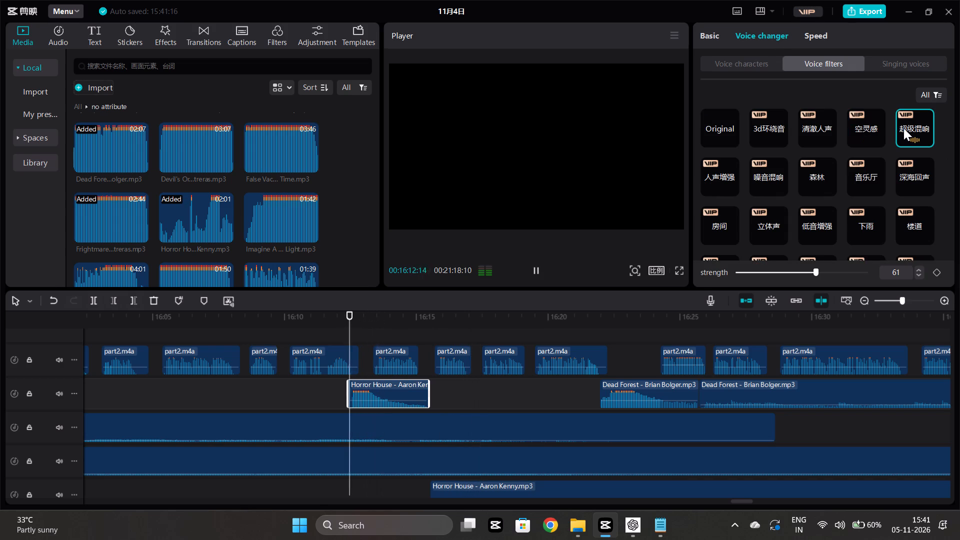
Apply the 空灵感 voice filter to the short Horror House piece and keep playing to hear its hit.
left_click(875, 128)
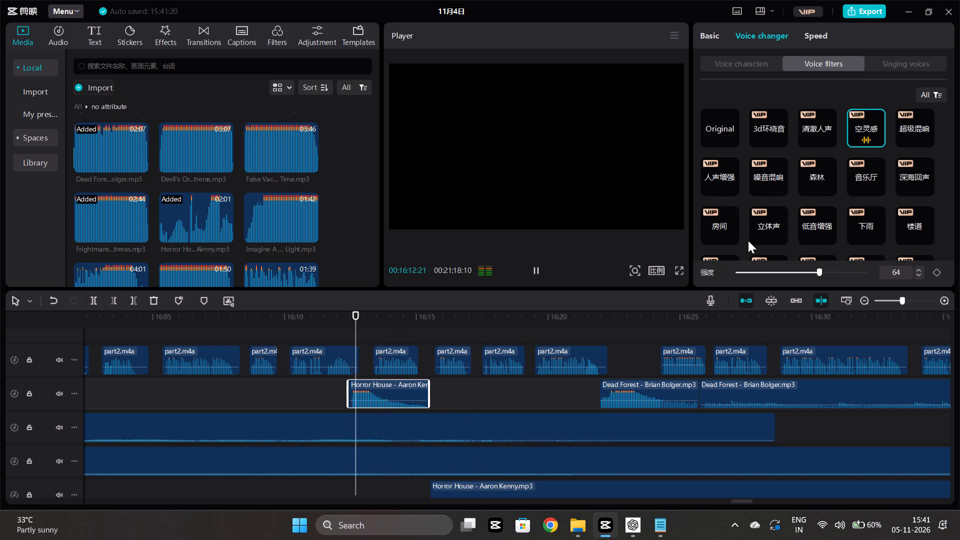
left_click(339, 388)
key("space")
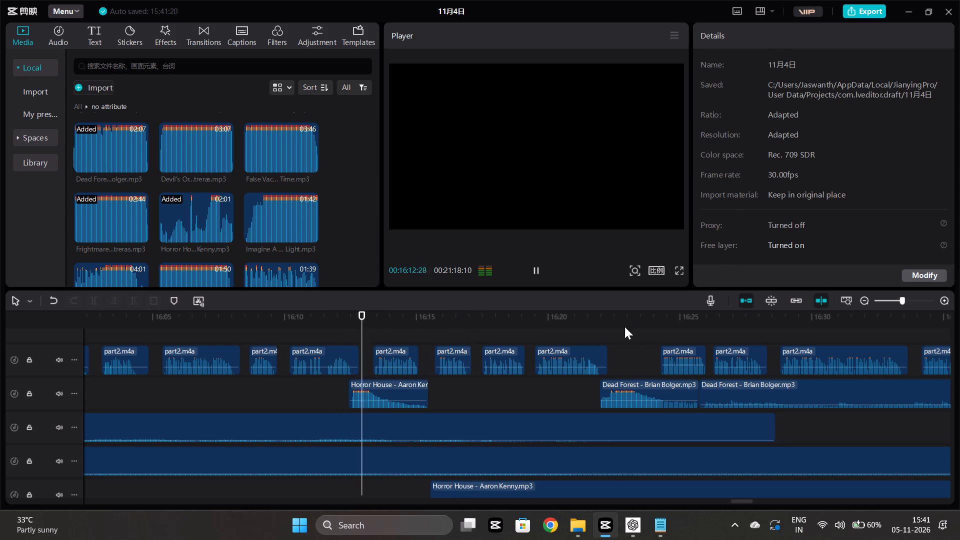
Move the part2.m4a voice clip above the short Horror House piece about 0.3 s later and replay the passage.
left_click_drag(395, 354, 399, 354)
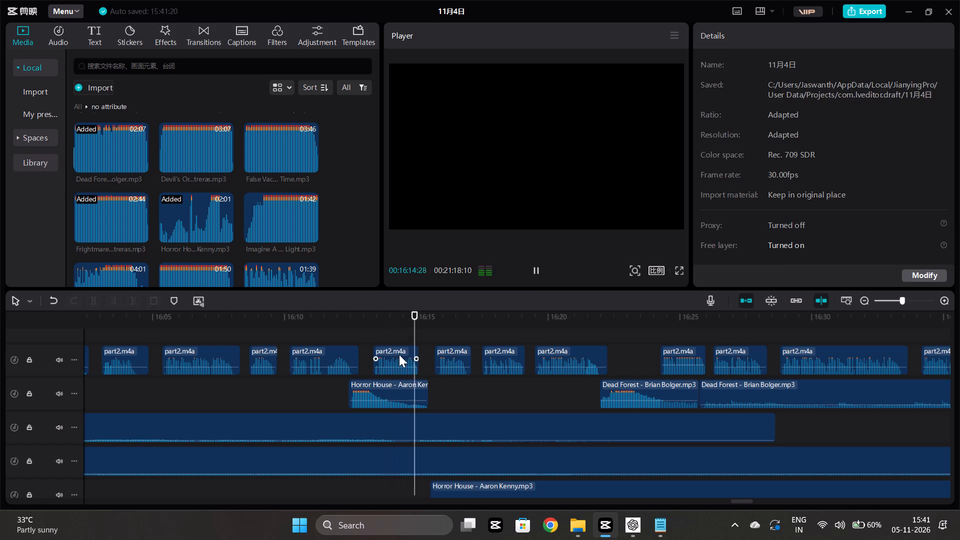
left_click_drag(399, 354, 403, 356)
left_click(332, 398)
key("space")
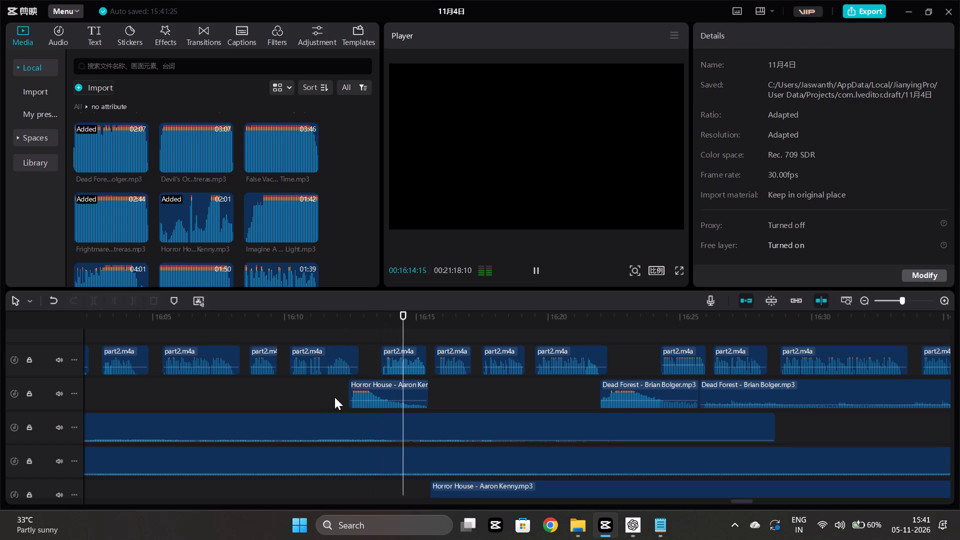
Play on to 16:33:00, trim off the rest of the long Horror House clip there, and resume playback.
scroll(334, 397, "down", 1)
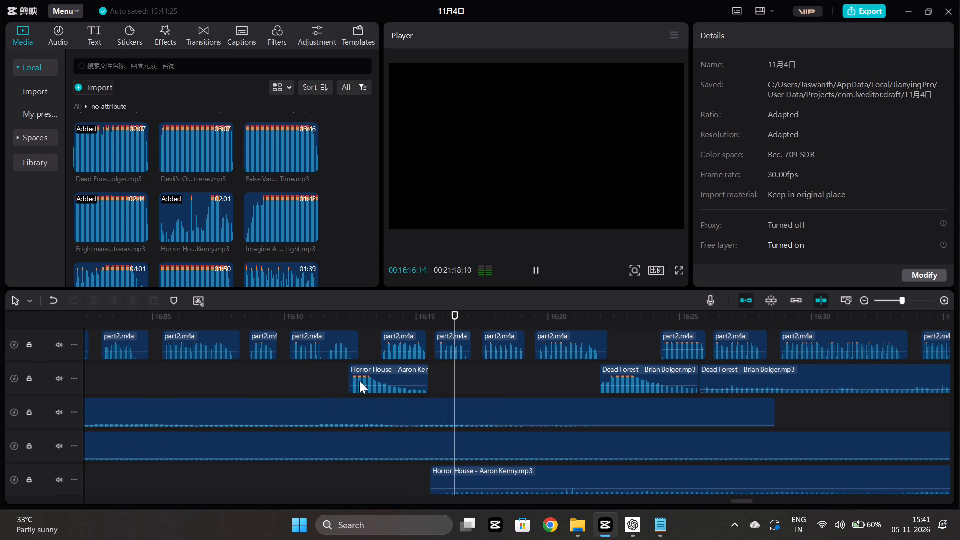
scroll(472, 371, "left", 1)
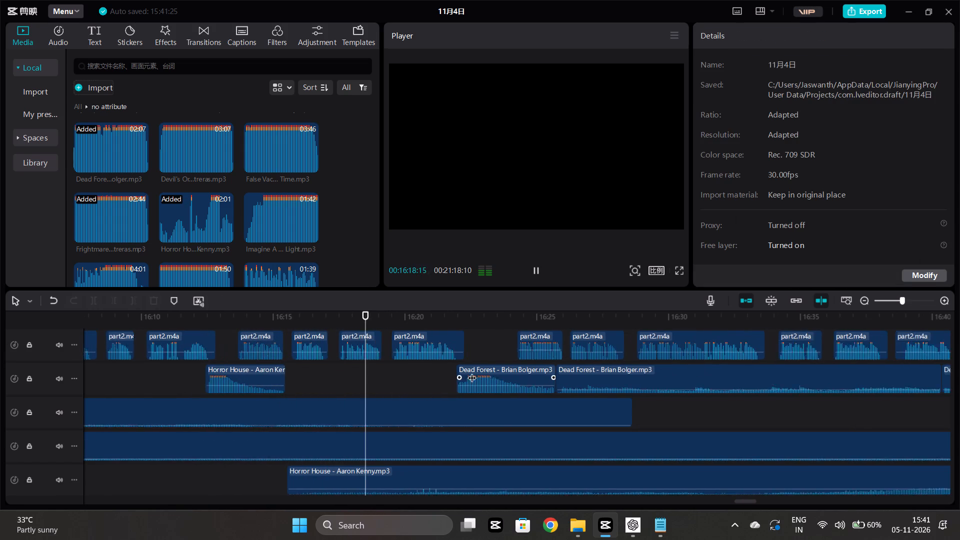
scroll(472, 371, "left", 1)
scroll(472, 371, "down", 4)
scroll(426, 458, "up", 1)
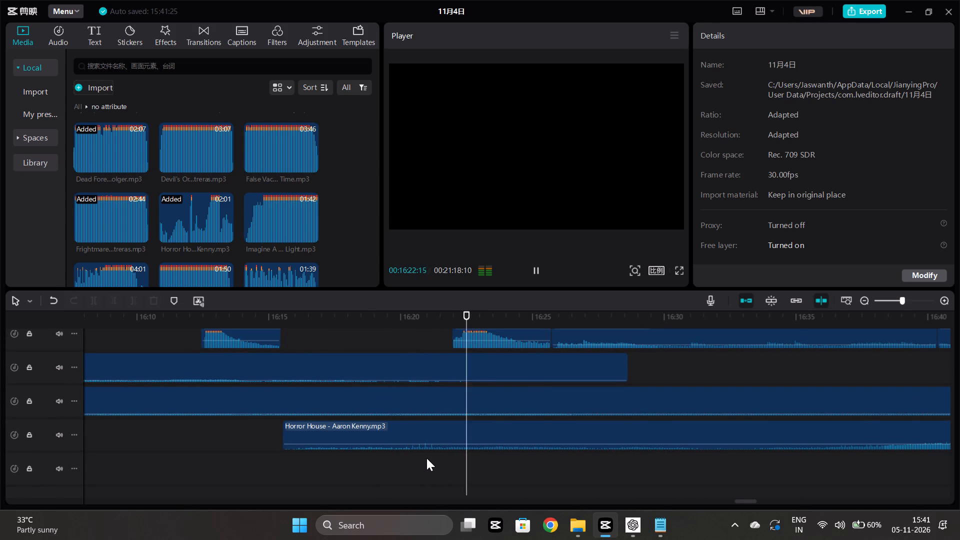
scroll(426, 458, "left", 1)
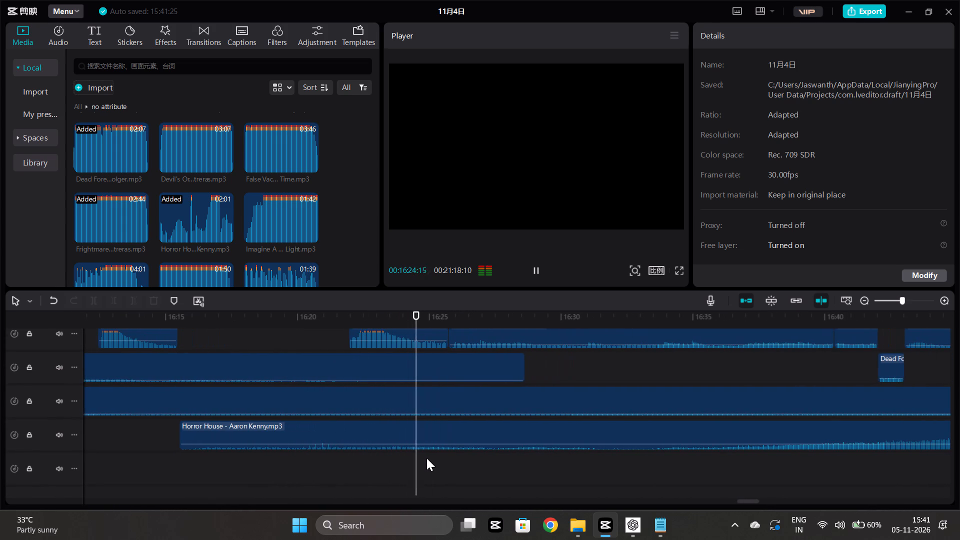
scroll(426, 458, "left", 1)
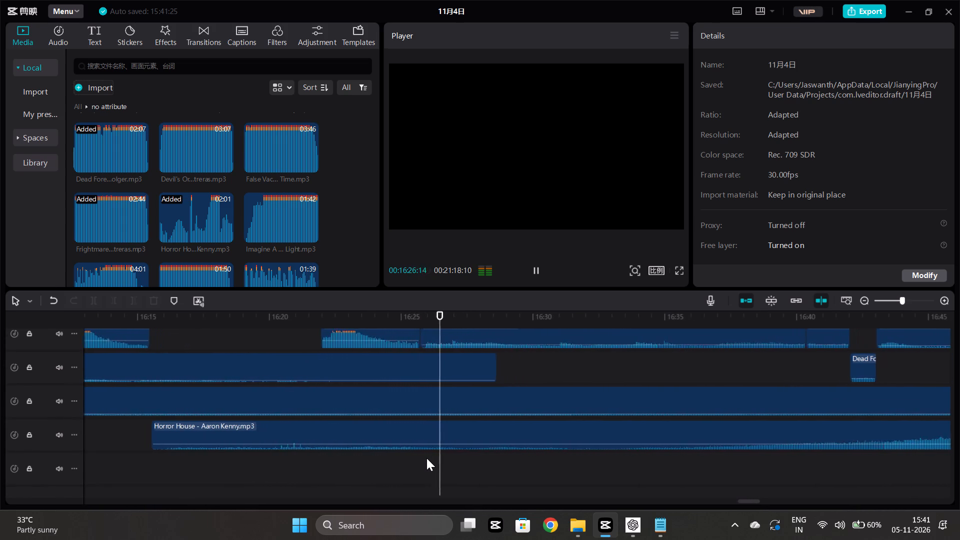
scroll(426, 458, "left", 2)
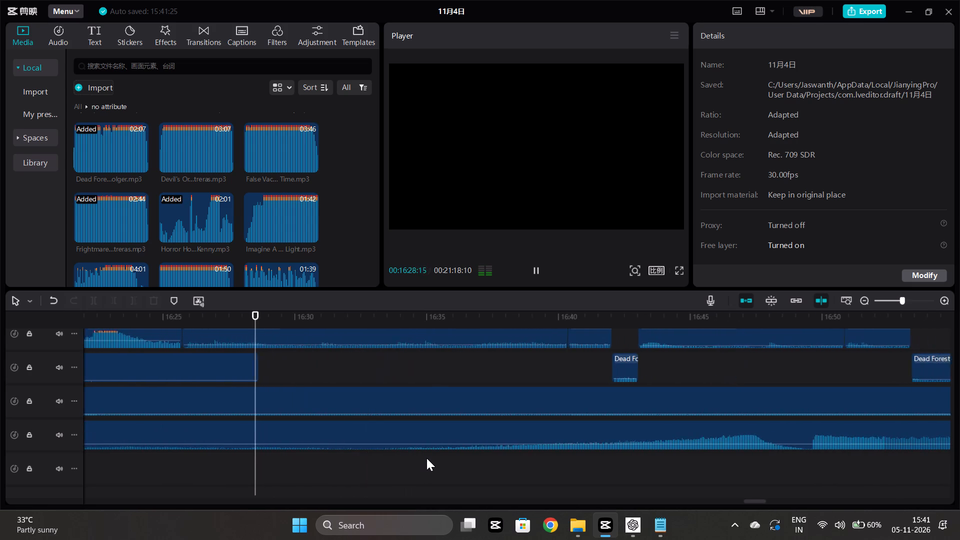
key("space")
left_click(429, 432)
left_click(131, 294)
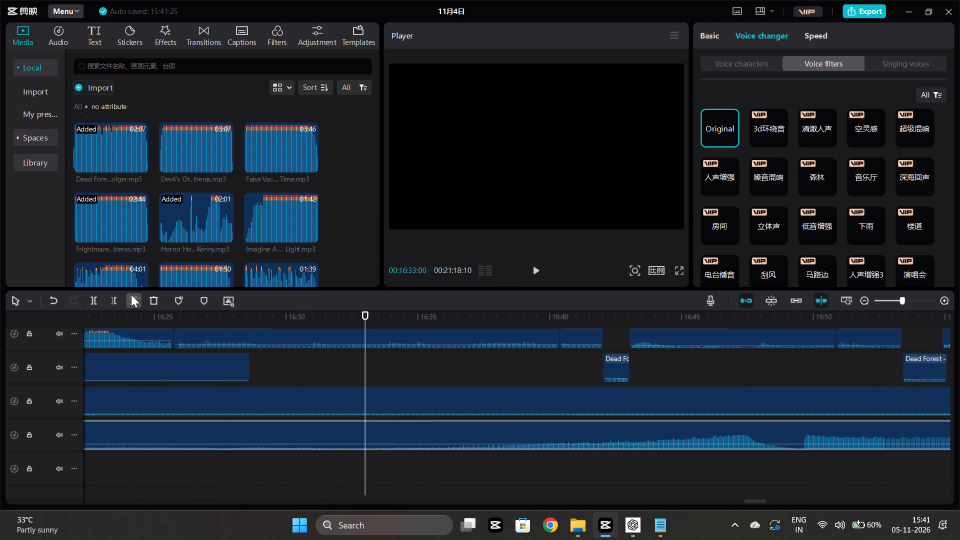
left_click(299, 457)
key("space")
Set the volume of the long Dead Forest clip between about 16:25 and 16:40 to -20.9 dB.
scroll(334, 440, "up", 3)
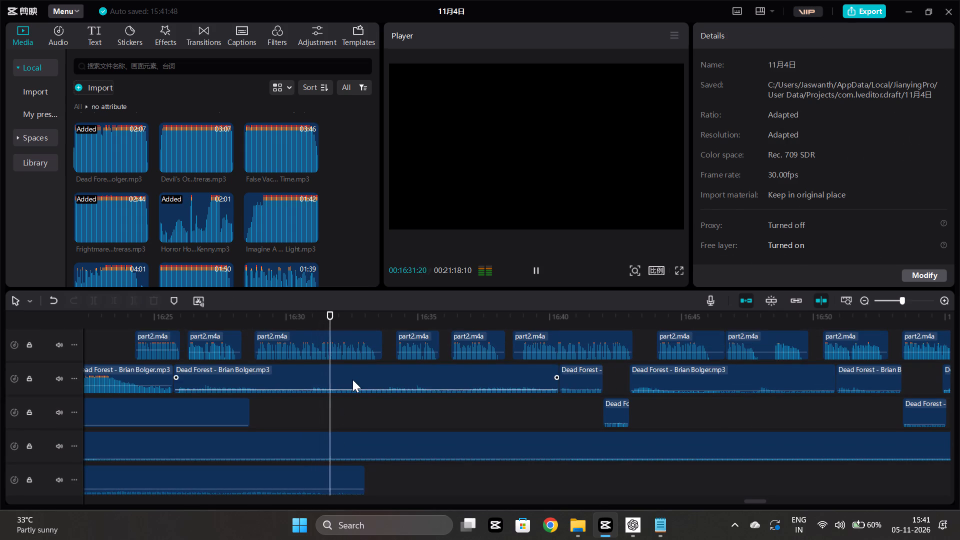
left_click(352, 379)
left_click(706, 32)
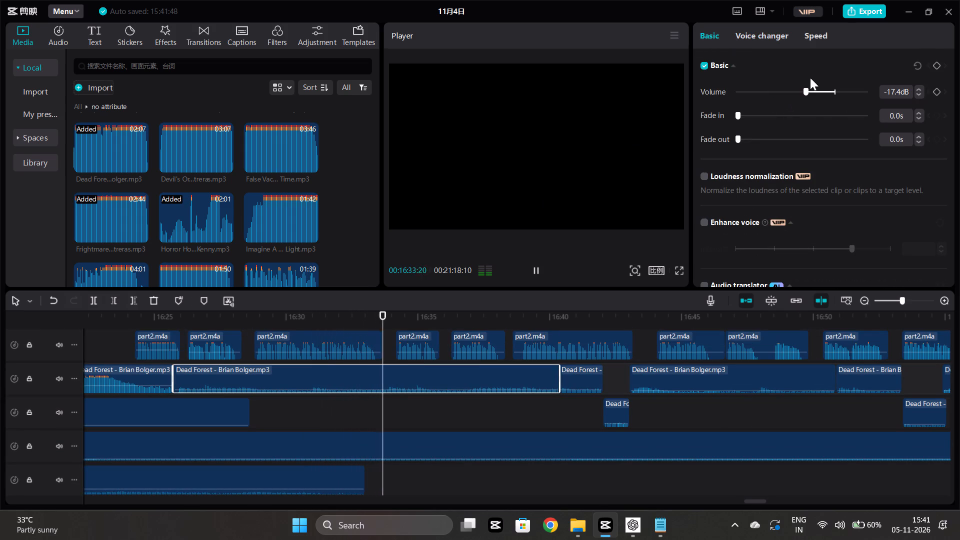
left_click(798, 91)
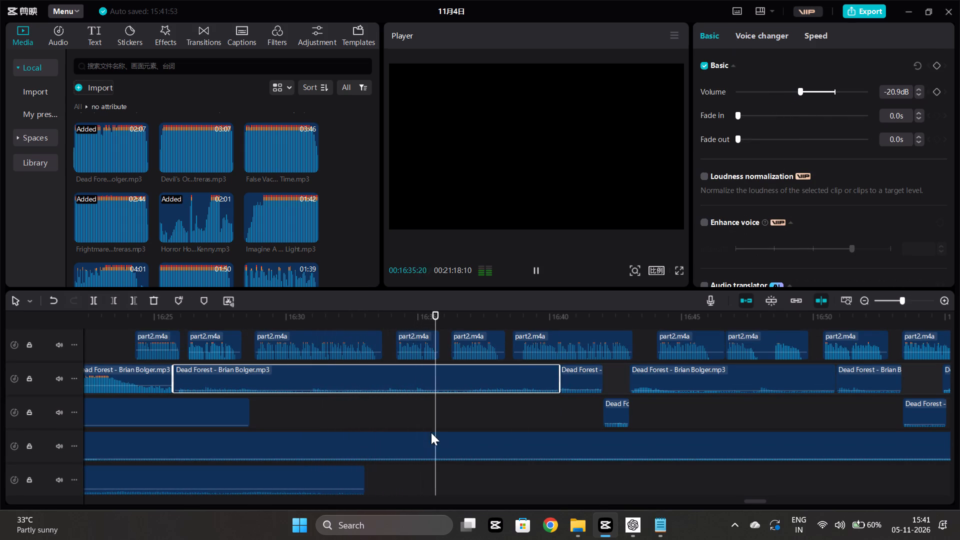
Set the volume of the short Dead Forest piece starting at about 16:40 to -21.8 dB.
left_click(579, 378)
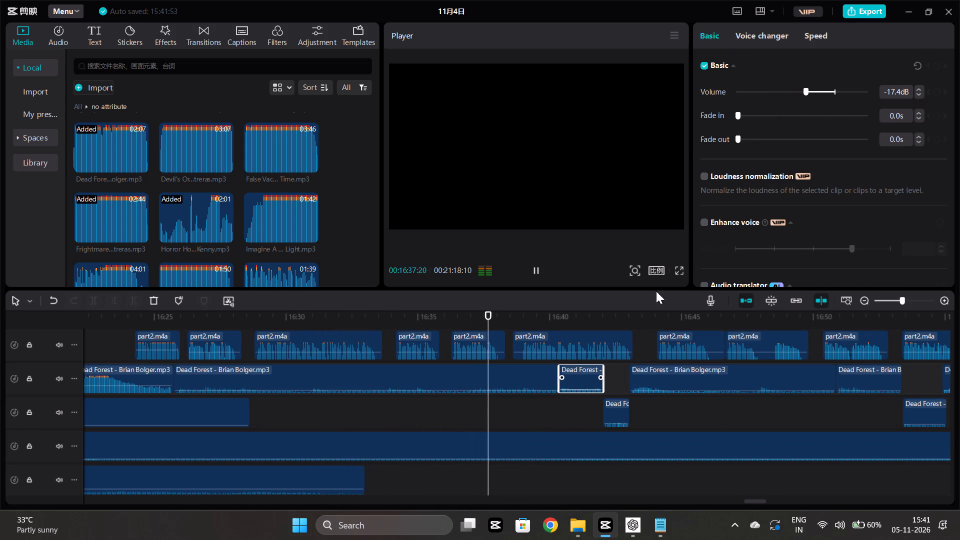
left_click(796, 90)
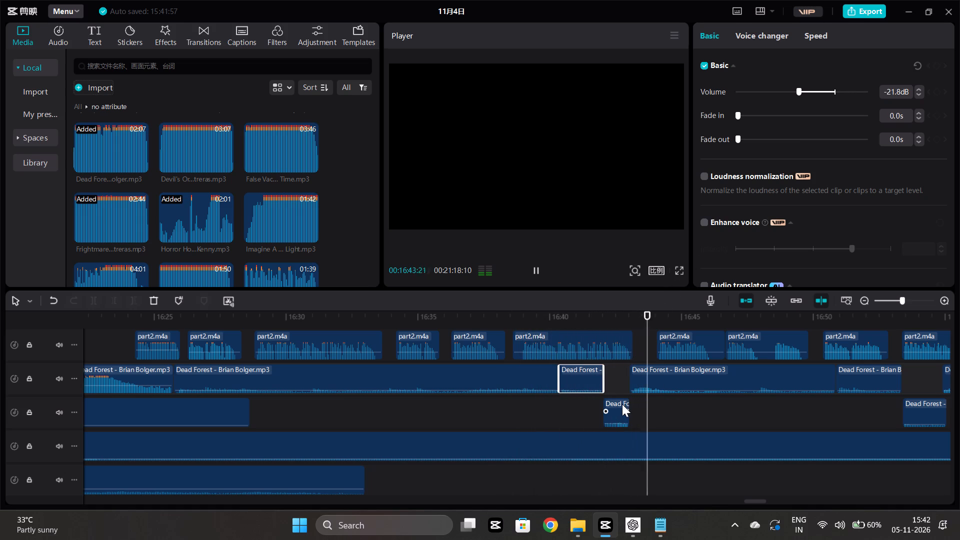
Listen through the mix from about 16:43 to 17:21, checking the volume of the short Dead Forest piece near 16:50.
scroll(622, 404, "left", 1)
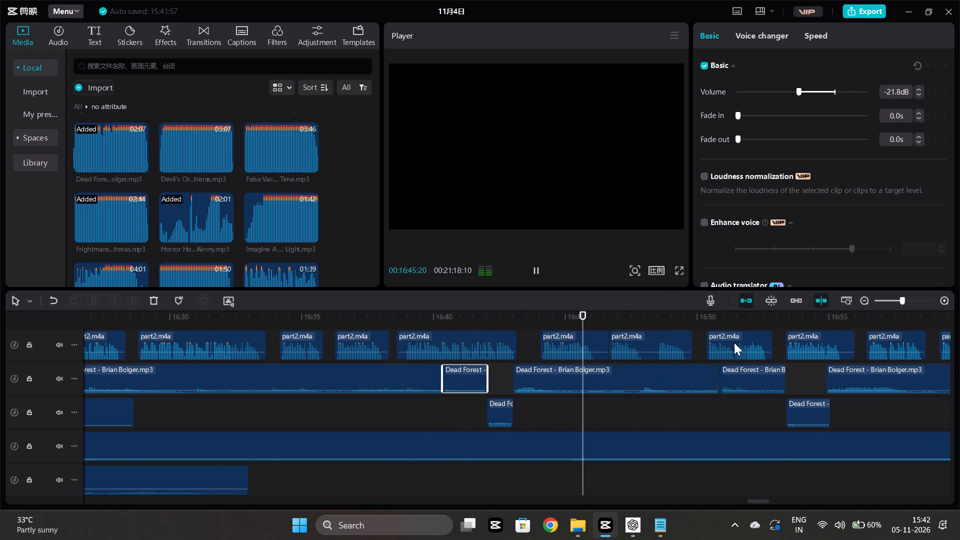
scroll(751, 397, "left", 1)
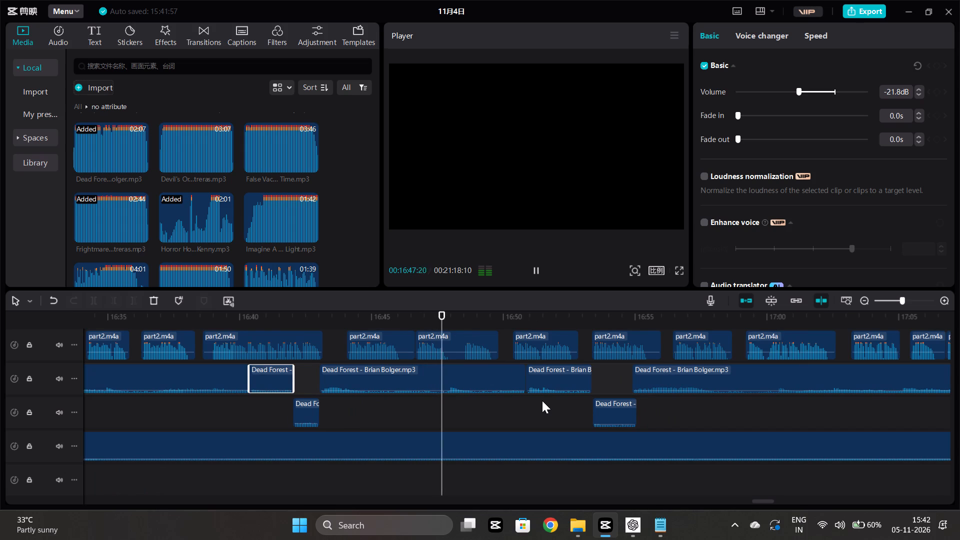
scroll(542, 400, "left", 1)
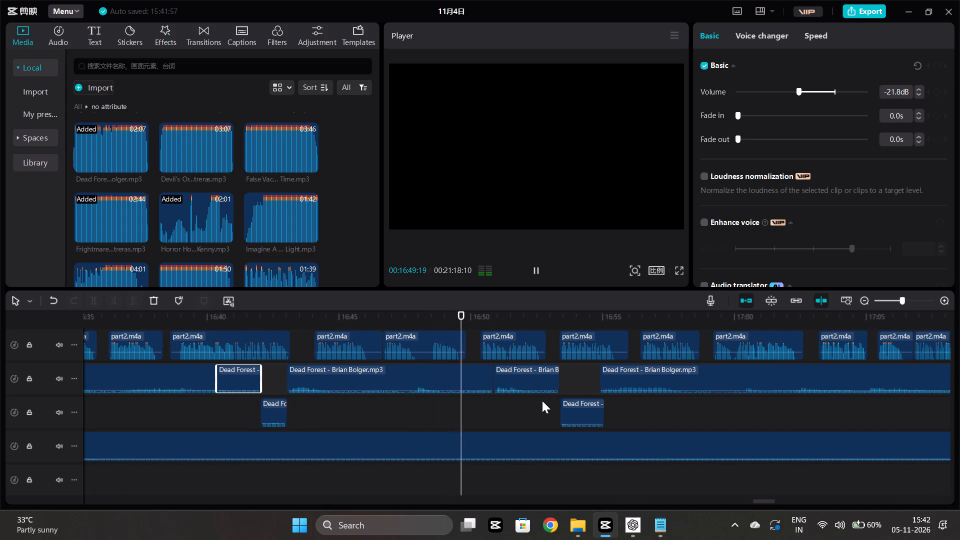
left_click(536, 385)
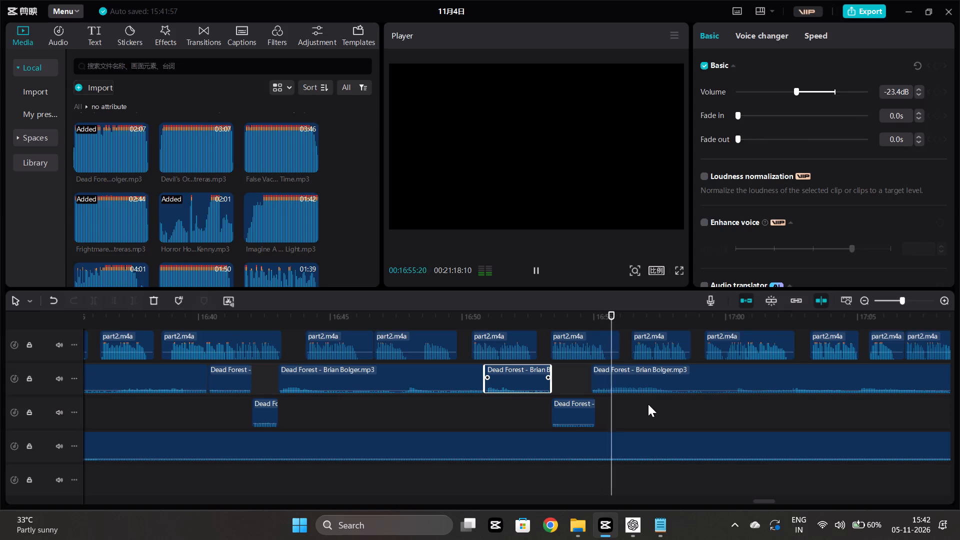
scroll(648, 404, "left", 1)
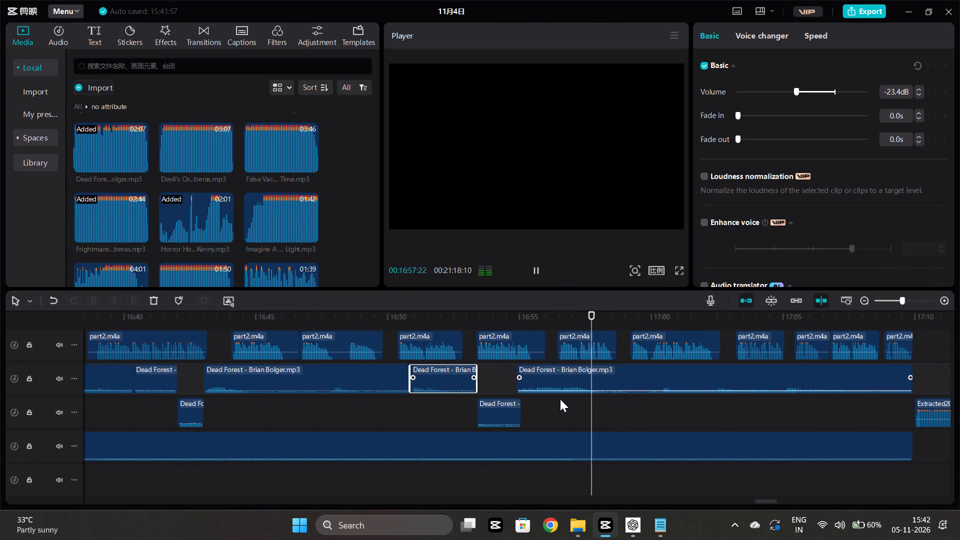
scroll(557, 401, "left", 1)
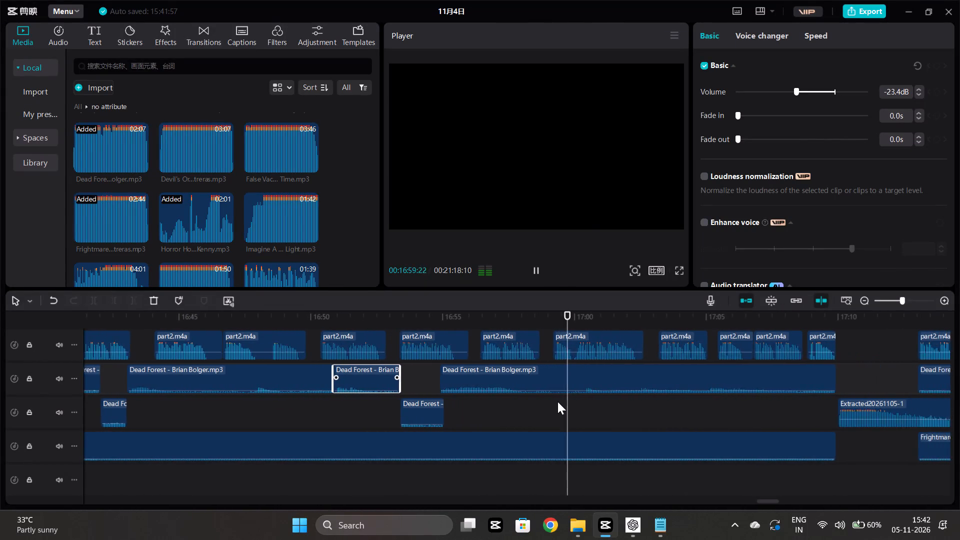
scroll(557, 401, "left", 1)
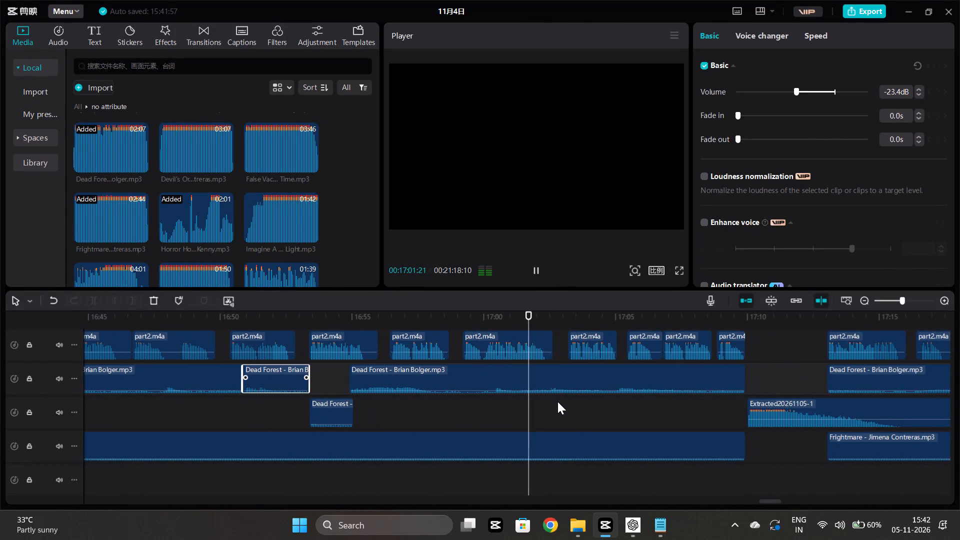
scroll(557, 401, "left", 2)
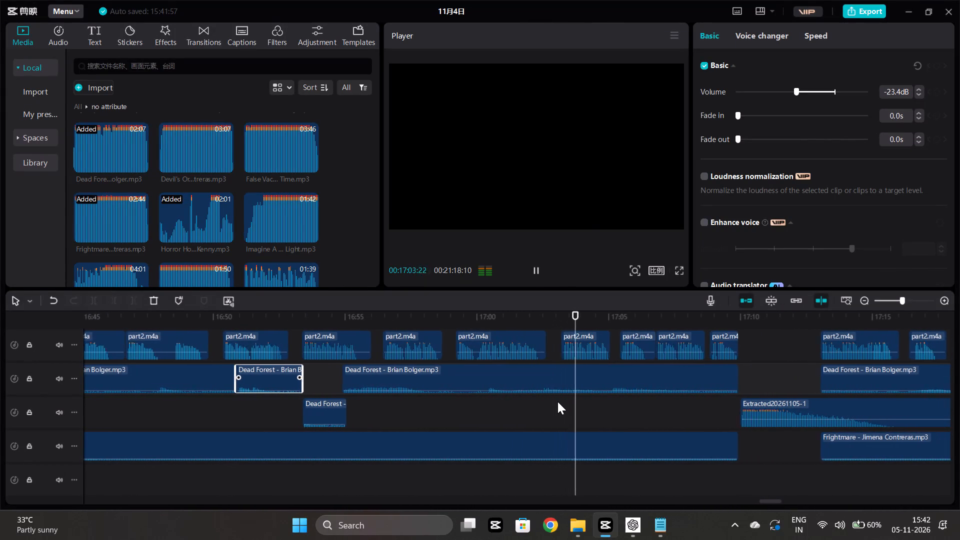
scroll(557, 401, "left", 1)
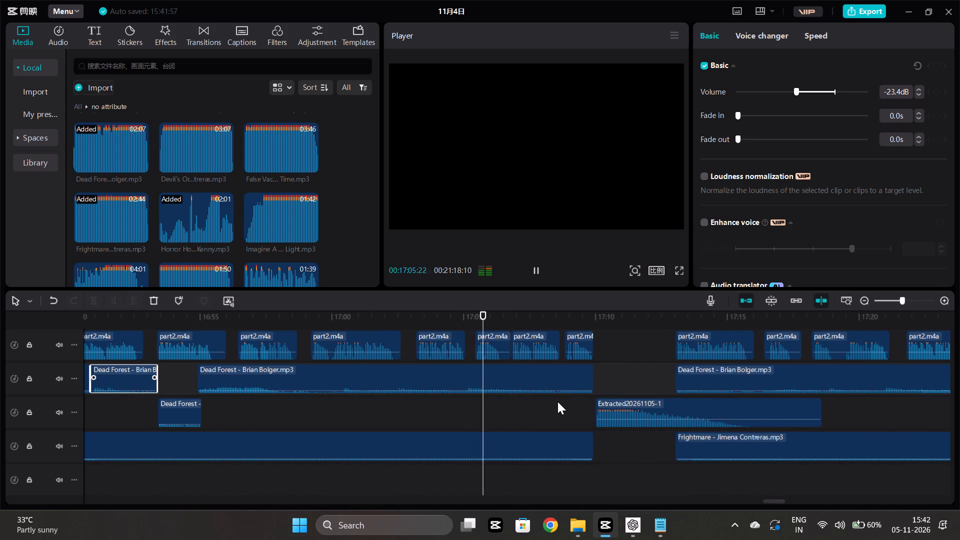
scroll(559, 396, "left", 1)
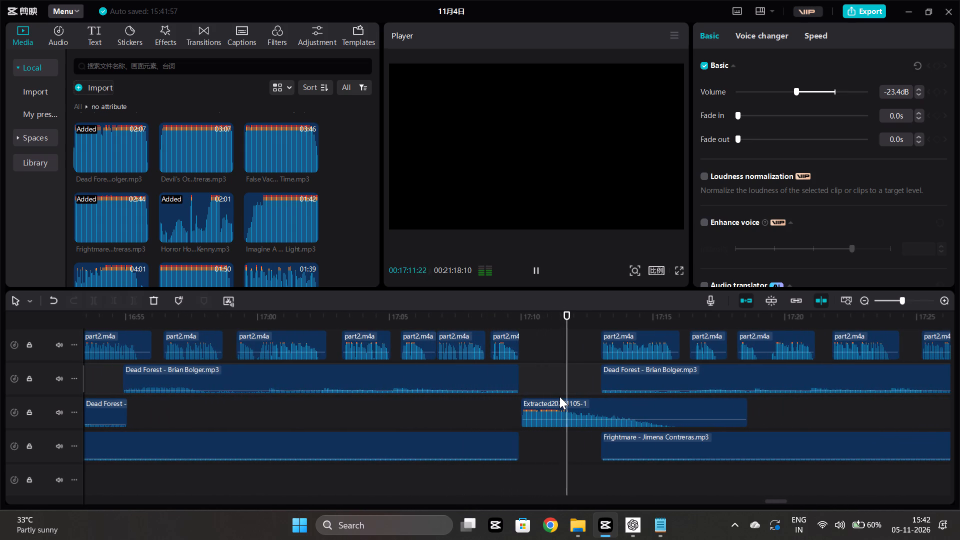
scroll(559, 396, "left", 1)
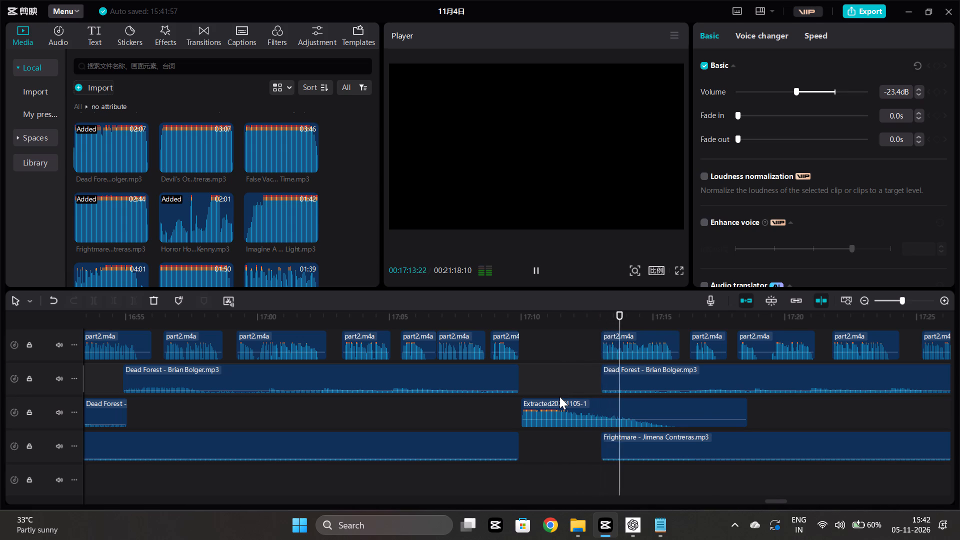
scroll(559, 396, "left", 2)
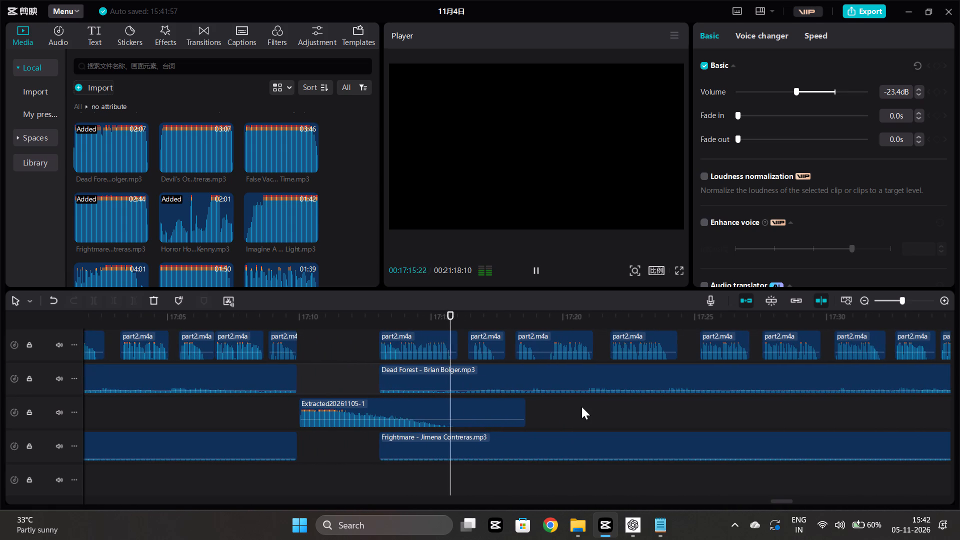
scroll(581, 406, "down", 1)
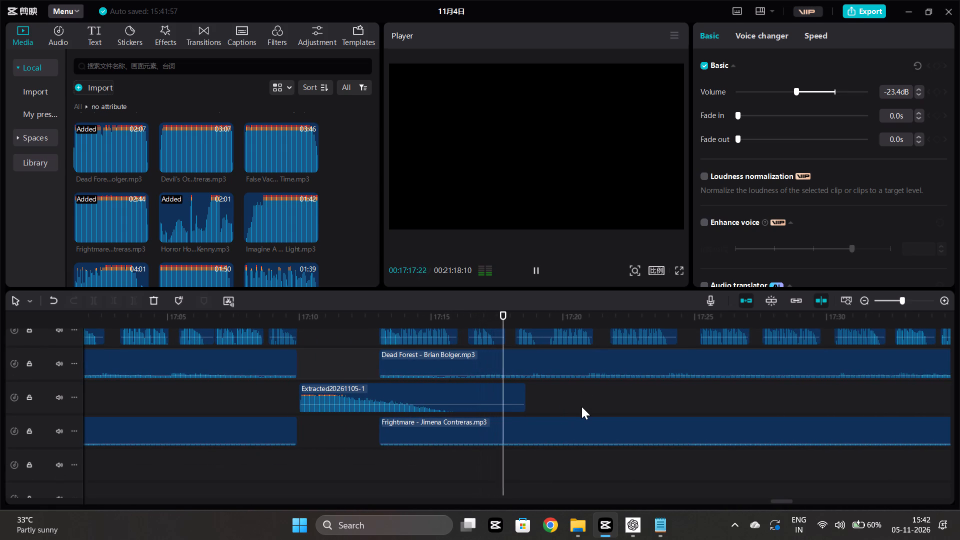
scroll(581, 406, "up", 3)
scroll(581, 406, "down", 2)
scroll(581, 406, "left", 1)
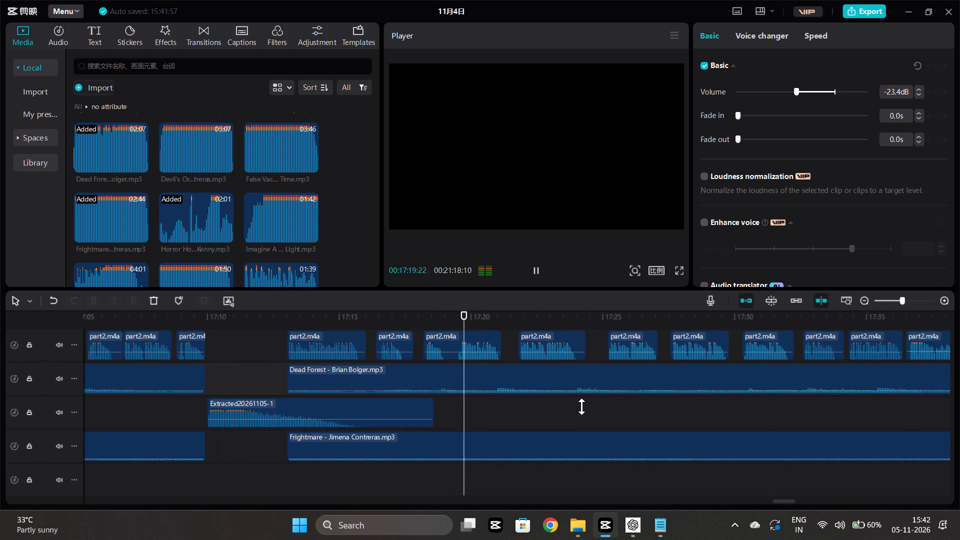
scroll(581, 406, "left", 1)
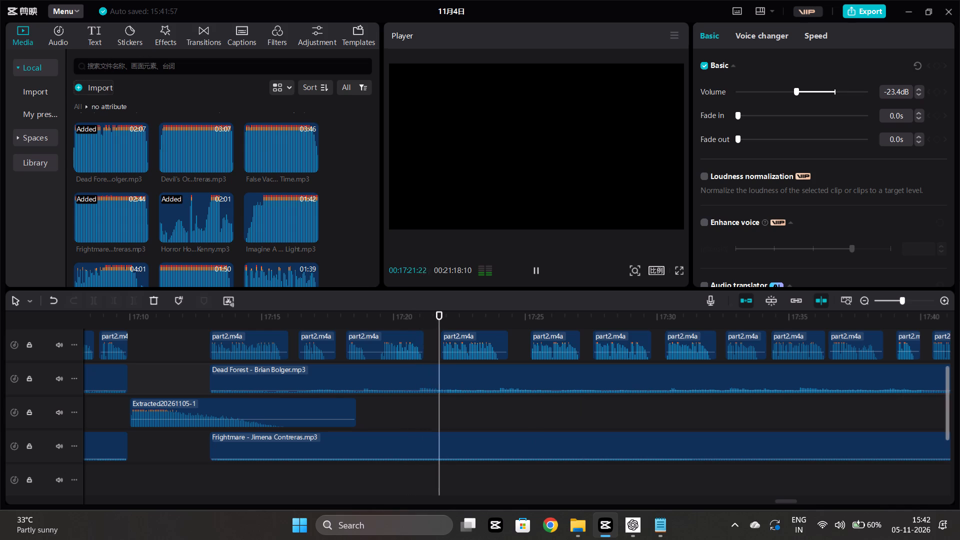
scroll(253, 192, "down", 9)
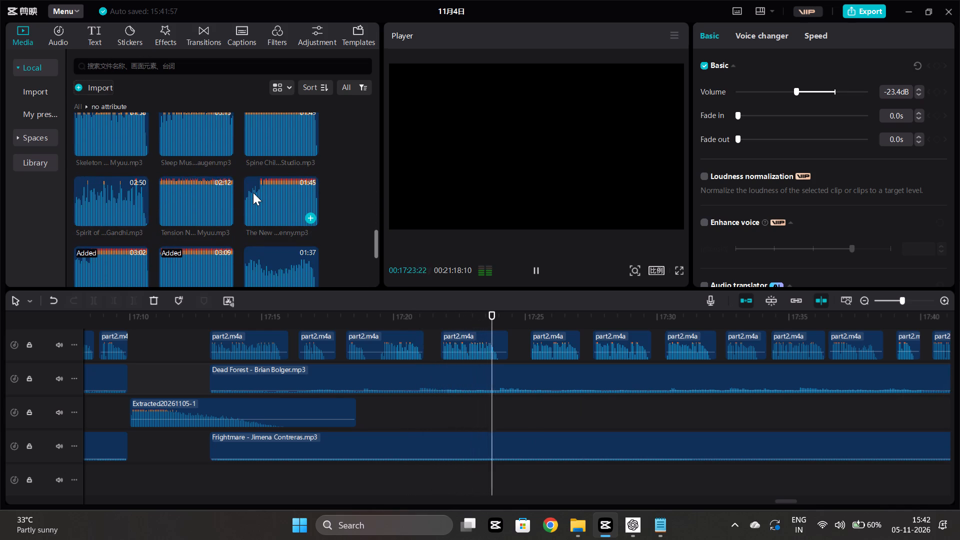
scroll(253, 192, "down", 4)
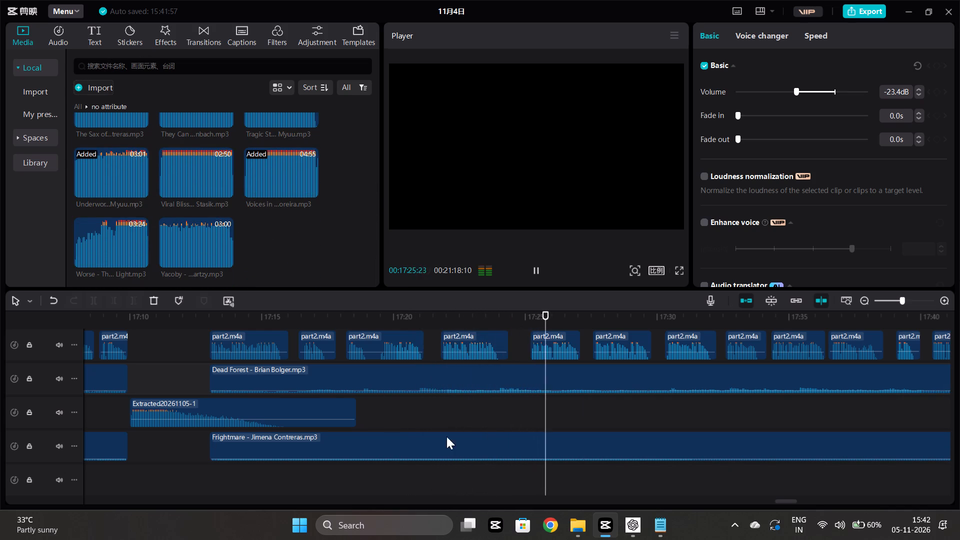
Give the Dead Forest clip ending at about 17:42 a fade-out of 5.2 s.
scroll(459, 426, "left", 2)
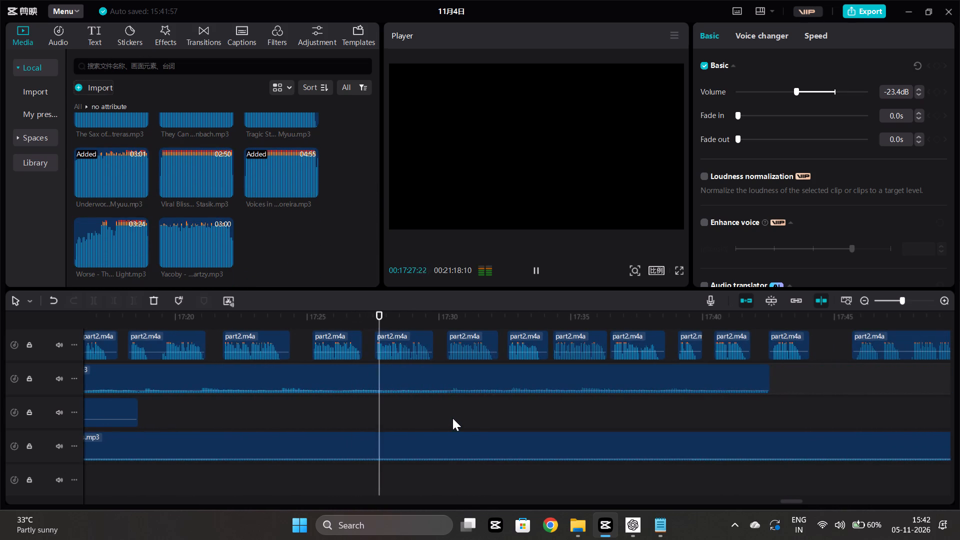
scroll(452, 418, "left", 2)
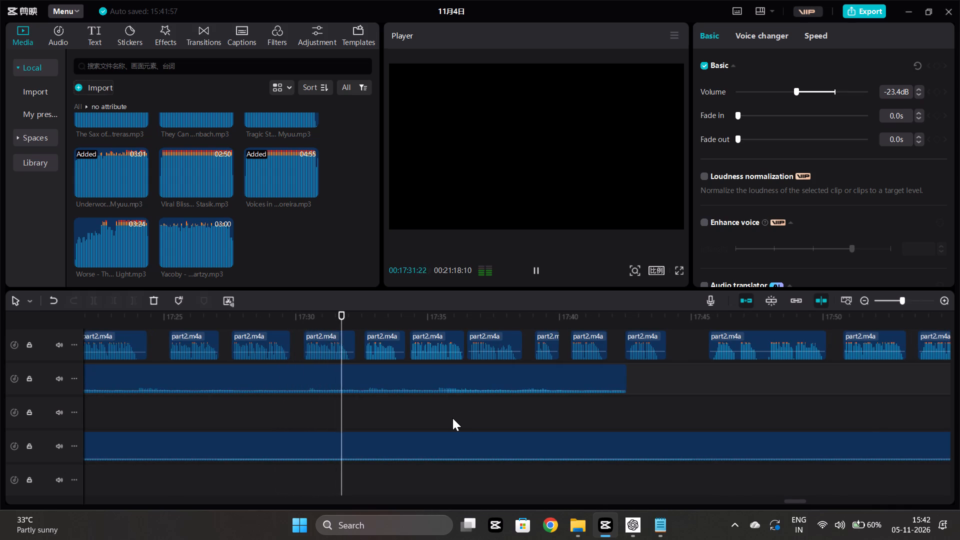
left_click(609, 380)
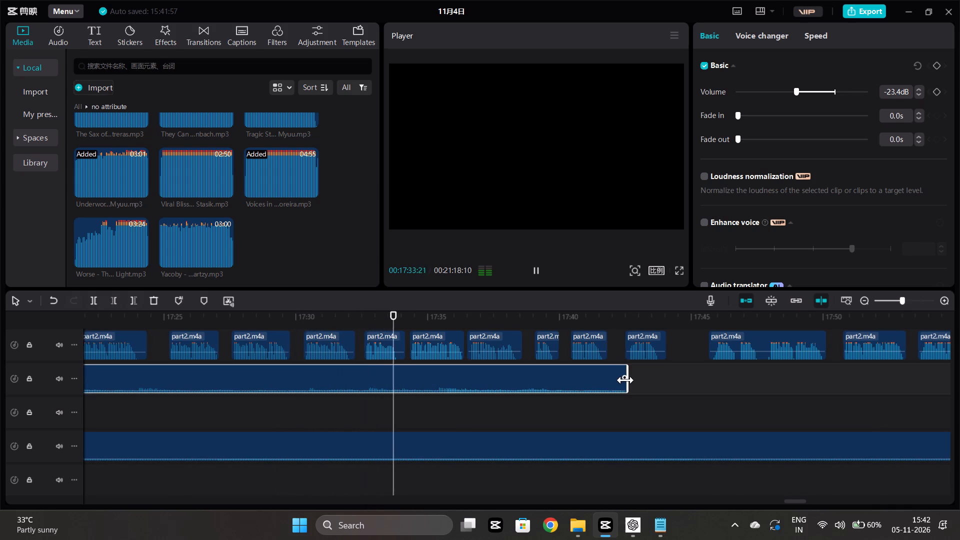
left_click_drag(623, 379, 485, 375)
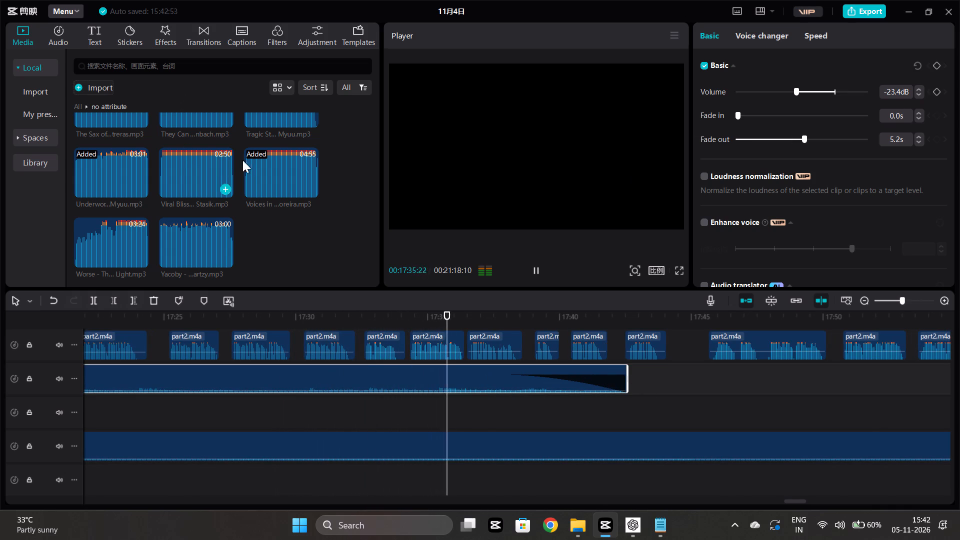
Extend the end of the Dead Forest clip to about 17:44, level with the end of the voice clip there, and replay its ending.
scroll(138, 206, "up", 2)
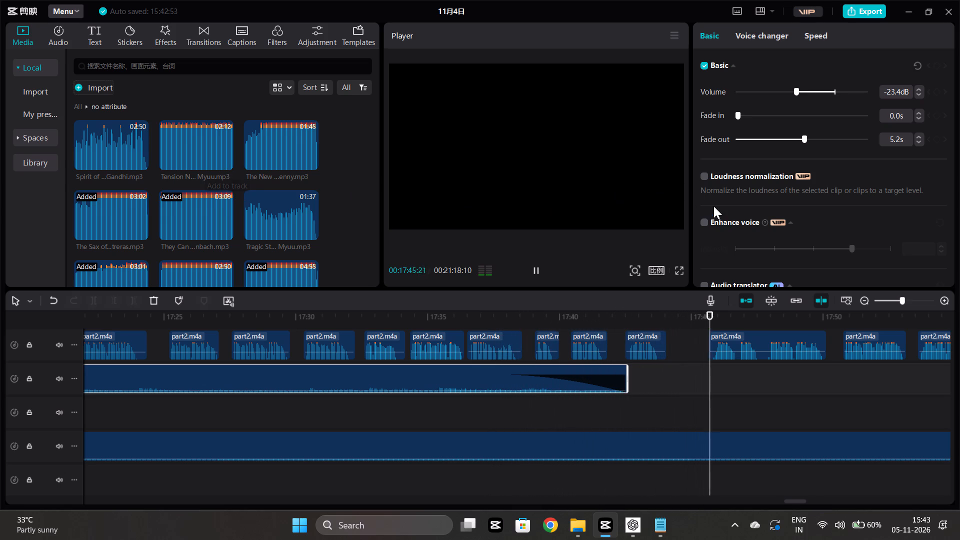
left_click_drag(628, 381, 629, 381)
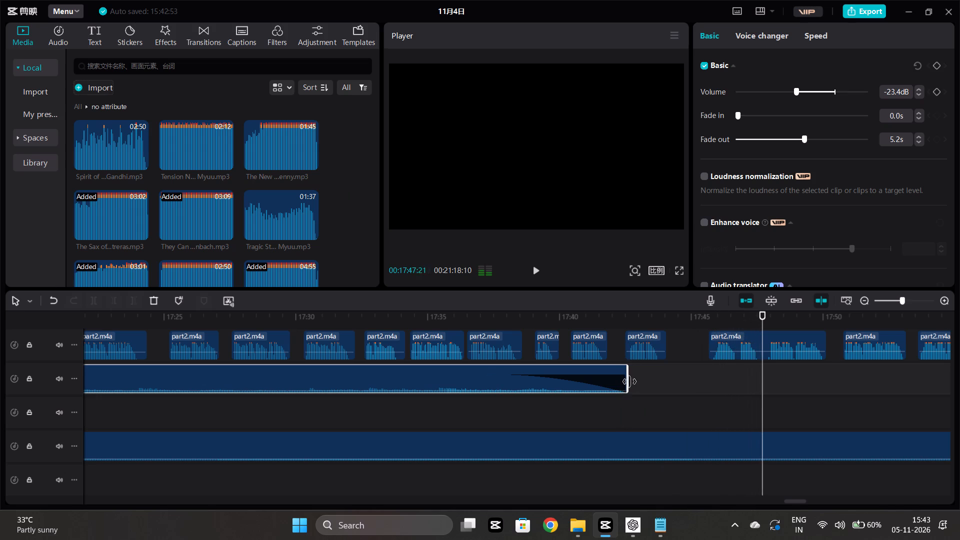
left_click_drag(629, 381, 663, 388)
left_click(627, 395)
key("space")
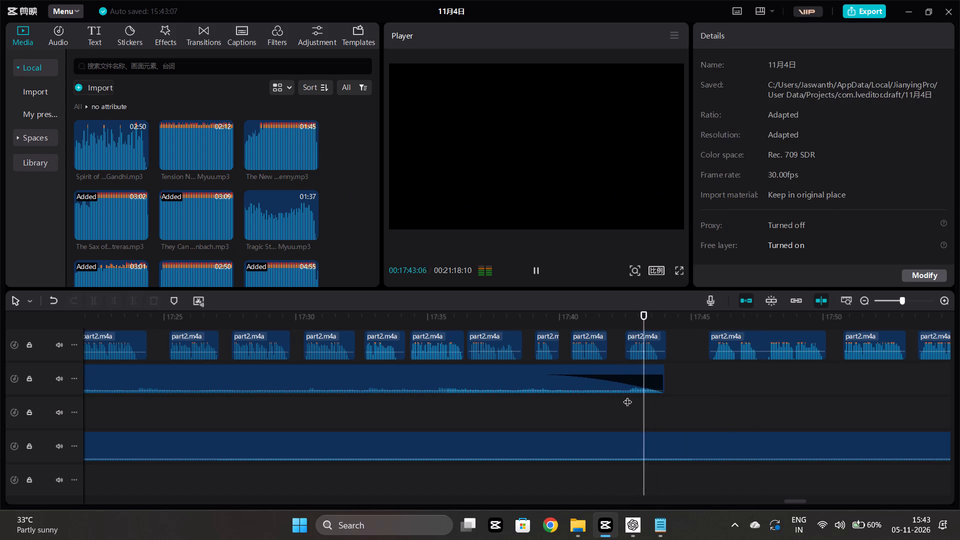
left_click(543, 411)
key("space")
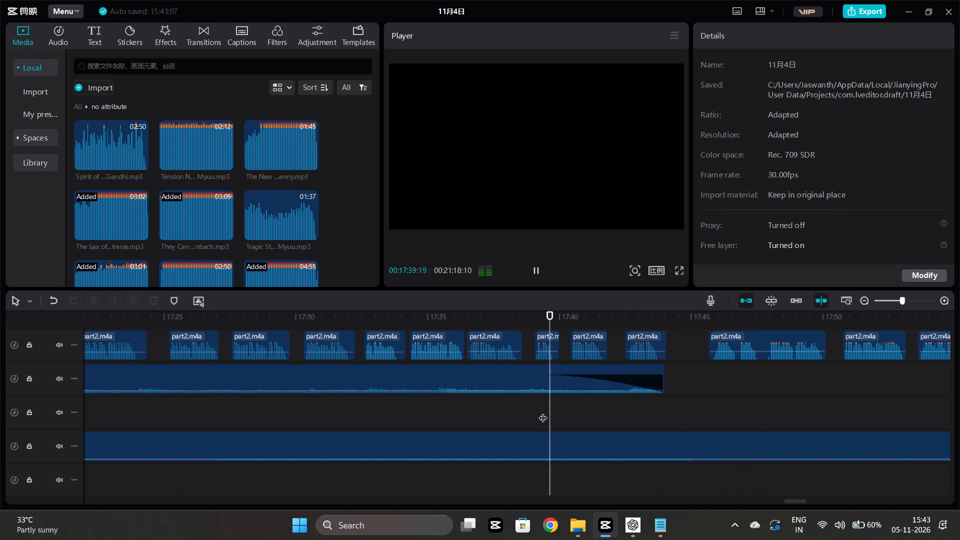
Lengthen the fade-out of the Dead Forest clip ending near 17:44 to 7.4 s and replay its ending.
left_click_drag(528, 376, 434, 371)
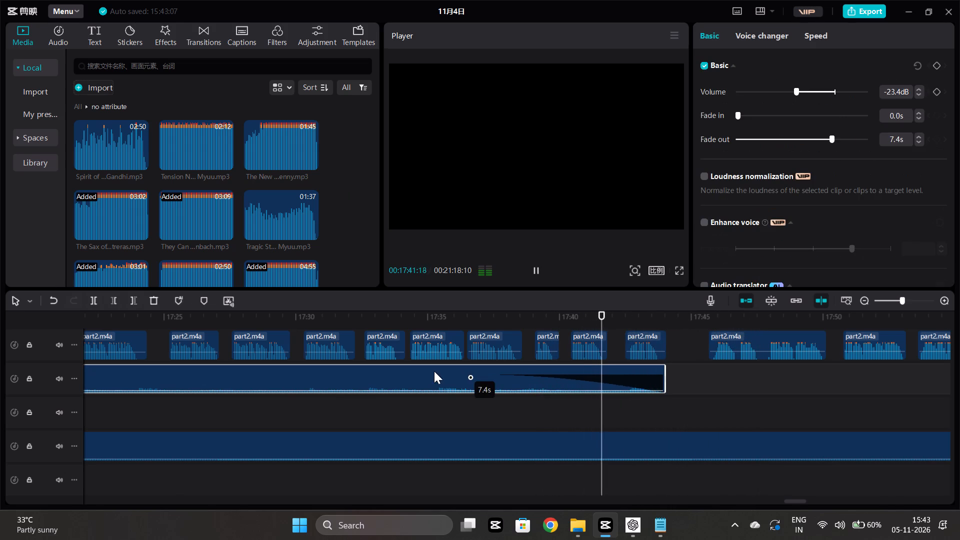
left_click(529, 416)
key("space")
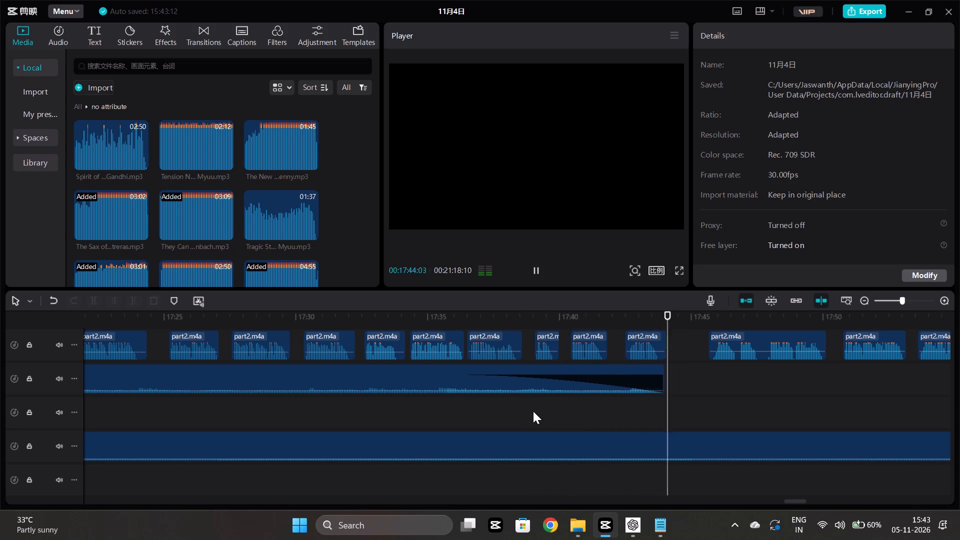
Trim off the rest of the long Frightmare clip at 17:43:28, where the Dead Forest clip ends, and resume playback.
left_click(666, 404)
left_click(666, 404)
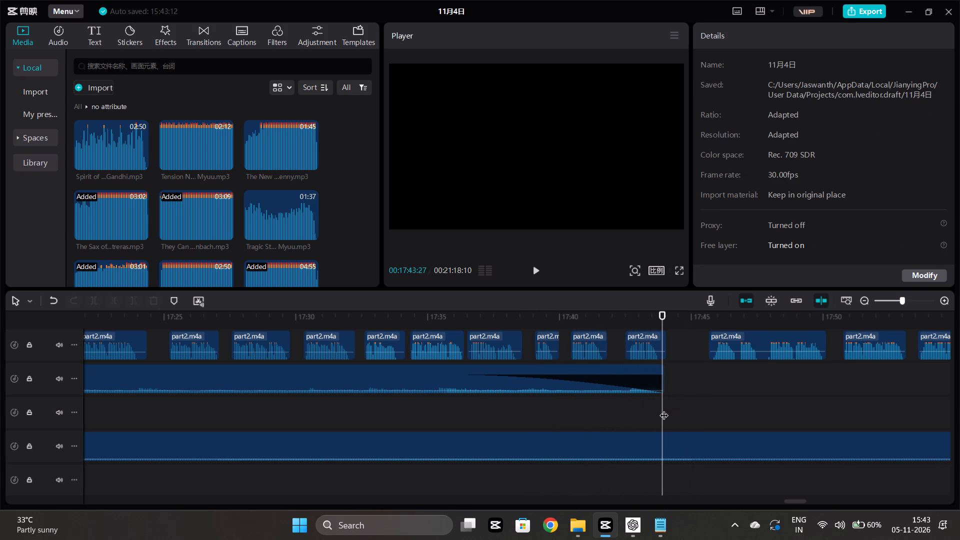
left_click(674, 430)
triple_click(666, 413)
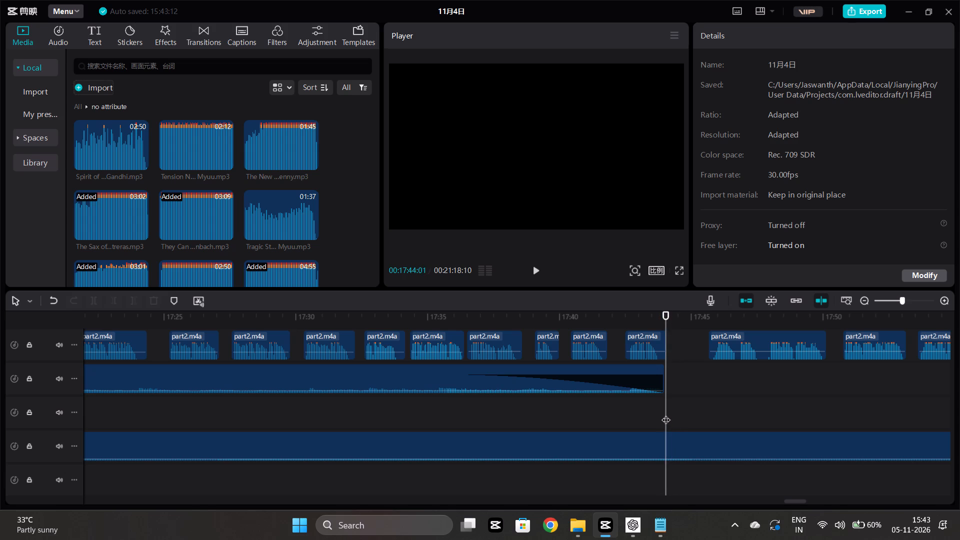
left_click(672, 434)
left_click(130, 303)
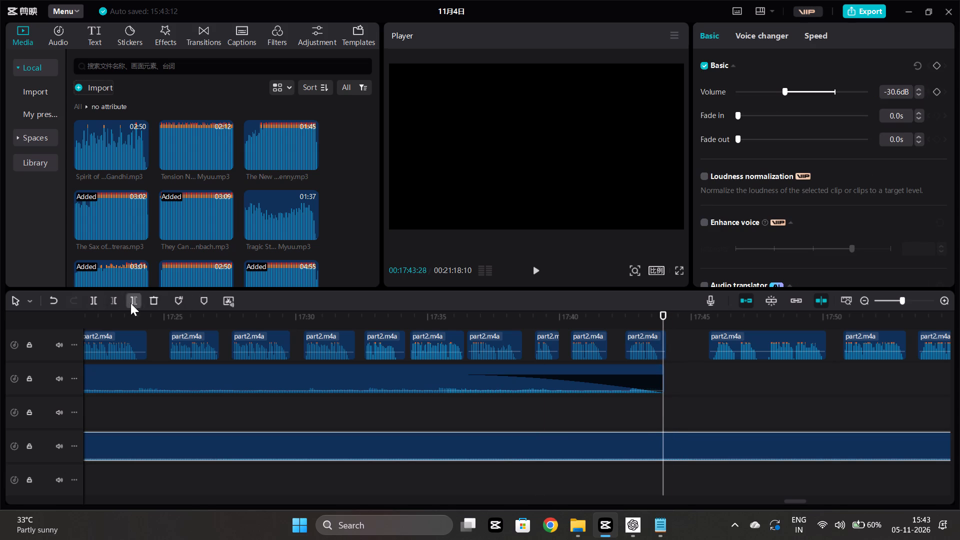
left_click(600, 401)
key("space")
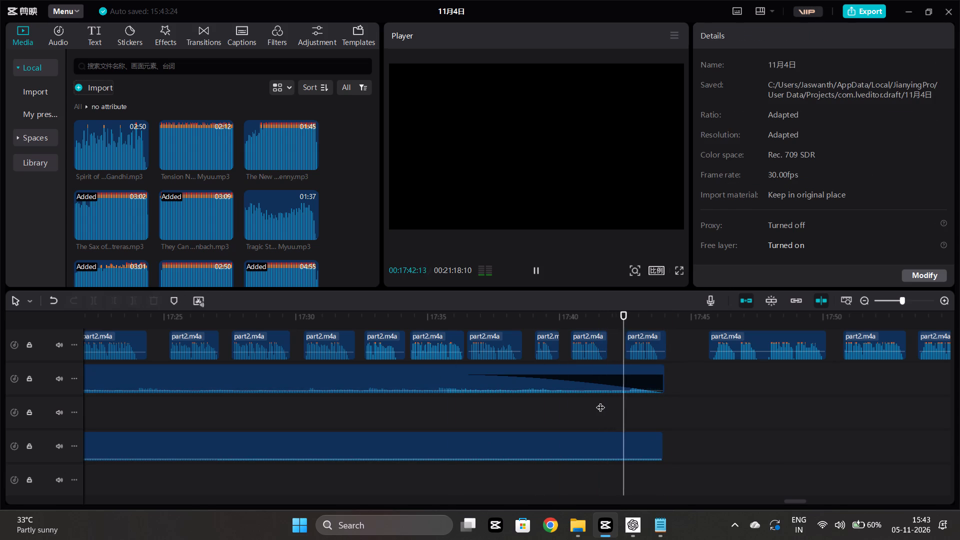
Park the playhead at about 17:43:22 and audition the Black Mas… and Apprehen… tracks from the imported media for the next section.
left_click(657, 406)
scroll(223, 172, "up", 3)
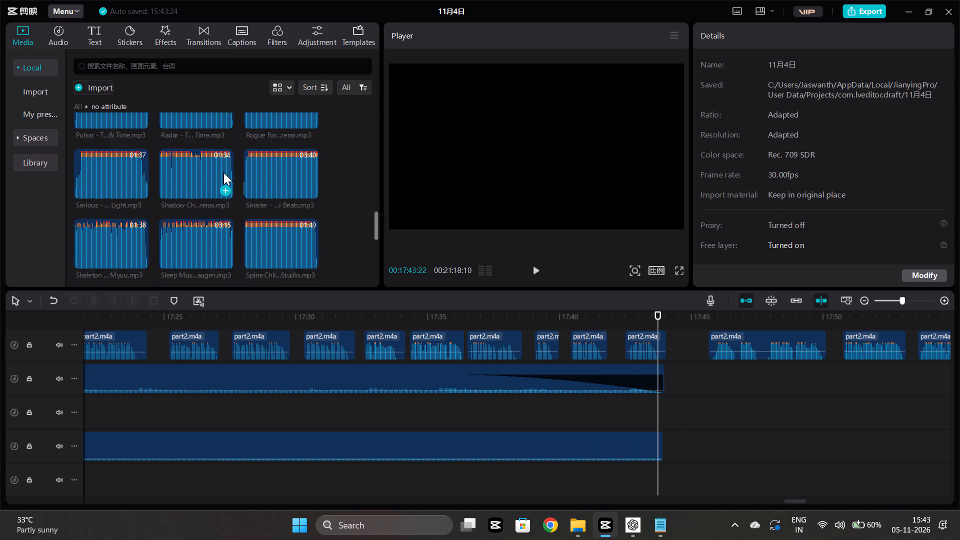
scroll(223, 172, "up", 10)
scroll(258, 151, "up", 6)
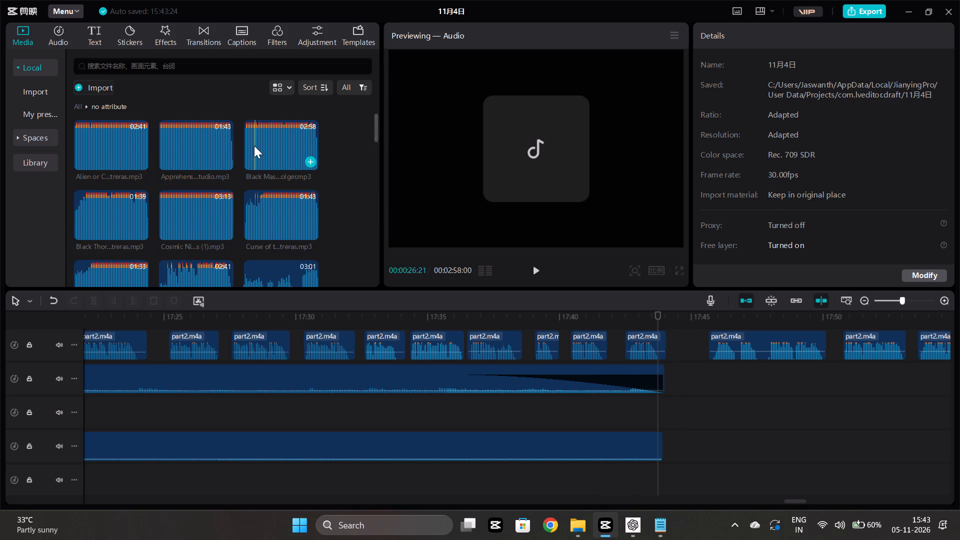
left_click(254, 145)
key("space")
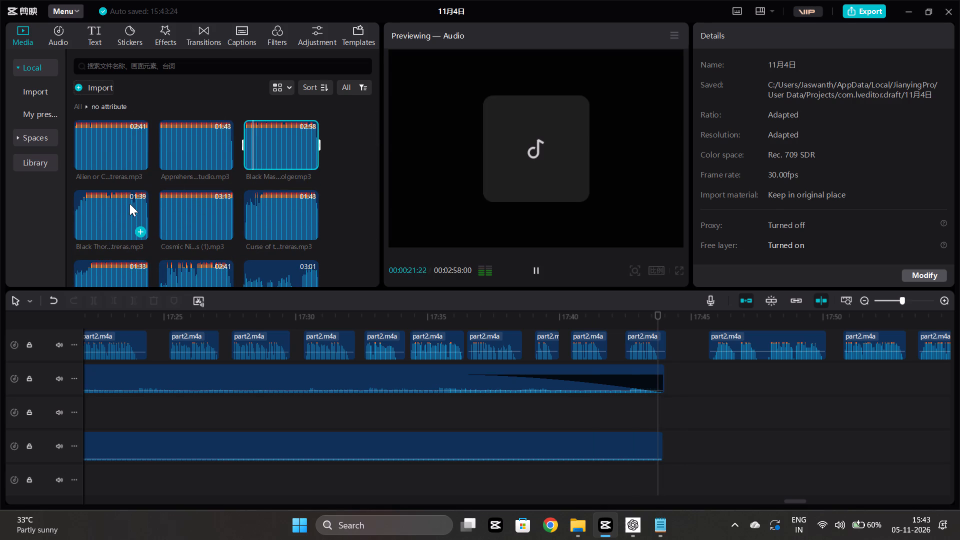
left_click(169, 139)
key("space")
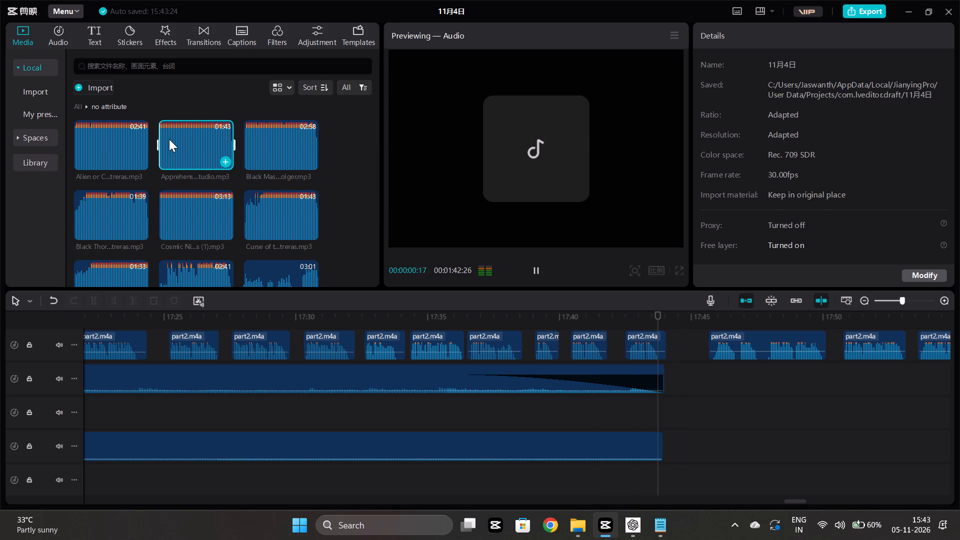
left_click(178, 143)
key("space")
Audition the Cosmic Ni…, Dance of… and Cyberpunk… tracks from the imported media.
left_click(167, 216)
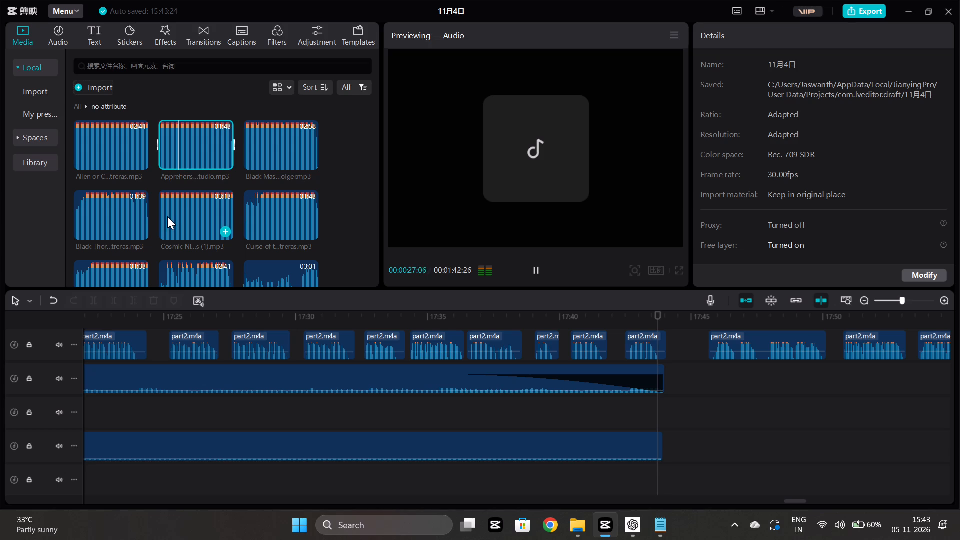
key("space")
scroll(167, 216, "down", 1)
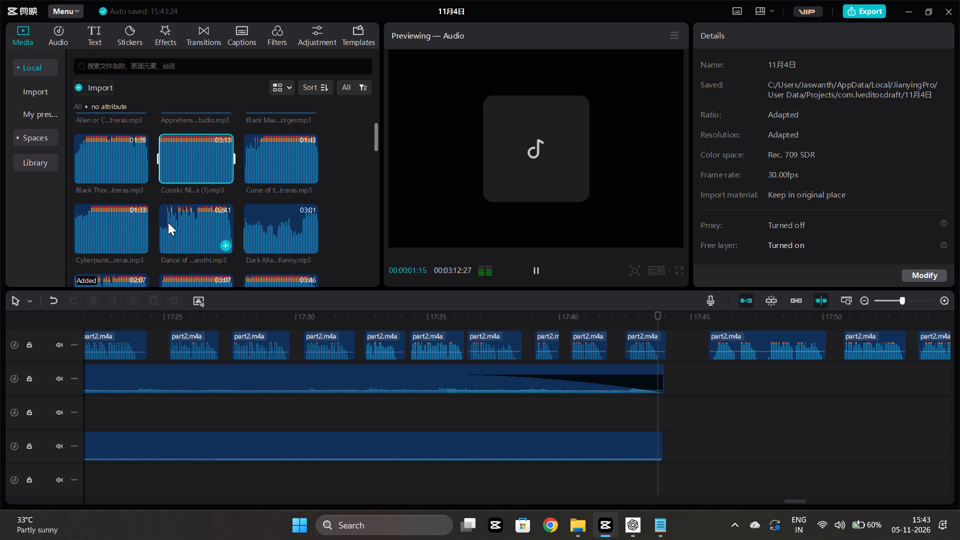
left_click(165, 223)
key("space")
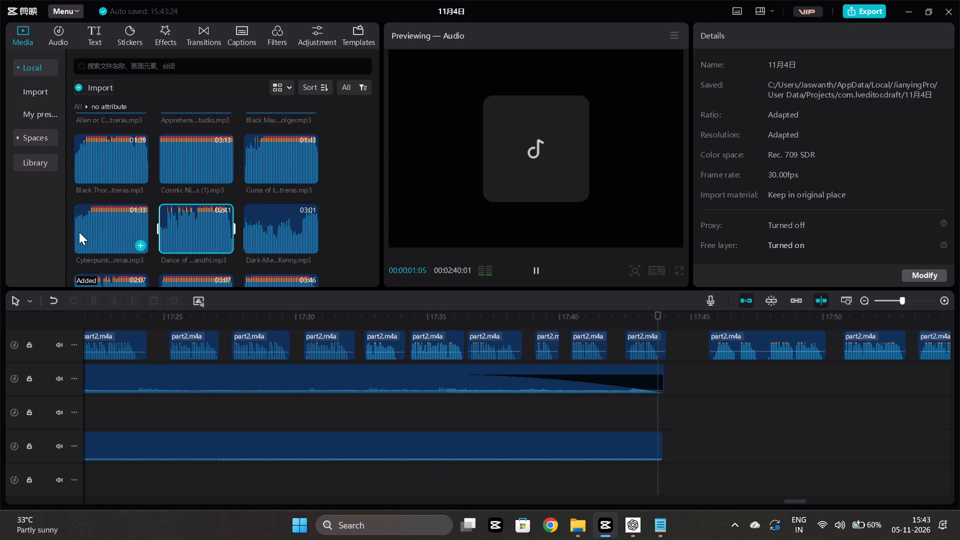
left_click(76, 229)
key("space")
scroll(76, 229, "down", 1)
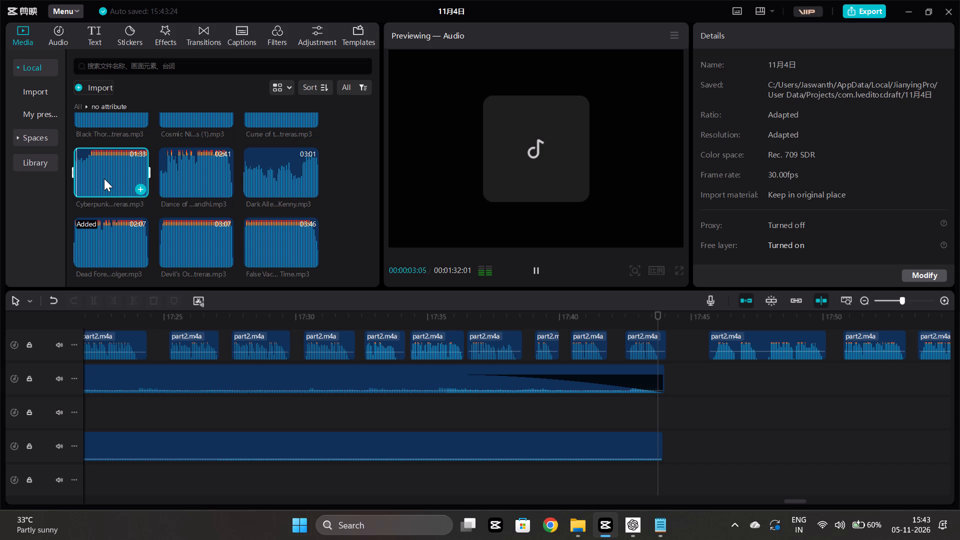
scroll(117, 221, "down", 1)
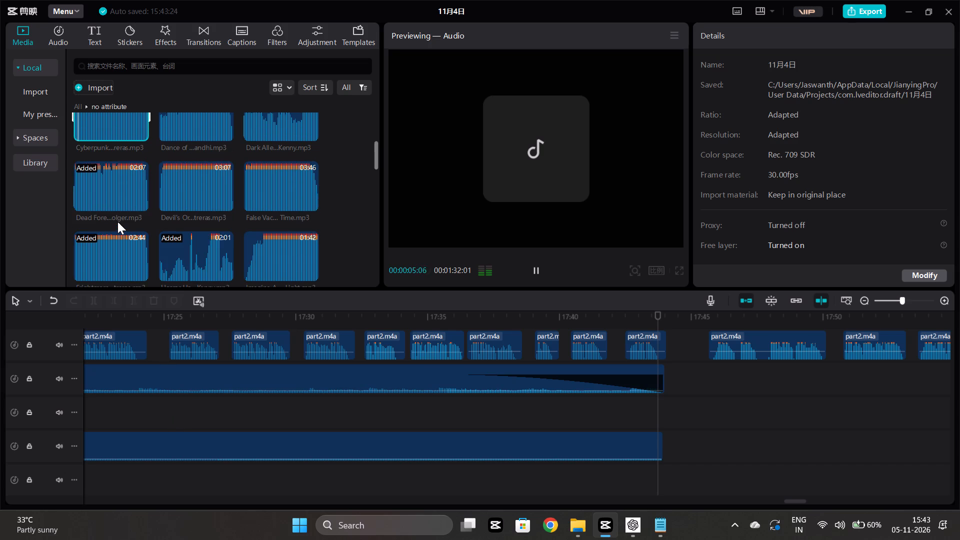
Audition the Devil's Or… track, sampling it at its start and at several later points.
left_click(169, 175)
key("space")
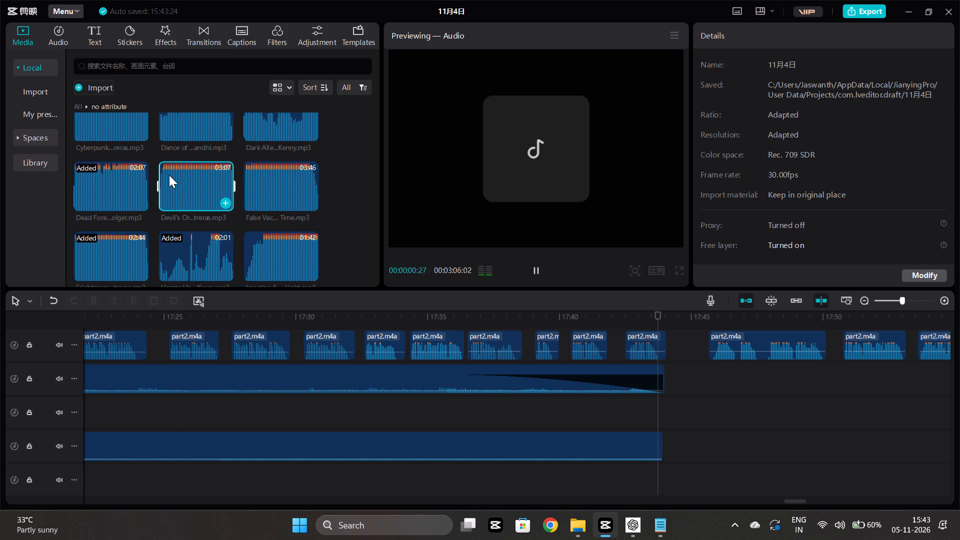
left_click(169, 175)
key("space")
left_click(181, 177)
key("space")
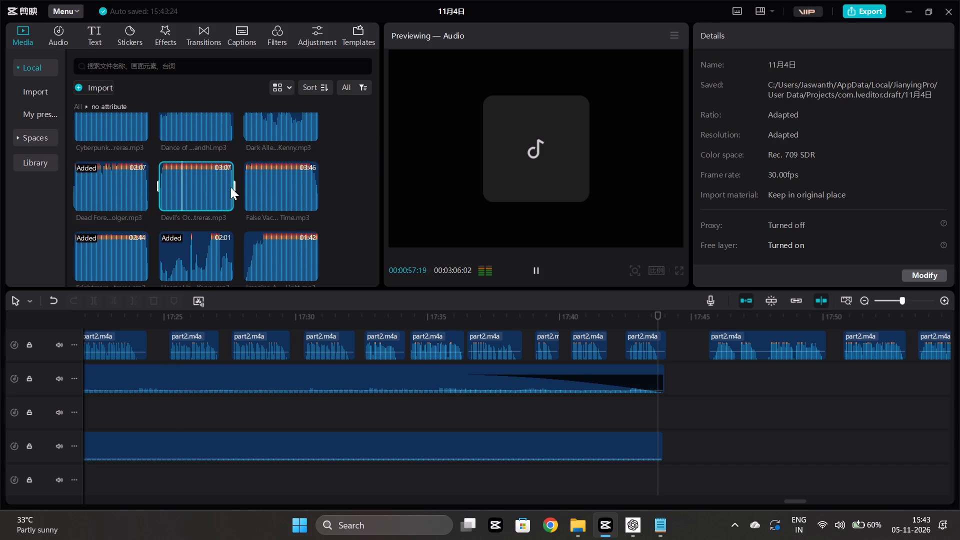
left_click(192, 185)
key("space")
left_click(201, 177)
key("space")
left_click(213, 181)
key("space")
Audition the Horror Ho…, Imagine A… and inner_out… tracks from the imported media.
scroll(141, 238, "down", 2)
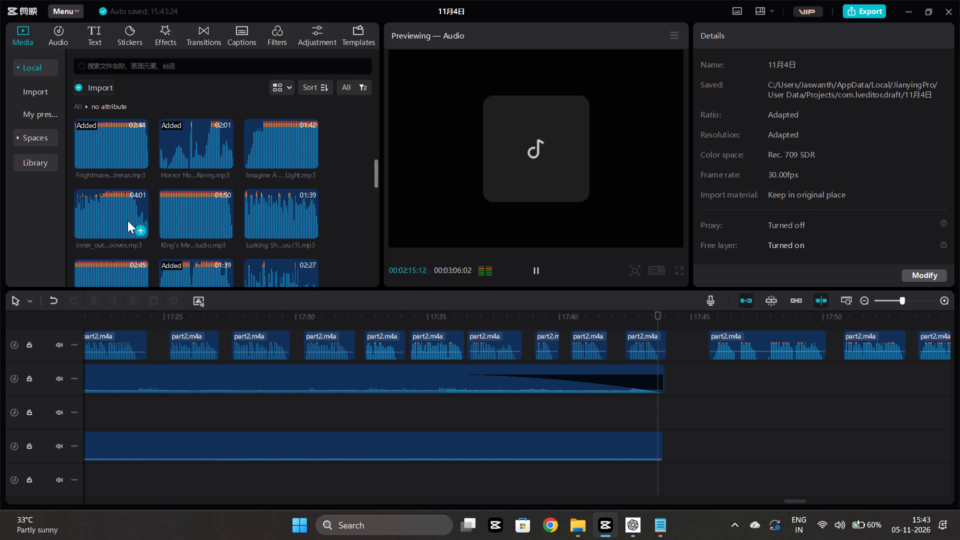
left_click(164, 155)
key("space")
left_click(224, 140)
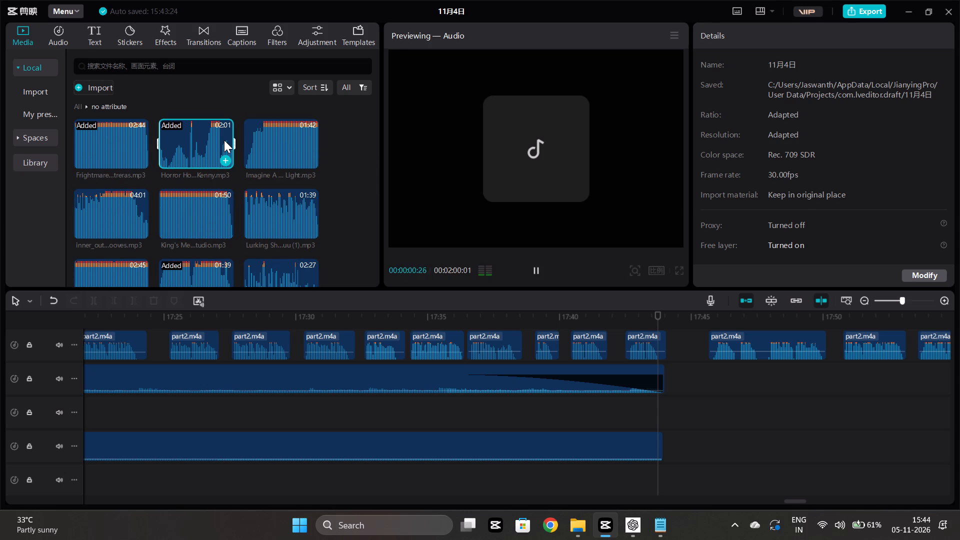
key("space")
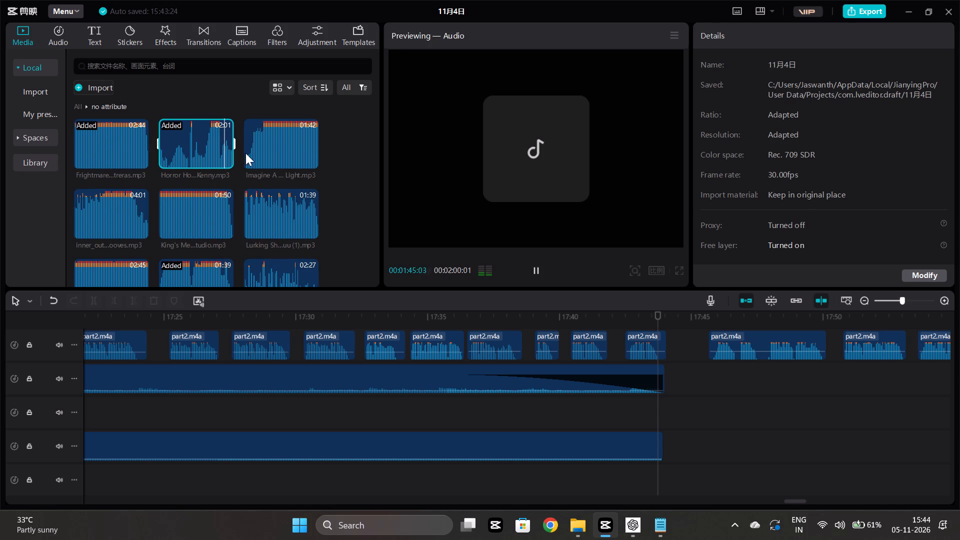
left_click(247, 150)
key("space")
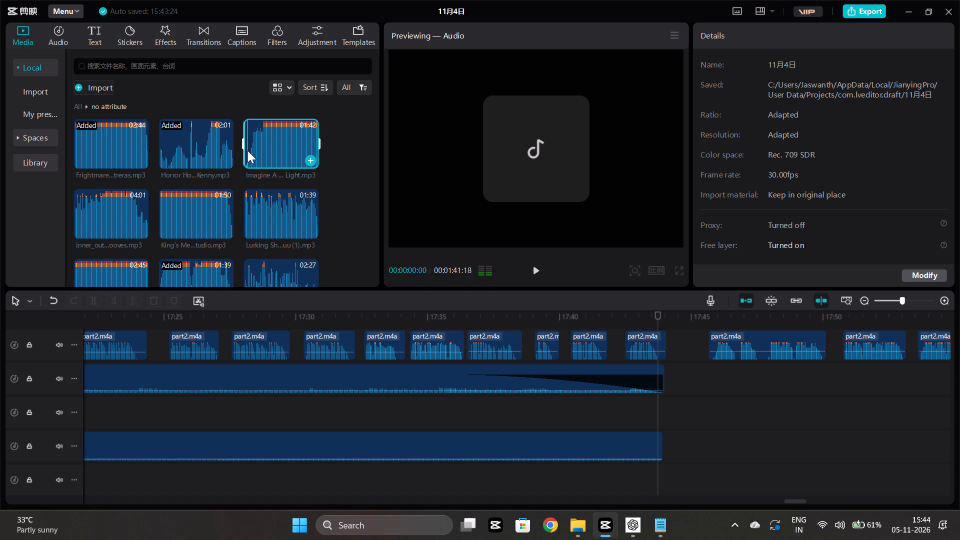
left_click(83, 201)
key("space")
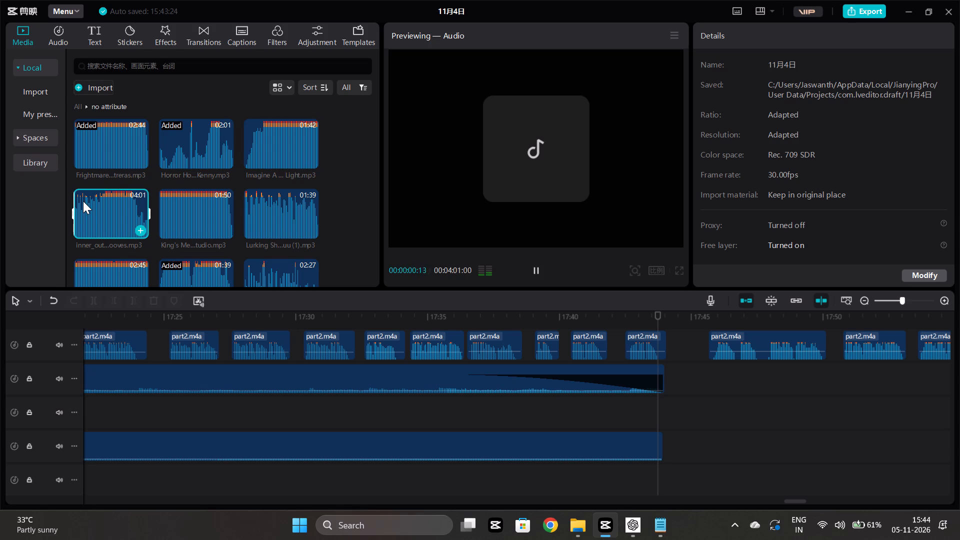
Audition the King's Me… track, sampling it at its start and at several later points.
left_click(163, 200)
key("space")
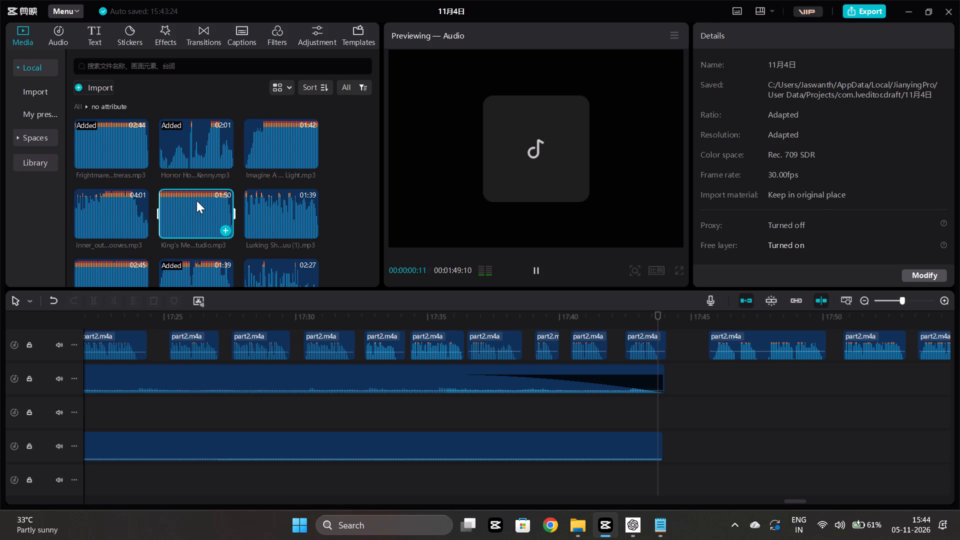
scroll(204, 205, "down", 1)
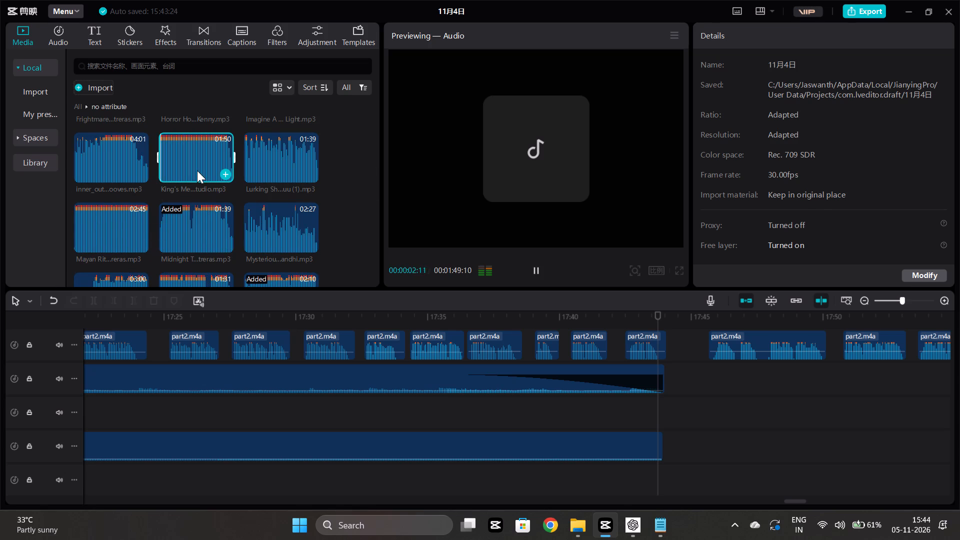
left_click(194, 166)
key("space")
left_click(205, 157)
key("space")
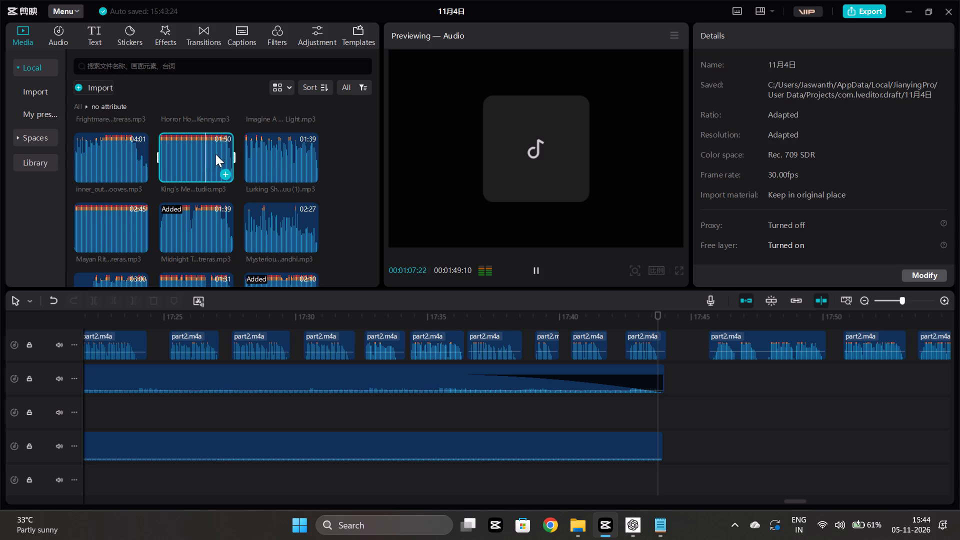
left_click(219, 154)
key("space")
Audition the Midnight T… track at two points and the opening of the Never Don… track.
left_click(171, 219)
key("space")
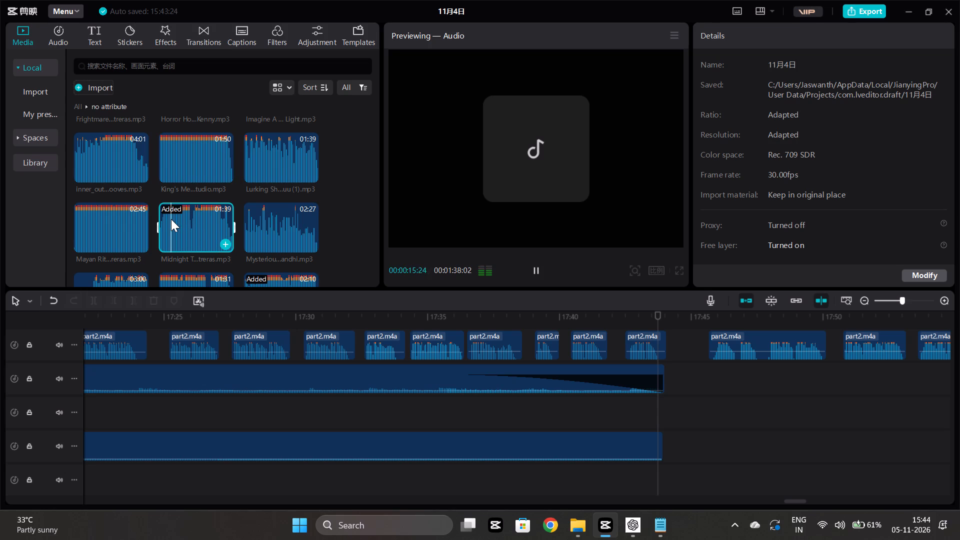
left_click(189, 224)
key("space")
scroll(189, 224, "down", 1)
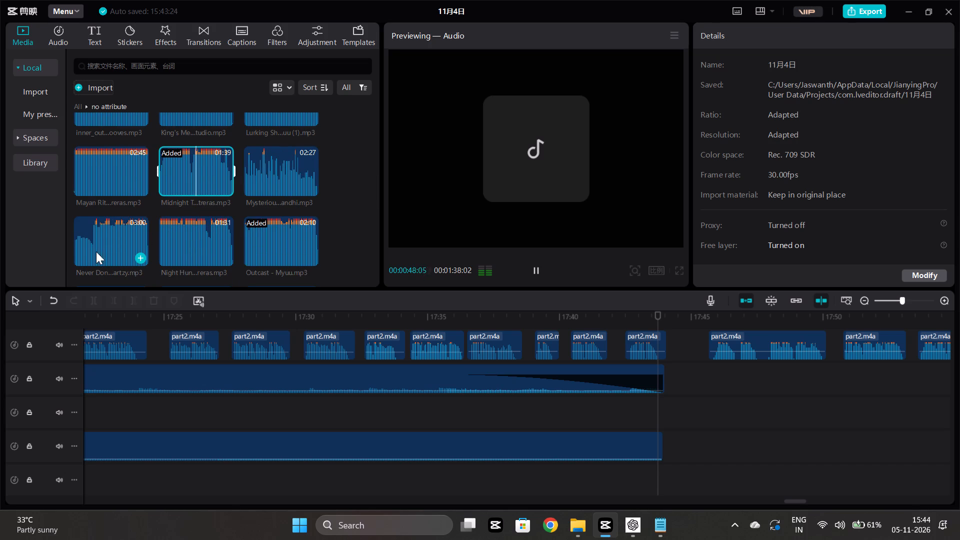
left_click(74, 223)
key("space")
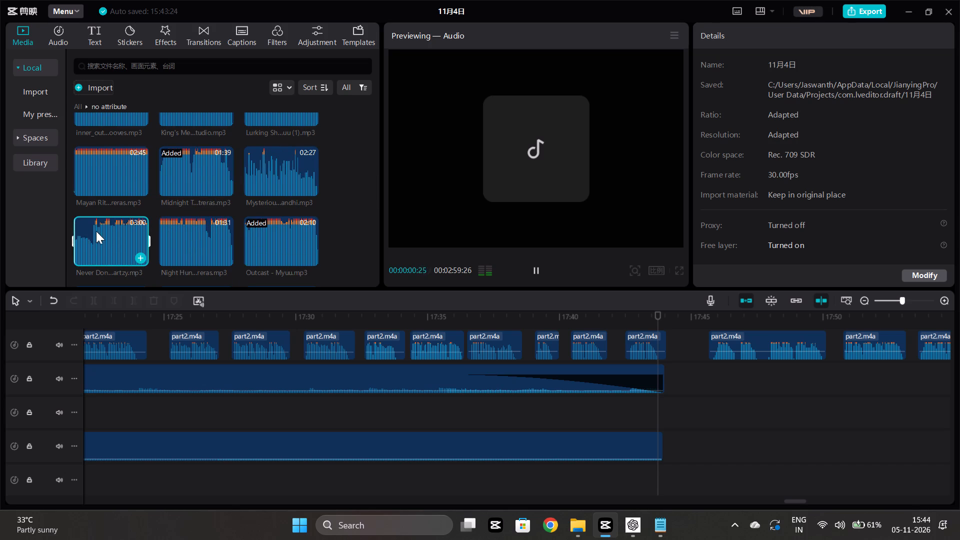
Audition the Night Hun… track, sampling its middle and earlier passages.
double_click(204, 229)
key("space")
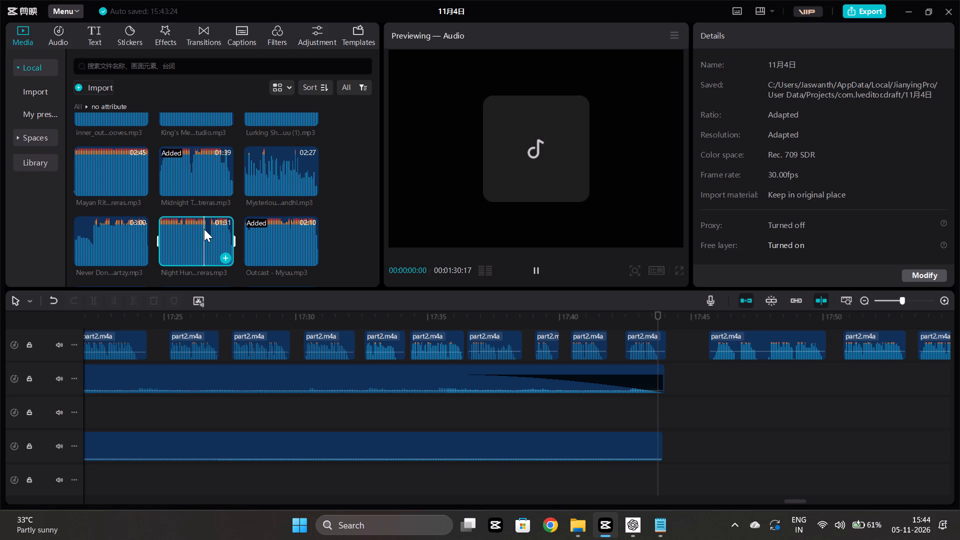
left_click(204, 229)
key("space")
left_click(182, 232)
key("space")
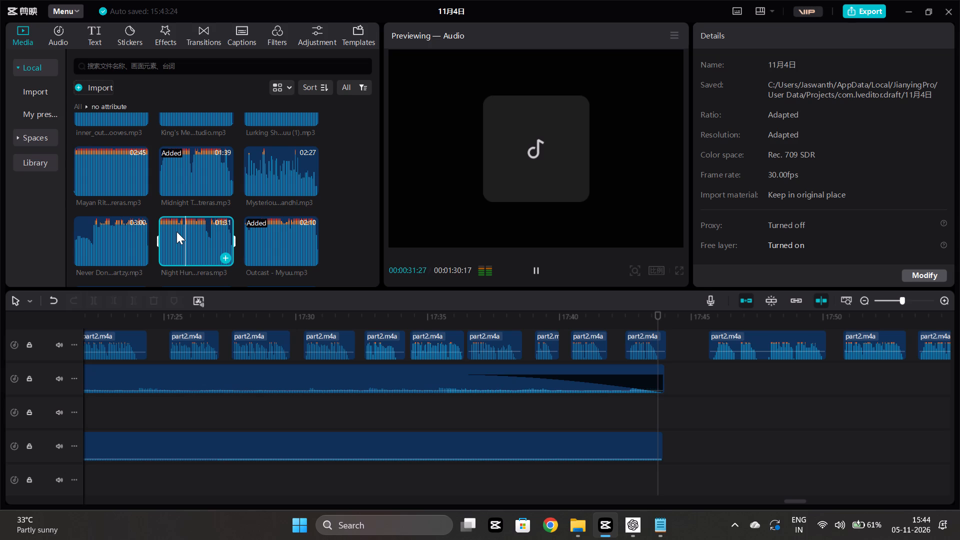
left_click(176, 229)
left_click(176, 229)
key("space")
Audition the Serious and Shadow Ch… tracks, sampling each at different points.
scroll(176, 228, "down", 1)
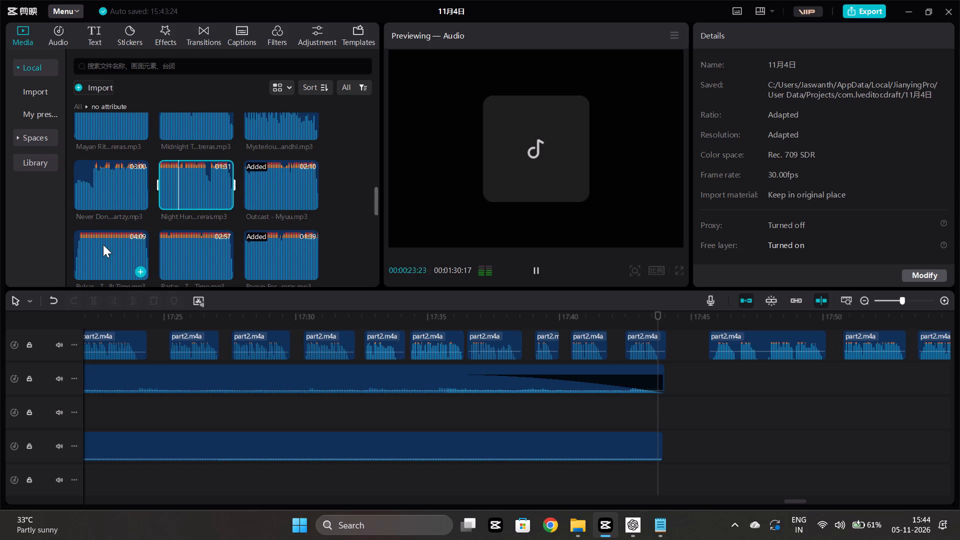
scroll(97, 240, "down", 2)
left_click(80, 196)
key("space")
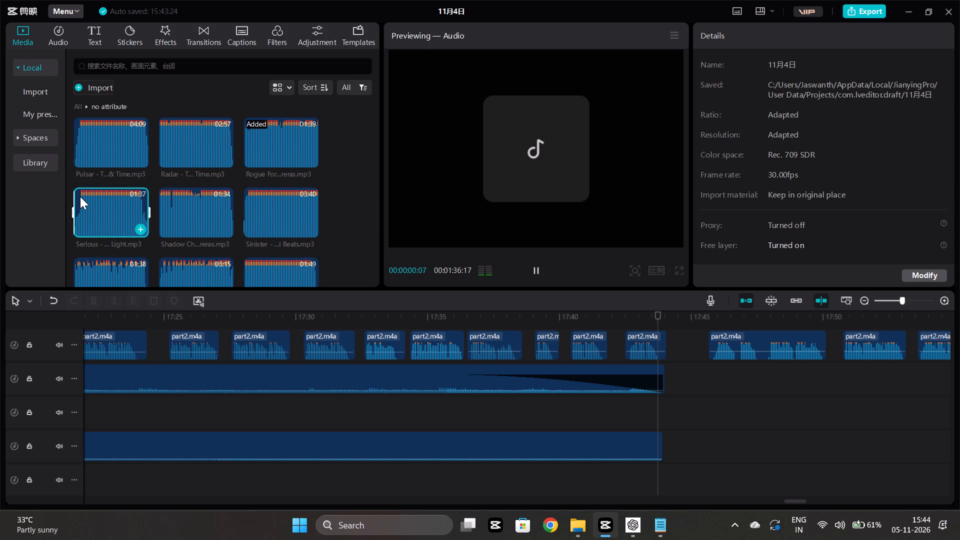
left_click(139, 190)
left_click(139, 190)
key("space")
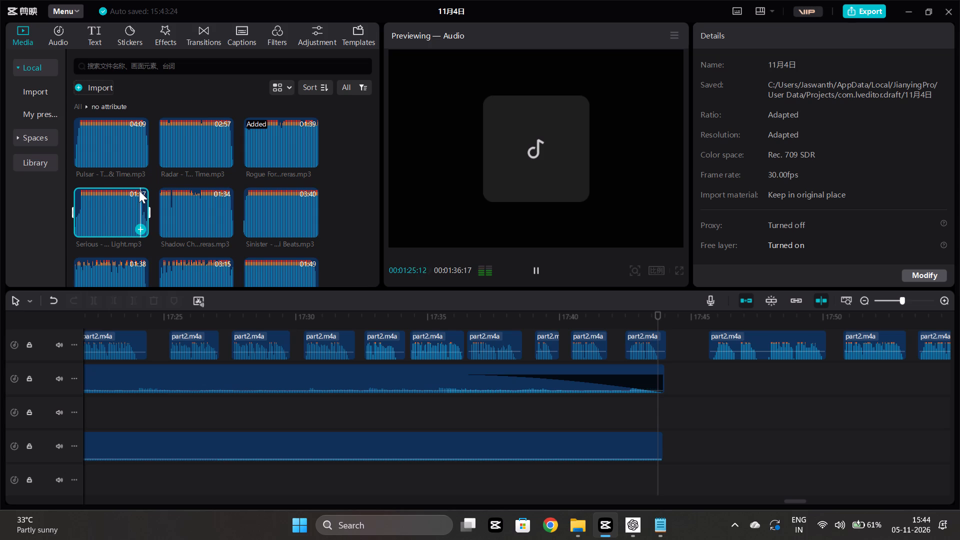
double_click(170, 207)
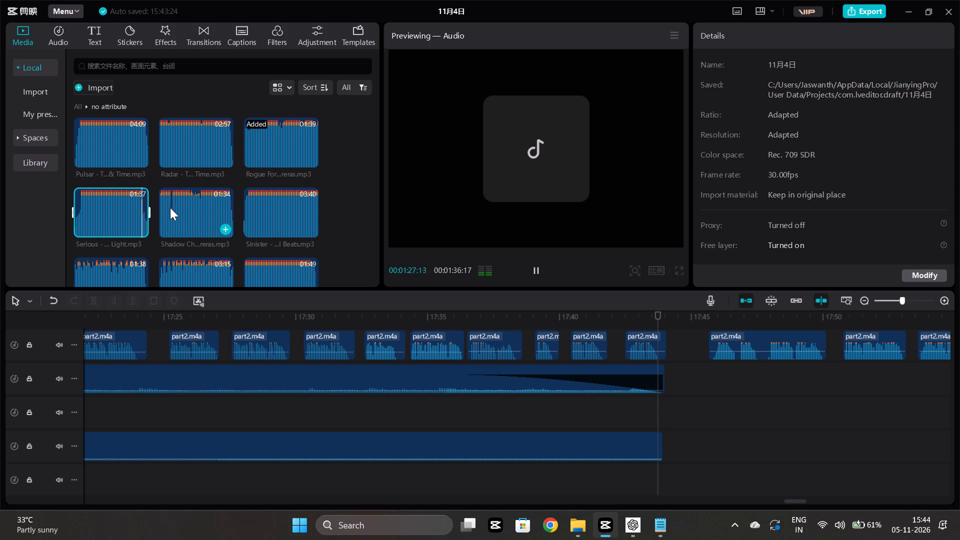
key("space")
left_click(170, 207)
key("space")
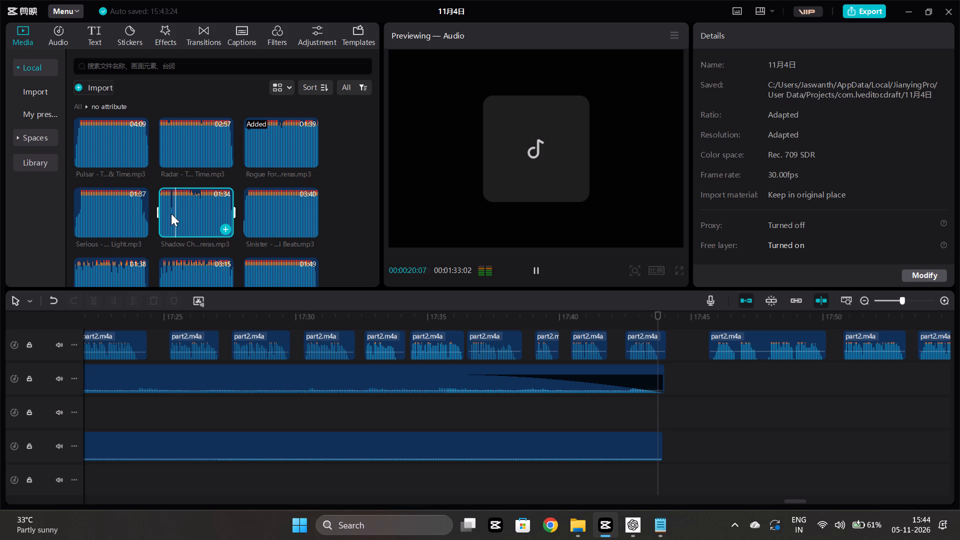
left_click(163, 208)
key("space")
Audition the Spine Chil…, The New… and Tragic St… tracks from the imported media.
scroll(223, 212, "down", 1)
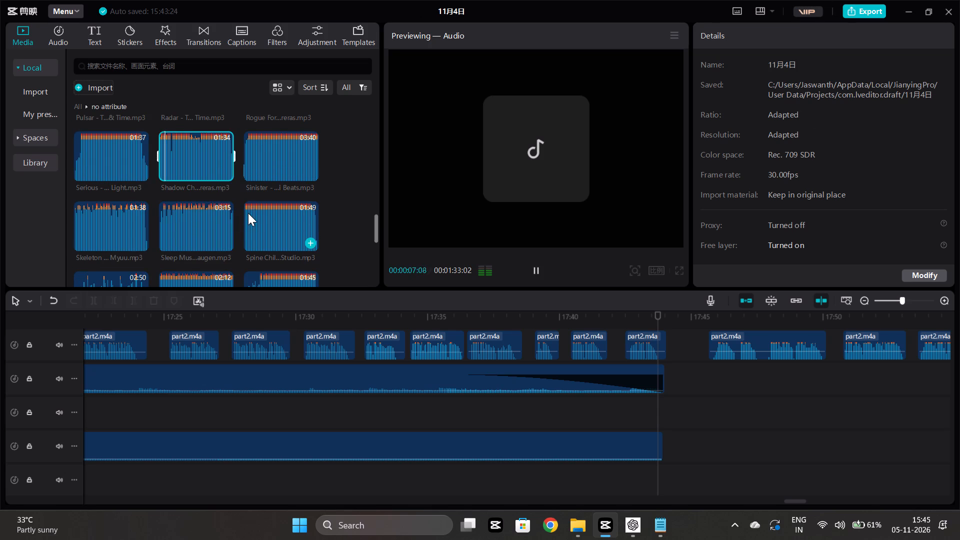
left_click(248, 213)
key("space")
left_click(276, 219)
key("space")
scroll(276, 219, "down", 2)
left_click(256, 193)
key("space")
scroll(267, 196, "down", 1)
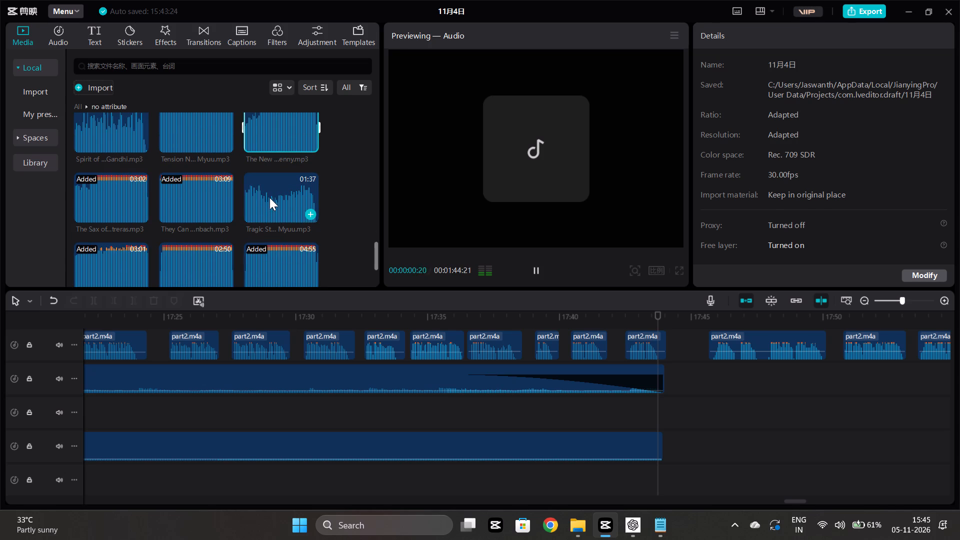
left_click(256, 180)
key("space")
scroll(257, 180, "down", 2)
scroll(257, 180, "up", 1)
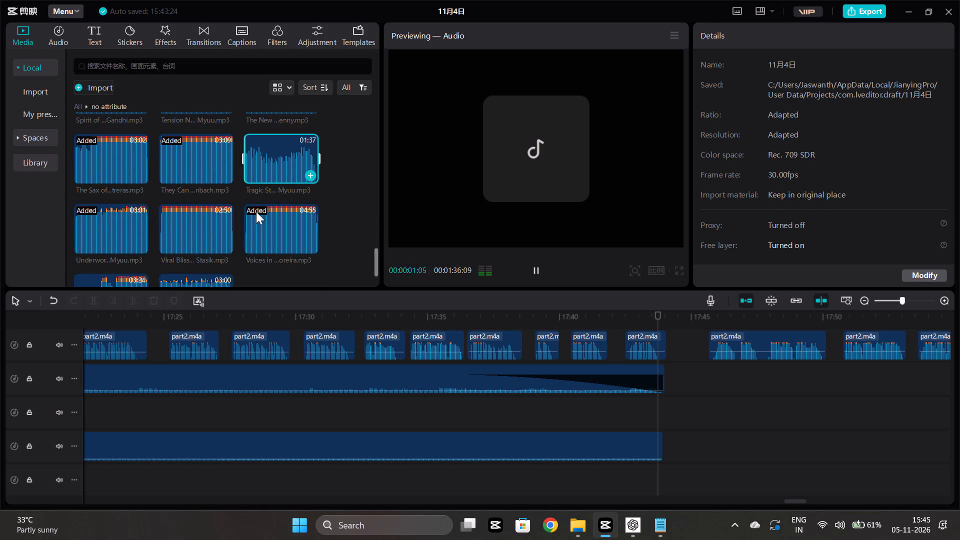
Audition the Voices in… track, sampling it at its start and at several points through to near its end.
left_click(251, 226)
key("space")
left_click(273, 223)
key("space")
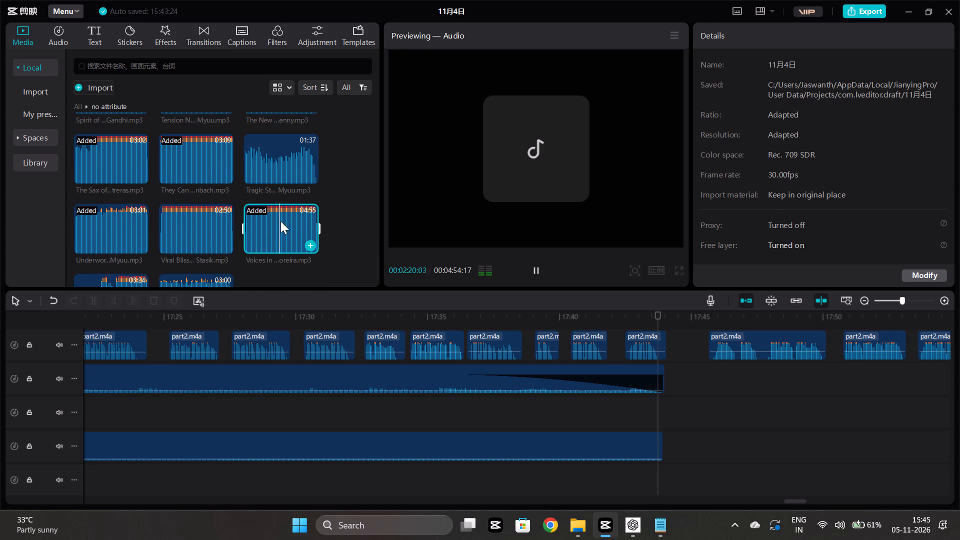
left_click(298, 220)
key("space")
left_click(307, 222)
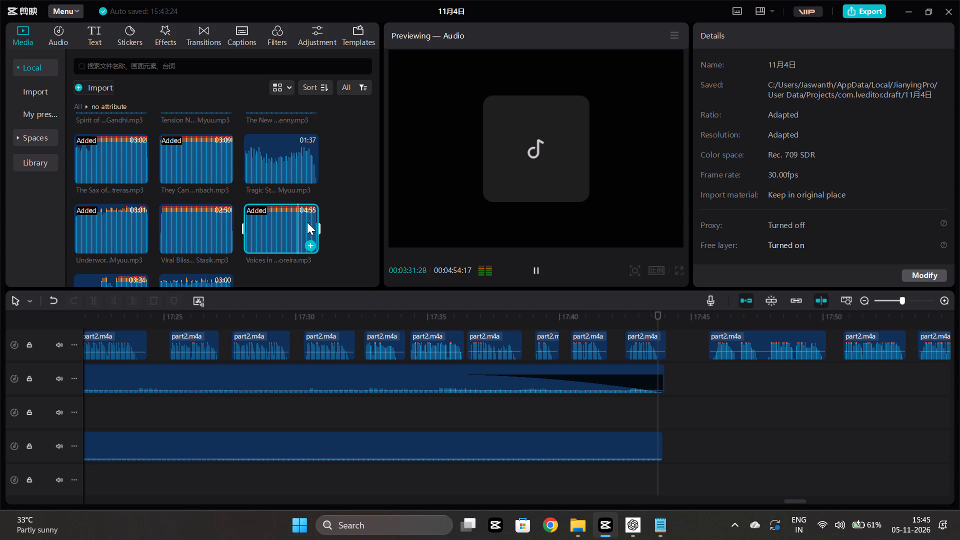
key("space")
left_click(313, 221)
key("space")
Add the Voices in My Head track to the timeline at about 17:45:22, where the next part2 voice clip starts.
scroll(433, 268, "left", 2)
scroll(640, 387, "left", 1)
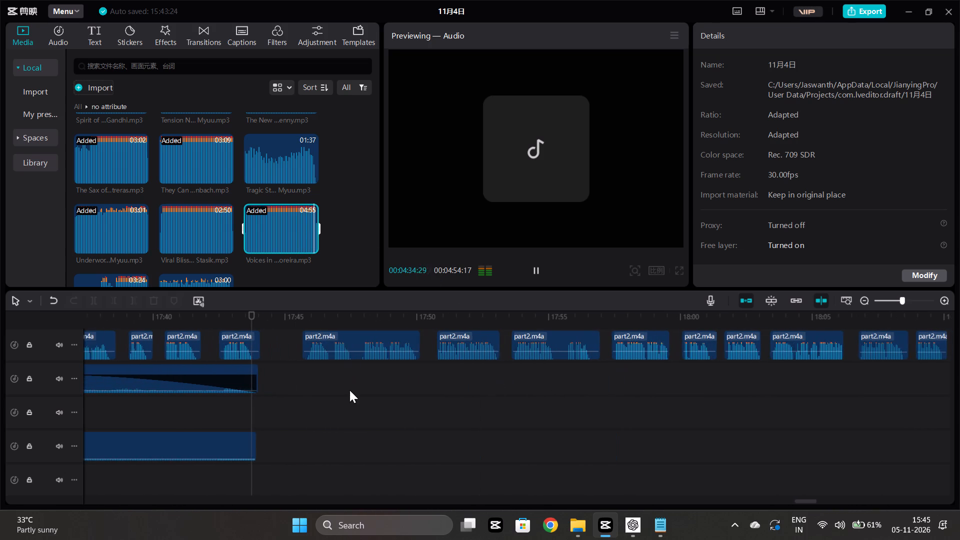
scroll(349, 390, "left", 1)
left_click(303, 392)
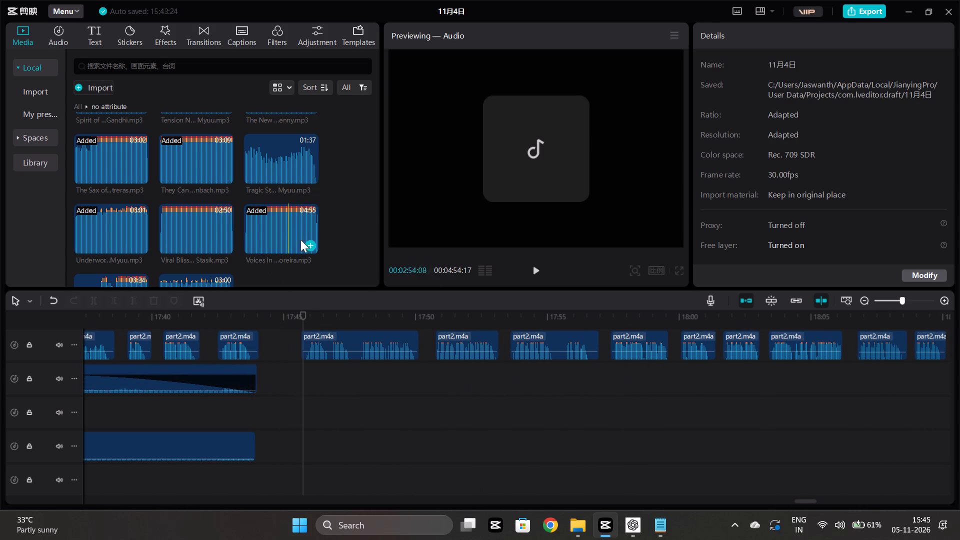
left_click(314, 243)
Lower the new Voices in My Head clip's volume to -17.4 dB and play the section from its start.
left_click(347, 374)
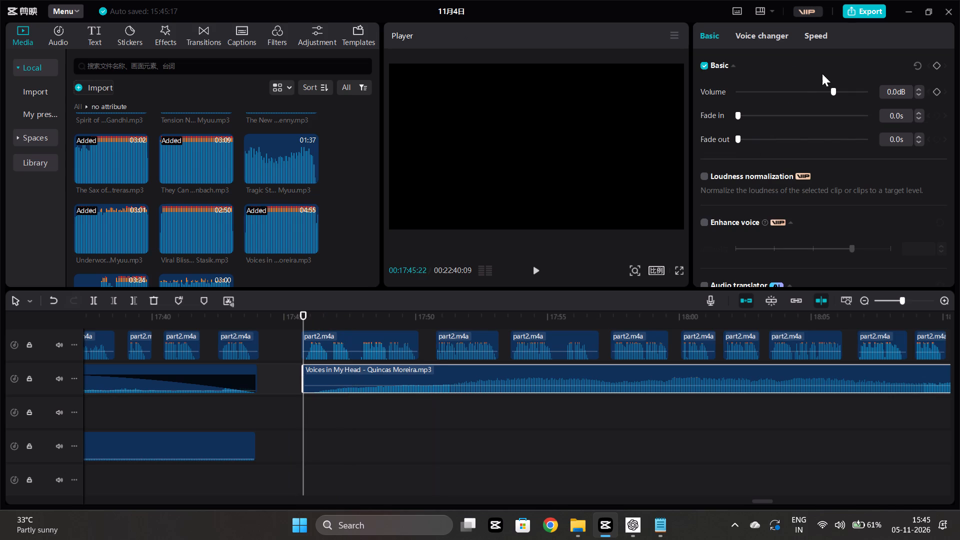
left_click(793, 93)
left_click(803, 91)
left_click(304, 408)
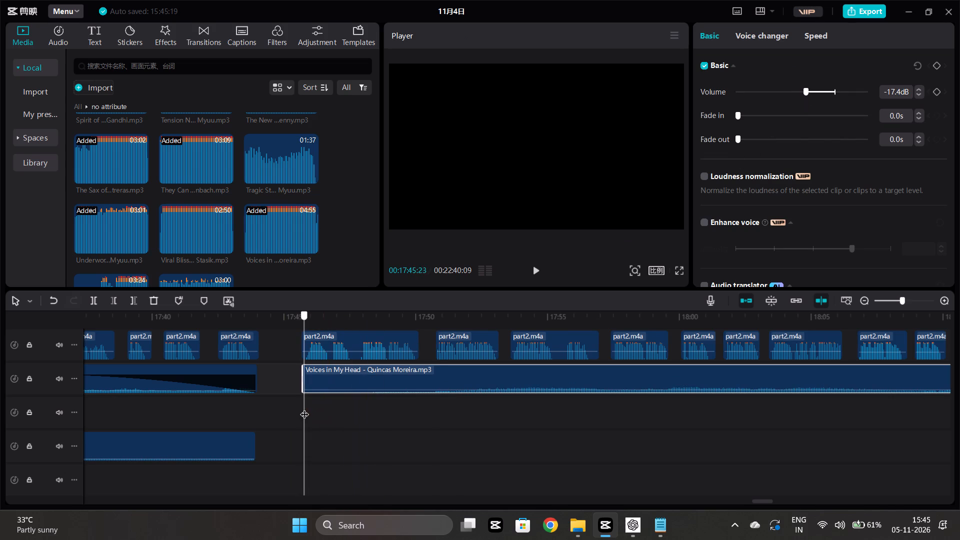
key("space")
scroll(304, 408, "left", 1)
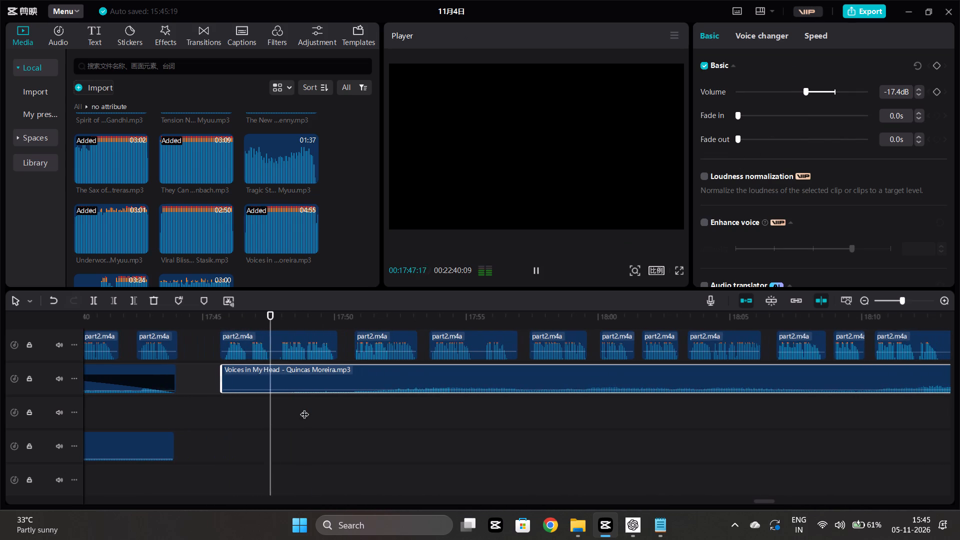
scroll(304, 408, "left", 1)
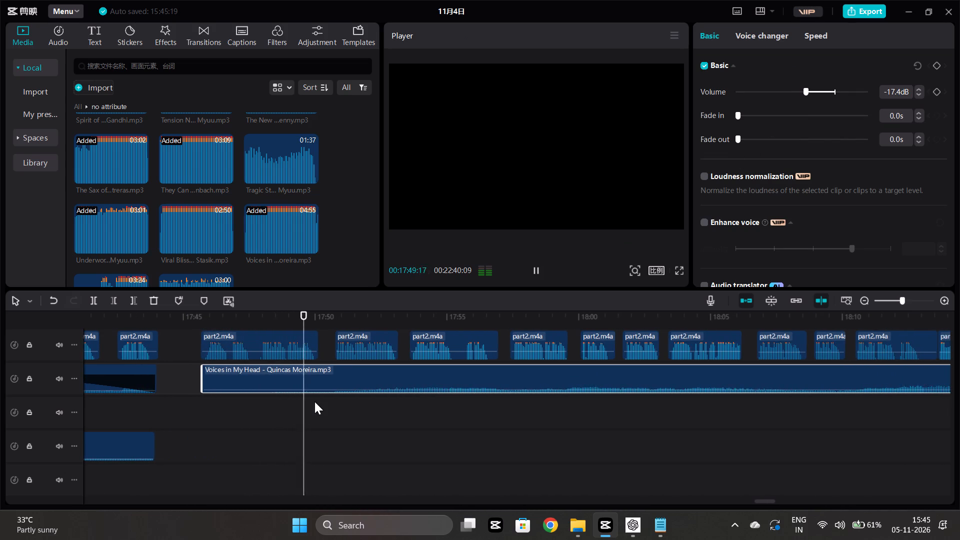
Shift the last part2 voice clip before the gap slightly earlier, to start at about 17:42:03, and play the passage.
scroll(314, 401, "right", 1)
left_click(332, 399)
left_click(320, 400)
key("space")
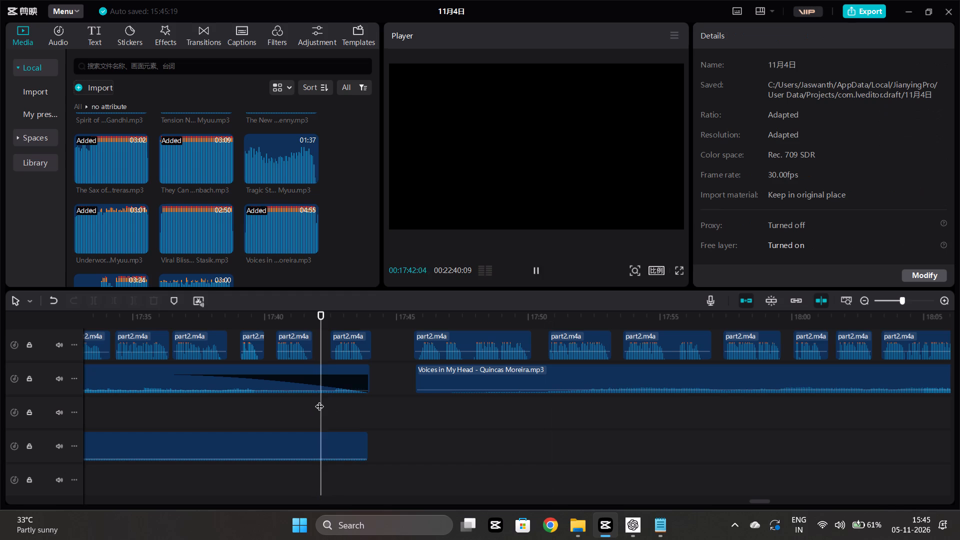
left_click_drag(346, 336, 341, 337)
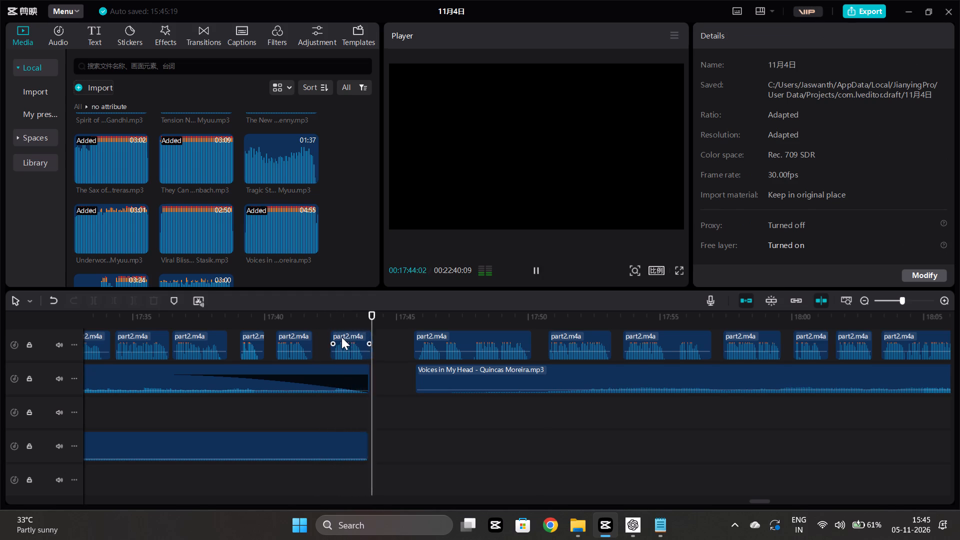
left_click_drag(341, 337, 336, 397)
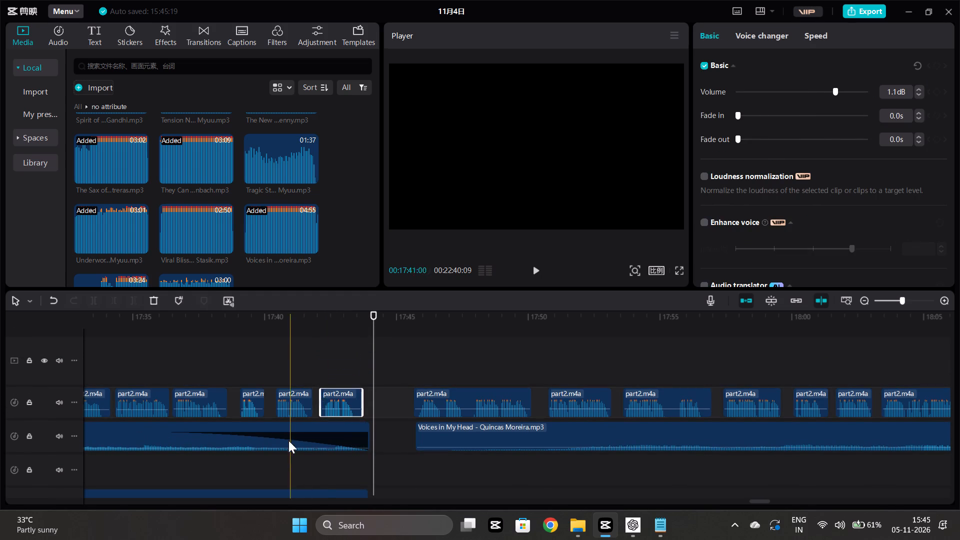
left_click(284, 451)
key("space")
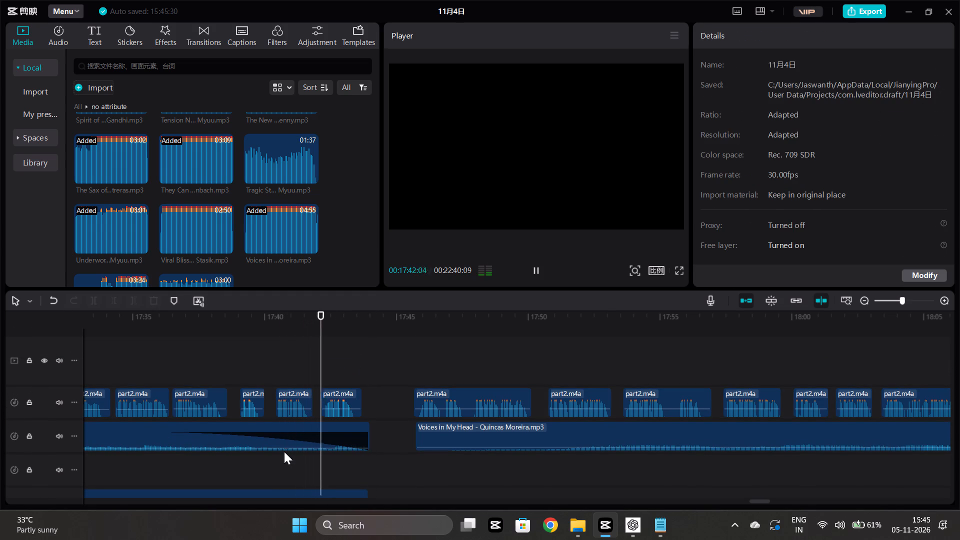
scroll(379, 422, "down", 1)
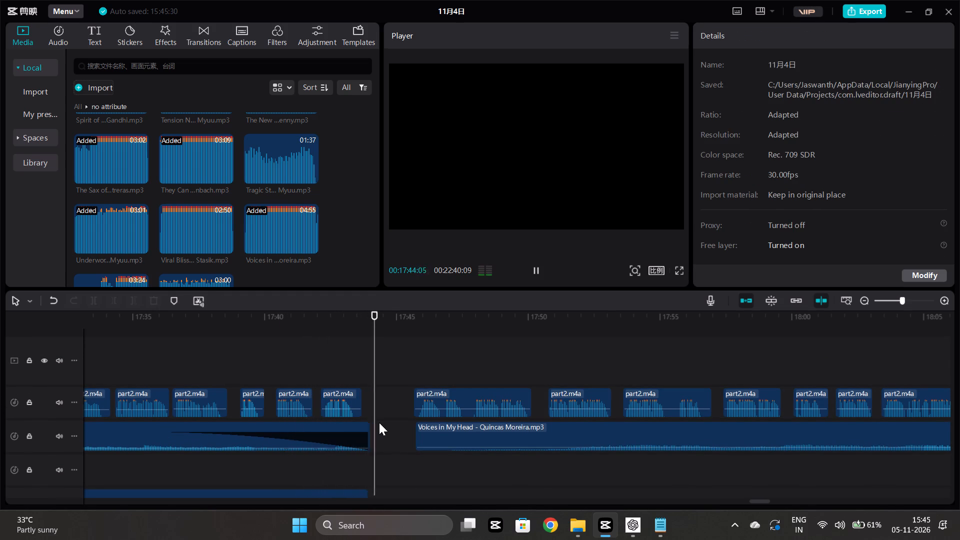
scroll(379, 422, "down", 1)
left_click(354, 433)
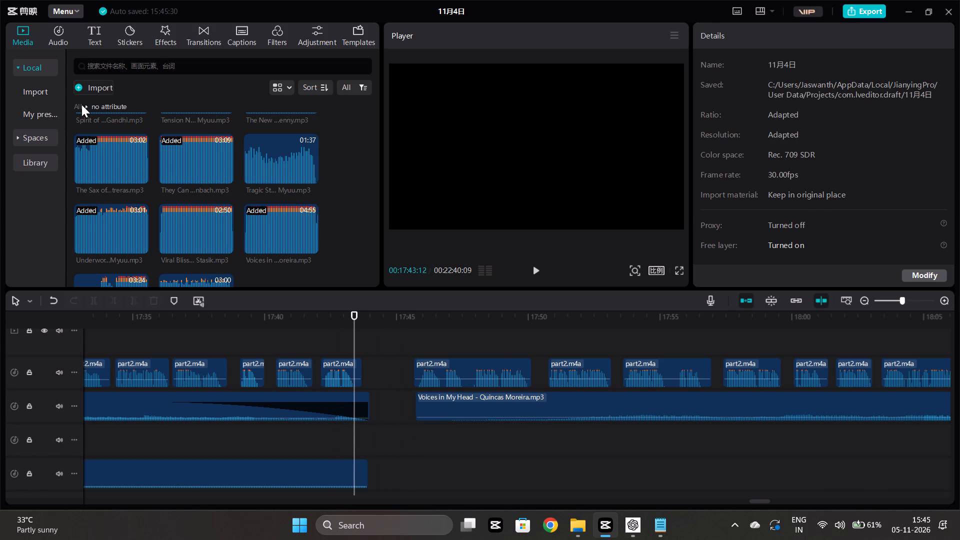
Open the new no attribute media folder and audition the Dead Wron… track at several points.
left_click(81, 104)
left_click(76, 103)
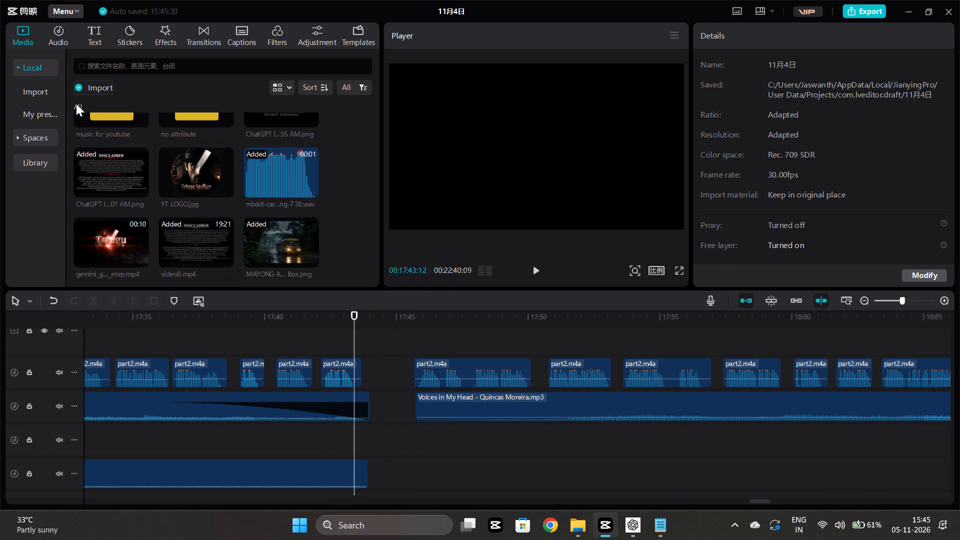
scroll(146, 185, "down", 1)
scroll(156, 177, "up", 2)
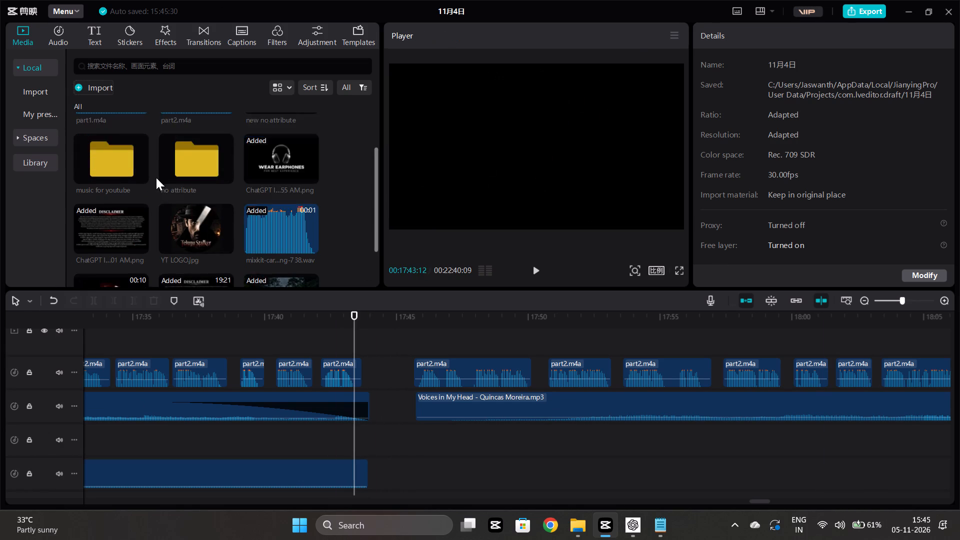
scroll(156, 177, "up", 1)
double_click(276, 144)
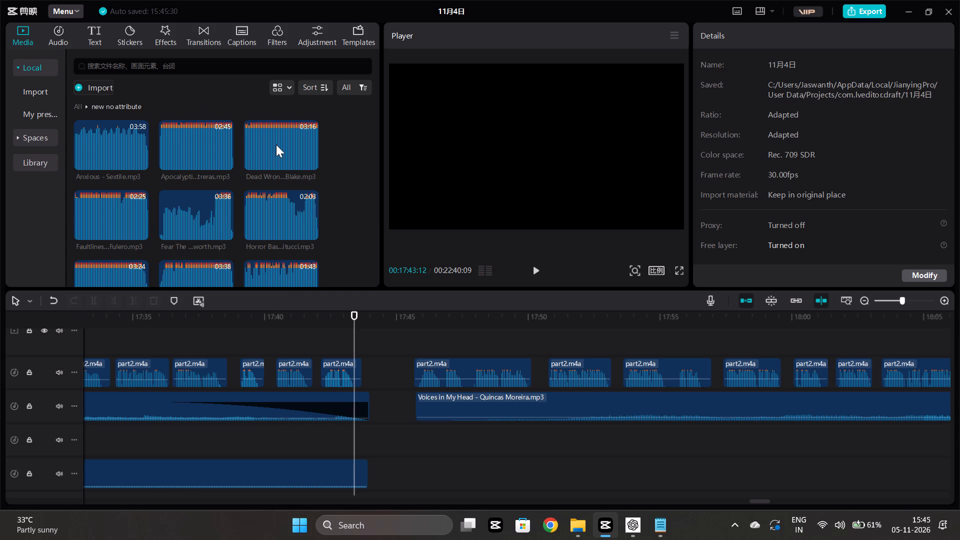
left_click(251, 147)
key("space")
left_click(282, 131)
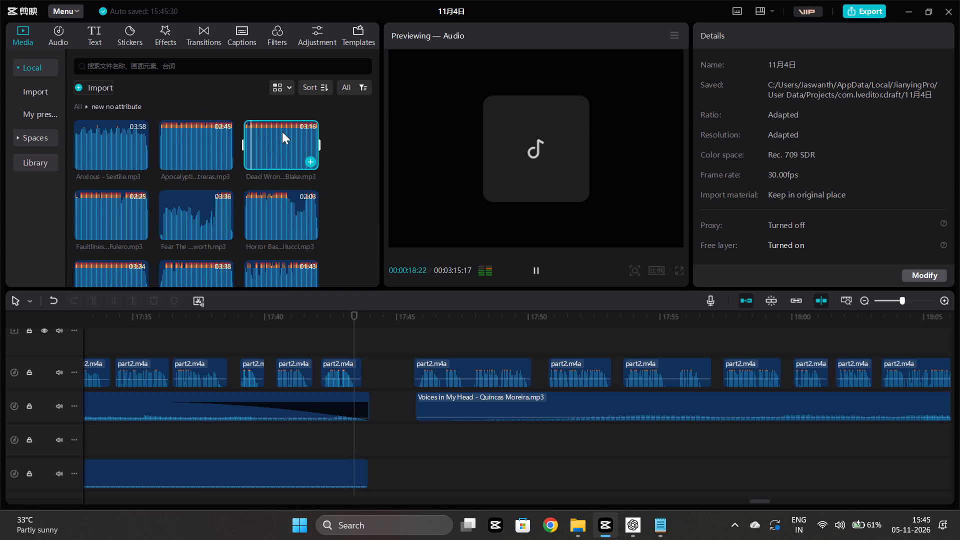
key("space")
left_click(300, 132)
key("space")
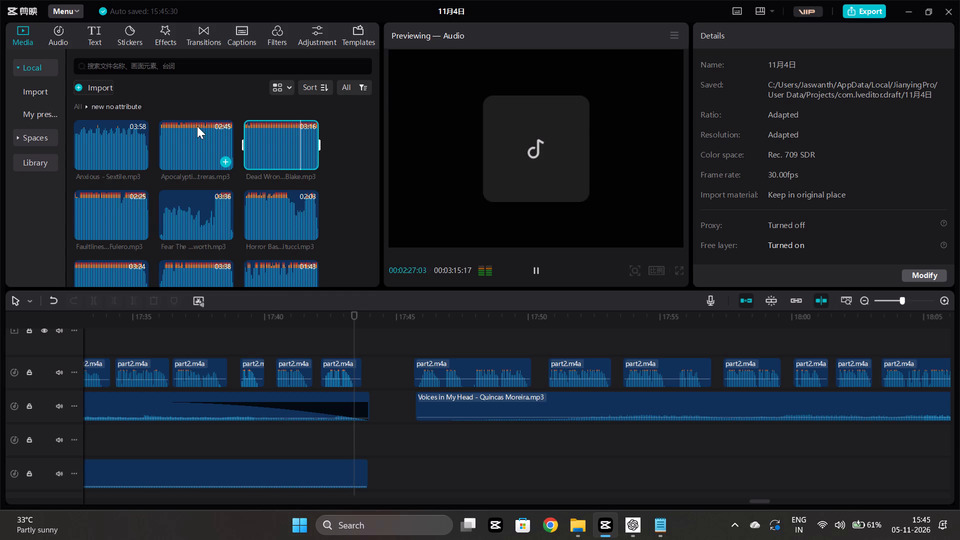
Audition the Apocalypti…, Fear The… and Faultlines… tracks, sampling each partway through.
left_click(201, 130)
key("space")
left_click(201, 130)
key("space")
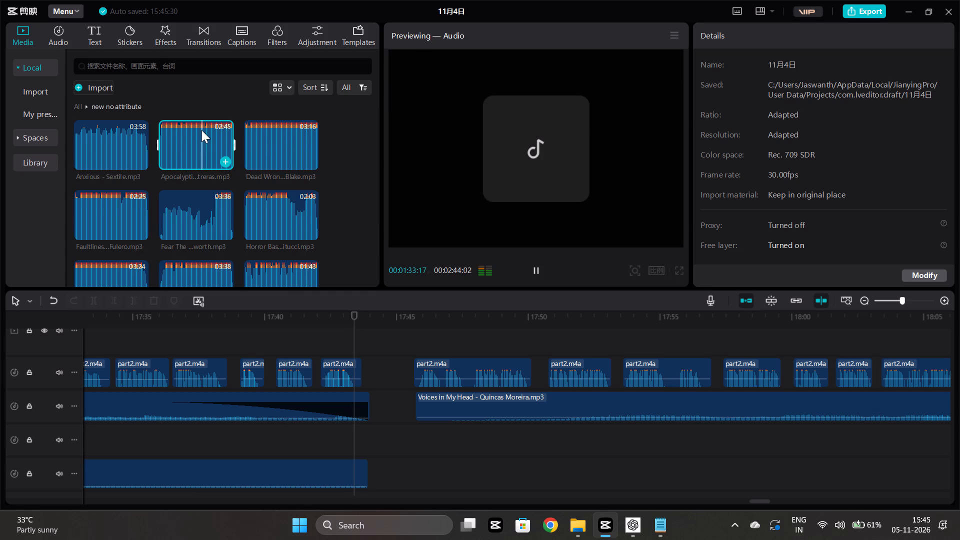
double_click(175, 124)
key("space")
left_click(209, 205)
left_click(209, 205)
key("space")
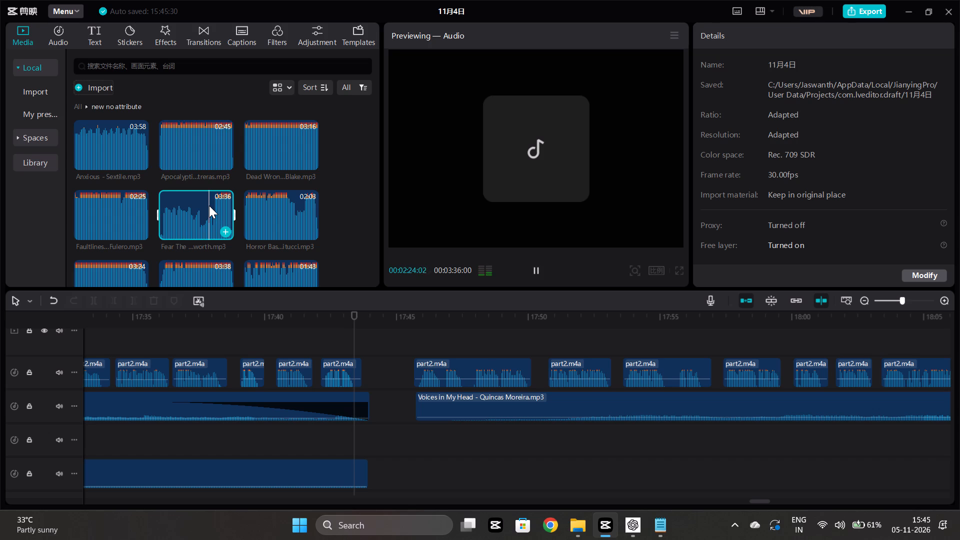
left_click(120, 195)
left_click(119, 195)
key("space")
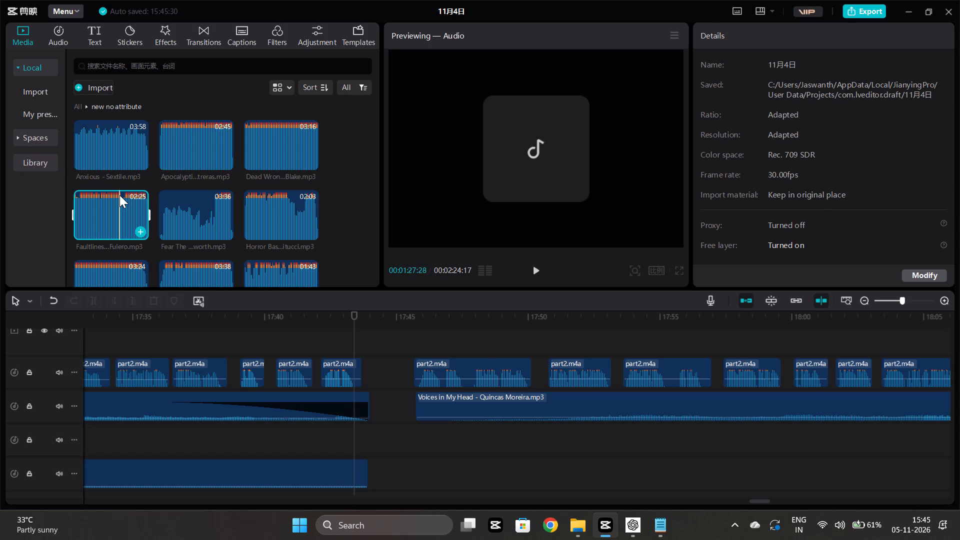
left_click(119, 195)
key("space")
Audition the Landing… and Lake Jupit… tracks from near their beginnings.
scroll(308, 206, "down", 1)
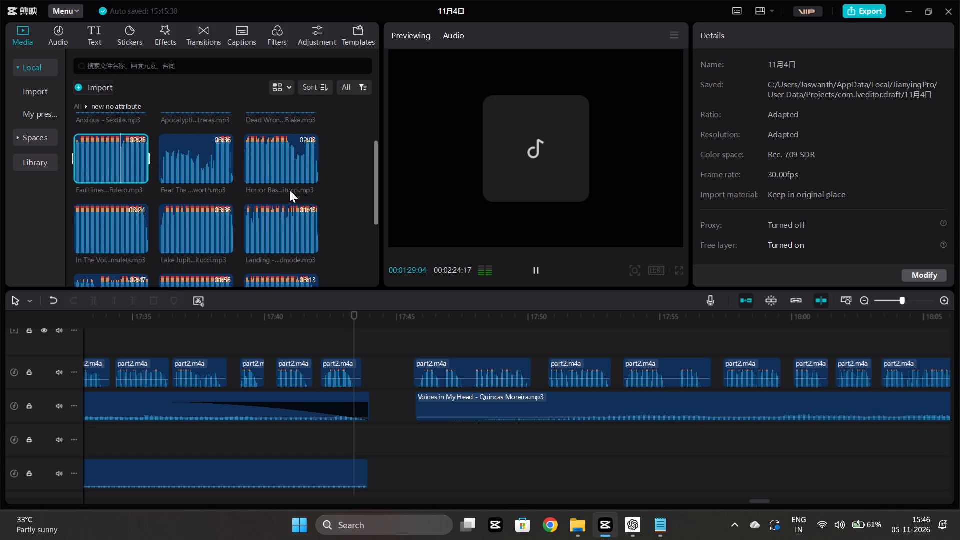
double_click(250, 221)
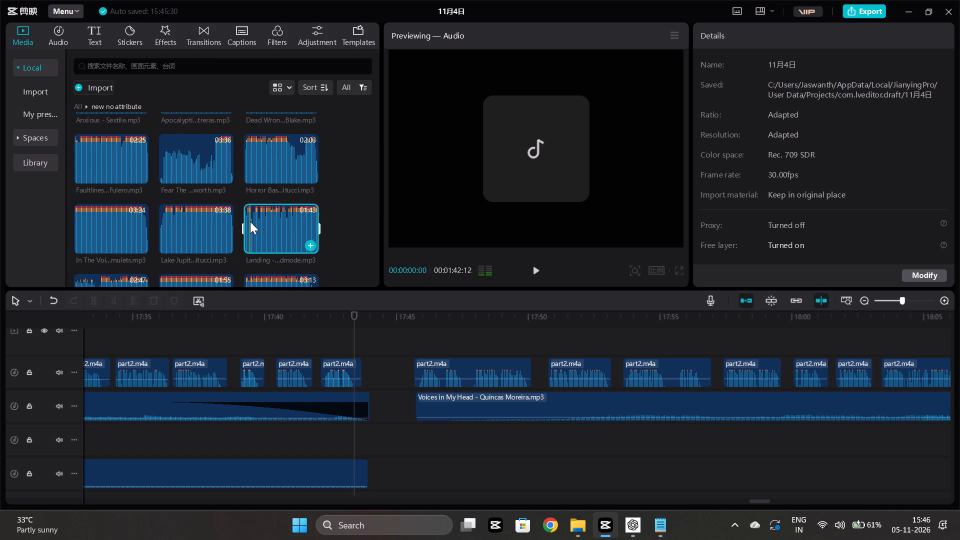
key("space")
left_click(250, 221)
key("space")
double_click(172, 219)
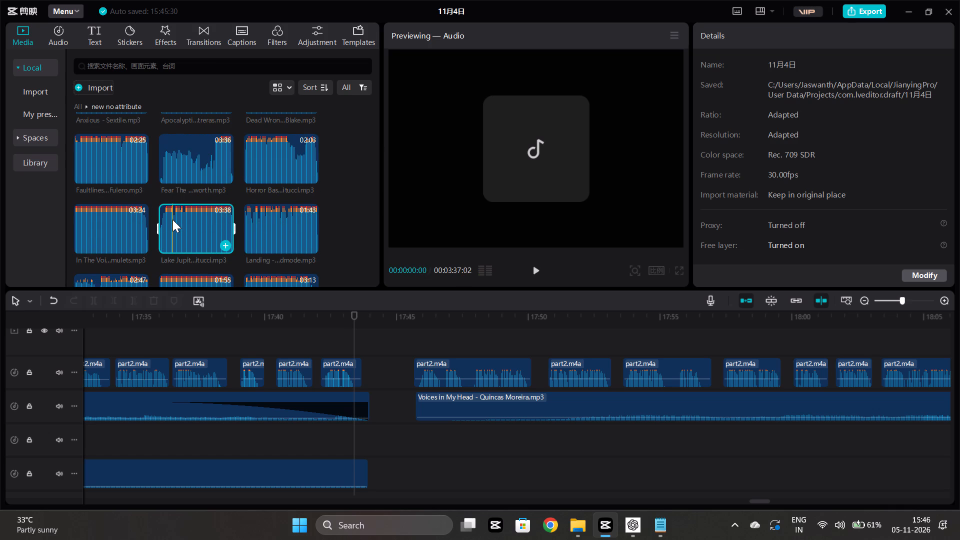
key("space")
left_click(172, 219)
key("space")
Audition the Monster A… track at several points and the The Six Re… track near its end.
scroll(135, 219, "down", 2)
left_click(94, 185)
key("space")
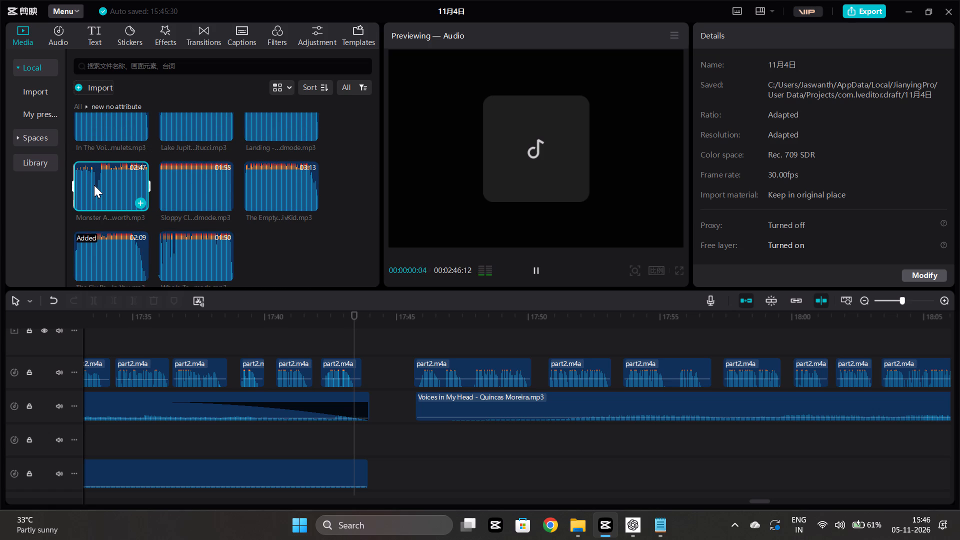
left_click(94, 185)
key("space")
left_click(102, 176)
key("space")
scroll(156, 191, "down", 1)
left_click(131, 226)
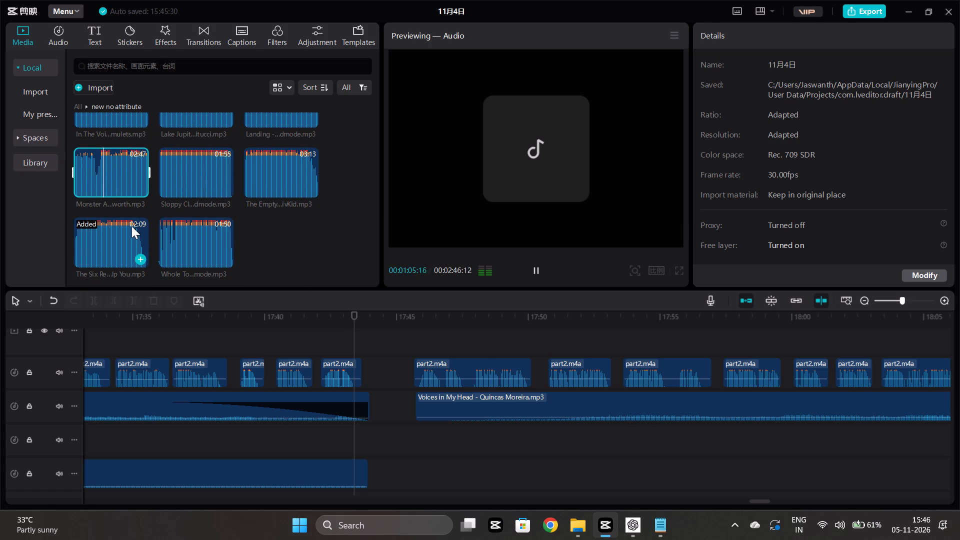
key("space")
left_click(131, 226)
key("space")
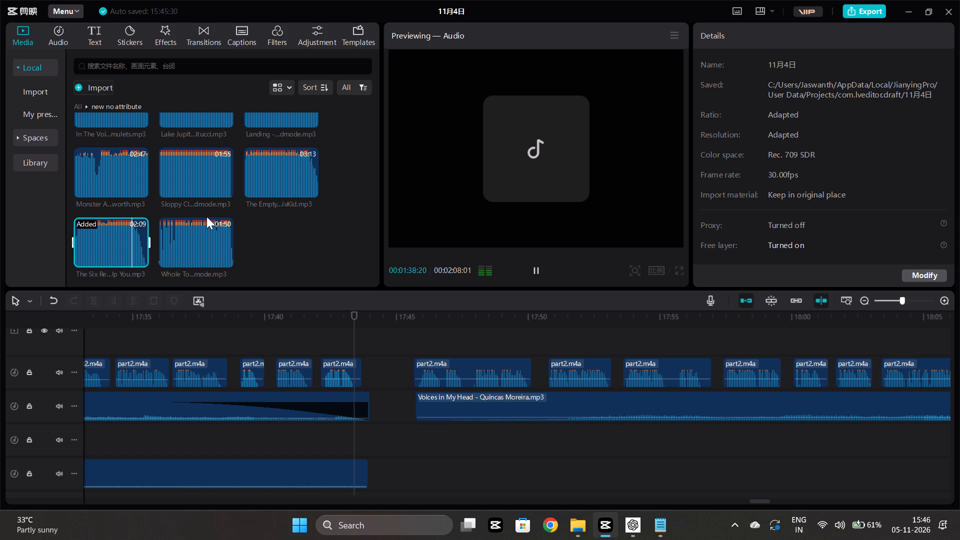
Audition the Whole To… track near its end and again close to its beginning.
left_click(213, 231)
left_click(213, 231)
key("space")
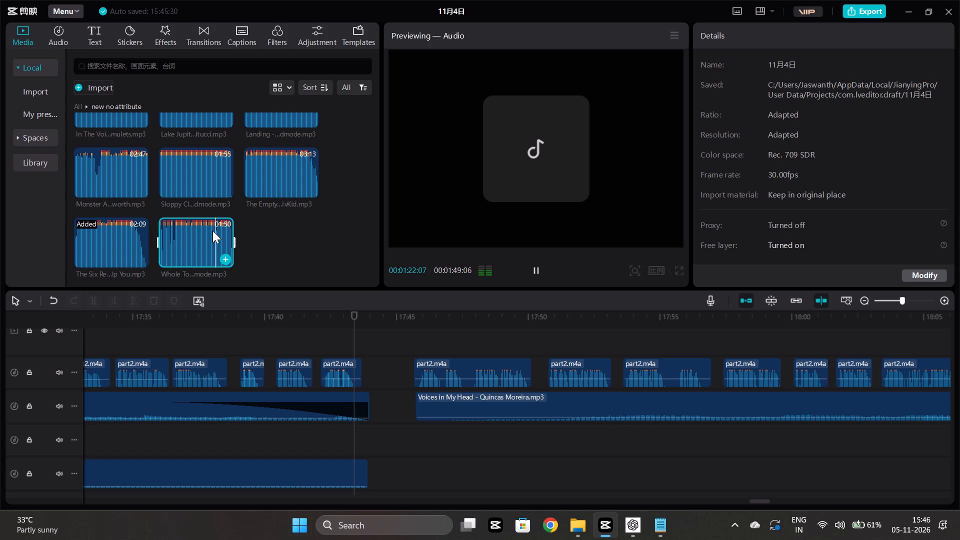
left_click(165, 238)
key("space")
Add the Whole Tone Limbo track beneath Voices in My Head, starting at about 17:45:17 where the voice resumes.
scroll(168, 234, "up", 7)
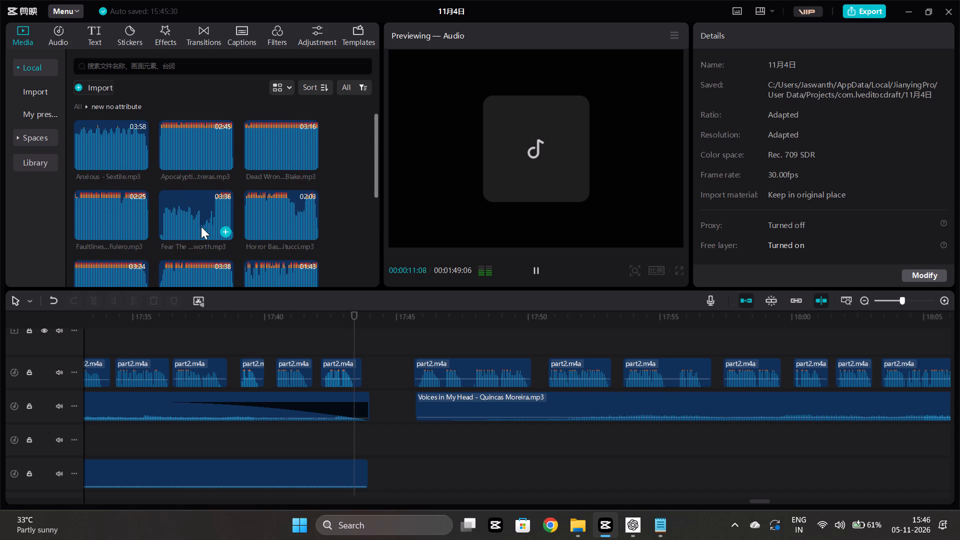
scroll(201, 226, "down", 7)
left_click(224, 259)
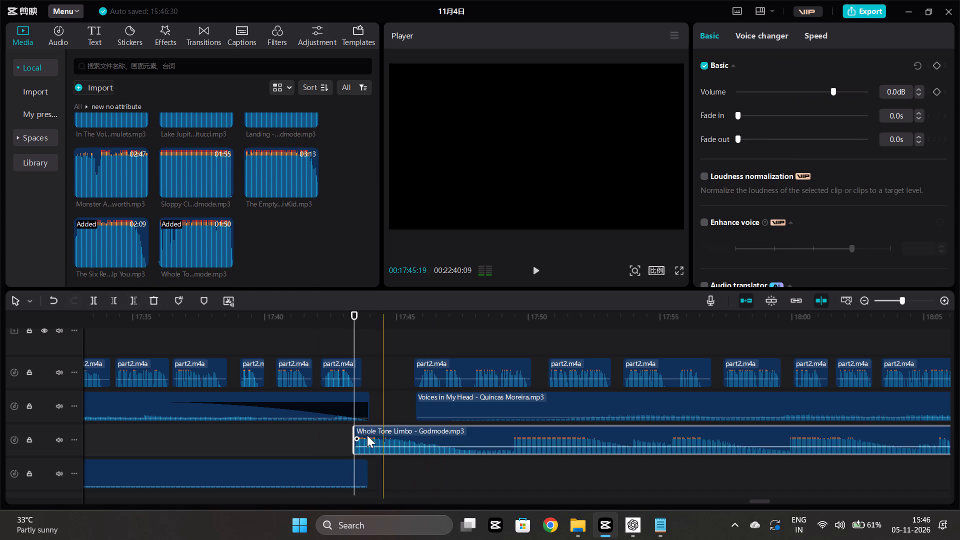
left_click_drag(397, 437, 455, 439)
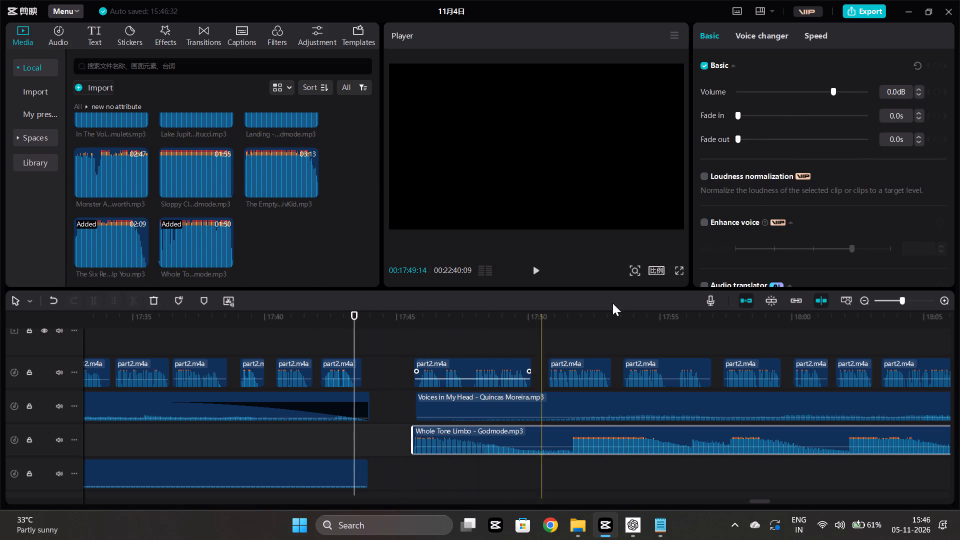
Balance the Whole Tone Limbo clip's volume during playback, trying -19.3 and -18.0 dB before setting it to -26.2 dB.
left_click(793, 93)
left_click(800, 91)
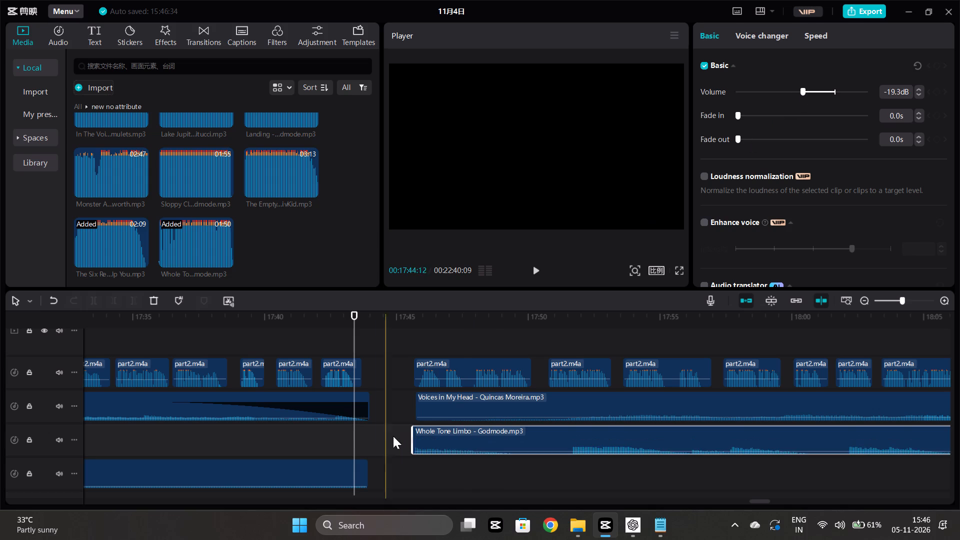
left_click(405, 439)
key("space")
left_click(517, 427)
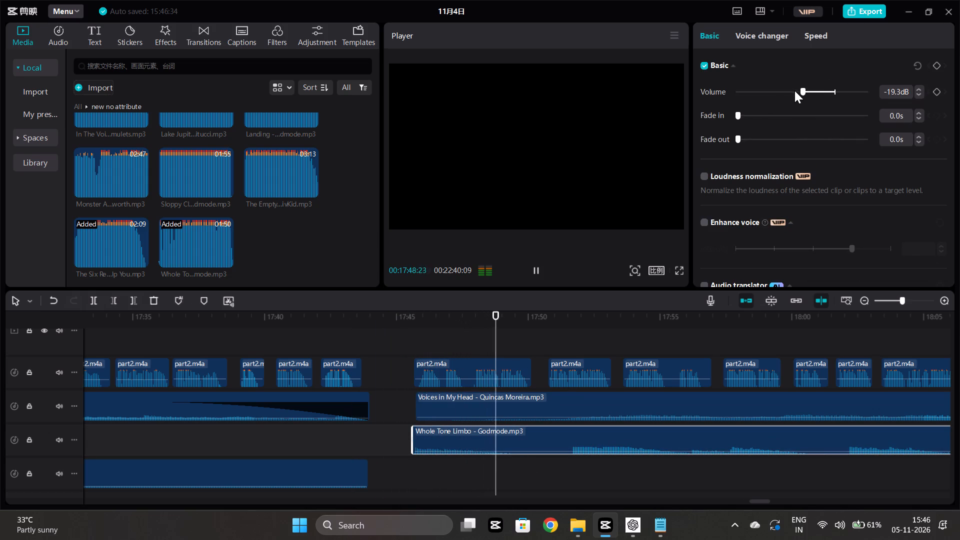
left_click(793, 91)
left_click(802, 88)
scroll(550, 355, "left", 1)
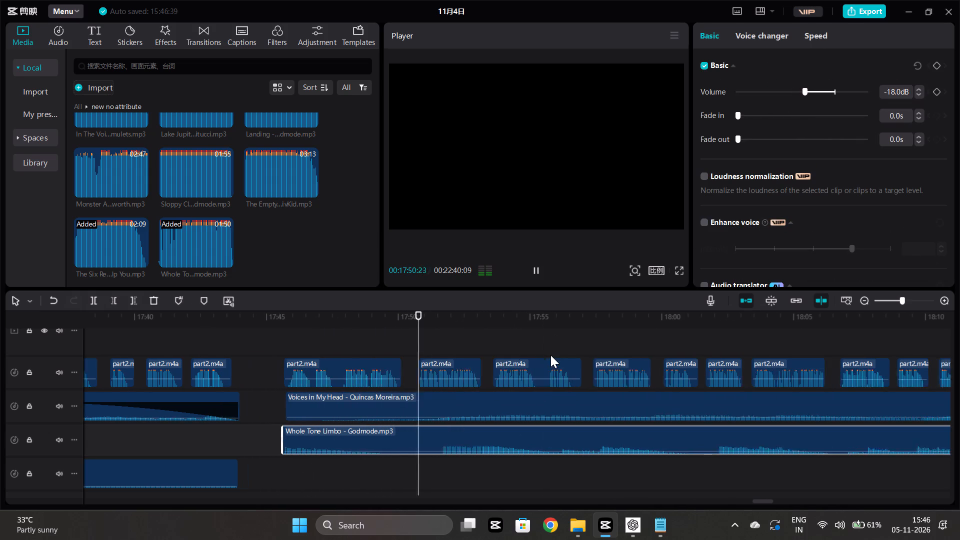
scroll(550, 355, "left", 1)
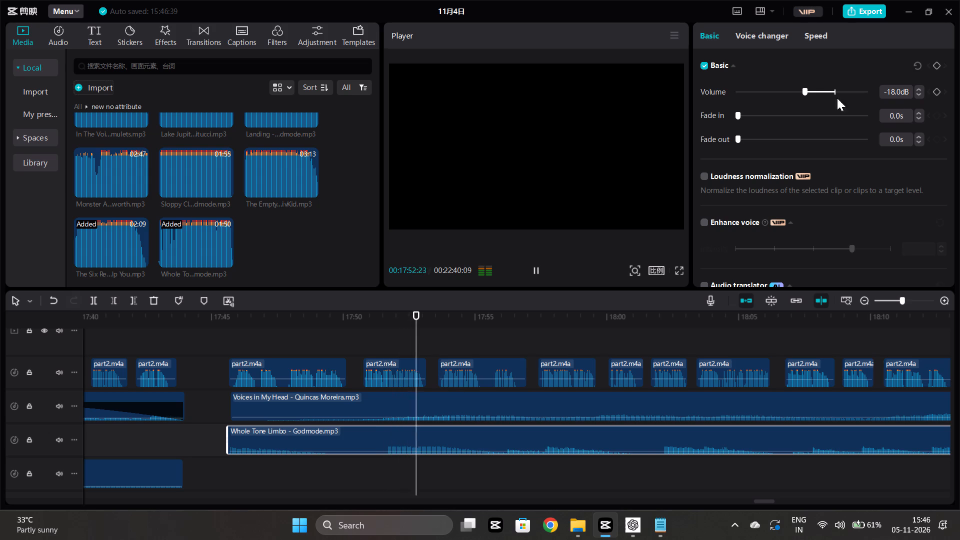
left_click(789, 86)
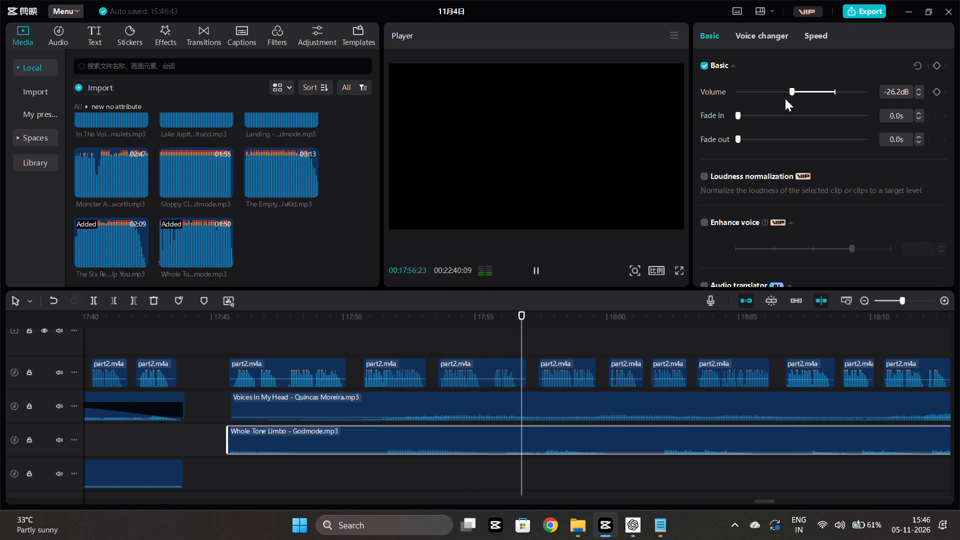
scroll(776, 108, "left", 1)
scroll(567, 369, "left", 1)
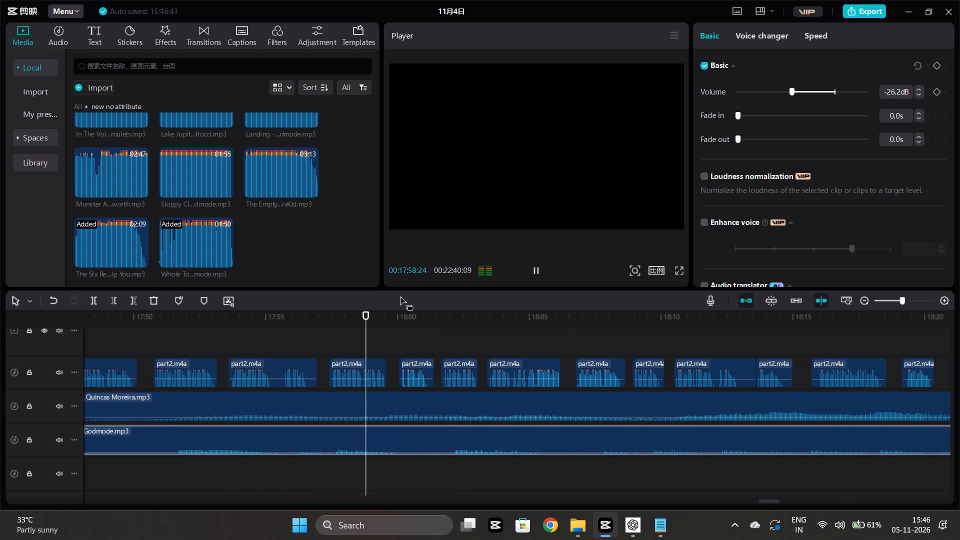
Lower the Whole Tone Limbo clip's volume to -32.2 dB and the Voices in My Head clip's volume to -27.1 dB during playback.
left_click(780, 92)
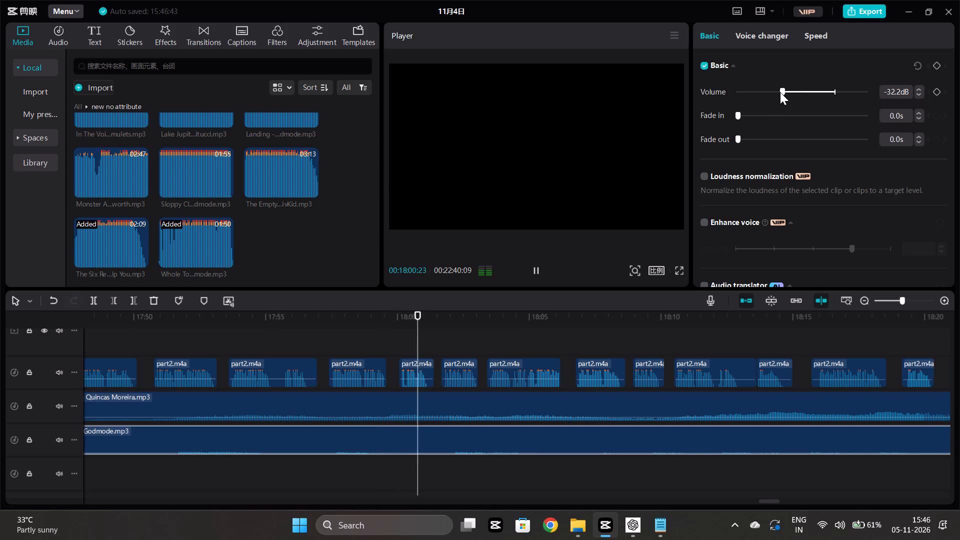
left_click(397, 403)
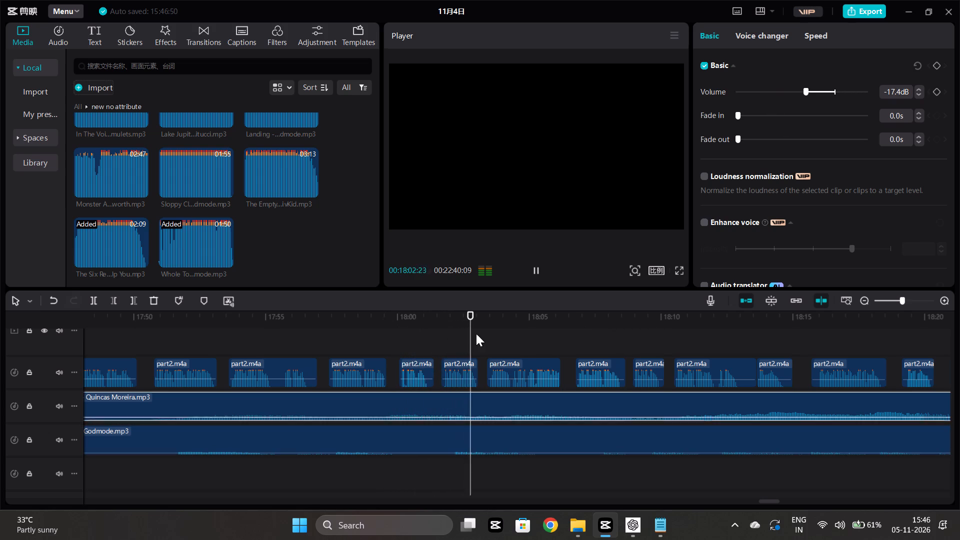
left_click(781, 91)
left_click(788, 89)
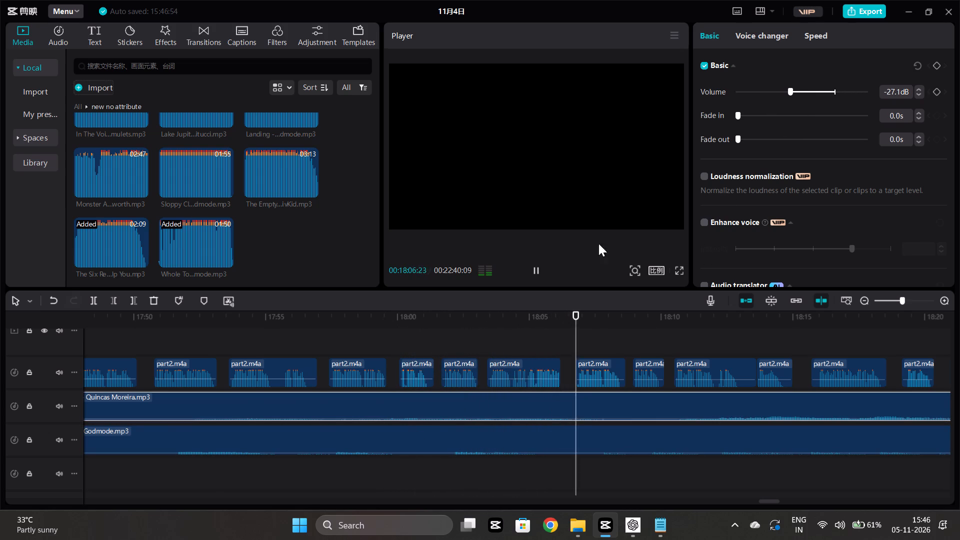
Replay the section from the voice's return at about 17:45 to check the balance of the two layered music clips.
left_click(547, 465)
key("space")
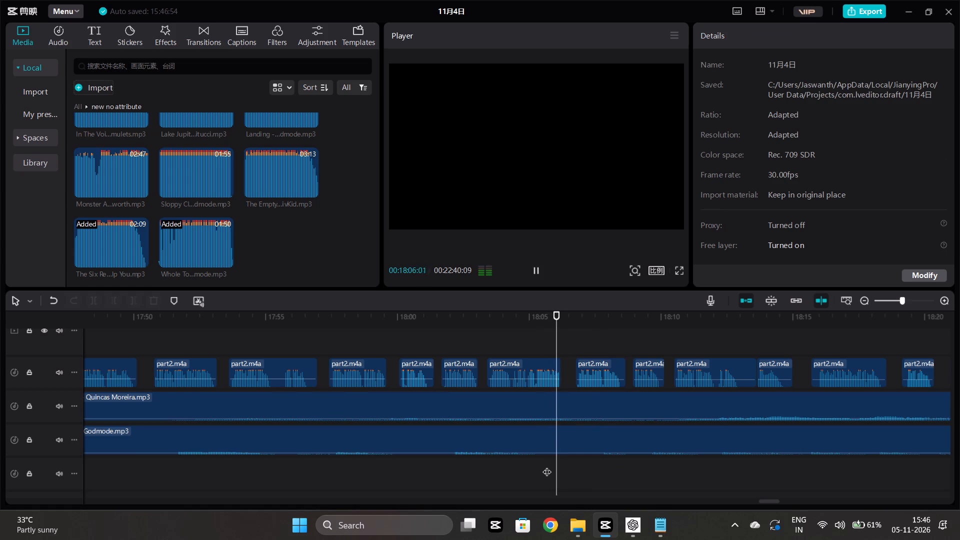
scroll(547, 465, "left", 1)
scroll(547, 465, "right", 2)
left_click(509, 464)
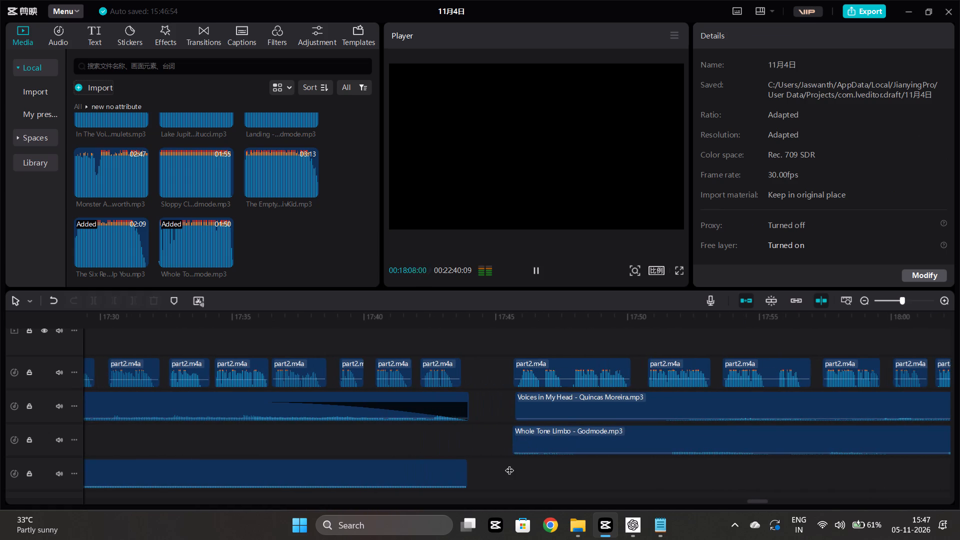
key("space")
scroll(509, 464, "left", 1)
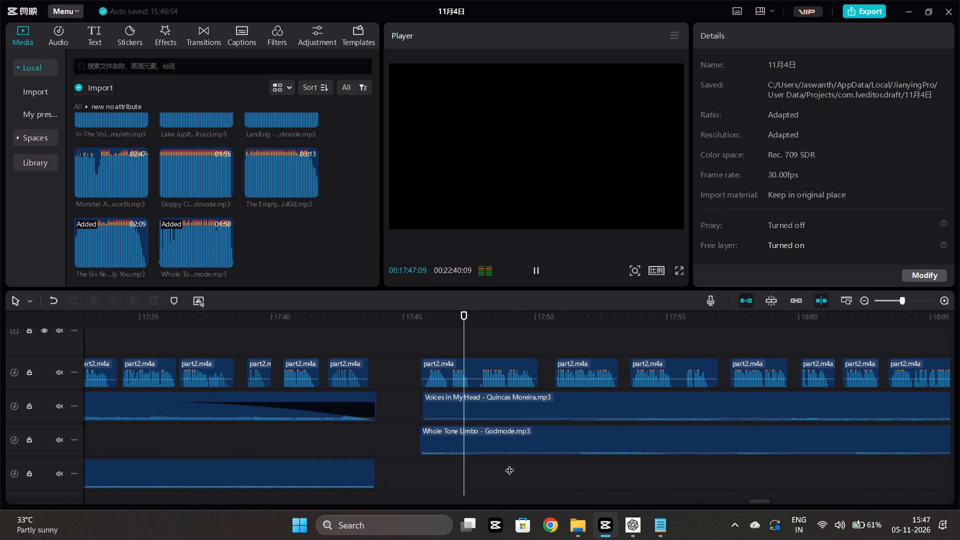
scroll(509, 464, "left", 1)
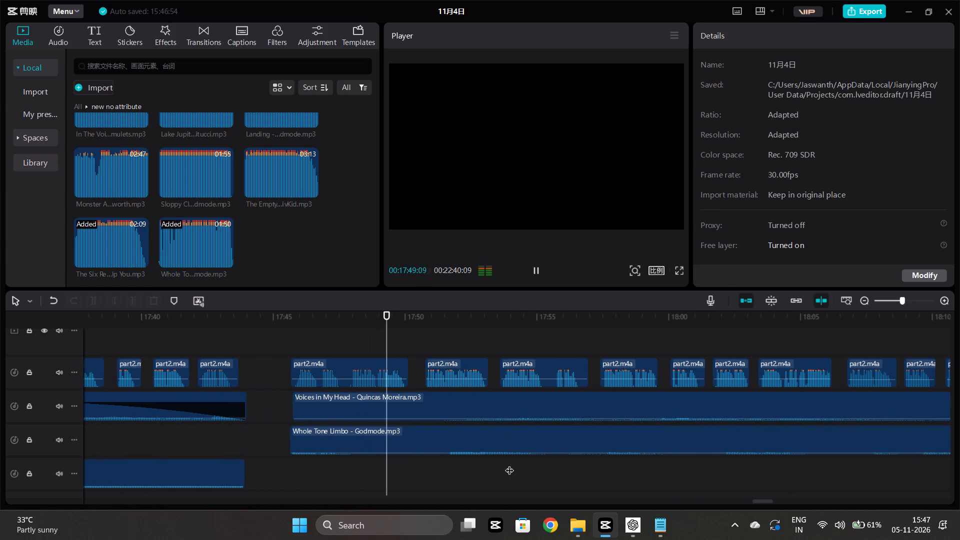
key("space")
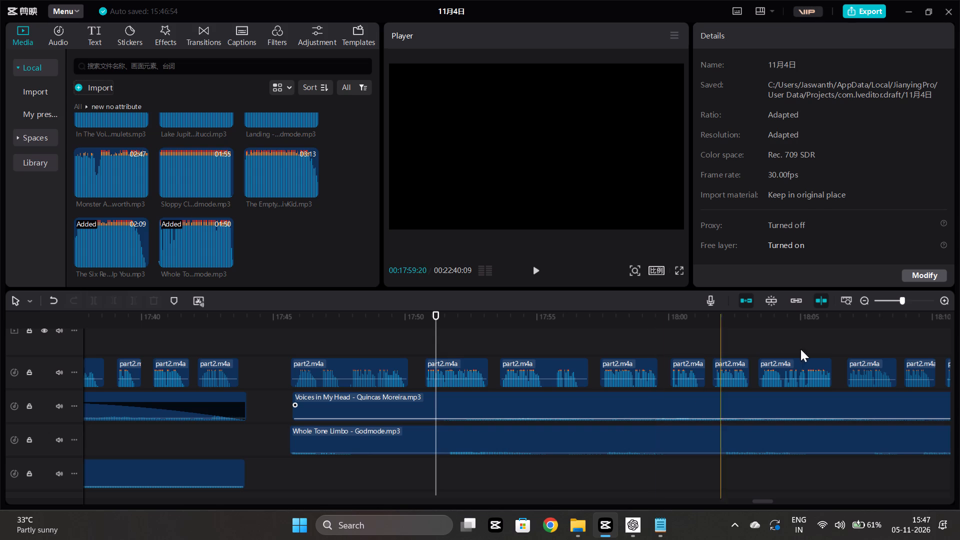
Open the suspense folder inside music for youtube and audition the mixkit-tec…, cinematic…, -horror-m… and suspense… sounds.
left_click(77, 100)
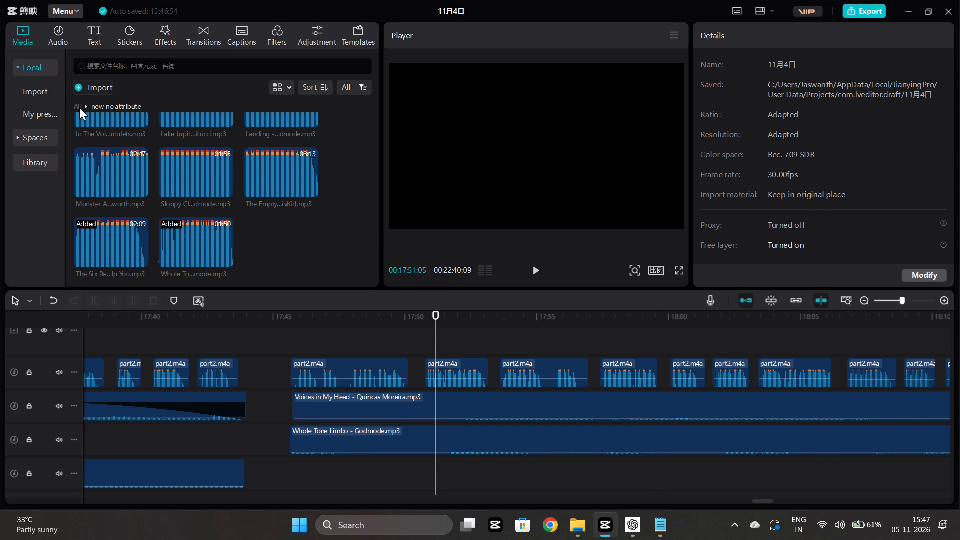
left_click(79, 107)
scroll(205, 180, "up", 3)
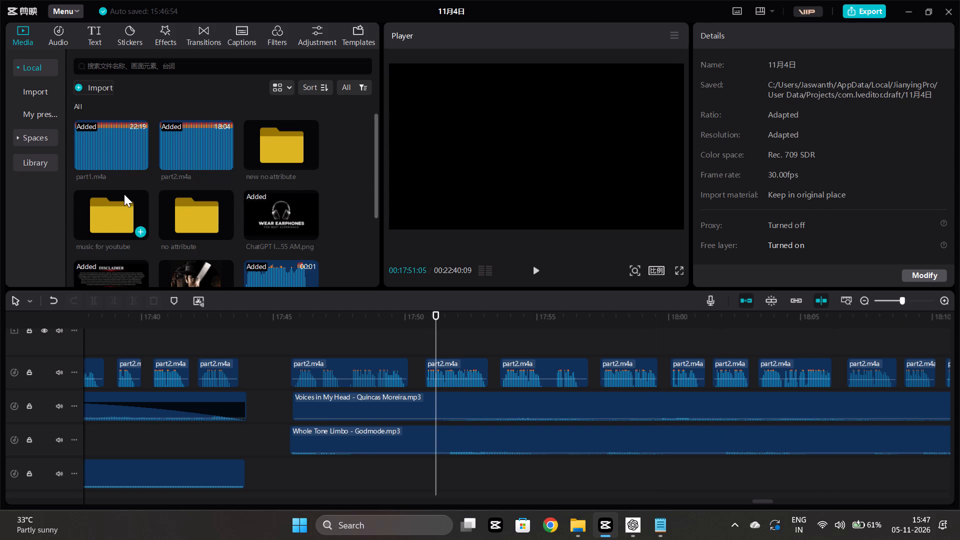
double_click(104, 213)
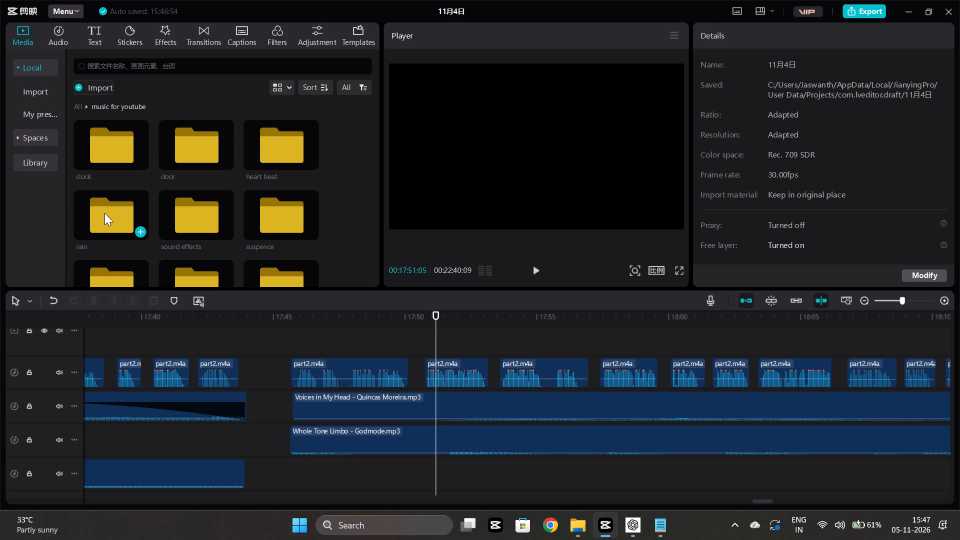
left_click(239, 237)
double_click(278, 216)
double_click(296, 132)
key("space")
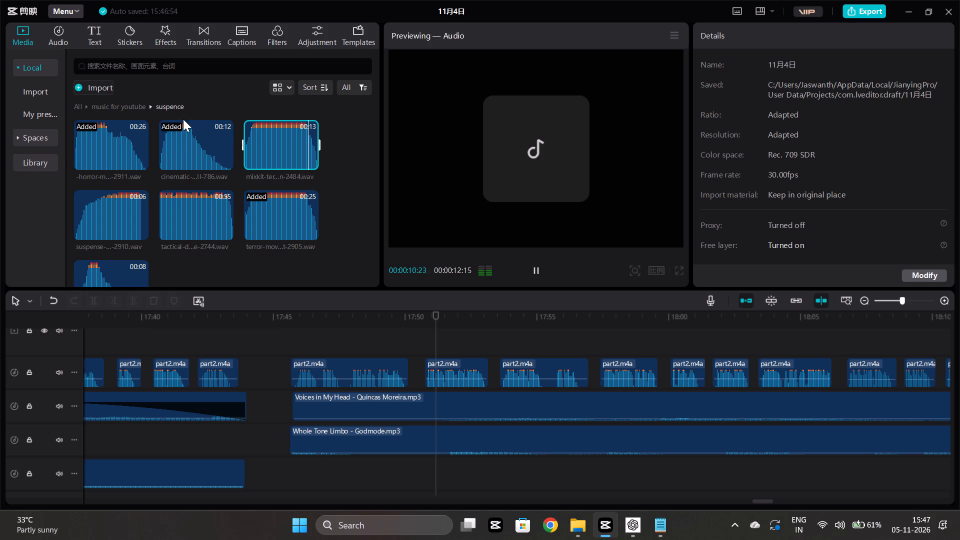
left_click(165, 133)
key("space")
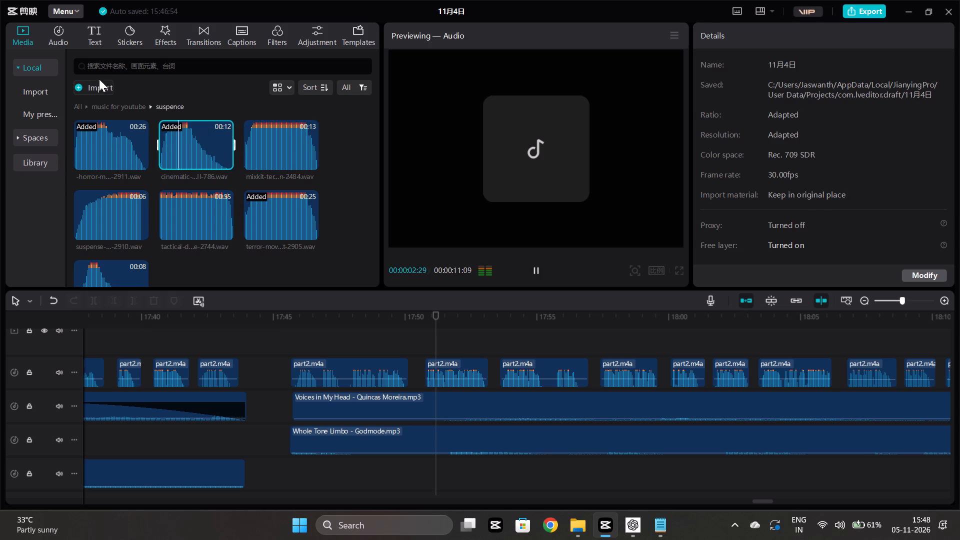
left_click(76, 146)
key("space")
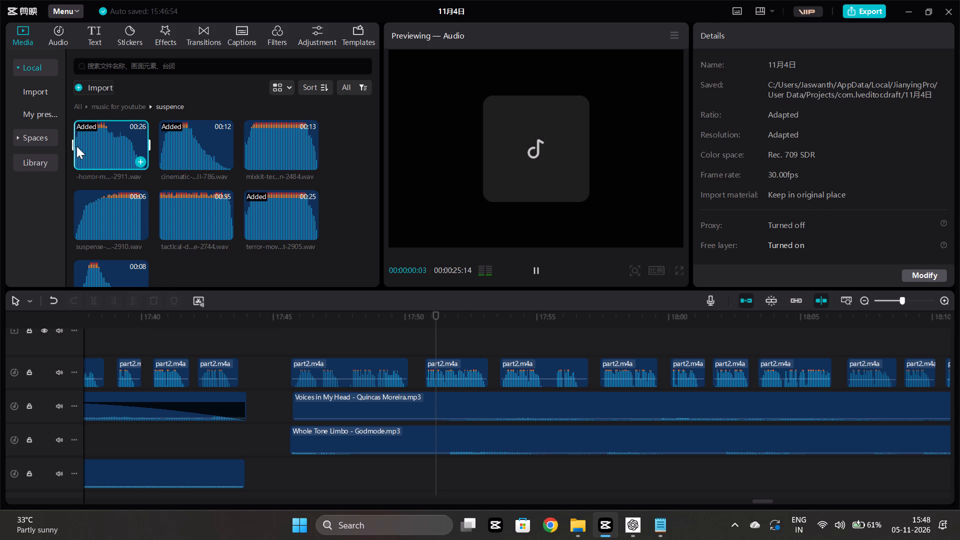
left_click(112, 219)
key("space")
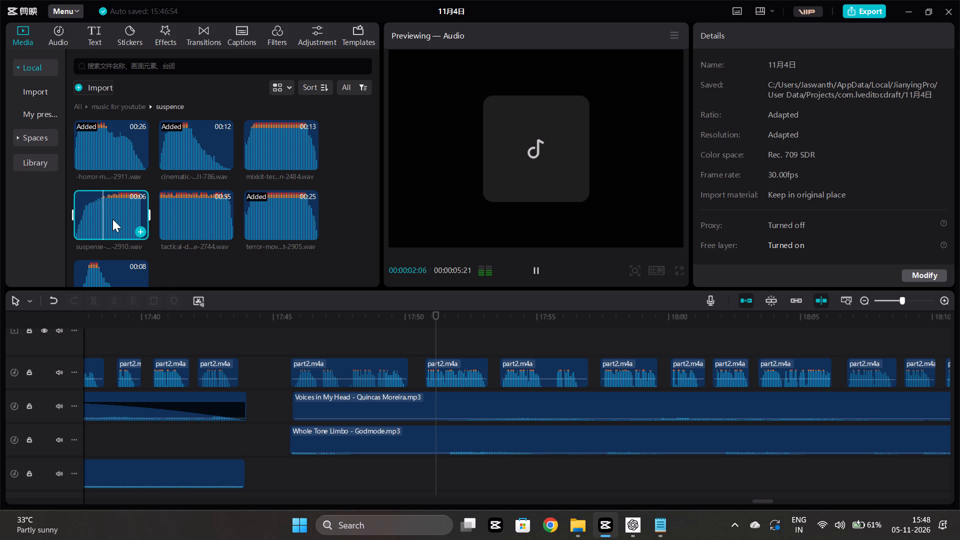
Audition the terror-swe…s-2630.wav sound from several points near its beginning.
scroll(114, 218, "down", 1)
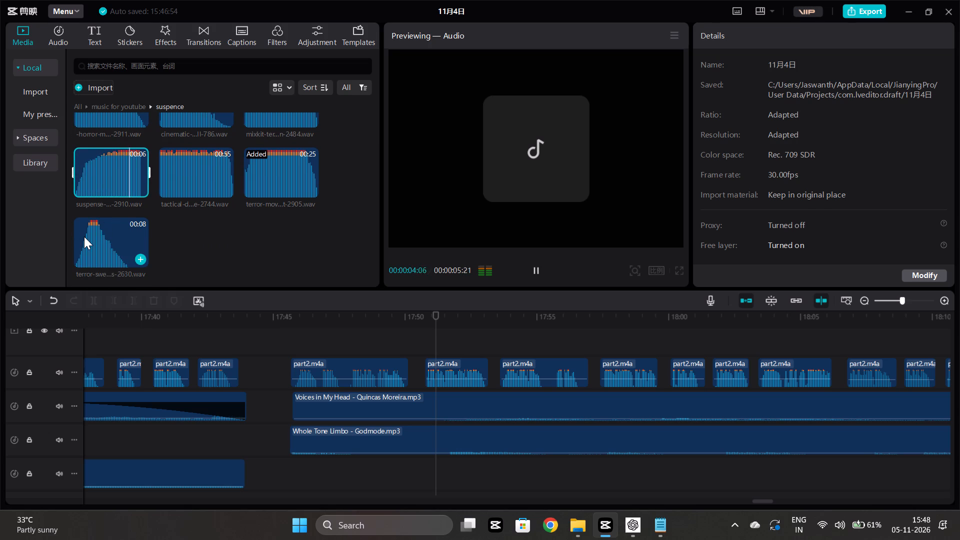
left_click(84, 236)
key("space")
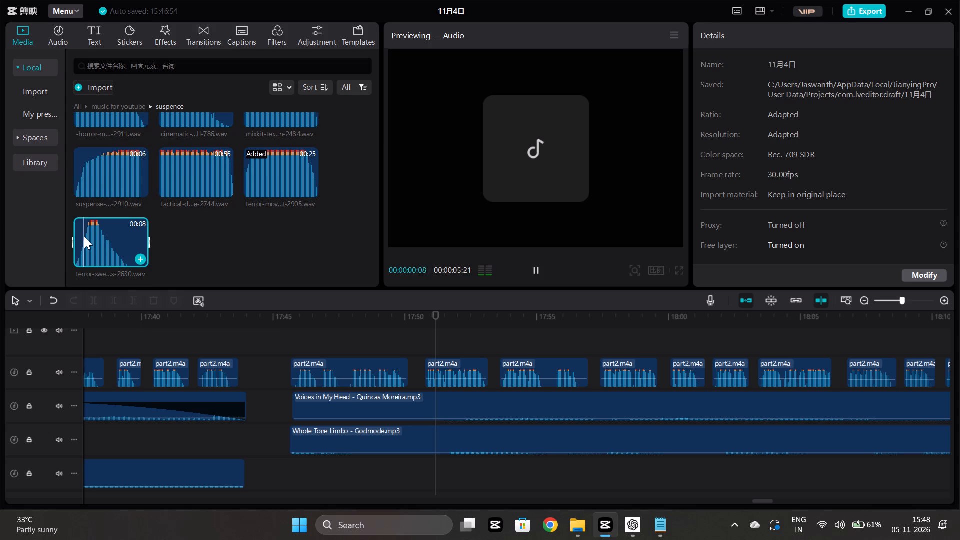
left_click(84, 236)
key("space")
left_click(90, 240)
key("space")
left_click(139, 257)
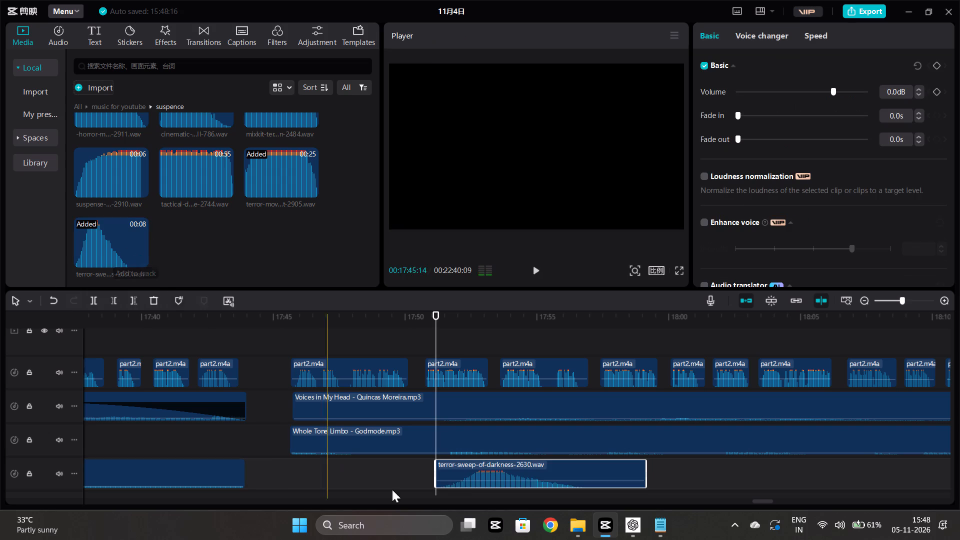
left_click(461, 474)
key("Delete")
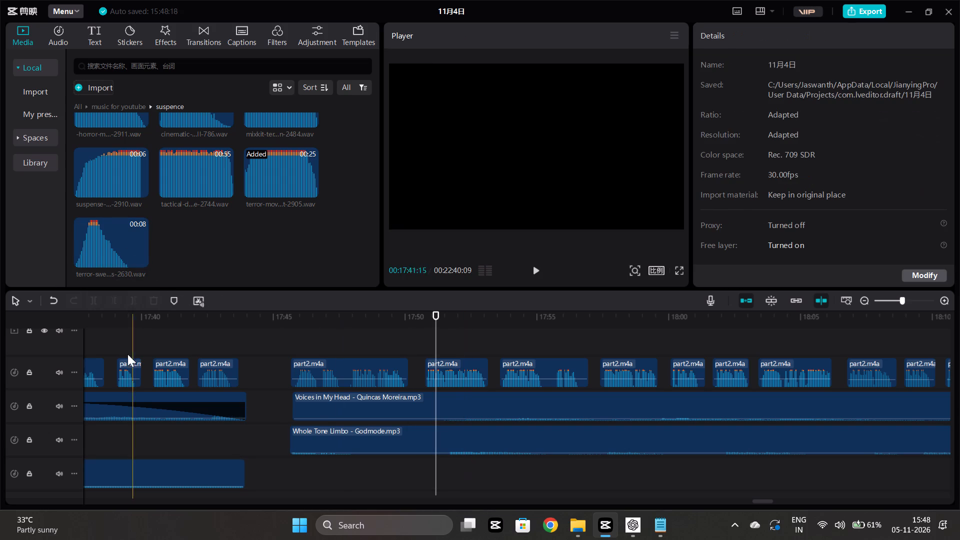
Audition the terror-swe…s-2630.wav sound again from the middle and from near its beginning.
left_click(99, 257)
key("space")
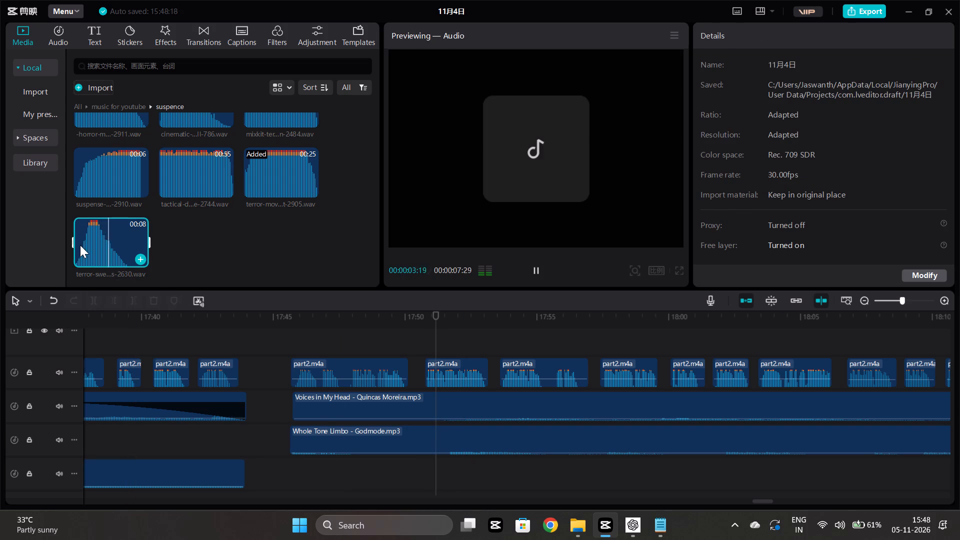
left_click(80, 245)
key("space")
scroll(146, 259, "down", 1)
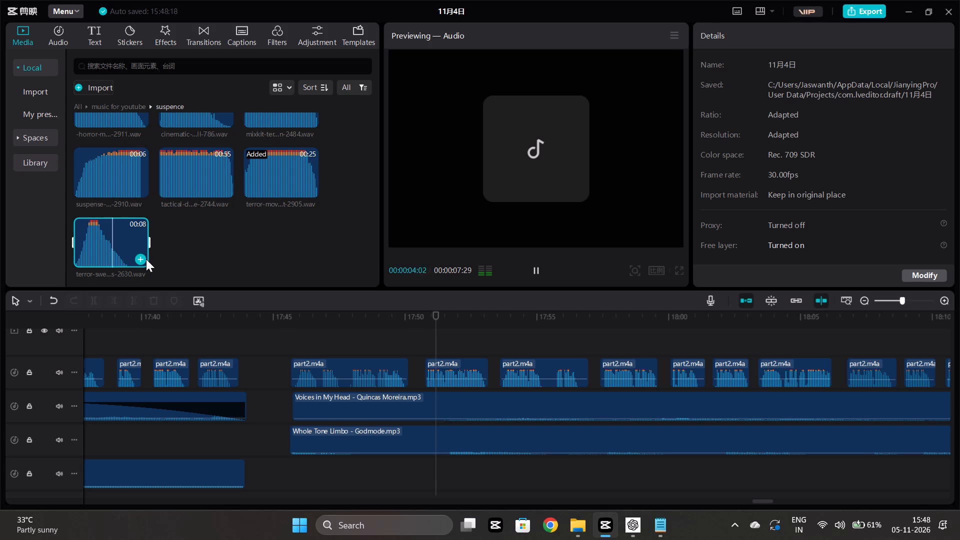
scroll(146, 259, "down", 2)
Add terror-sweep-of-darkness-2630.wav on its own track below the music, starting at about 17:42:14 under the last voice clip before the pause.
left_click(142, 257)
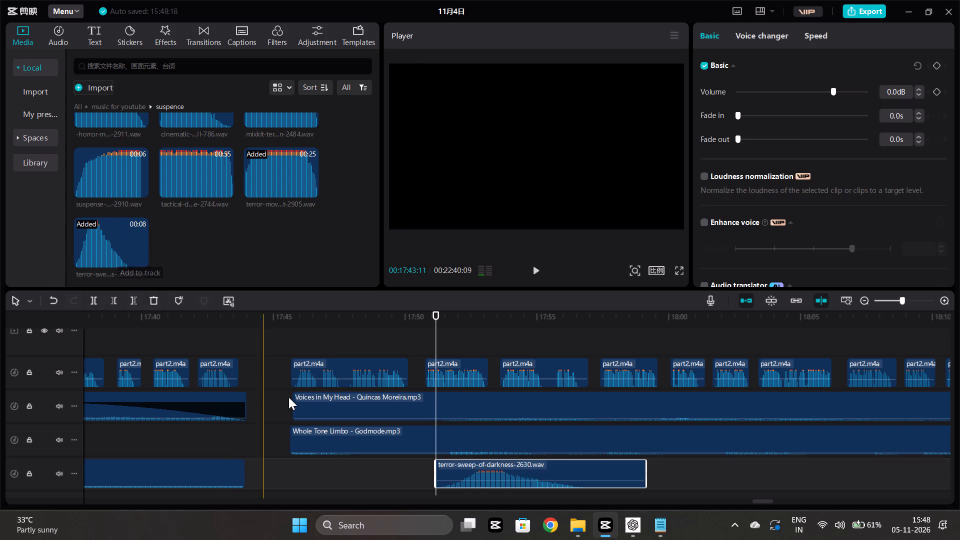
left_click_drag(485, 470, 202, 486)
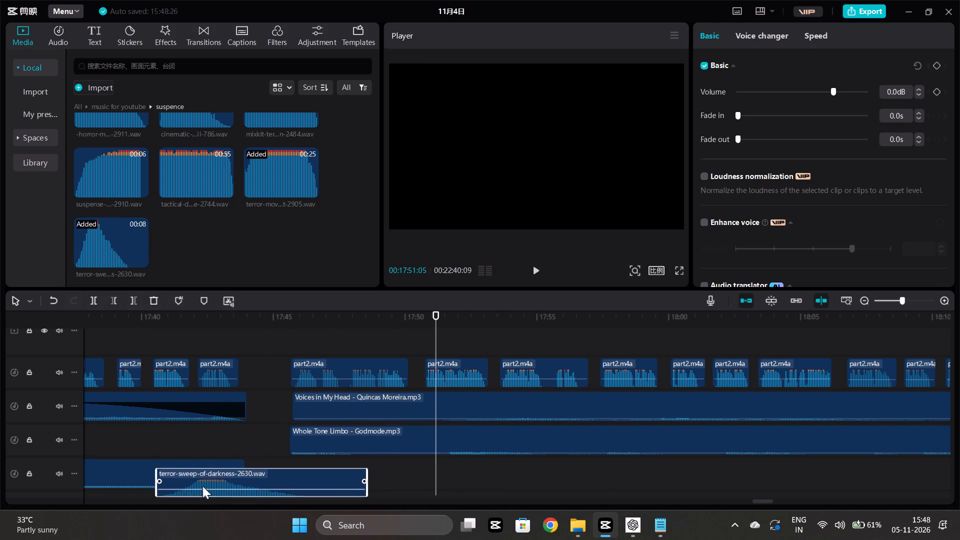
left_click_drag(202, 486, 231, 395)
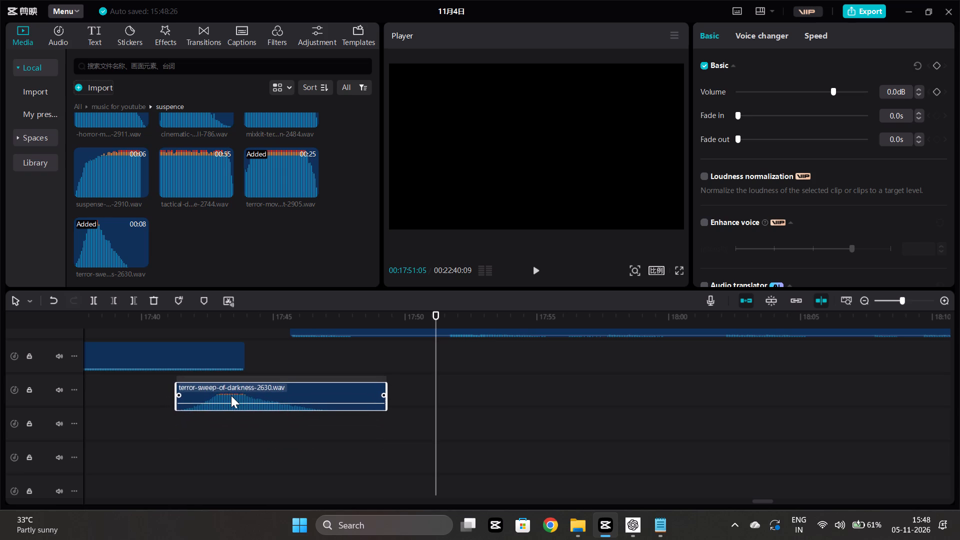
left_click_drag(231, 395, 232, 395)
scroll(232, 395, "up", 2)
scroll(227, 350, "up", 4)
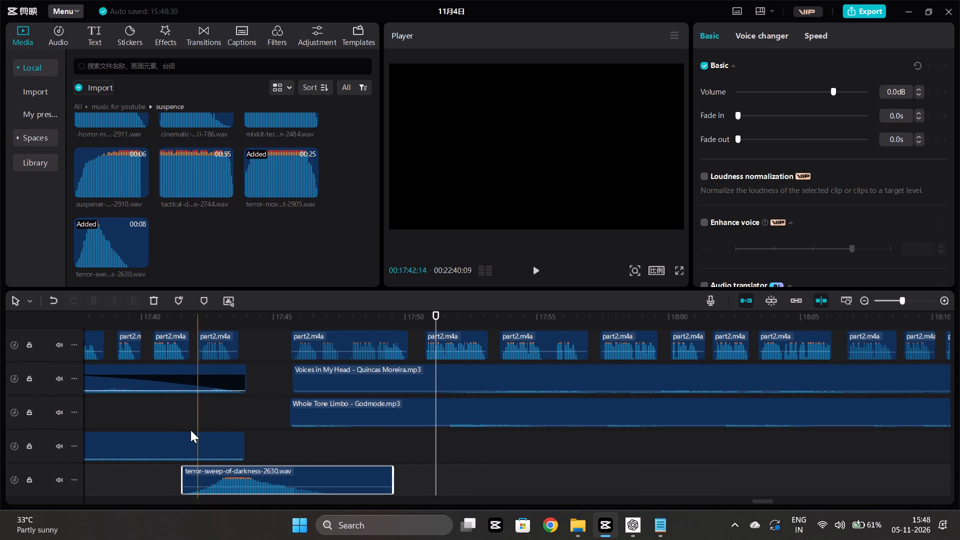
left_click(183, 419)
key("space")
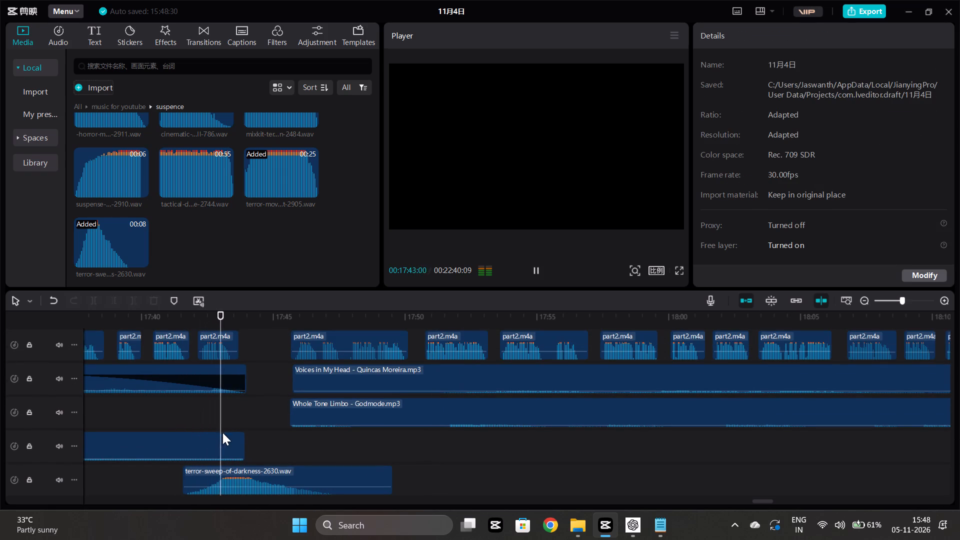
left_click_drag(216, 470, 238, 468)
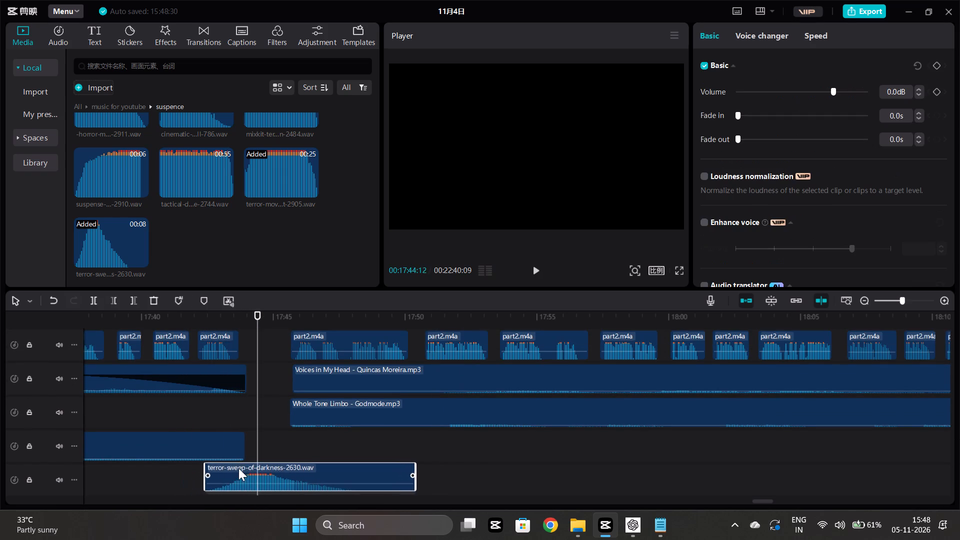
left_click_drag(238, 468, 238, 468)
Play the passage around the terror sweep from about 17:41 and from about 17:39 to check its timing against the voice.
left_click(198, 400)
key("space")
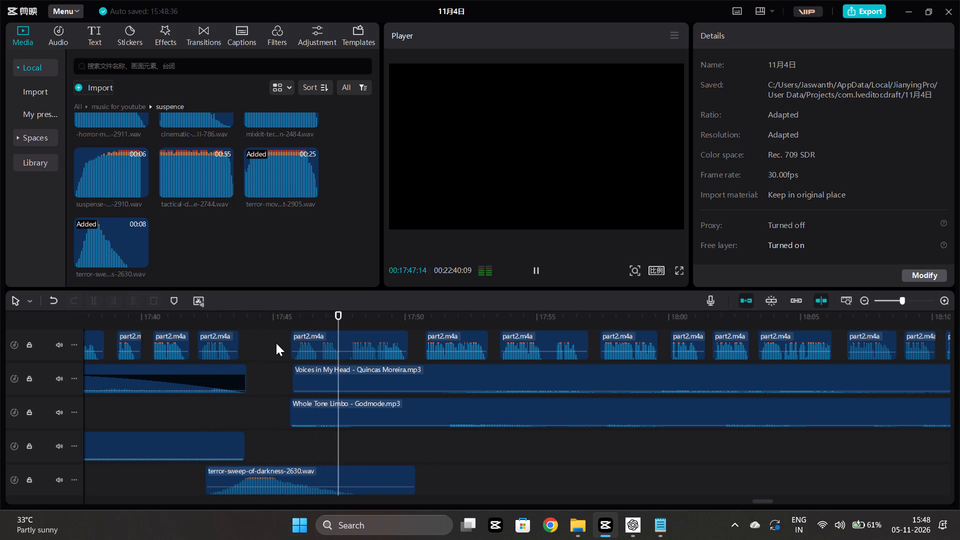
left_click(177, 410)
key("space")
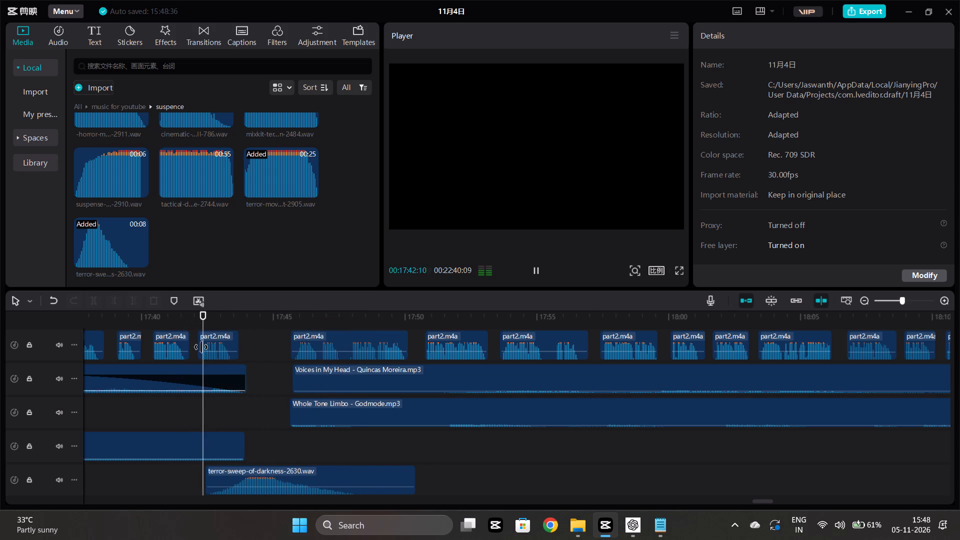
scroll(155, 436, "right", 1)
left_click(191, 406)
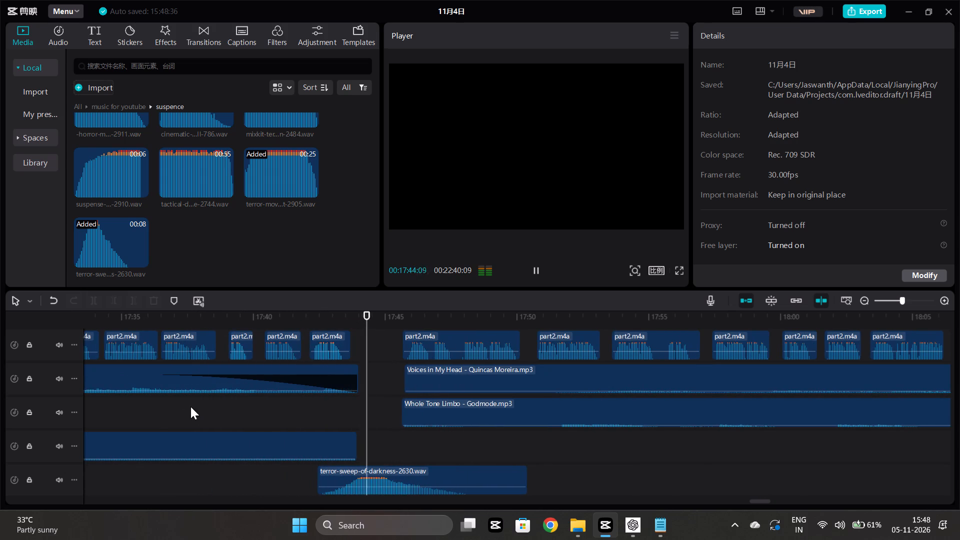
key("space")
Shift the short part2.m4a voice clip at about 17:39 slightly earlier, closer to the preceding voice clip.
scroll(190, 406, "up", 2)
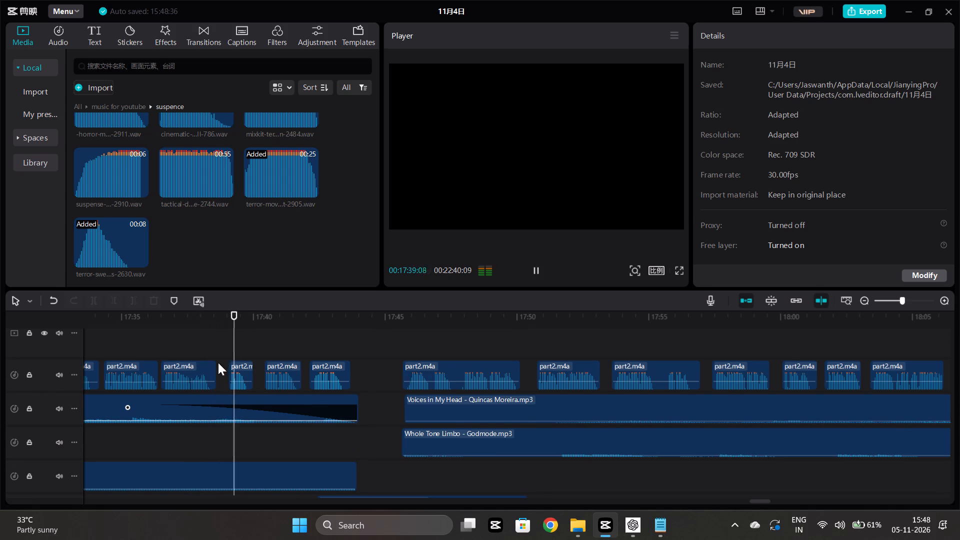
left_click_drag(237, 361, 231, 365)
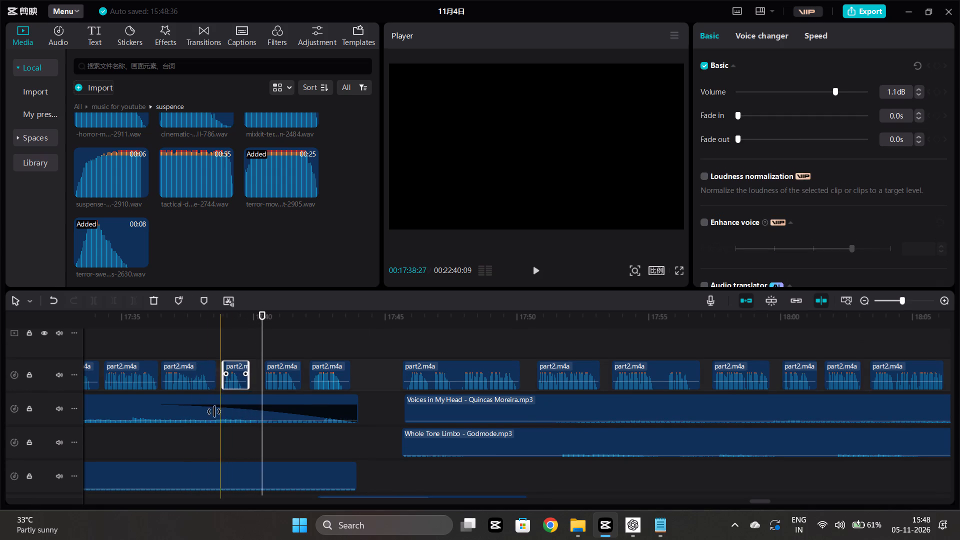
Shift the part2.m4a voice clips between about 17:39 and 17:43 slightly earlier to tighten the gaps before the pause.
left_click(194, 449)
key("space")
left_click_drag(281, 367, 277, 369)
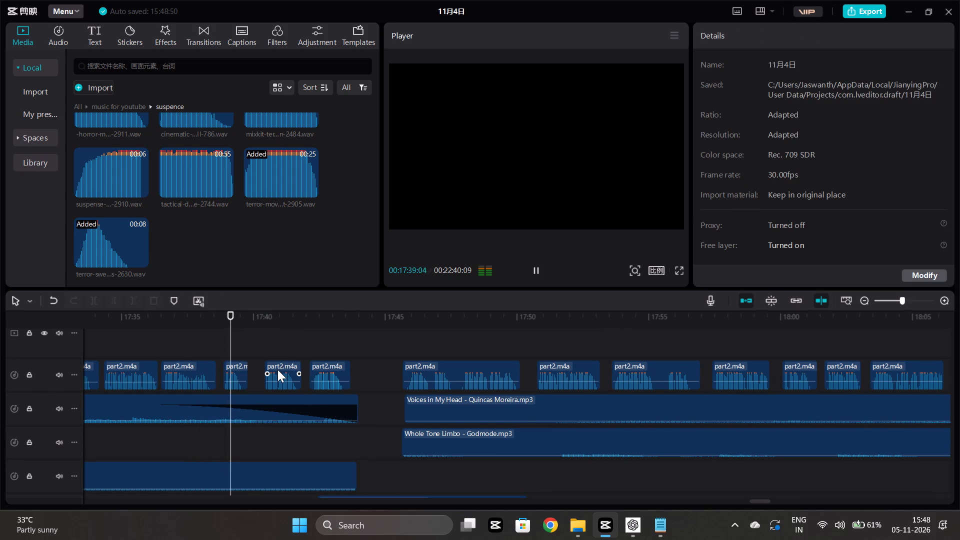
left_click_drag(277, 369, 269, 369)
left_click(237, 362)
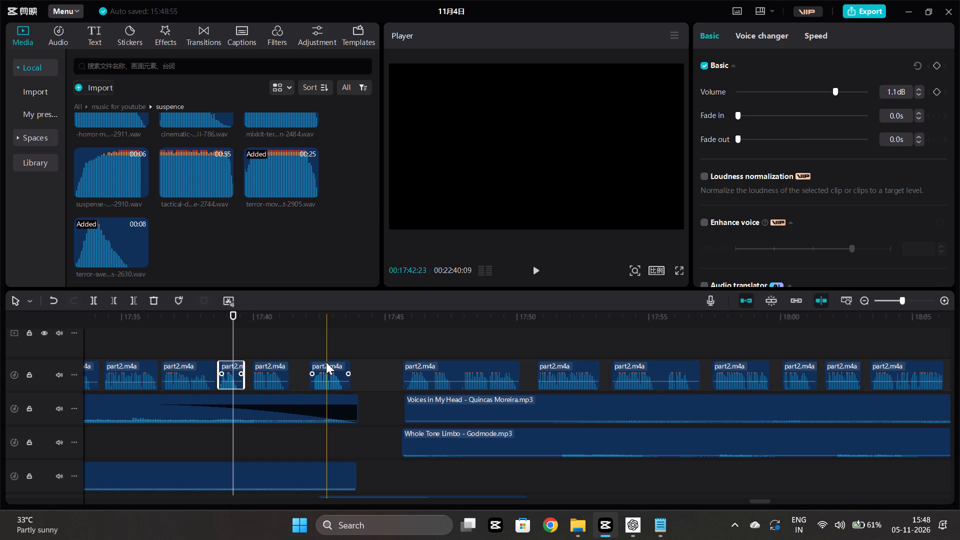
left_click_drag(326, 362, 310, 365)
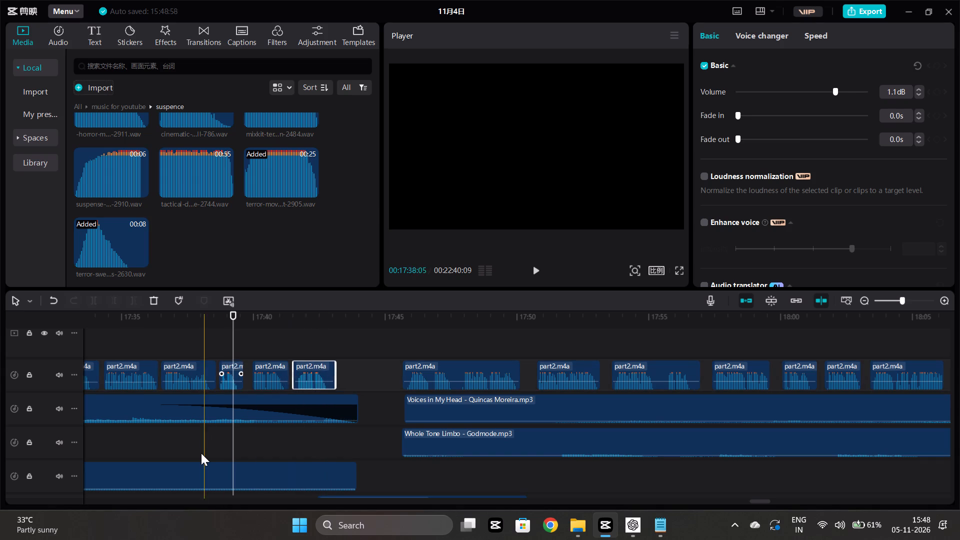
Play the passage from about 17:38 to check the spacing of the voice clips and the terror sweep.
left_click(199, 444)
key("space")
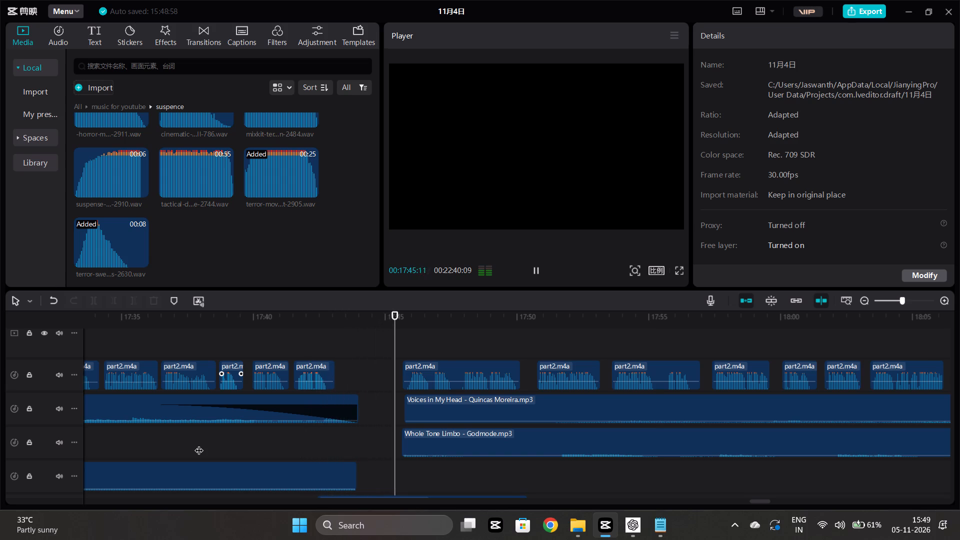
Trim a little off the start of terror-sweep-of-darkness-2630.wav, move it back to about 17:42:16 and play it.
scroll(199, 444, "down", 2)
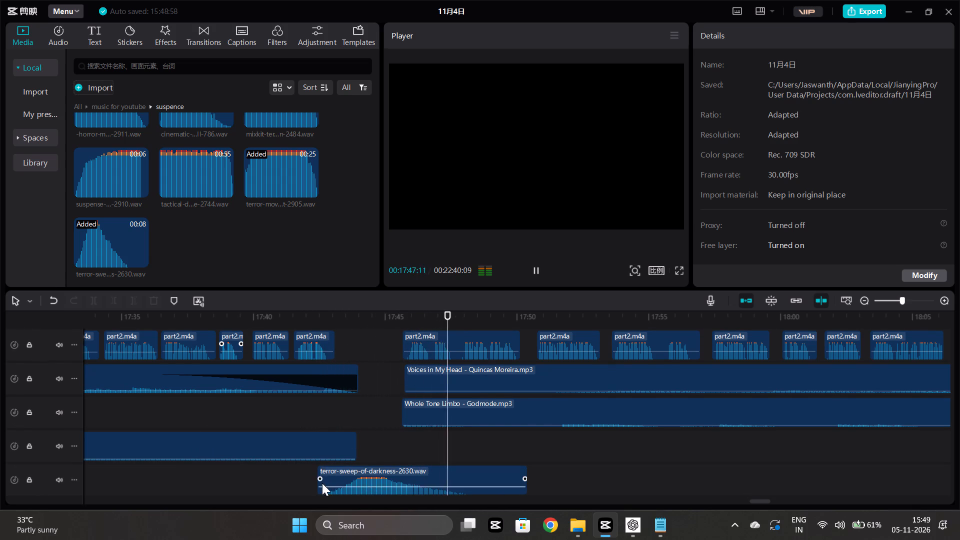
left_click_drag(316, 485, 325, 486)
left_click_drag(317, 456, 327, 460)
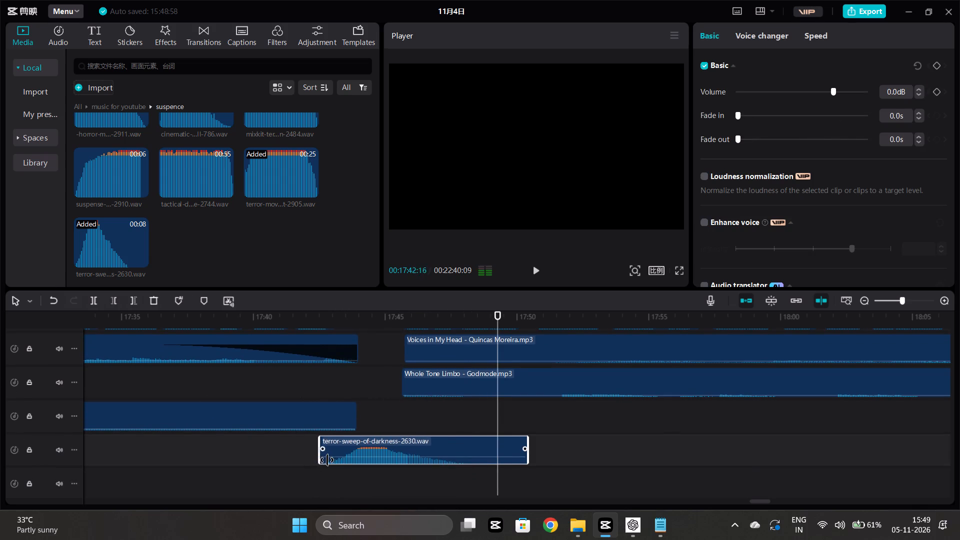
left_click_drag(327, 460, 329, 460)
left_click_drag(345, 444, 335, 445)
left_click(312, 385)
key("space")
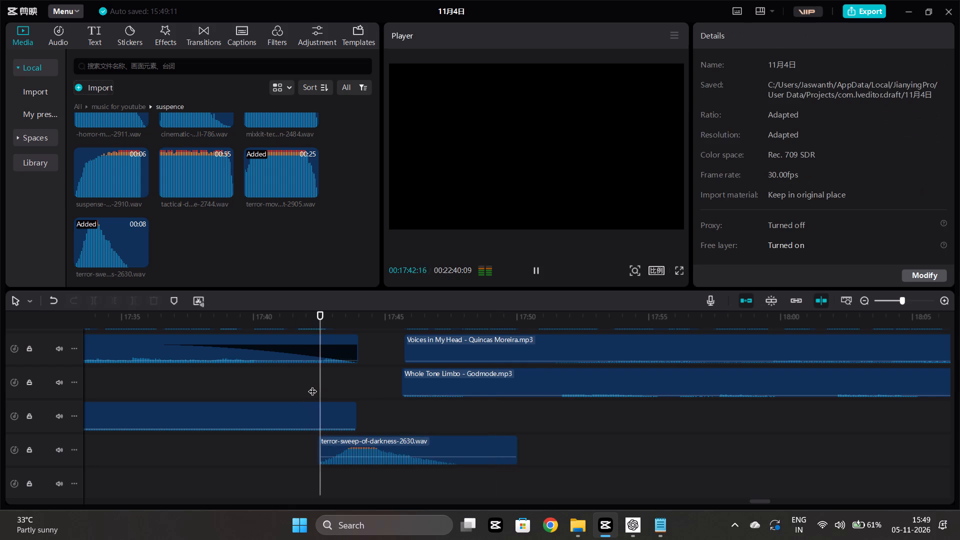
Move the terror sweep to start at about 17:42:22, trimming slightly more off its beginning, and play from there.
scroll(331, 411, "up", 2)
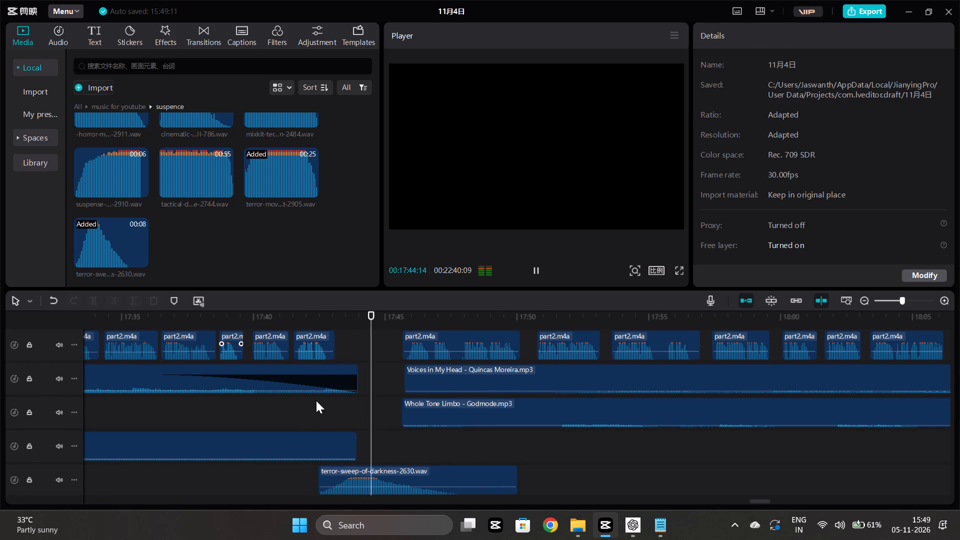
left_click(320, 394)
left_click_drag(320, 394, 329, 394)
left_click(327, 394)
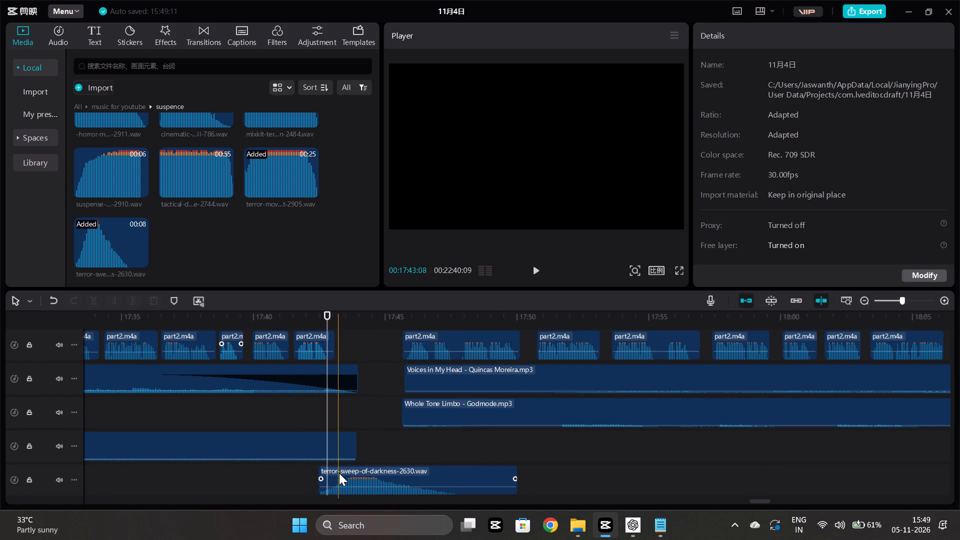
left_click_drag(339, 473, 346, 471)
left_click_drag(326, 485, 328, 485)
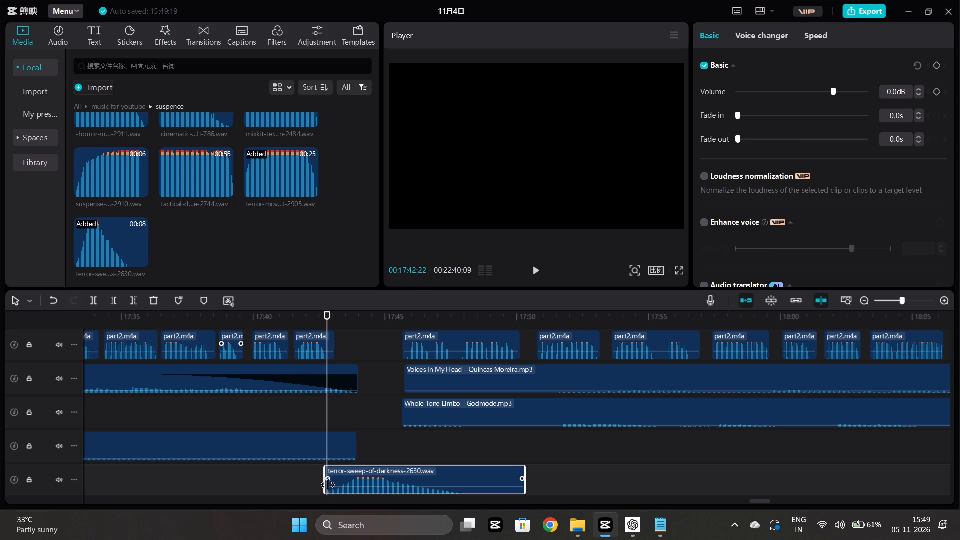
left_click_drag(328, 485, 331, 483)
left_click_drag(338, 471, 332, 471)
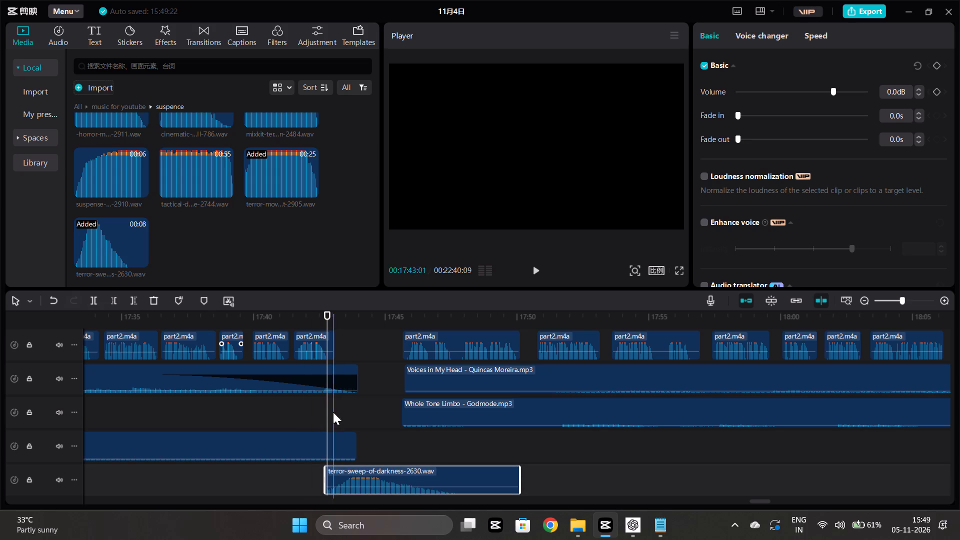
left_click(326, 412)
key("space")
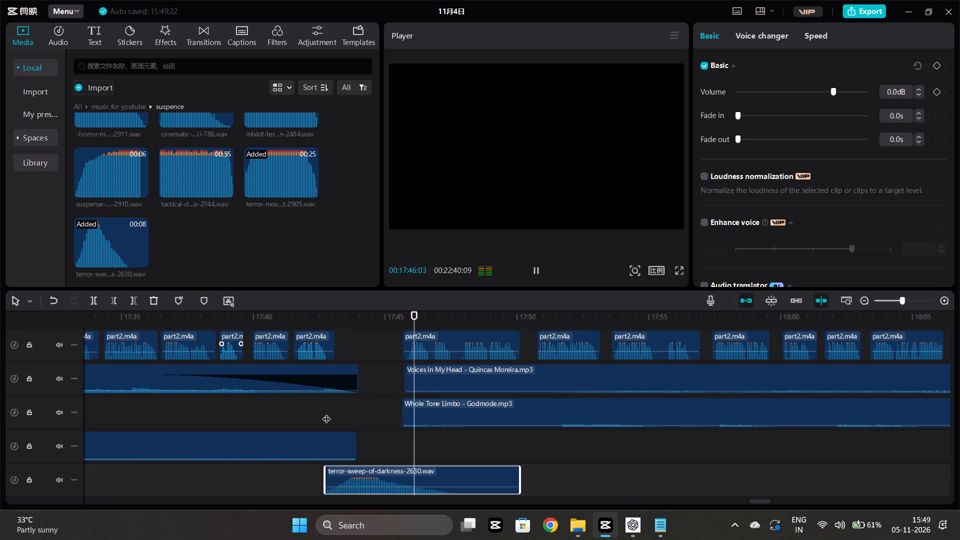
Shorten the terror sweep to end at about 17:46 and give it a 3.2 s fade-out.
scroll(326, 412, "down", 3)
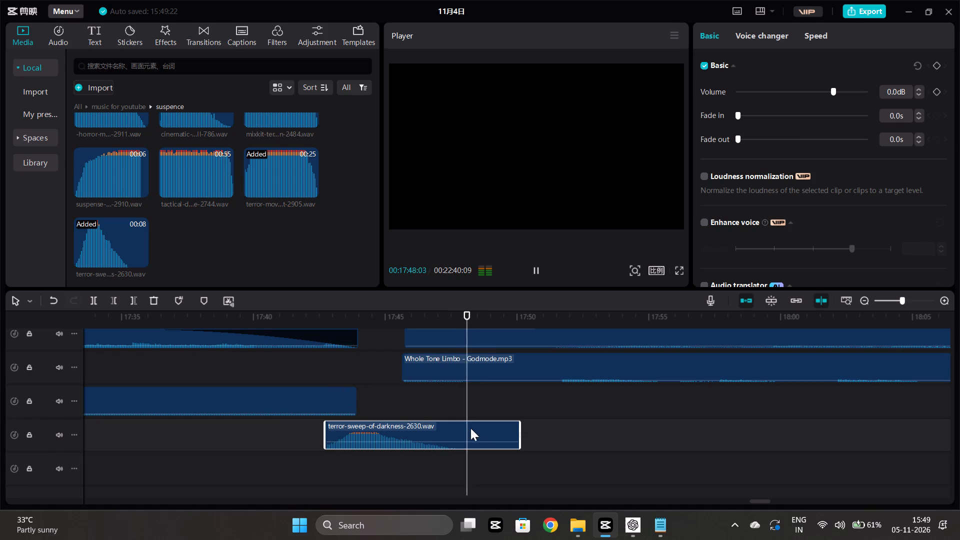
left_click_drag(520, 439, 408, 427)
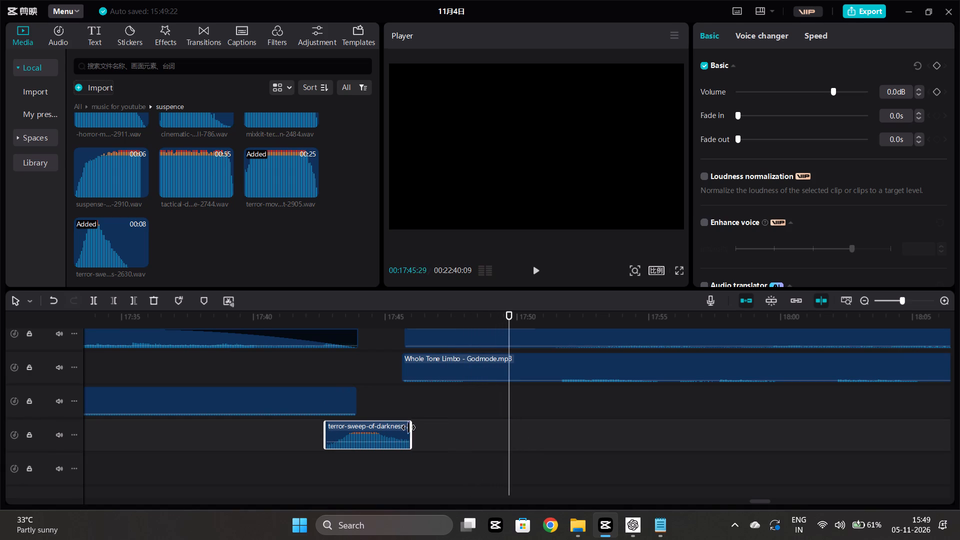
left_click_drag(408, 427, 422, 431)
left_click_drag(424, 433, 339, 405)
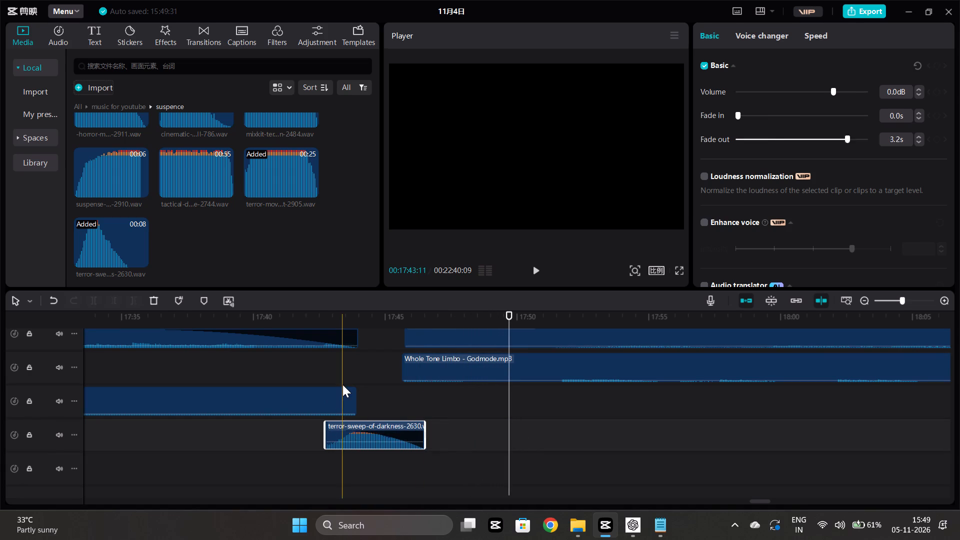
Play the shortened terror sweep from about 17:43 and 17:42 to check how it leads into the following voice clip.
left_click(342, 384)
key("space")
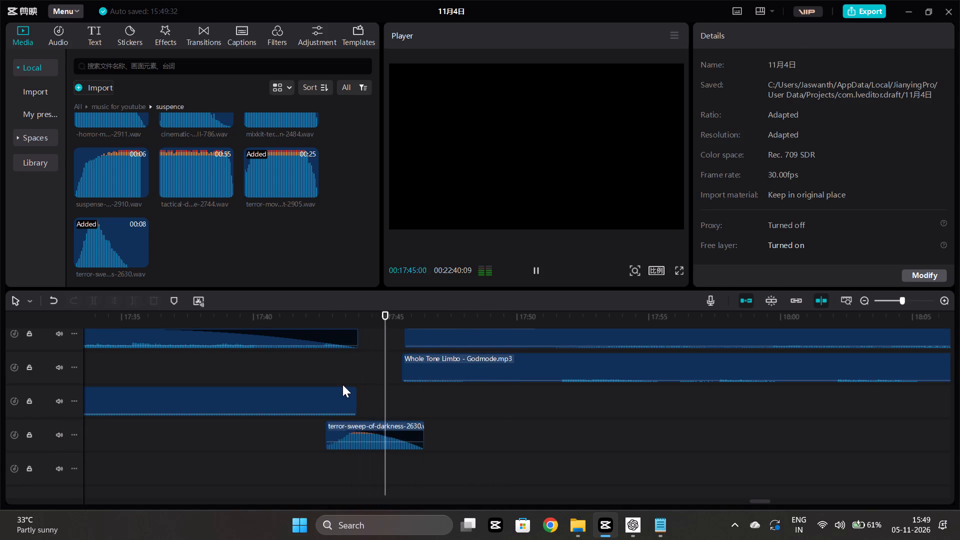
left_click(322, 375)
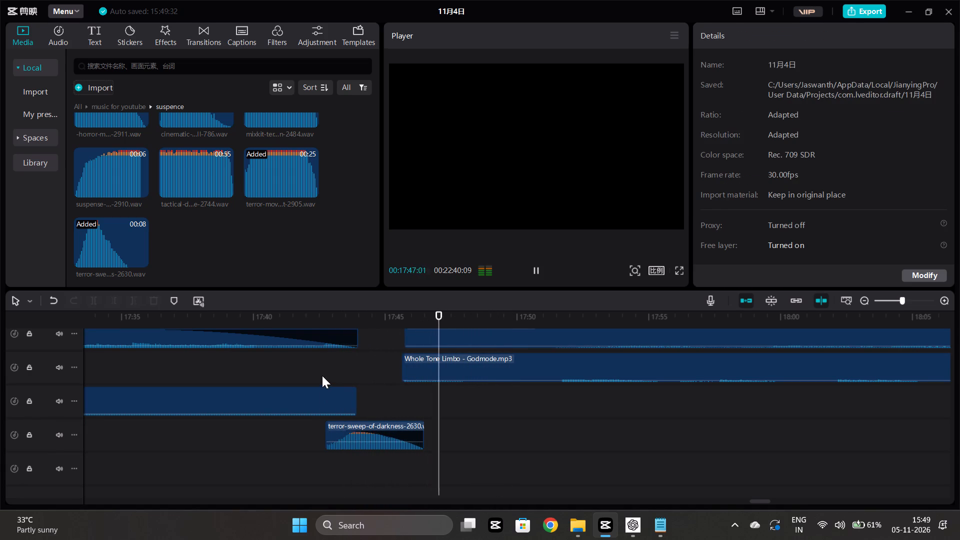
key("space")
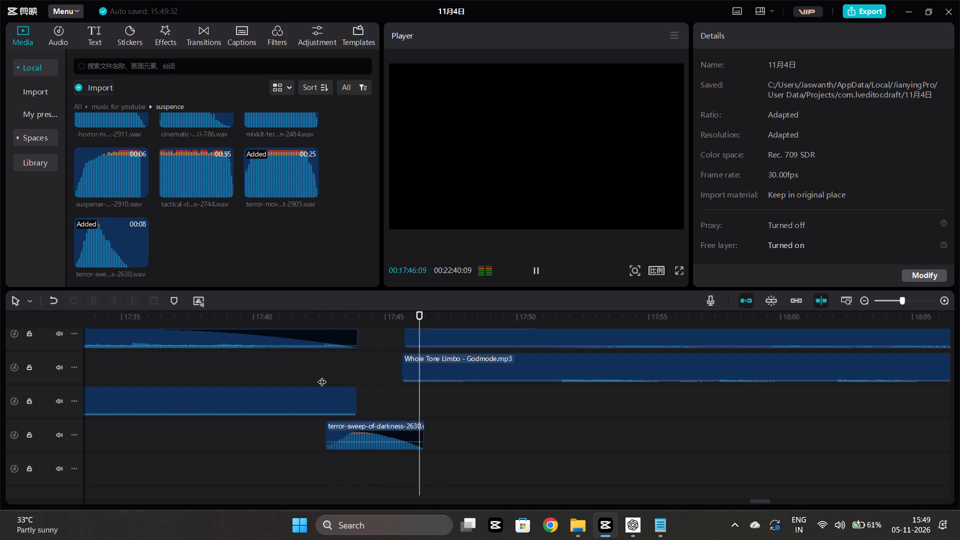
scroll(382, 387, "up", 3)
scroll(317, 440, "up", 3)
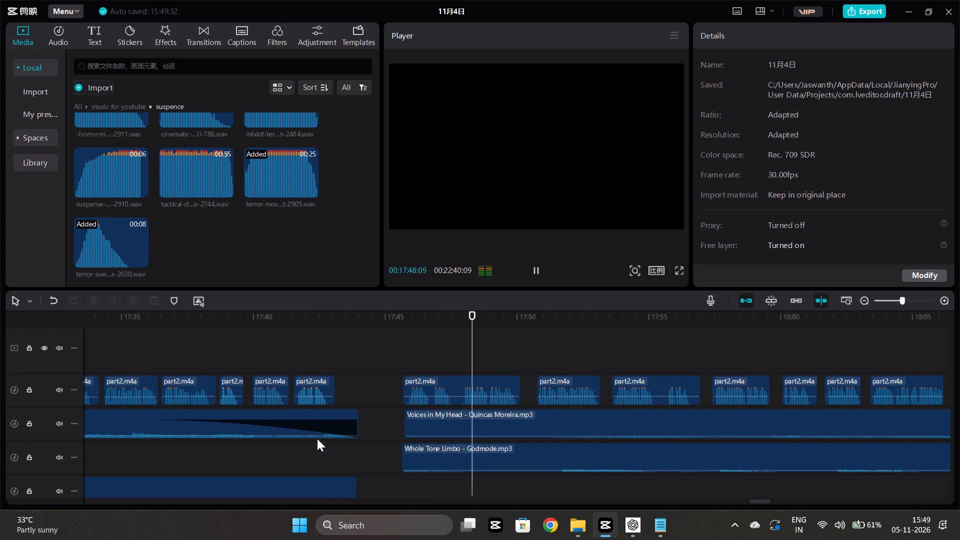
scroll(317, 438, "down", 2)
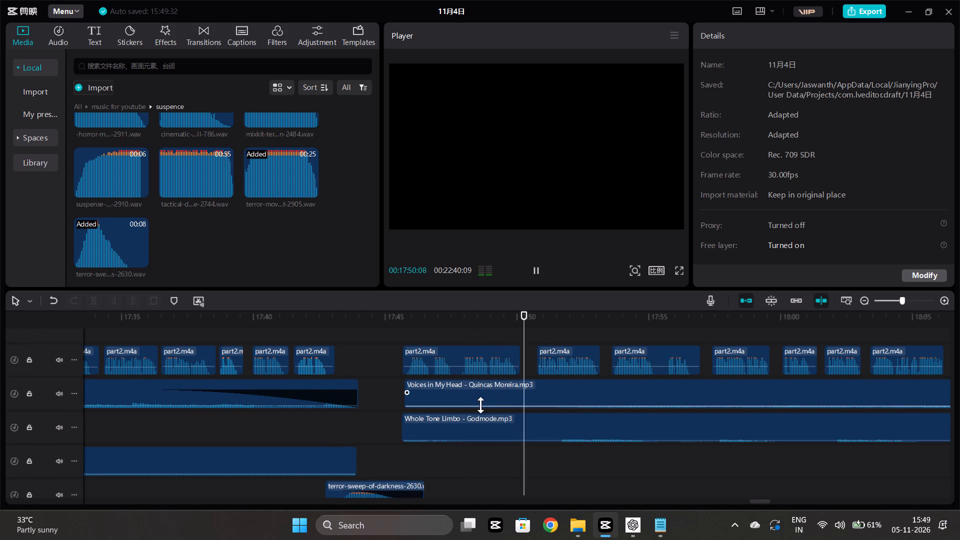
Delete the Voices in My Head - Quincas Moreira.mp3 music clip that starts at about 17:45.
scroll(480, 405, "left", 3)
left_click(424, 383)
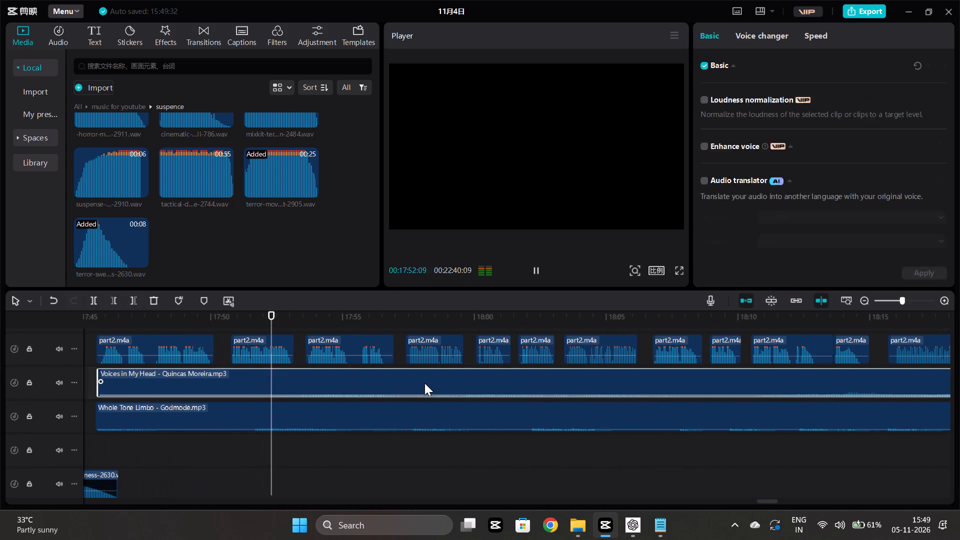
key("Delete")
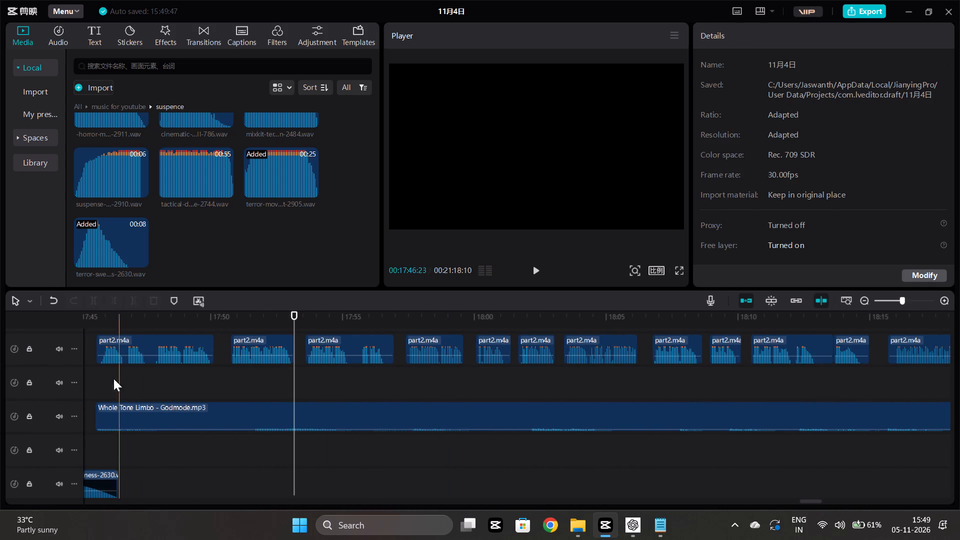
Play from about 17:45 to hear the voice clips with only Whole Tone Limbo - Godmode.mp3 underneath.
left_click(99, 375)
key("space")
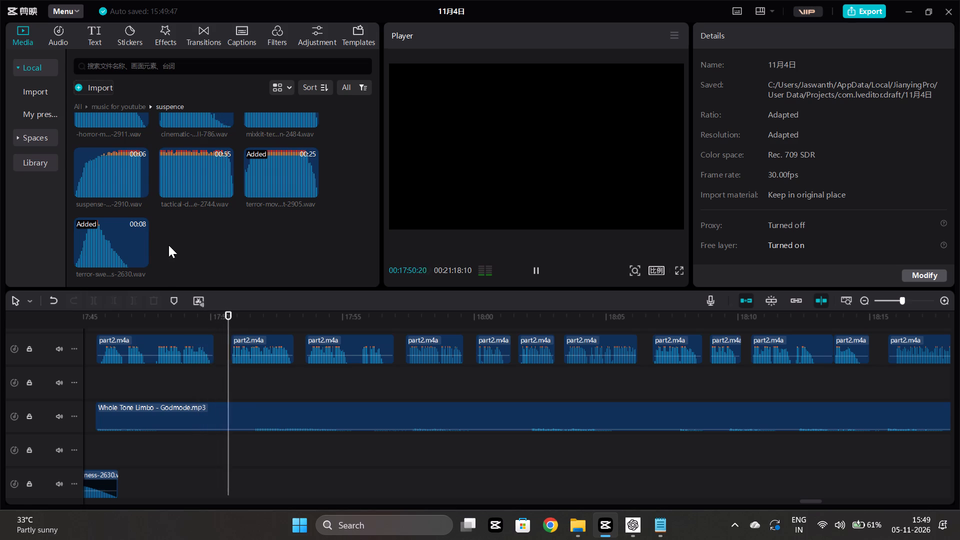
Go back from the suspence folder through music for youtube to the top level of the imported media.
scroll(168, 245, "up", 4)
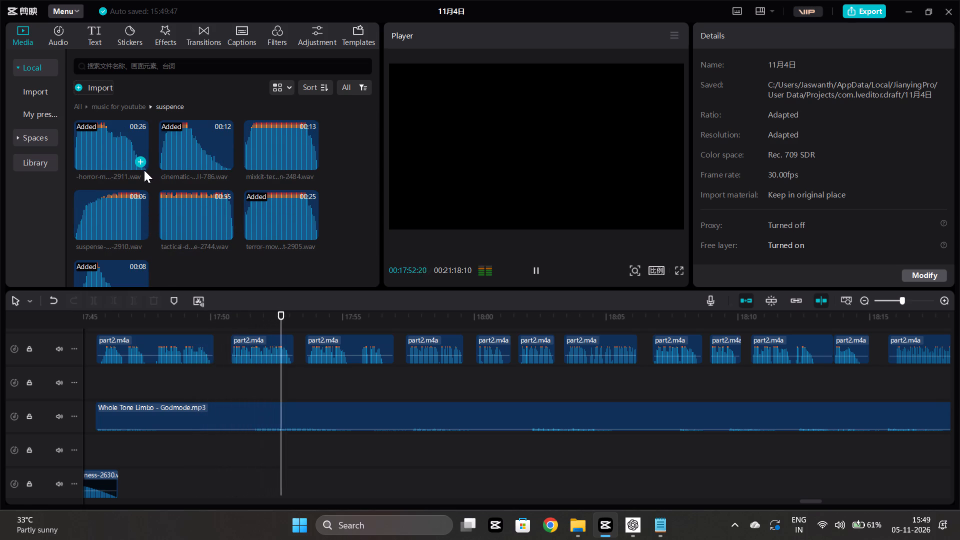
scroll(158, 168, "up", 3)
left_click(124, 106)
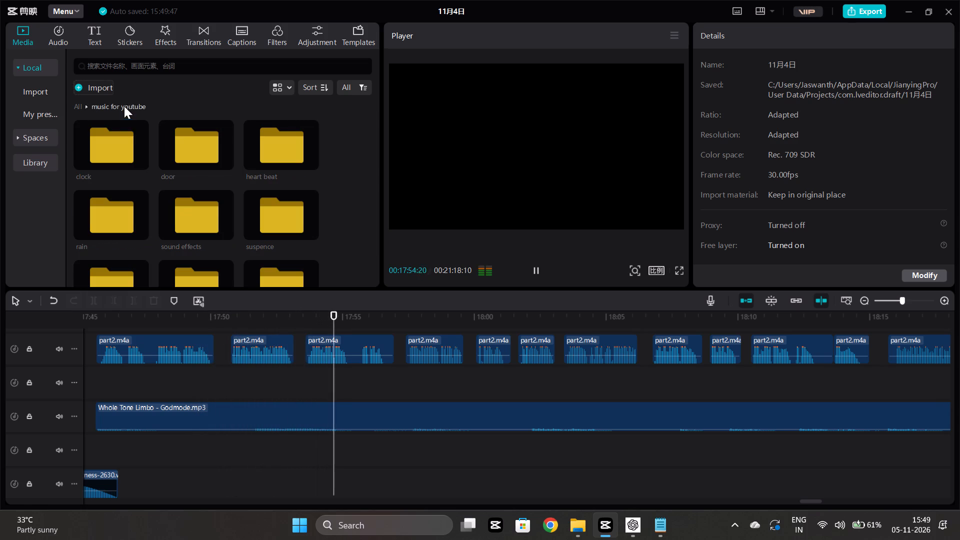
scroll(151, 185, "down", 2)
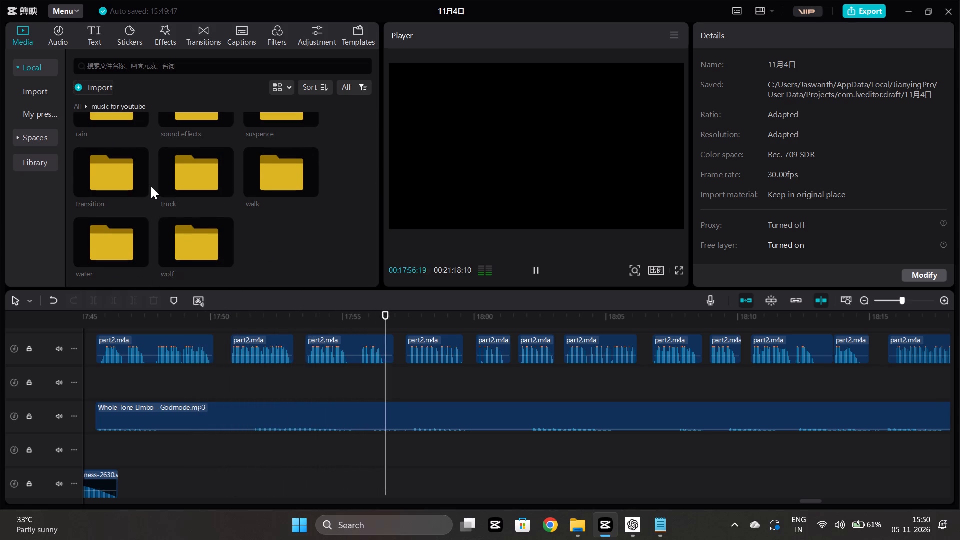
left_click(75, 106)
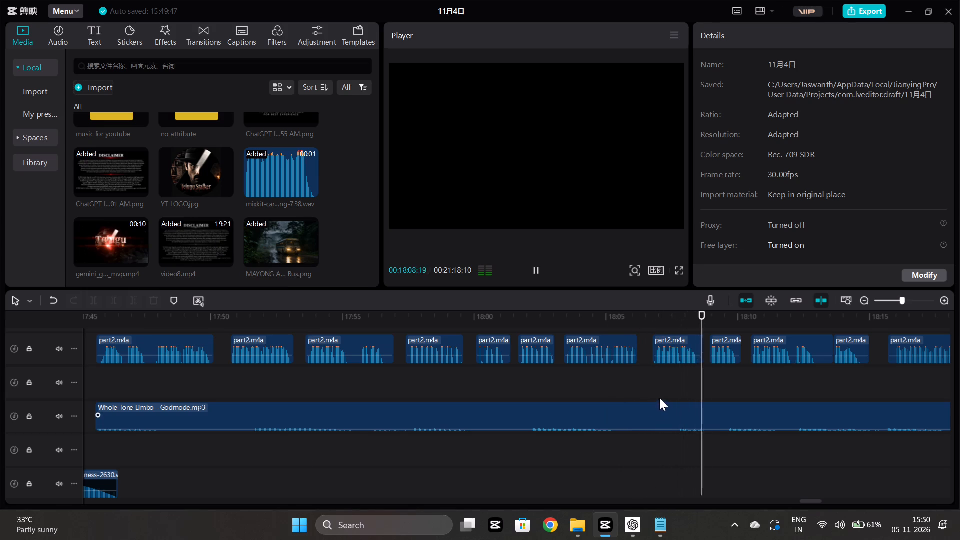
Listen on through the voice clips and music from about 18:08 to about 18:28.
scroll(648, 402, "left", 1)
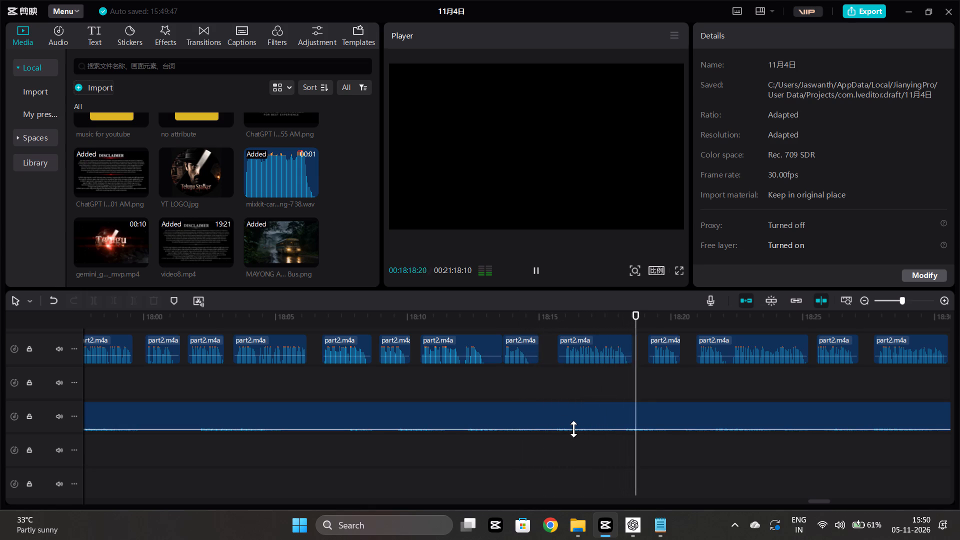
scroll(573, 429, "left", 1)
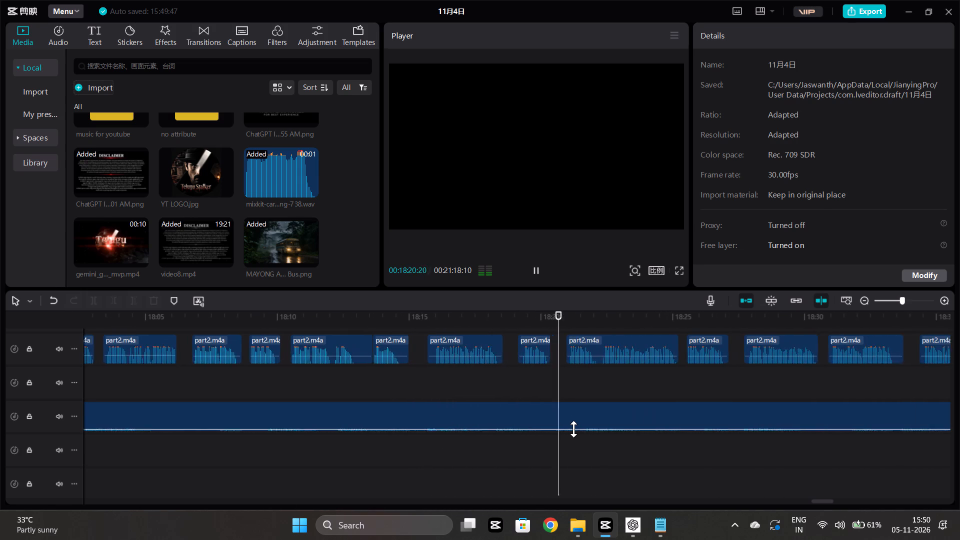
scroll(573, 429, "left", 1)
scroll(482, 453, "left", 1)
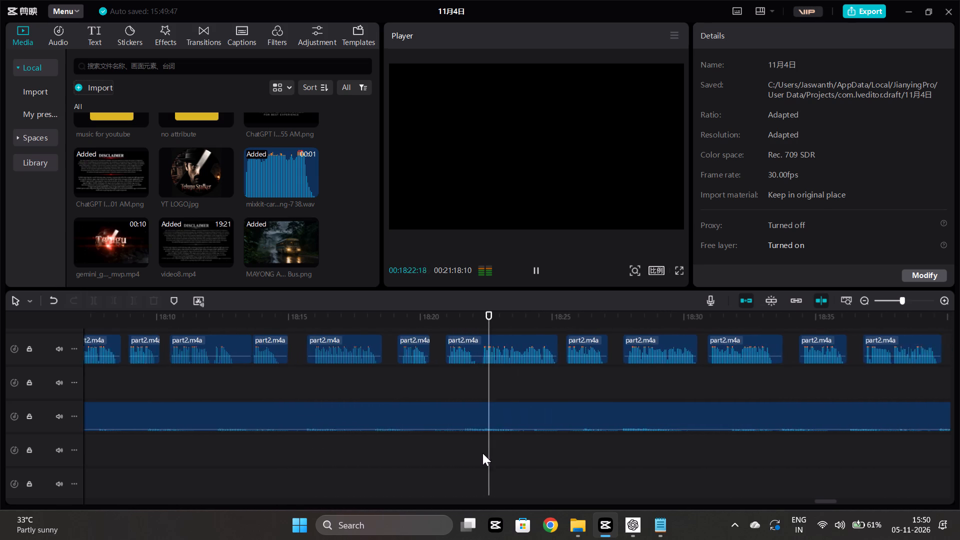
scroll(482, 453, "left", 1)
scroll(203, 447, "left", 1)
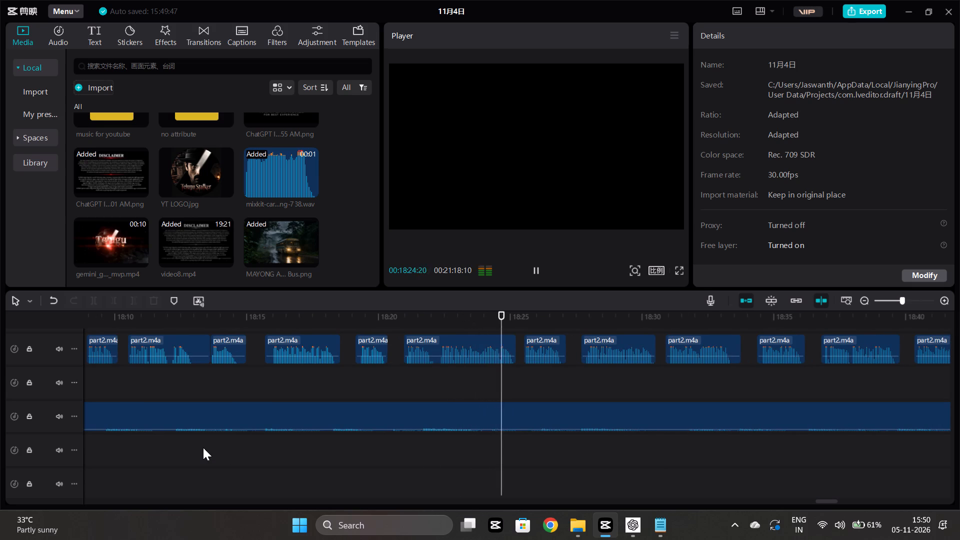
scroll(203, 447, "left", 1)
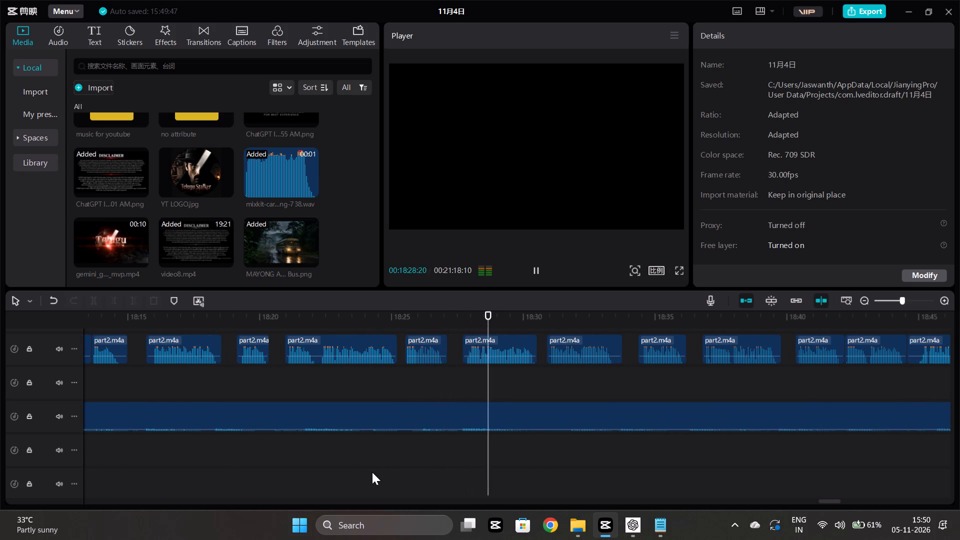
Replay the narration from about 18:19, from about 18:17 and from about 18:14.
left_click(237, 457)
key("space")
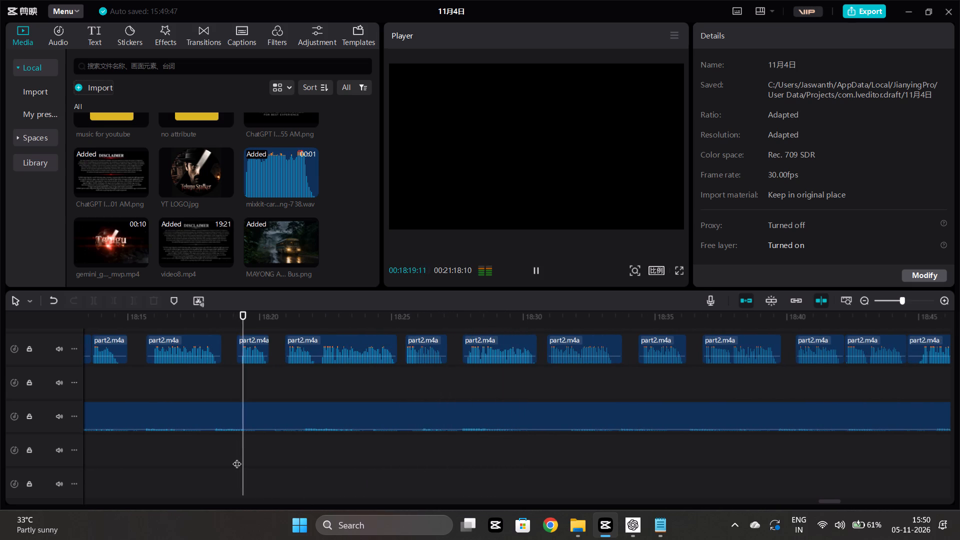
left_click(191, 455)
key("space")
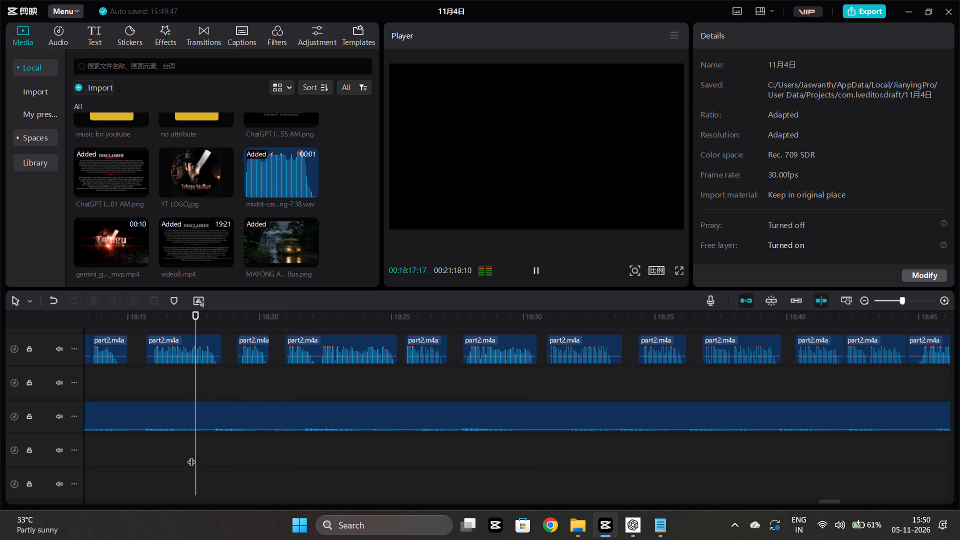
left_click(113, 440)
key("space")
scroll(113, 440, "right", 1)
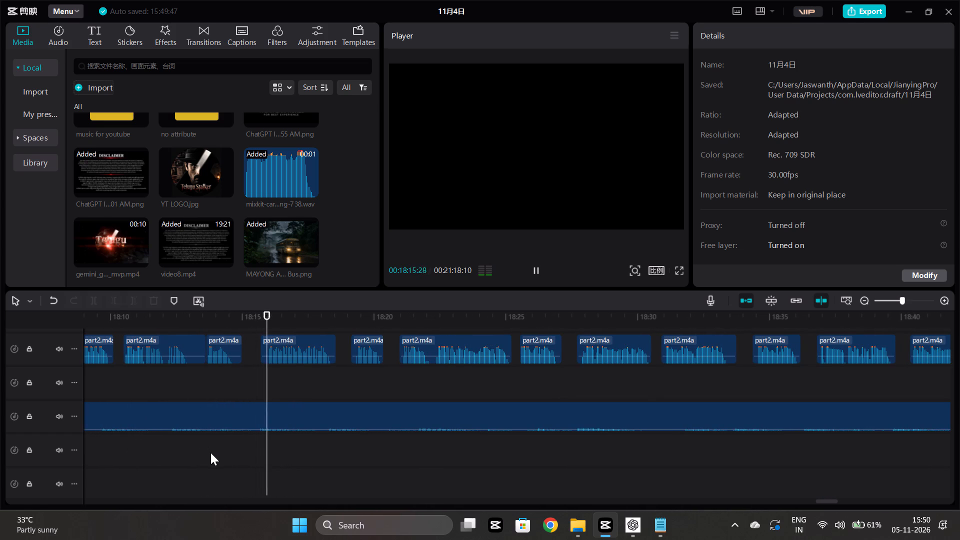
Replay the narration from about 18:13 and from about 18:09 to find the spot for a transition hit.
left_click(206, 451)
key("space")
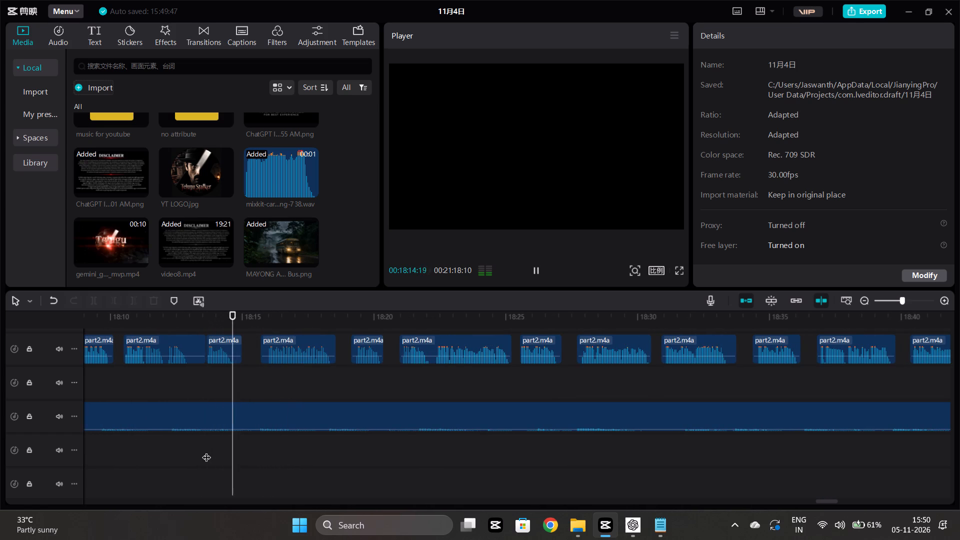
left_click(107, 453)
key("space")
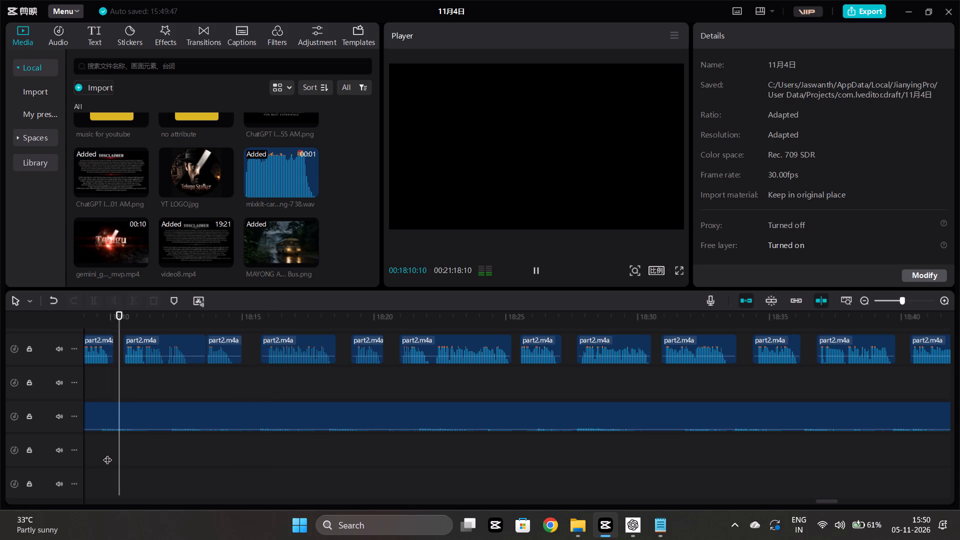
scroll(108, 453, "right", 1)
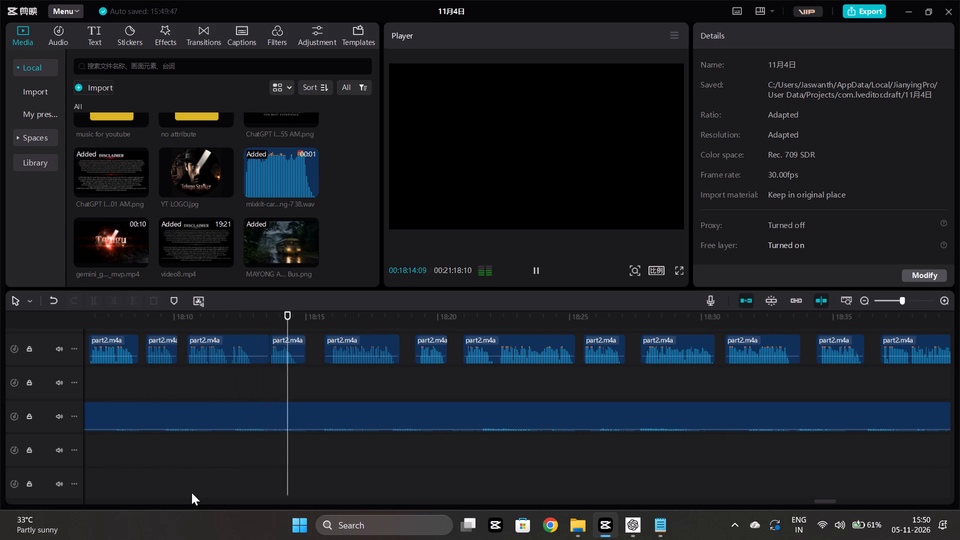
key("space")
Park the playhead at 18:14:25 and open the sound effects folder inside music for youtube.
left_click(302, 463)
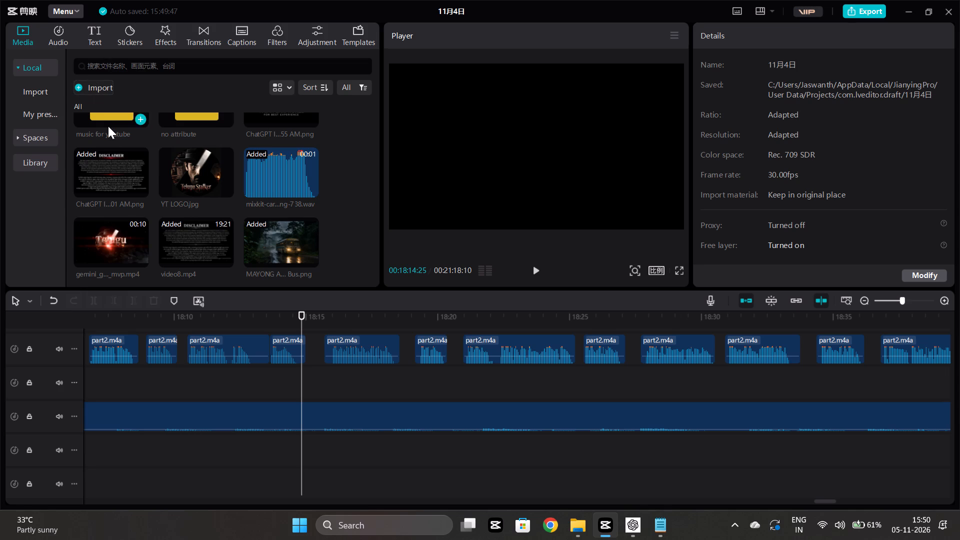
scroll(108, 126, "up", 4)
double_click(108, 216)
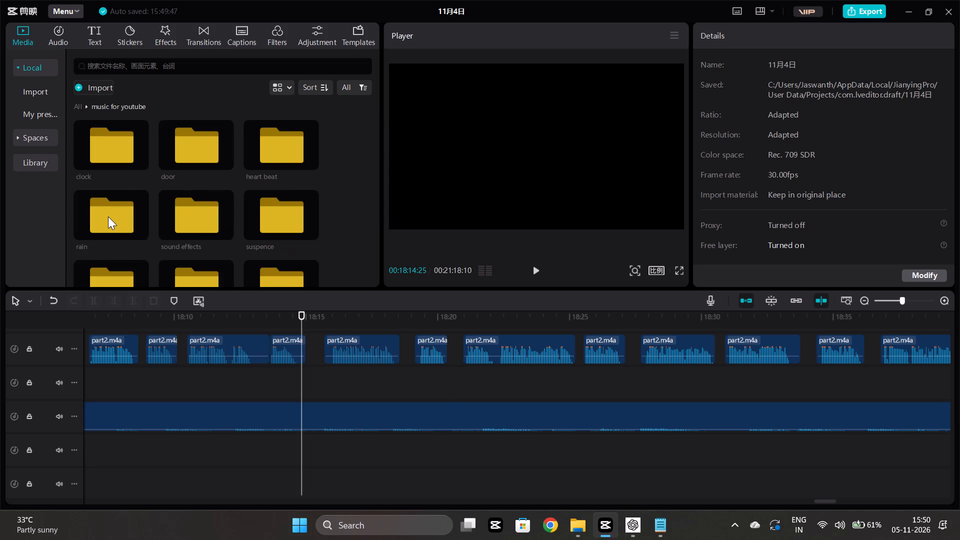
scroll(202, 196, "down", 1)
double_click(187, 161)
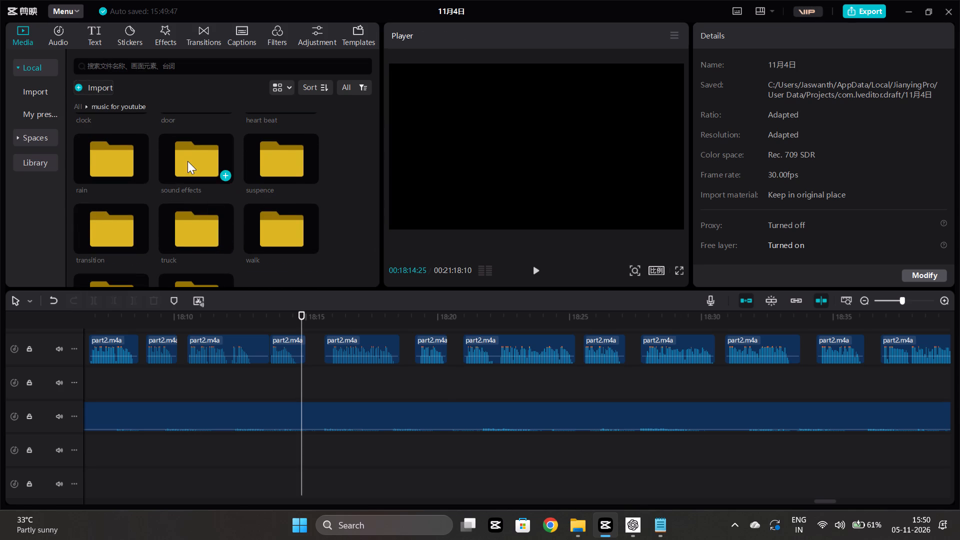
Audition the mixkit-mo…-2732.wav, scary-gra…-1157.wav and Skil Saw … Body.mp3 sound effects.
scroll(196, 206, "down", 7)
scroll(121, 161, "up", 2)
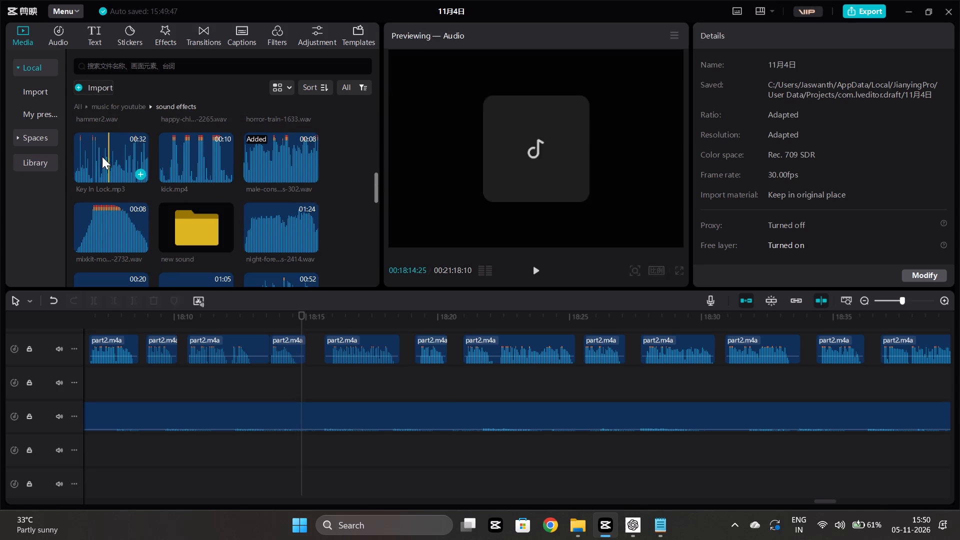
left_click(97, 222)
key("space")
scroll(97, 222, "down", 2)
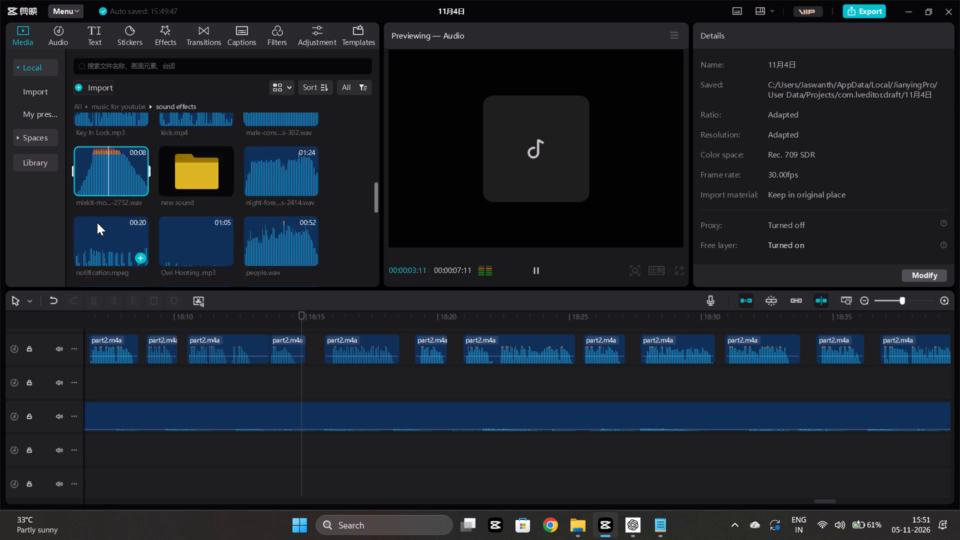
scroll(97, 222, "down", 1)
left_click(171, 191)
key("space")
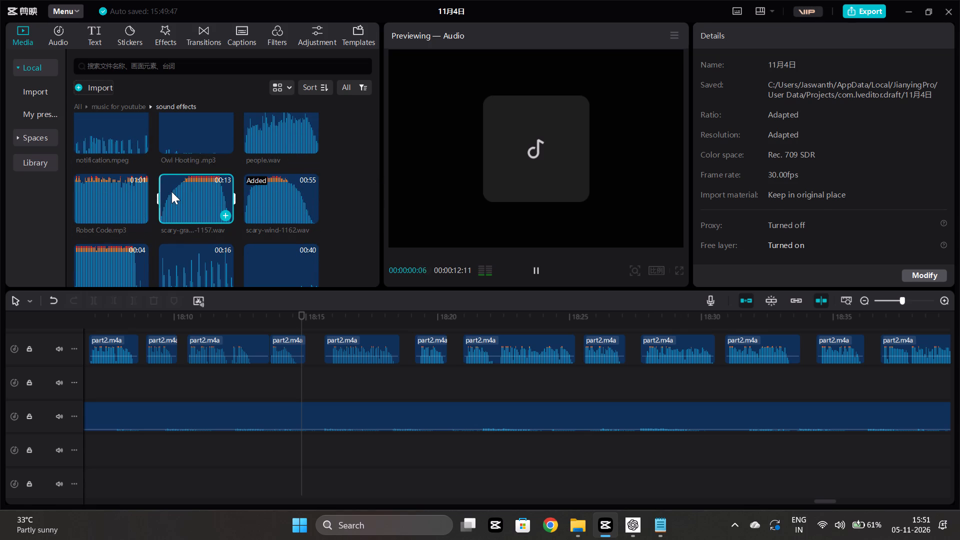
scroll(171, 191, "down", 1)
left_click(172, 195)
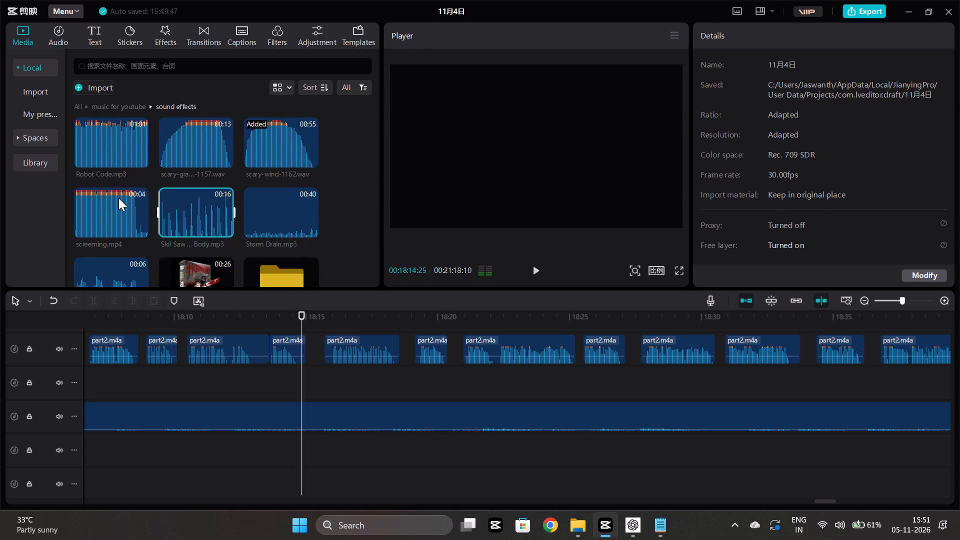
Audition the strong-br…-2232.wav, terror-rad…-2566.wav and transition1.wav sound effects.
scroll(121, 200, "down", 1)
left_click(61, 213)
left_click(88, 216)
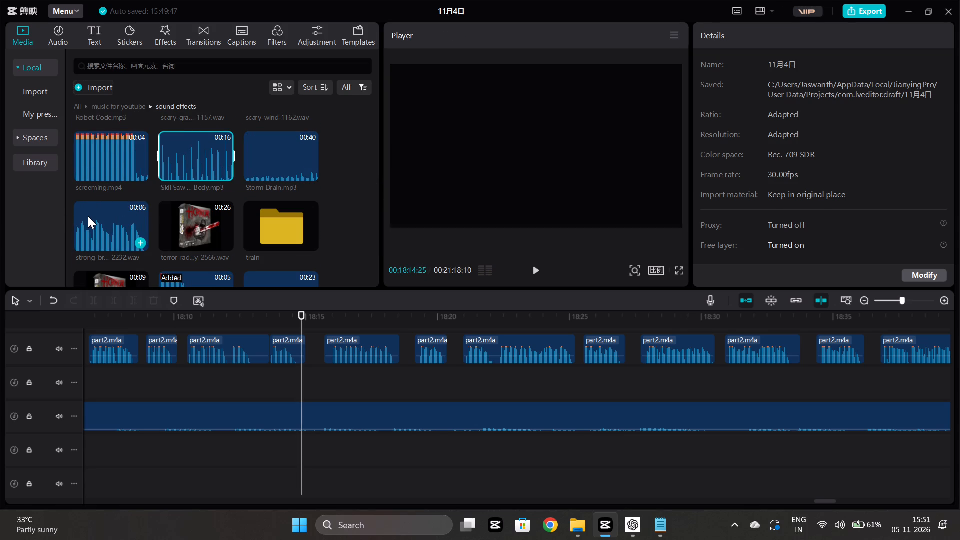
key("space")
scroll(88, 216, "down", 2)
scroll(164, 182, "up", 1)
left_click(167, 174)
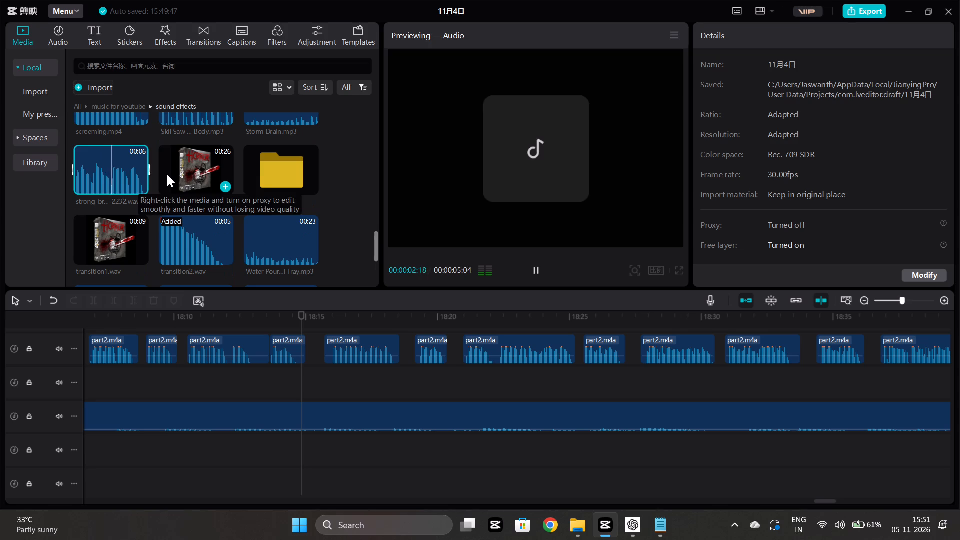
key("space")
left_click(97, 236)
key("space")
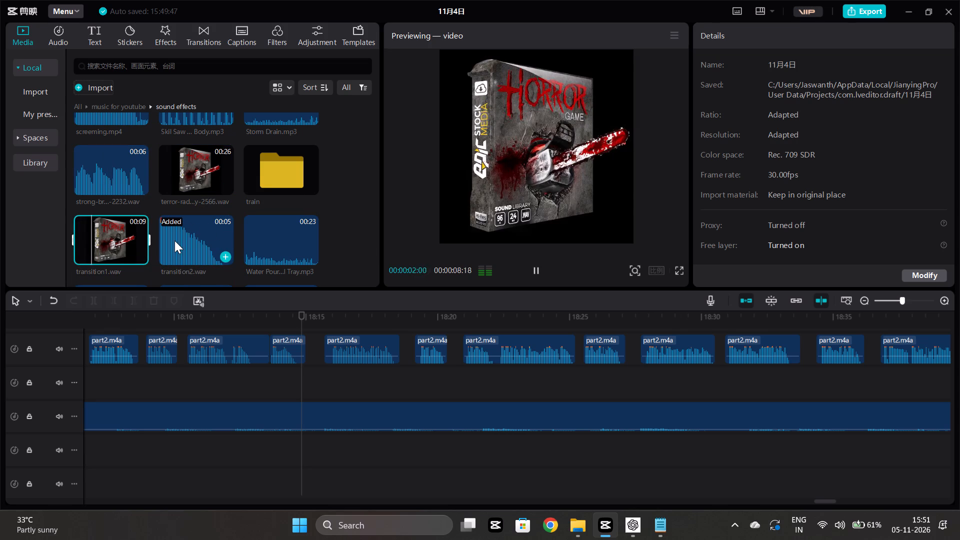
scroll(174, 240, "down", 1)
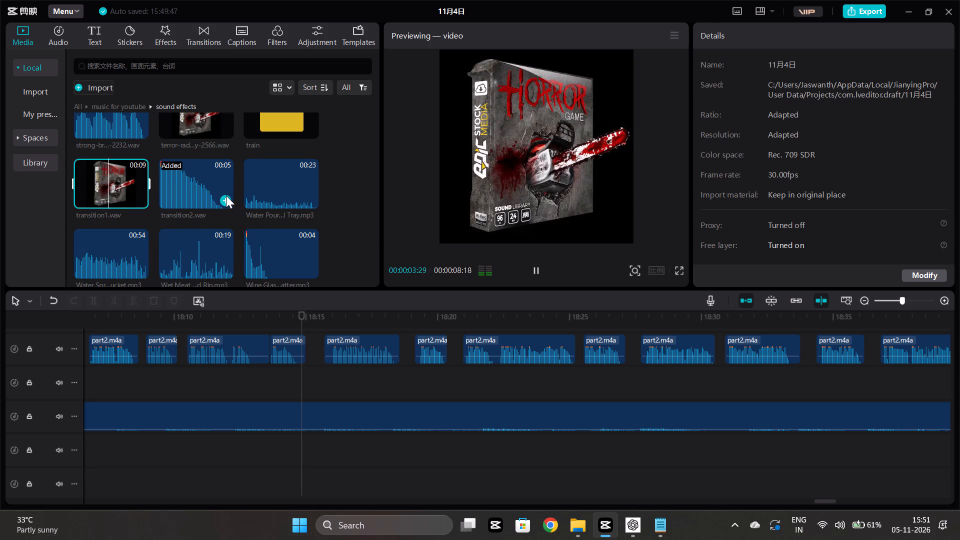
Add transition2.wav to the timeline at 18:14:25 and play back the passage around it.
left_click(226, 195)
left_click(289, 361)
key("space")
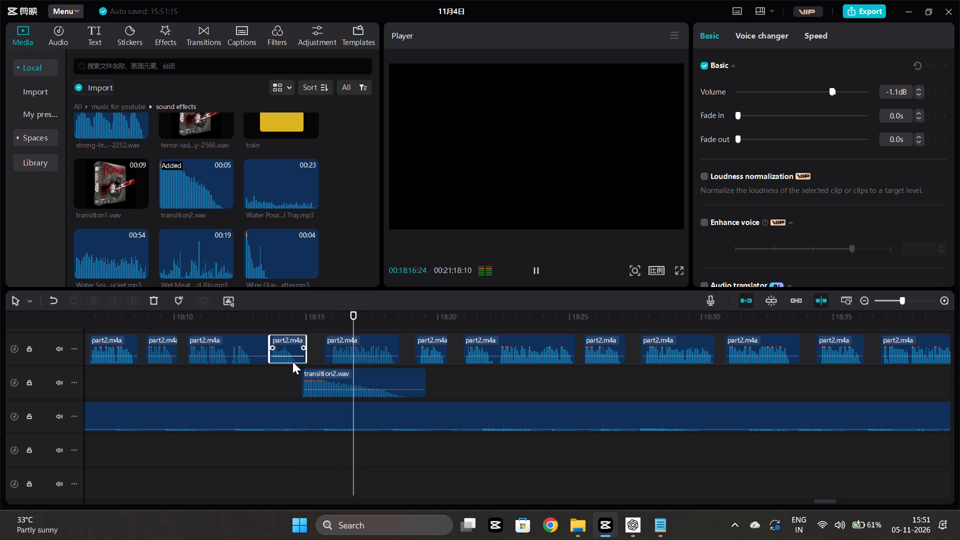
left_click(247, 381)
key("space")
scroll(248, 379, "left", 1)
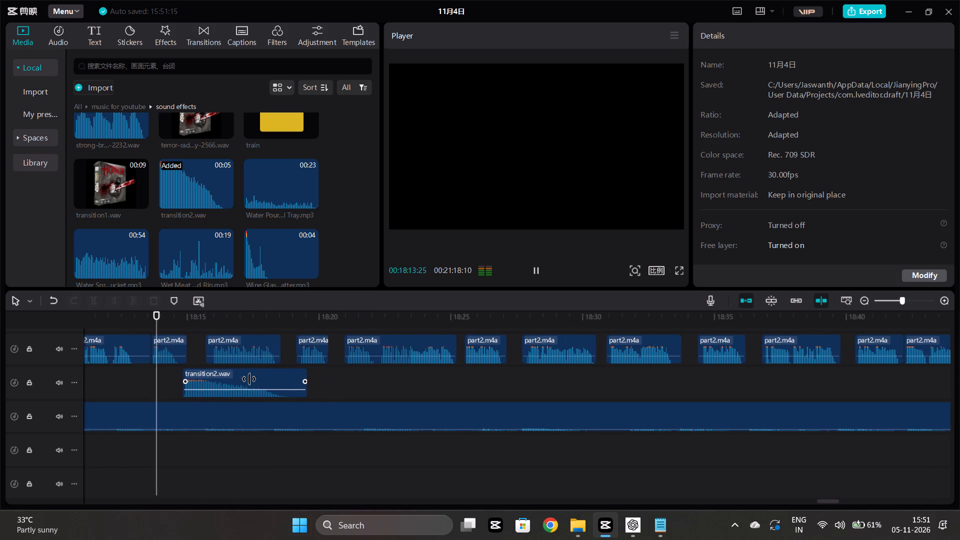
scroll(249, 379, "left", 1)
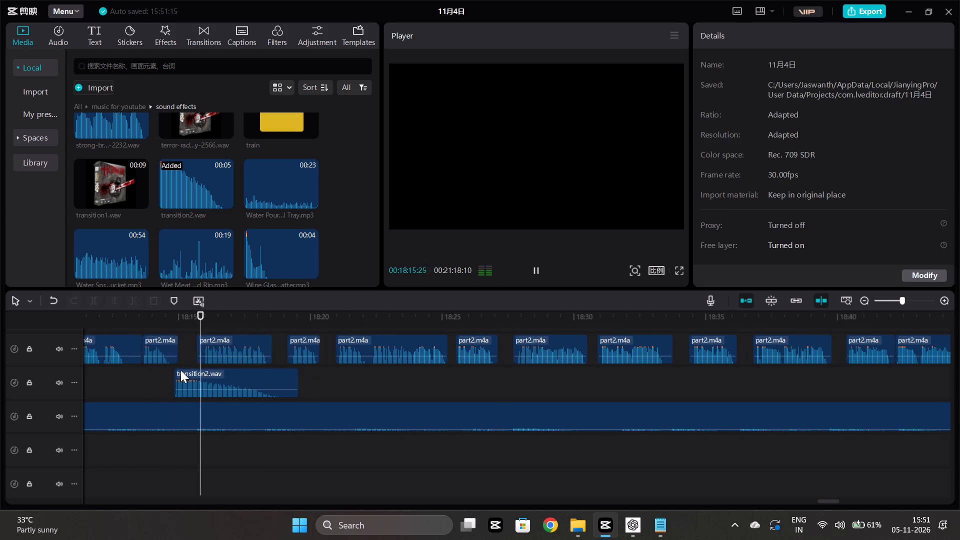
Shift transition2.wav slightly earlier to start at about 18:14.6, overlapping the end of the voice clip, and play it back.
scroll(180, 368, "up", 8, "ctrl")
left_click_drag(129, 372, 122, 375)
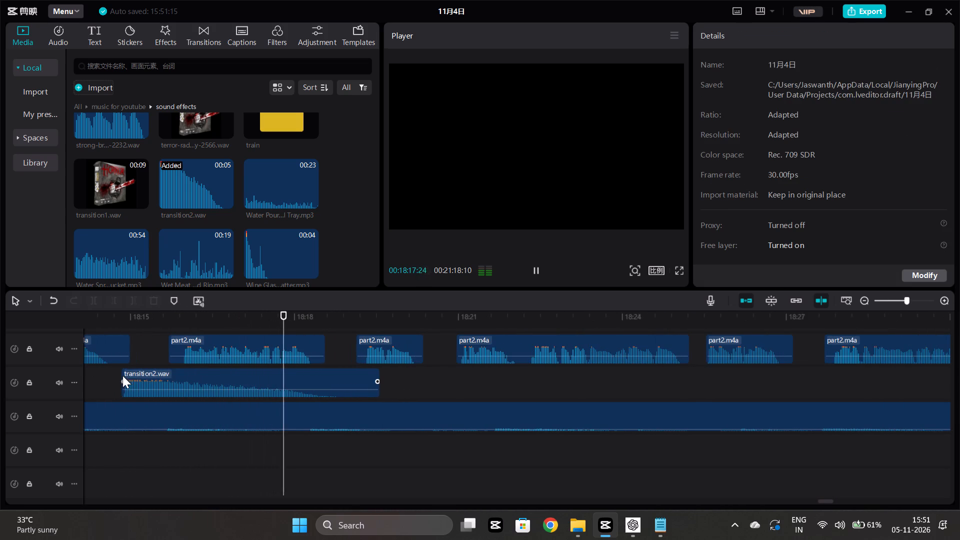
left_click_drag(122, 375, 116, 375)
left_click(100, 369)
key("space")
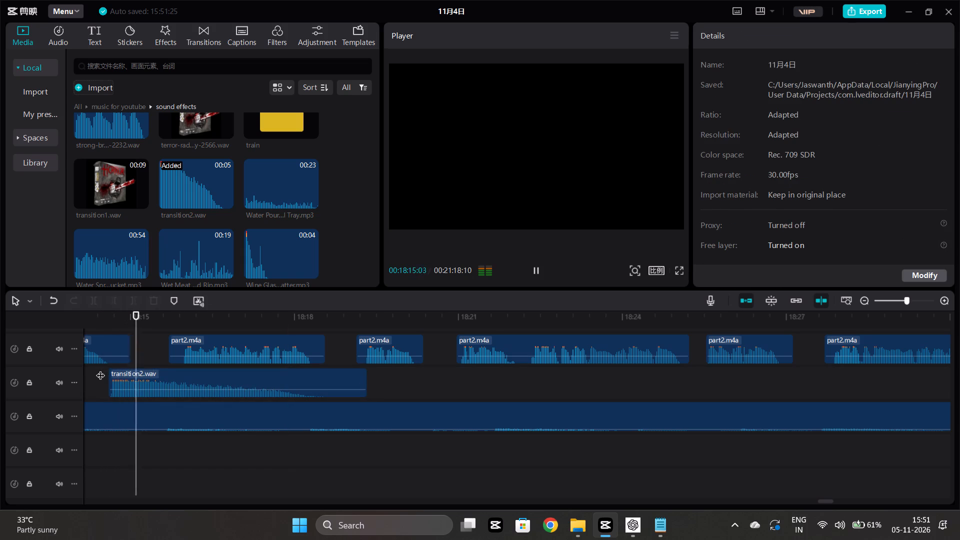
scroll(153, 357, "down", 5, "ctrl")
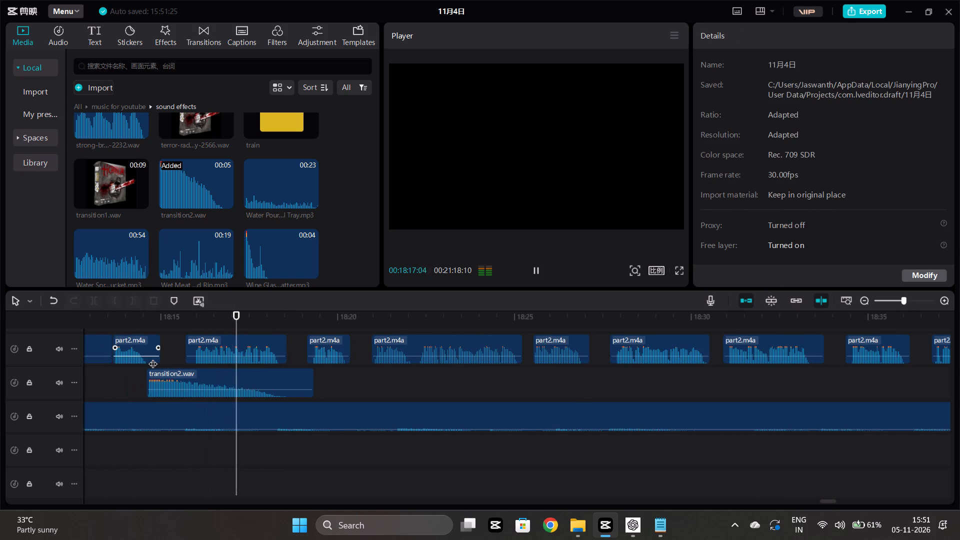
Move the two voice clips following the transition hit slightly later, to start at about 18:16.4 and 18:19.5.
scroll(153, 357, "left", 1)
left_click_drag(176, 339, 193, 343)
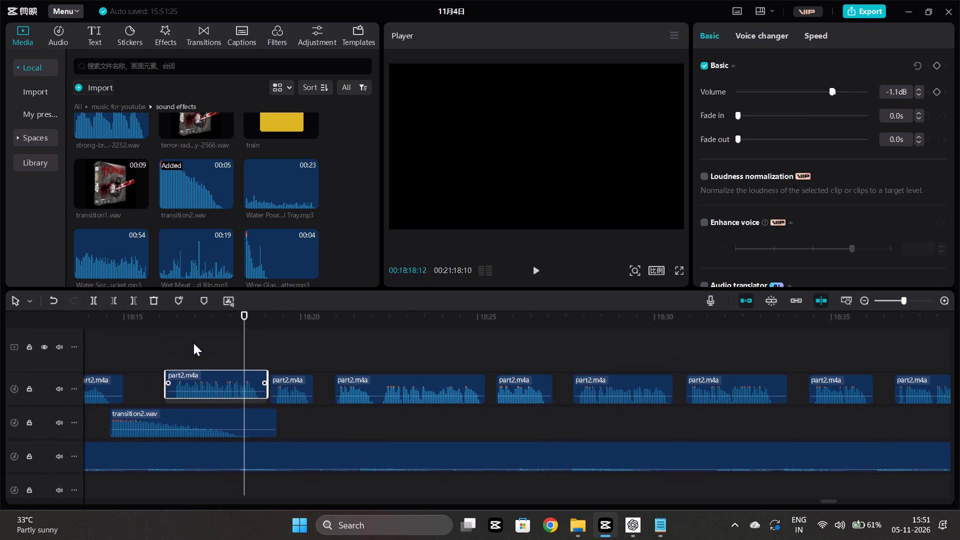
left_click_drag(193, 343, 193, 394)
left_click_drag(285, 395, 294, 397)
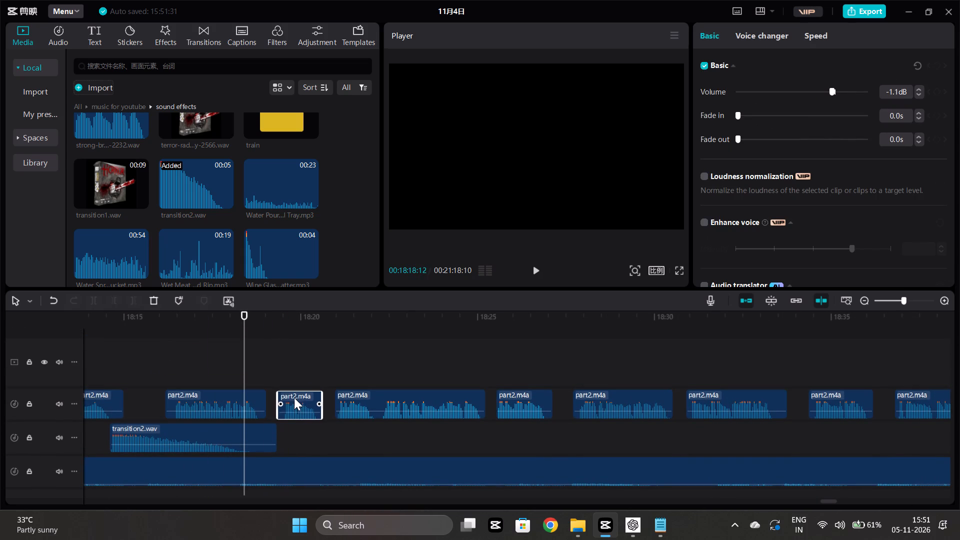
left_click_drag(294, 397, 296, 397)
left_click_drag(206, 391, 214, 395)
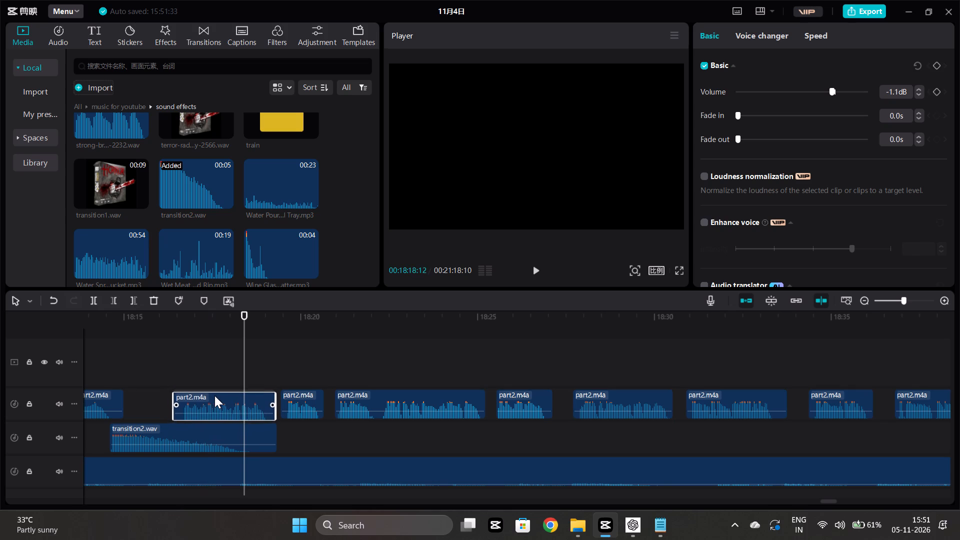
left_click_drag(214, 395, 214, 393)
Replay the passage from about 18:16 and from about 18:14 to check the voice timing against transition2.wav.
left_click(166, 362)
key("space")
scroll(166, 362, "down", 1)
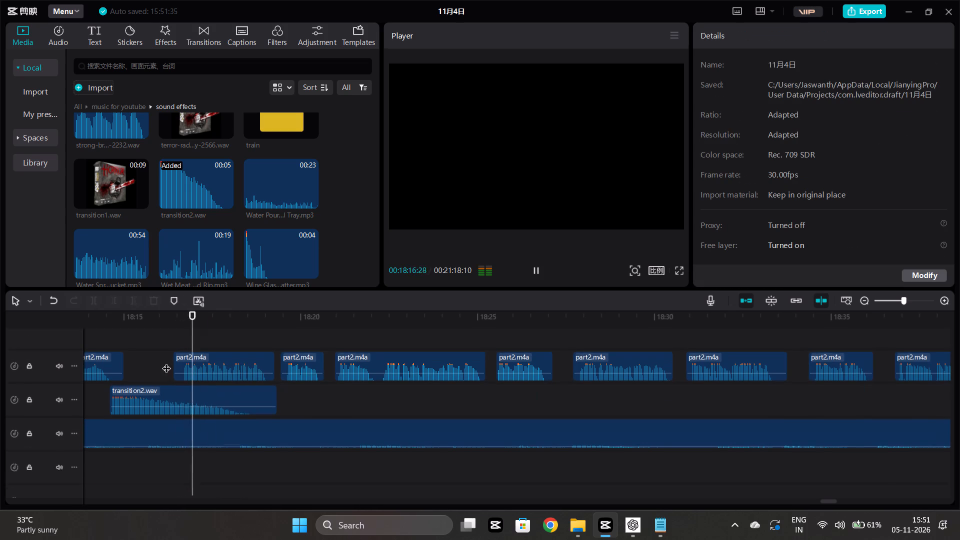
scroll(166, 362, "down", 1)
left_click(98, 363)
key("space")
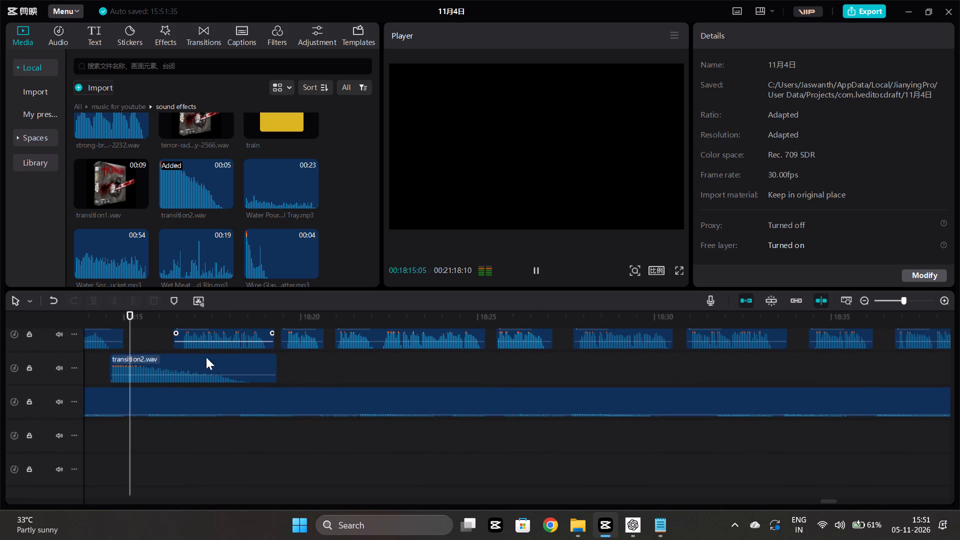
Set the volume of the voice clip starting at about 18:16.4 to 3.0 dB.
left_click(202, 340)
left_click(835, 85)
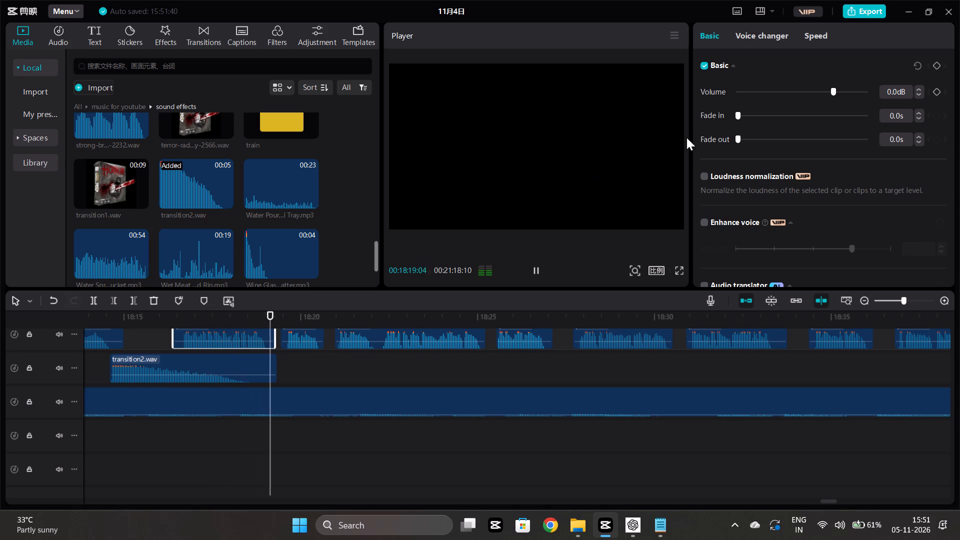
left_click(836, 89)
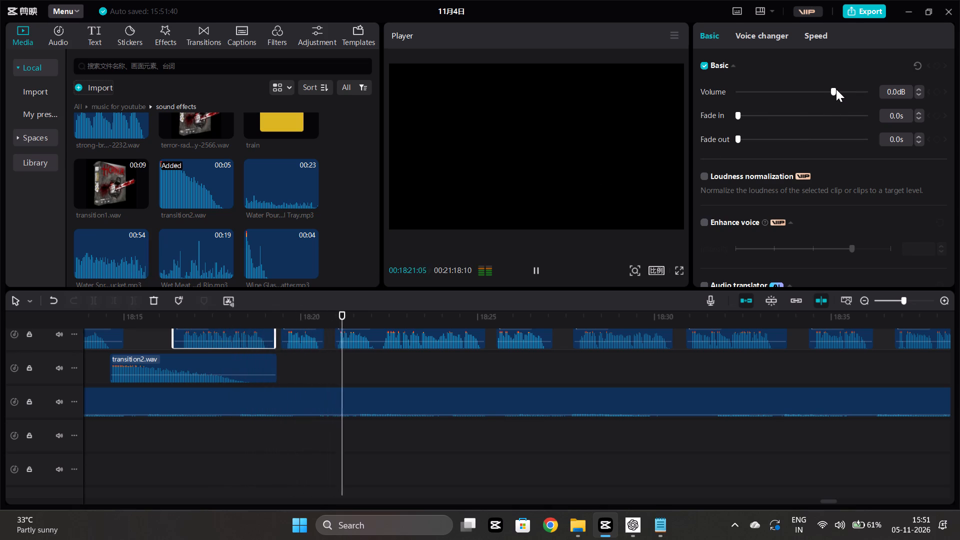
left_click(837, 92)
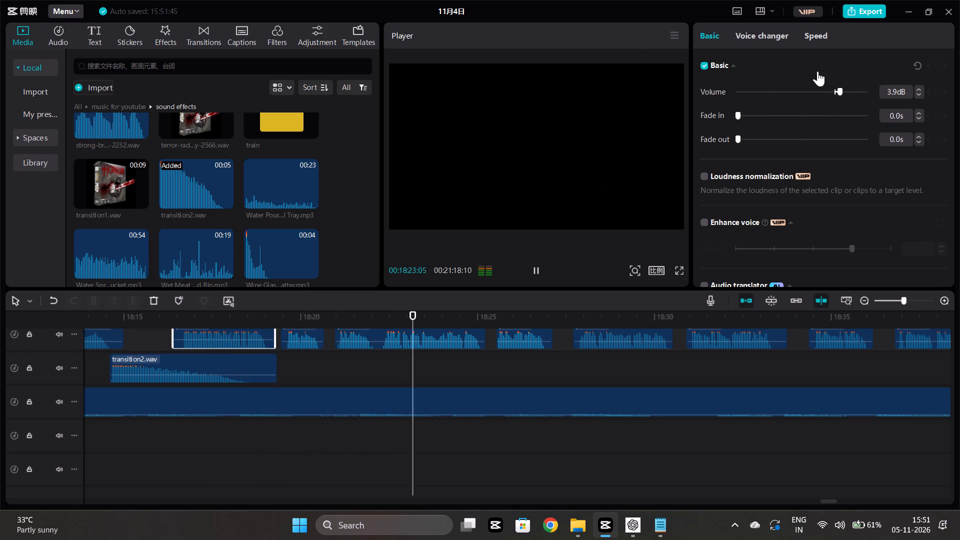
left_click(917, 92)
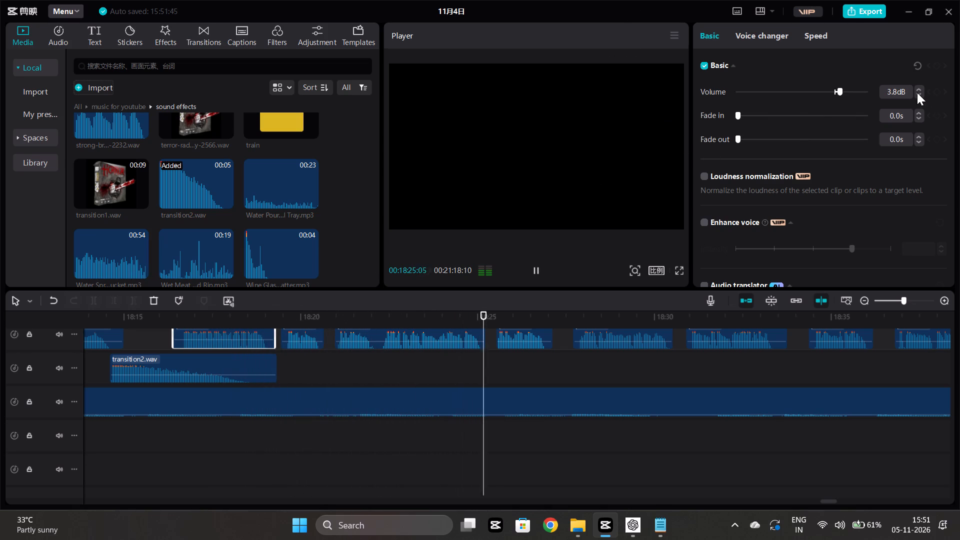
triple_click(917, 92)
triple_click(917, 92)
double_click(917, 92)
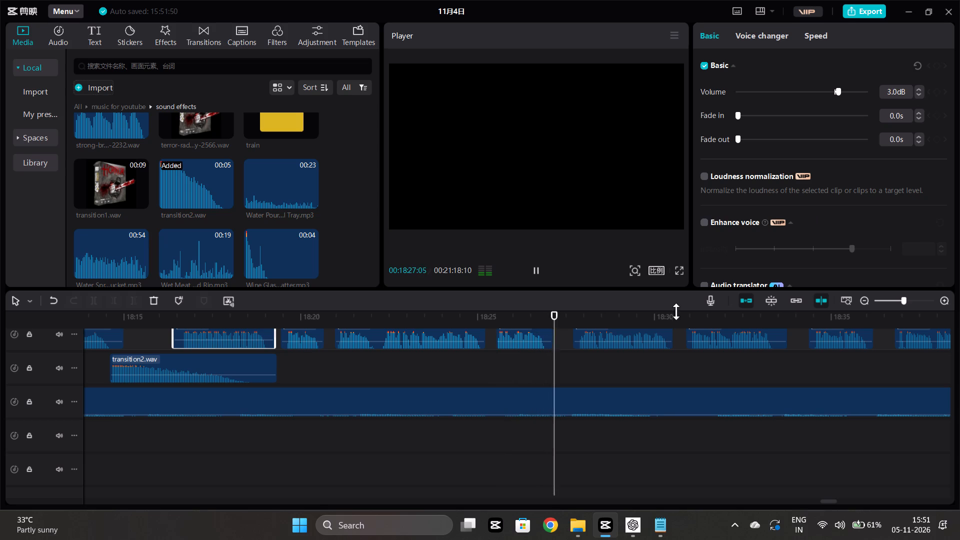
Listen through the narration and background music from about 18:27, stopping with the playhead at the end of the voice clip near 19:18.
scroll(529, 400, "left", 1)
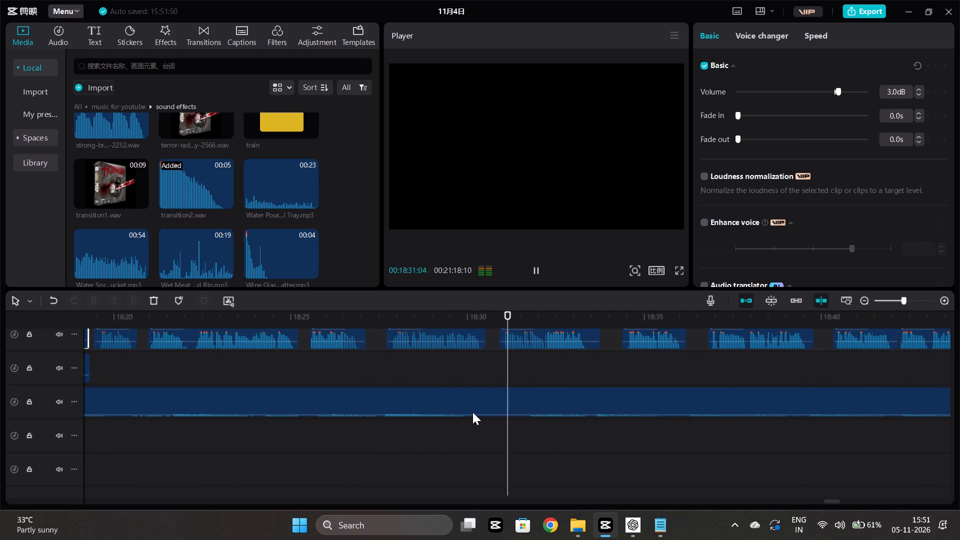
scroll(471, 439, "up", 2)
scroll(473, 437, "left", 1)
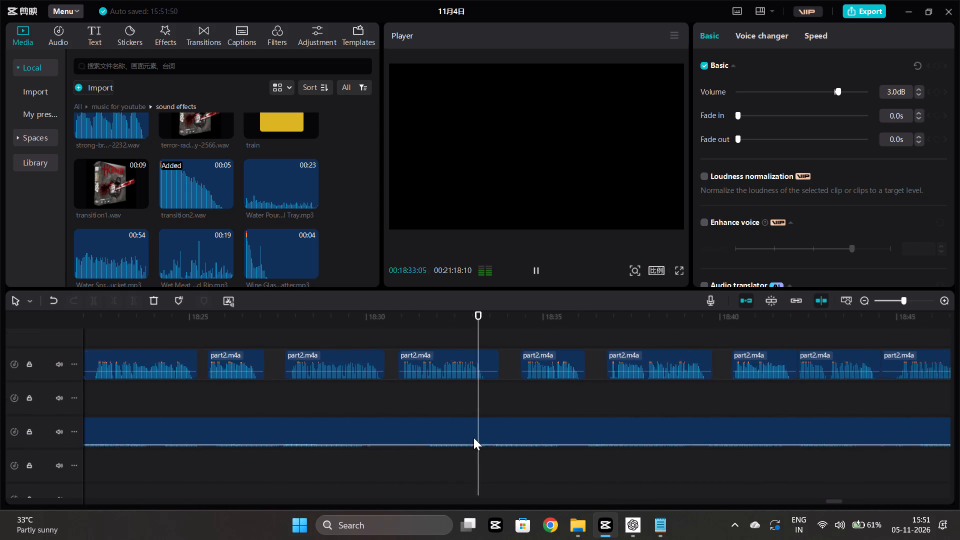
scroll(473, 437, "left", 2)
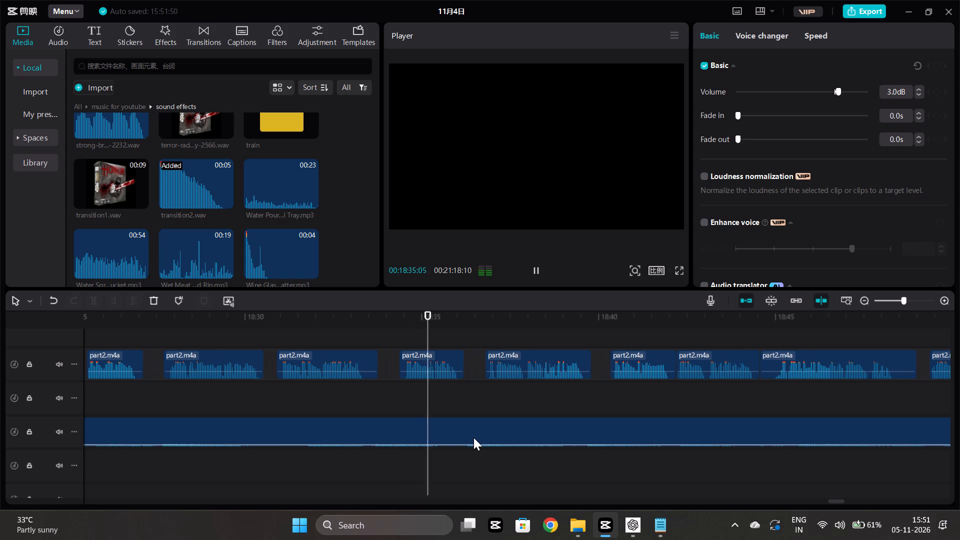
scroll(473, 437, "down", 1)
scroll(473, 437, "left", 1)
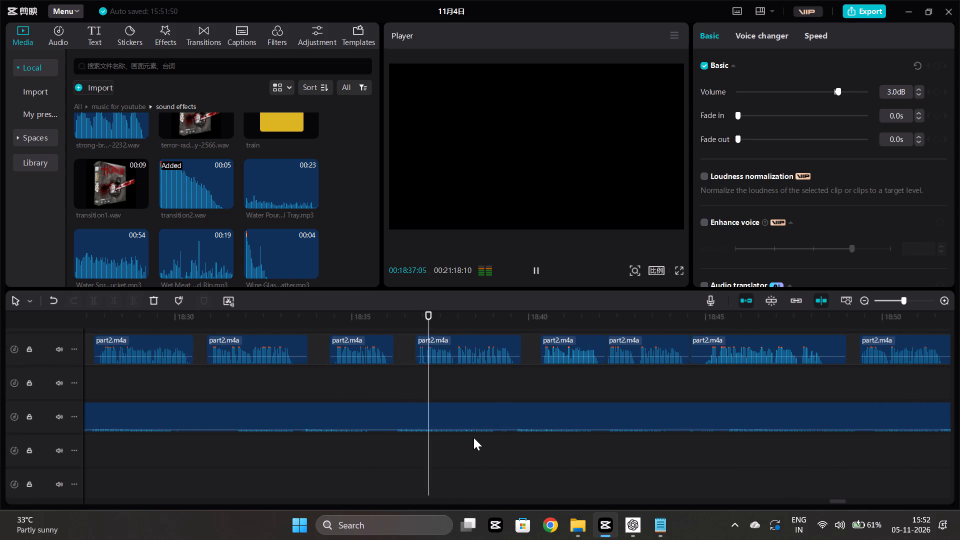
scroll(473, 437, "left", 1)
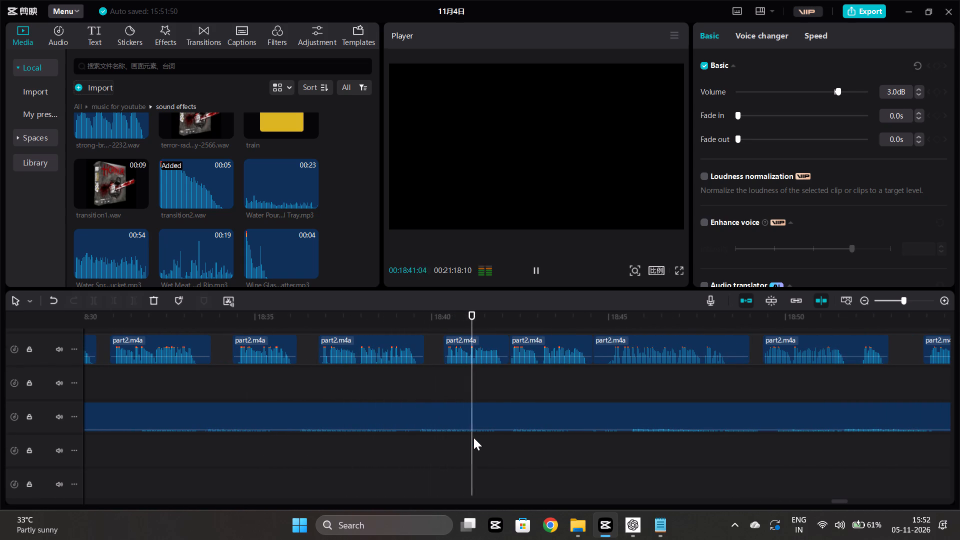
scroll(473, 437, "left", 2)
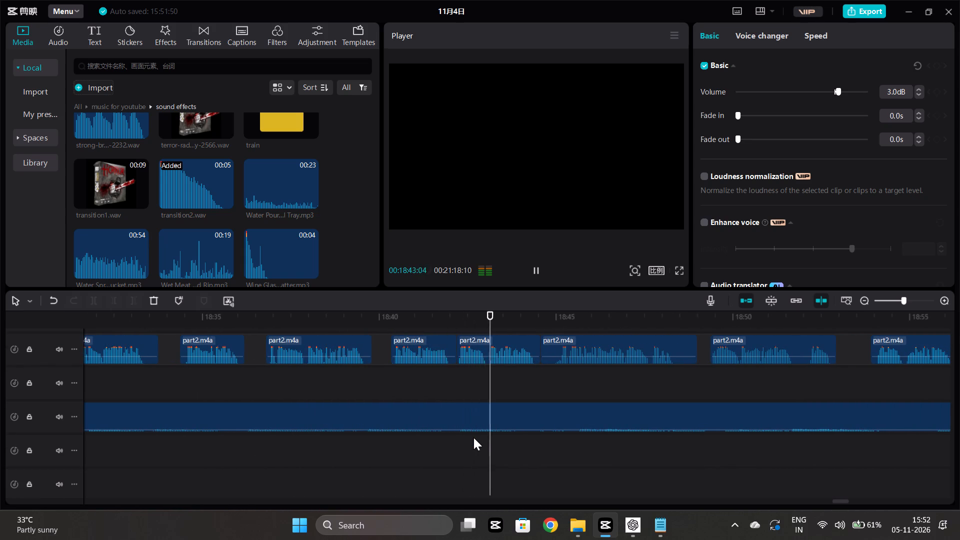
scroll(473, 437, "left", 2)
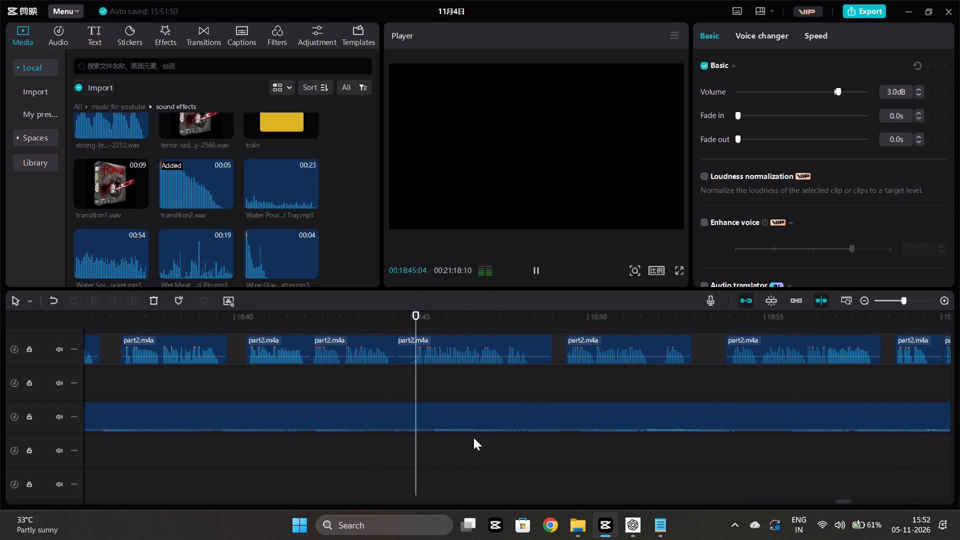
scroll(473, 437, "left", 2)
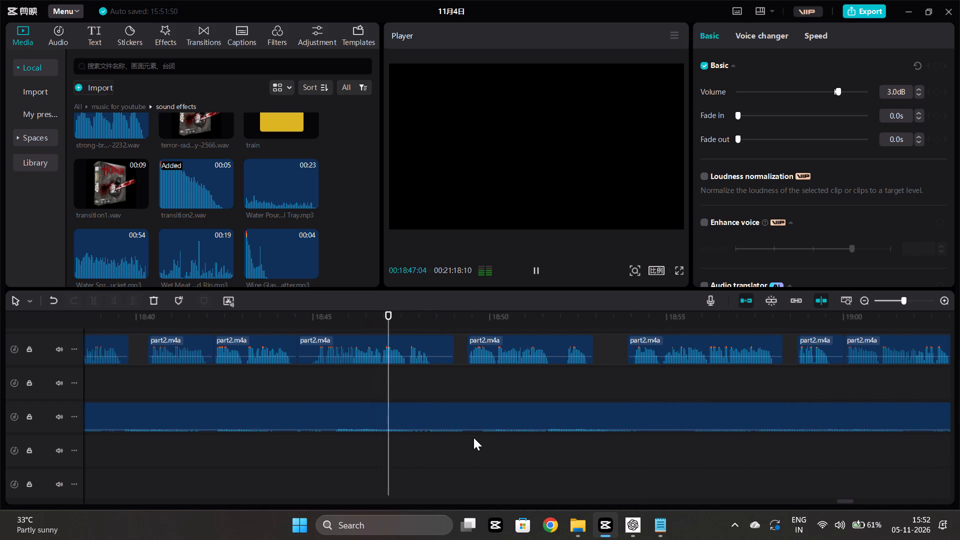
scroll(473, 437, "left", 1)
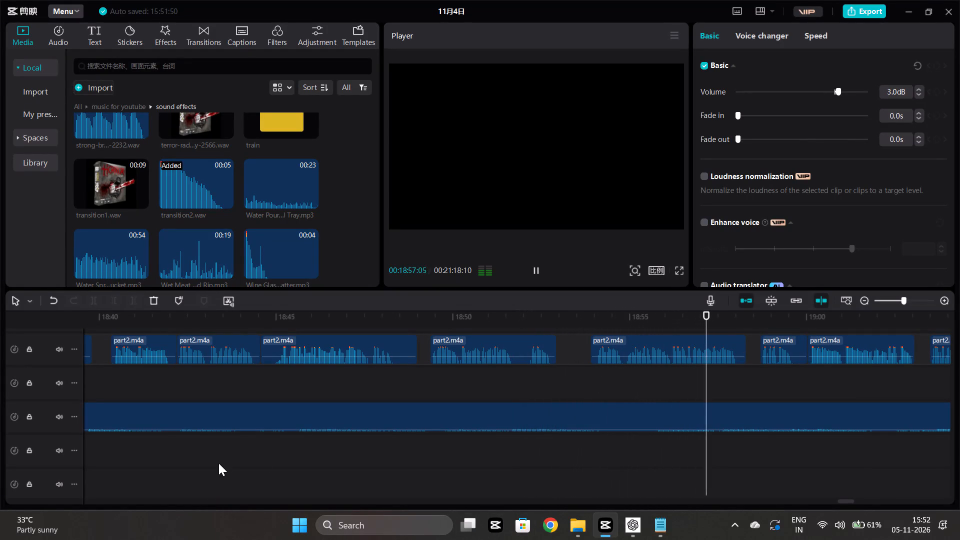
scroll(660, 412, "left", 1)
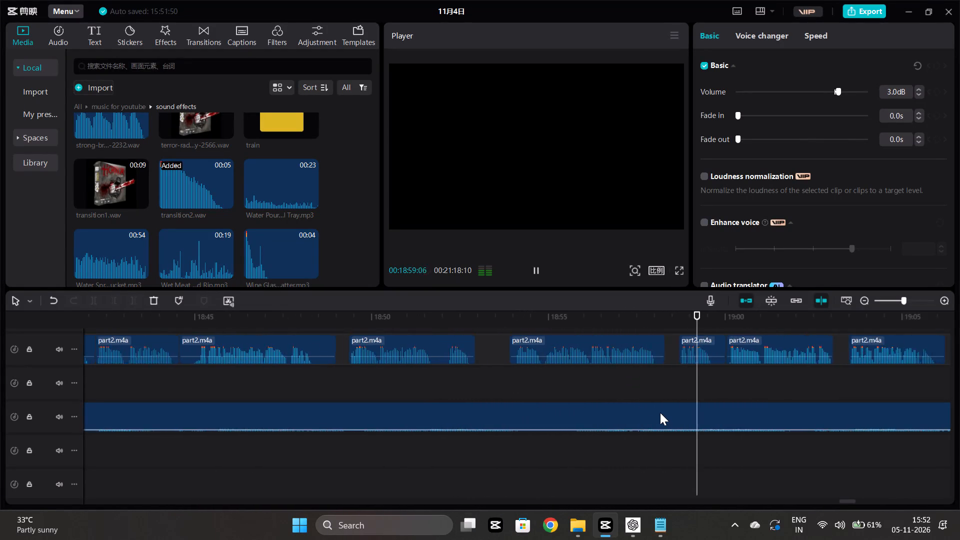
scroll(660, 412, "left", 1)
scroll(605, 379, "left", 1)
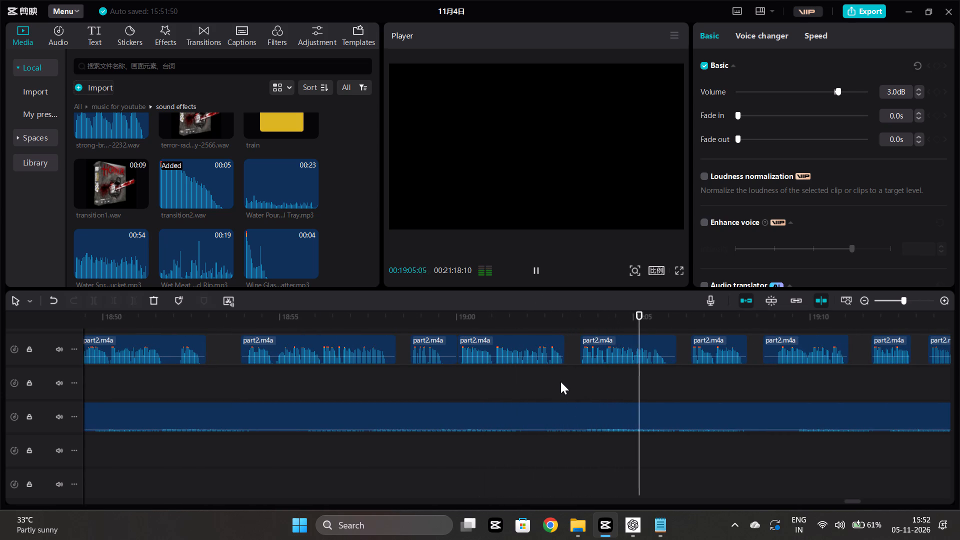
scroll(560, 381, "left", 1)
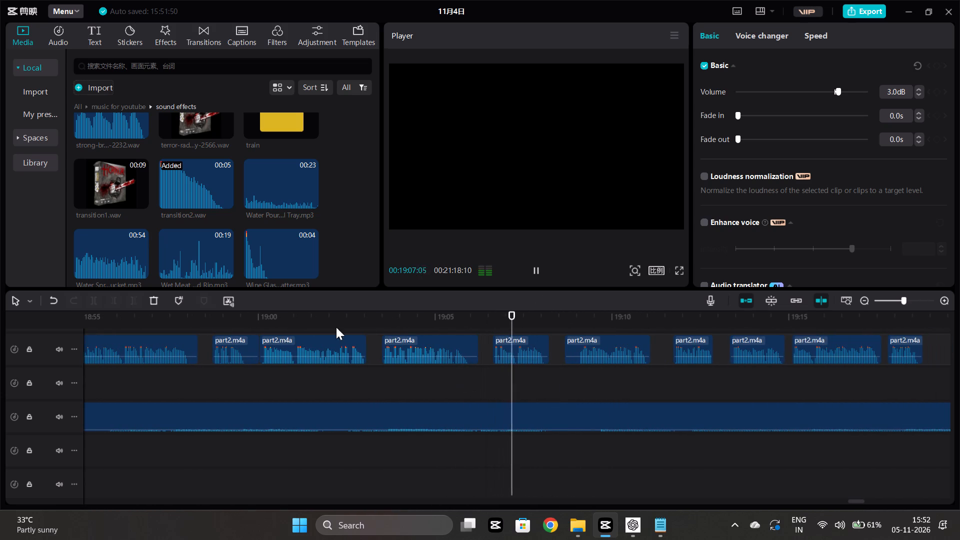
scroll(545, 422, "left", 1)
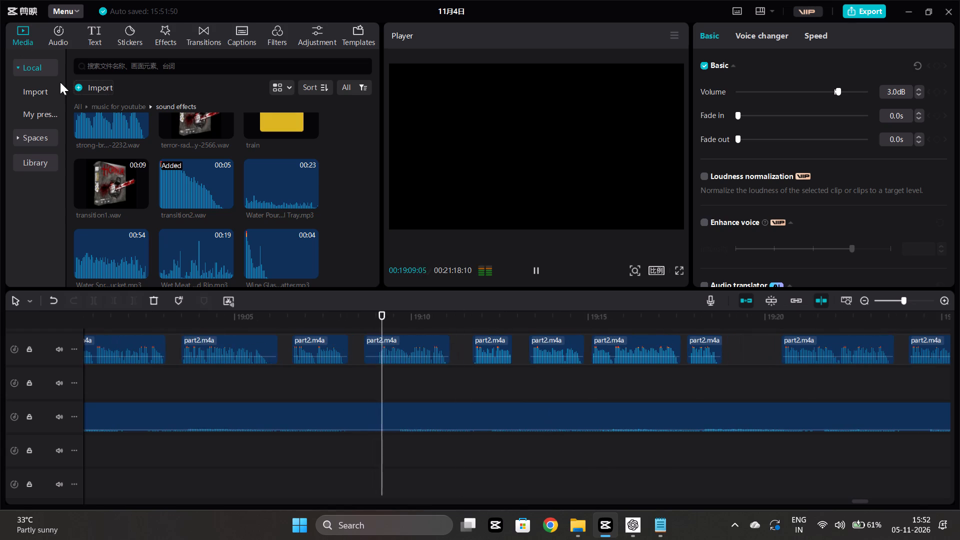
scroll(165, 187, "down", 1)
scroll(178, 205, "up", 6)
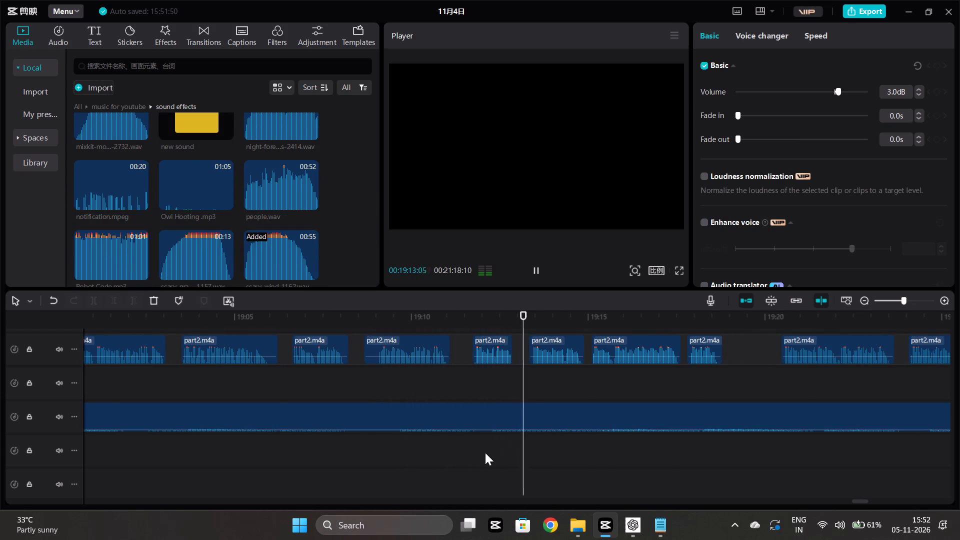
scroll(485, 452, "left", 1)
scroll(531, 446, "left", 1)
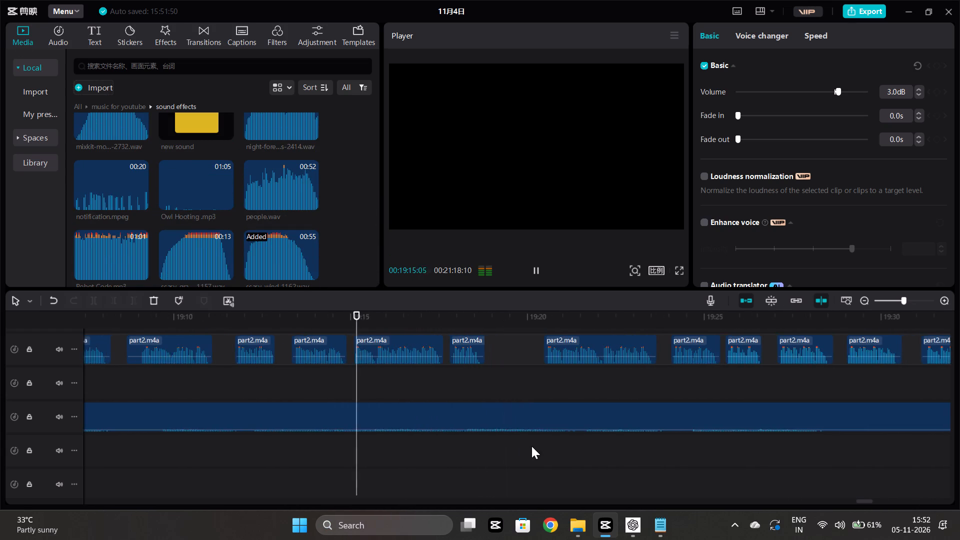
scroll(531, 446, "left", 2)
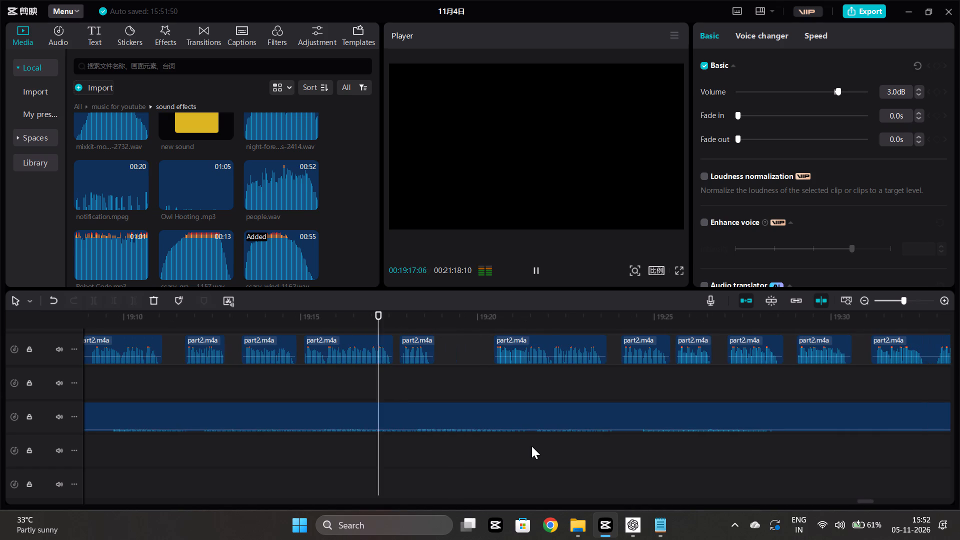
key("space")
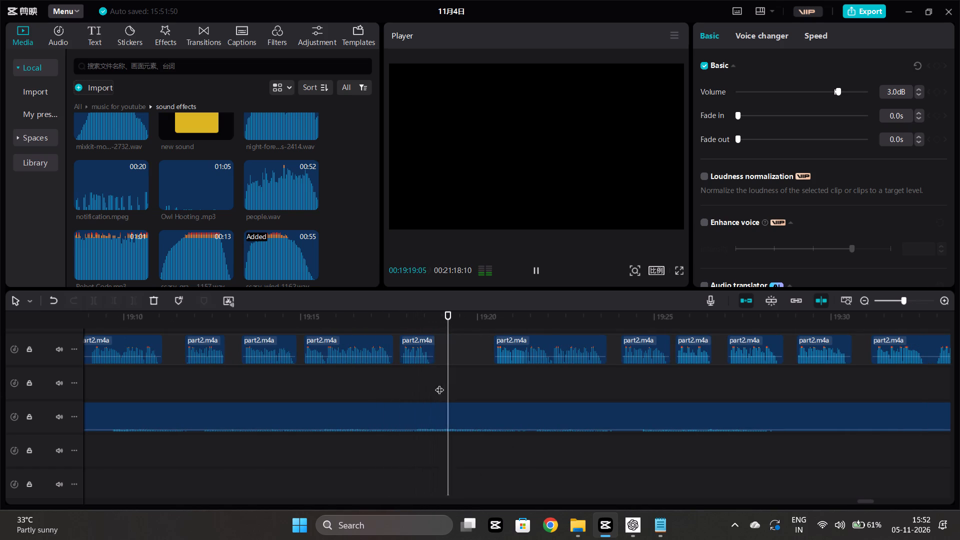
left_click(432, 386)
Look back through the music and transition effects already used on the earlier timeline, from about 19:18 back to about 4:00.
scroll(432, 386, "down", 6, "ctrl")
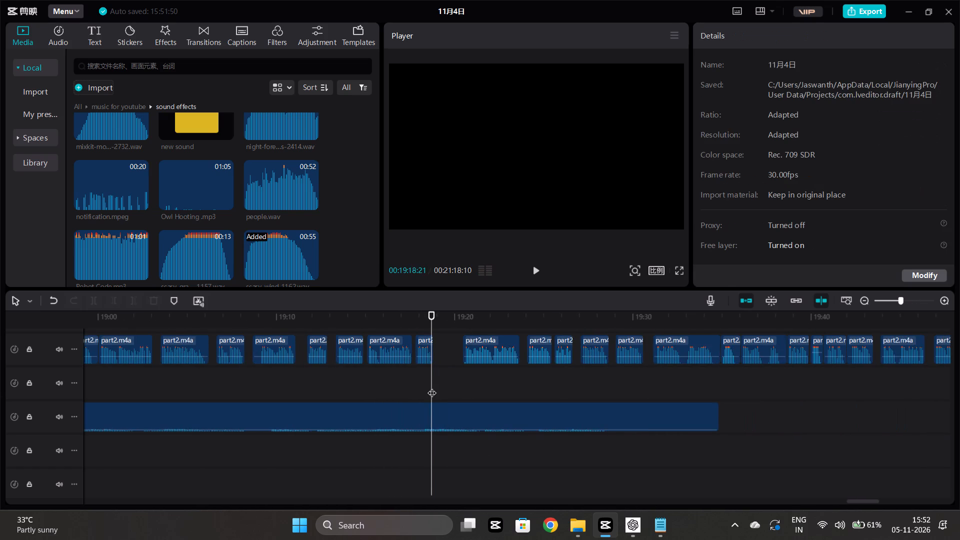
scroll(432, 386, "down", 5, "ctrl")
scroll(432, 386, "up", 3)
scroll(432, 386, "down", 3, "ctrl")
scroll(433, 396, "right", 5)
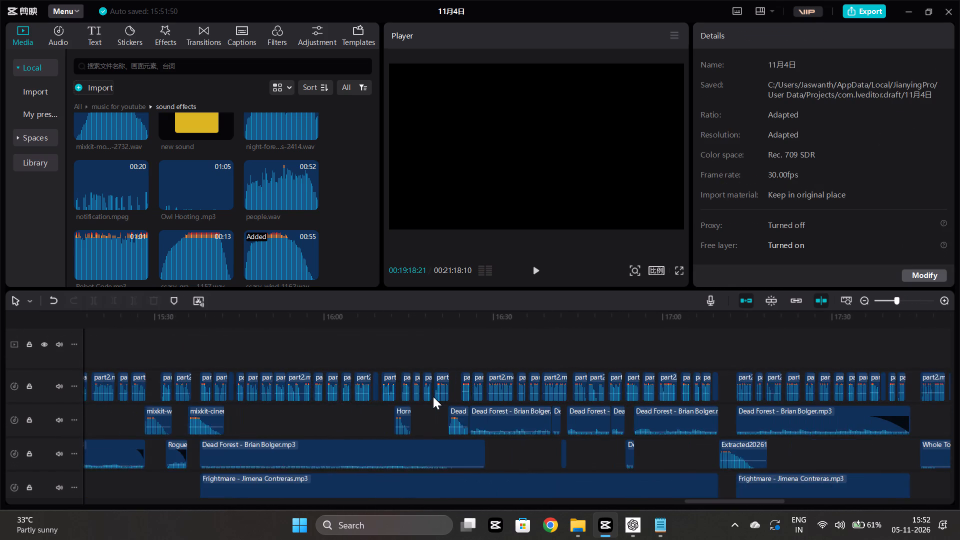
scroll(433, 396, "down", 5)
scroll(292, 449, "right", 1)
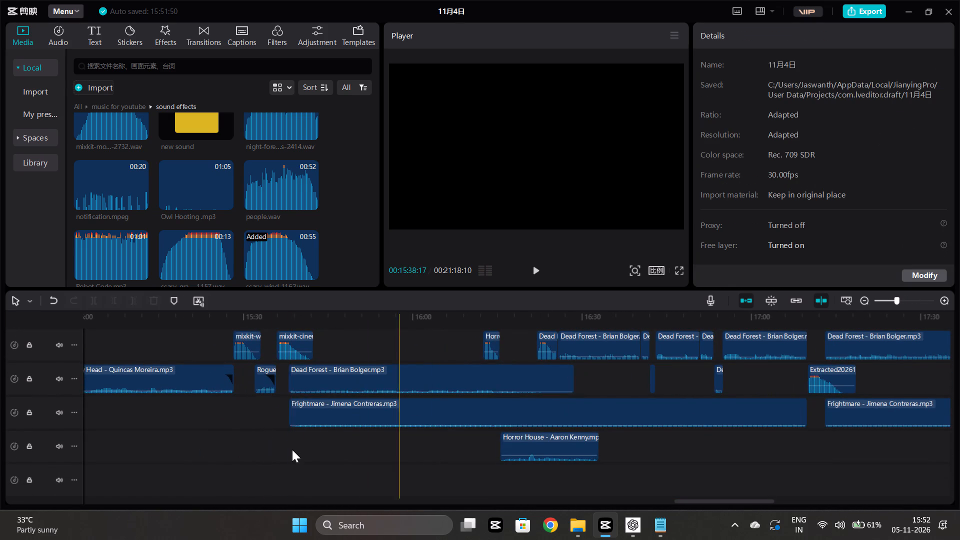
scroll(292, 449, "right", 1)
scroll(292, 449, "up", 1)
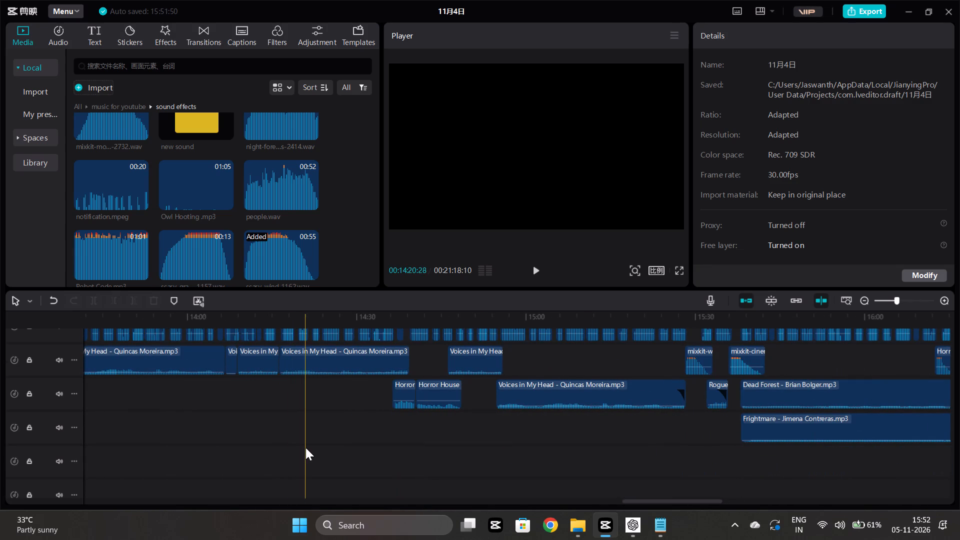
scroll(234, 458, "right", 2)
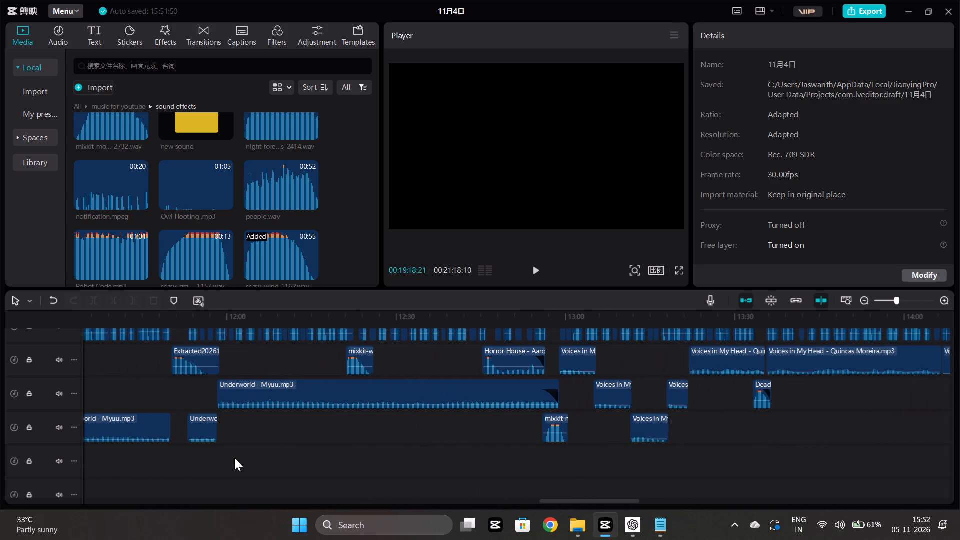
scroll(234, 458, "right", 1)
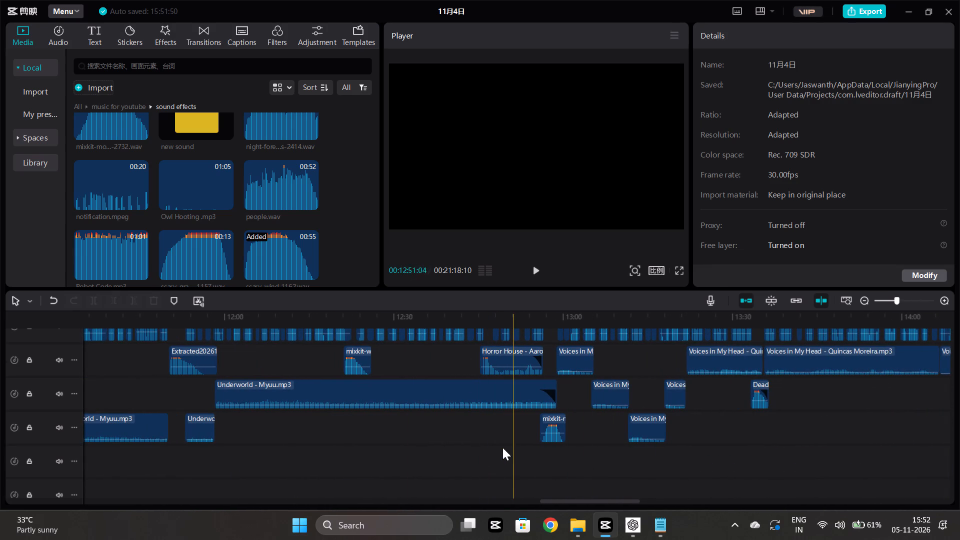
scroll(256, 444, "right", 1)
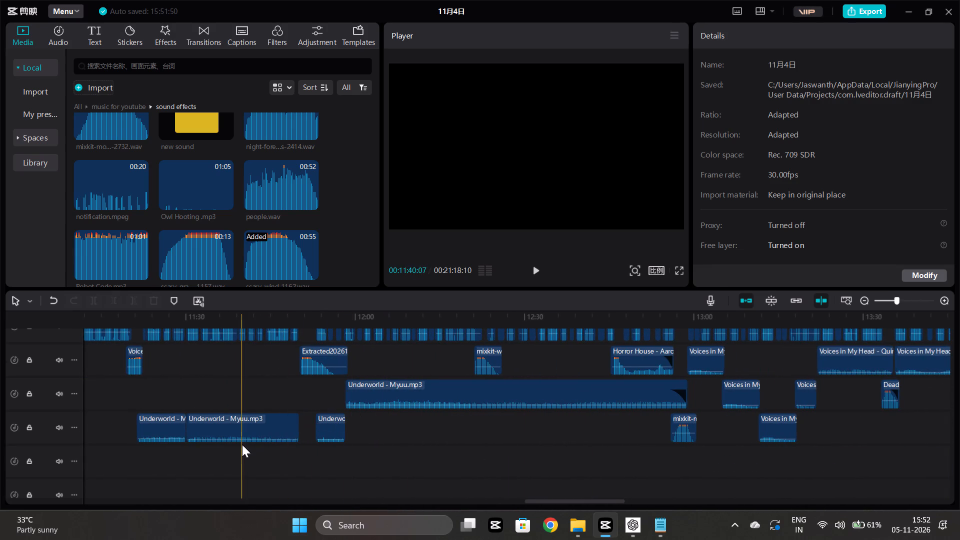
scroll(242, 444, "right", 1)
scroll(209, 449, "down", 1, "ctrl")
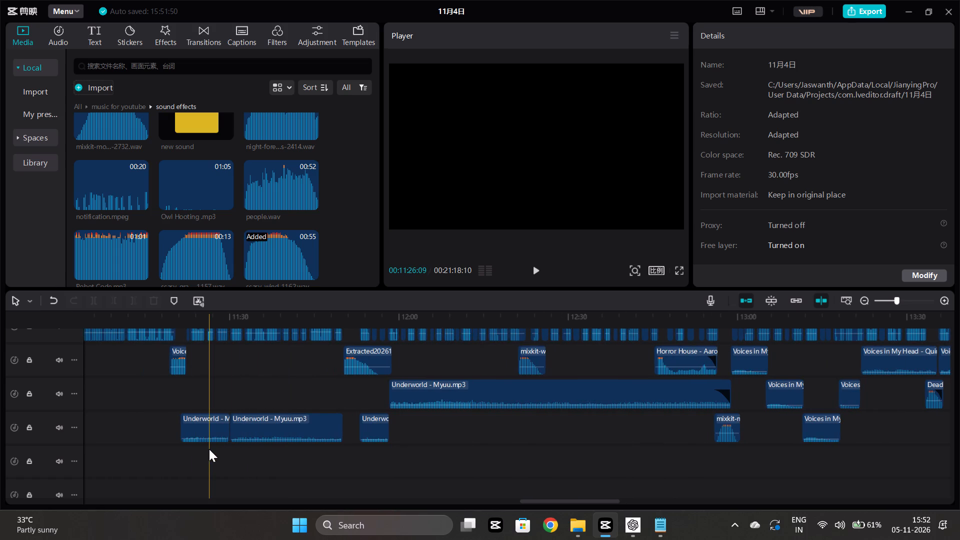
scroll(209, 449, "down", 5, "ctrl")
scroll(209, 449, "right", 1)
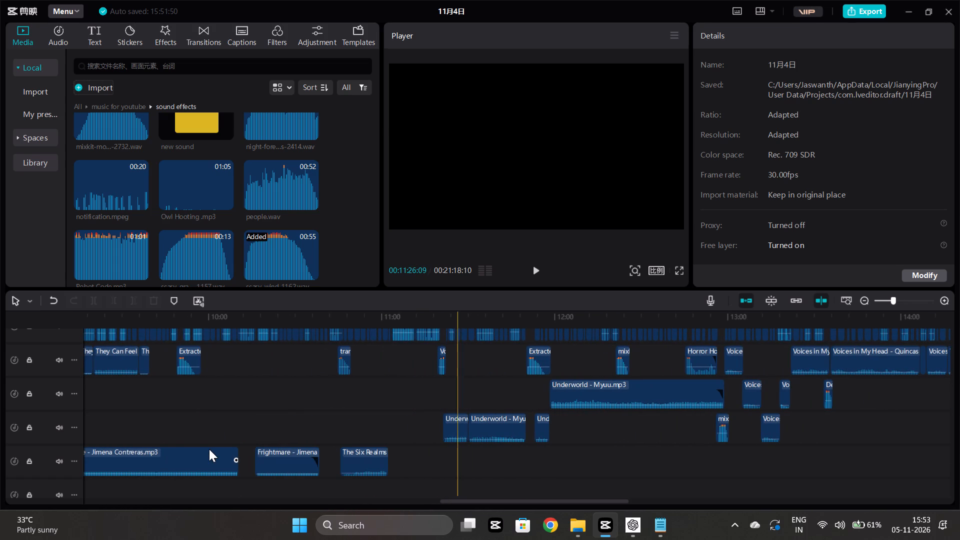
scroll(160, 435, "right", 2)
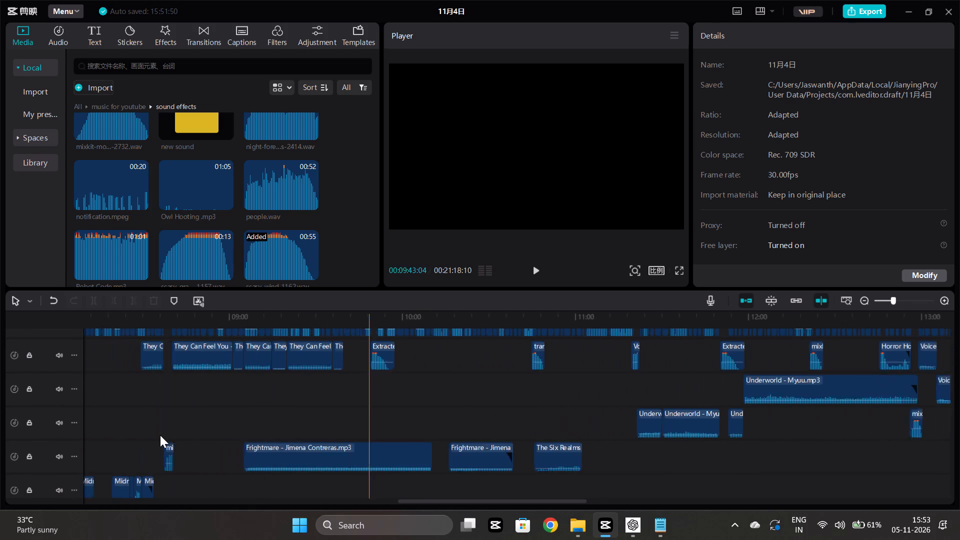
scroll(160, 435, "right", 1)
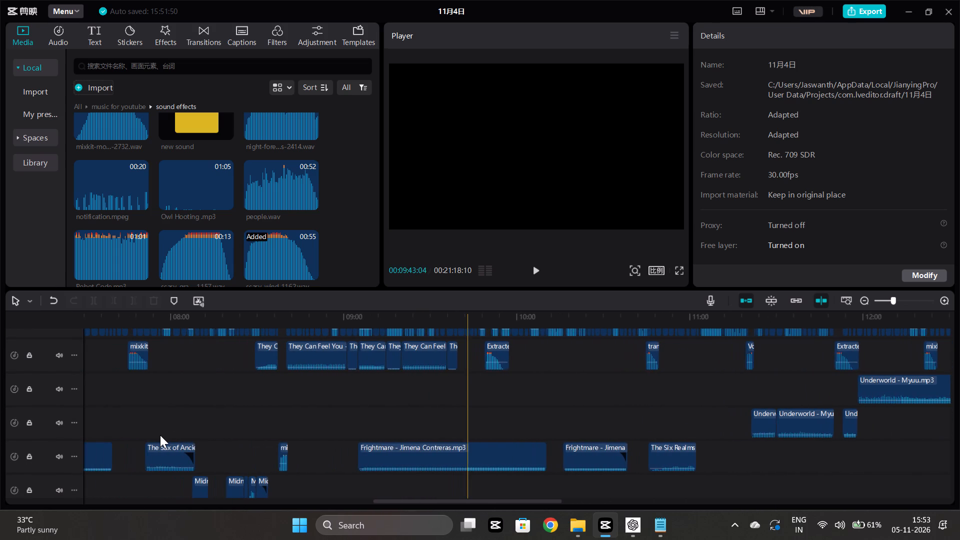
scroll(160, 435, "right", 1)
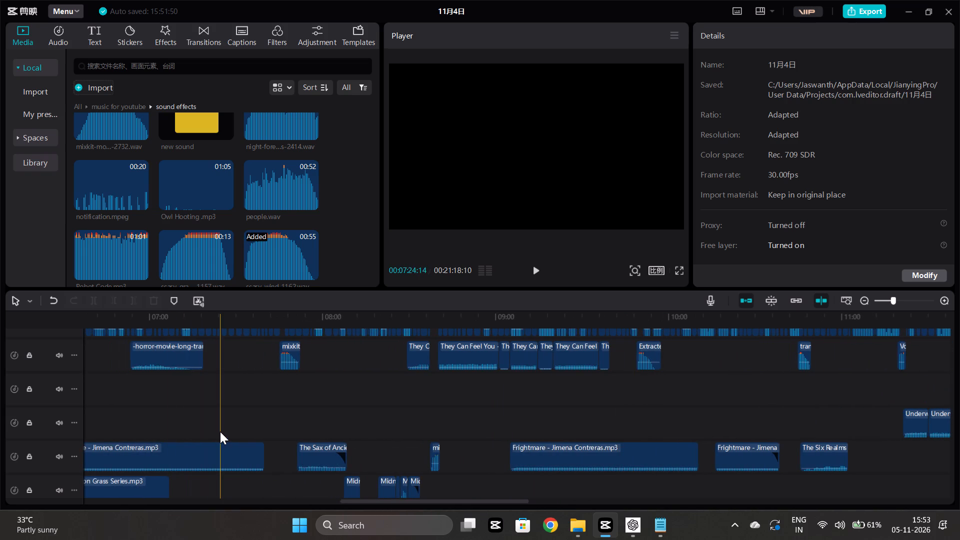
scroll(227, 418, "down", 2)
scroll(246, 432, "right", 1)
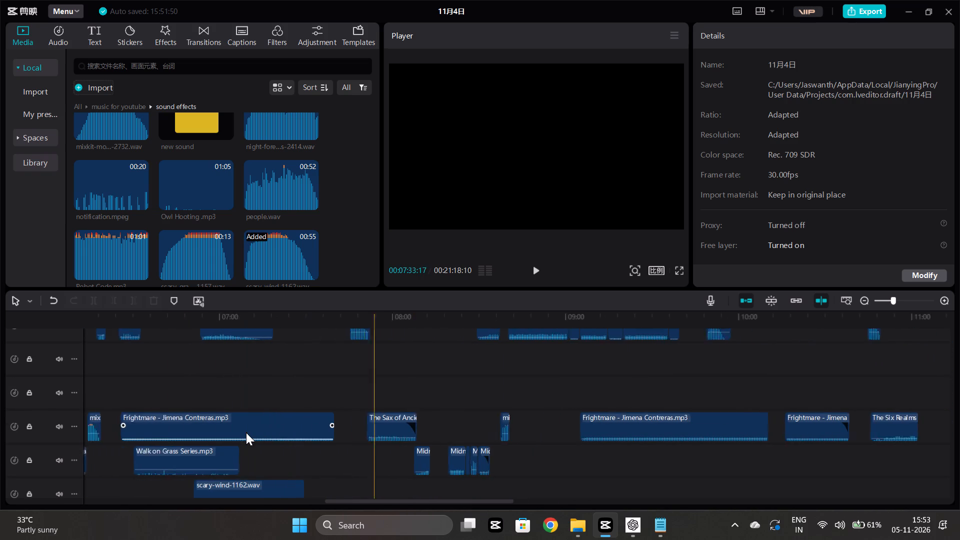
scroll(246, 432, "right", 1)
scroll(380, 393, "up", 2)
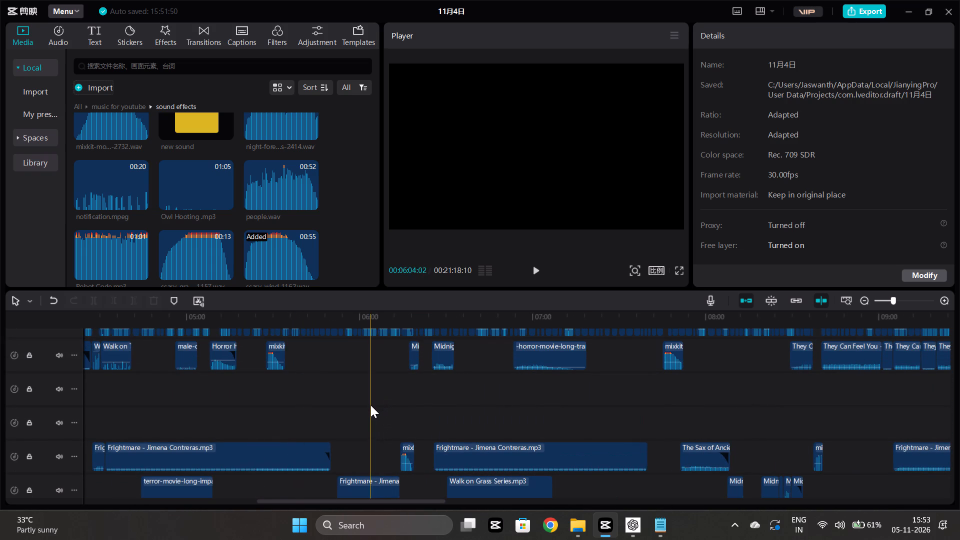
scroll(370, 405, "right", 1)
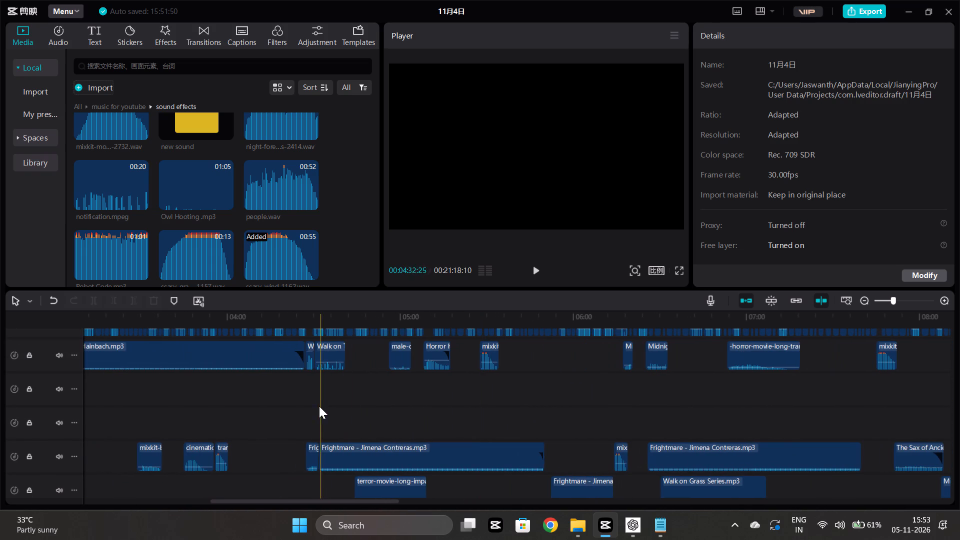
scroll(319, 406, "down", 2)
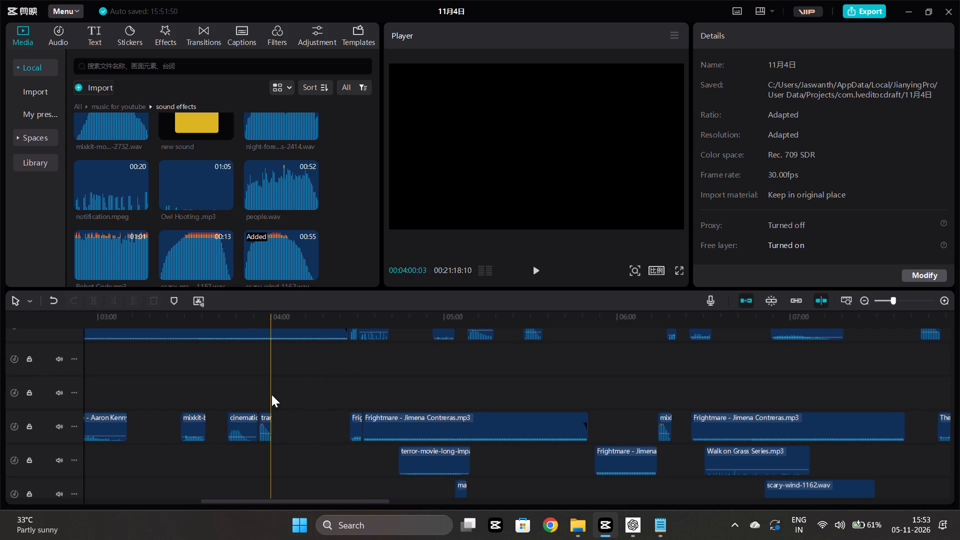
Spot-check the music and transition effects already placed between about 3:55 and 5:30 by playing short passages.
left_click(252, 387)
key("space")
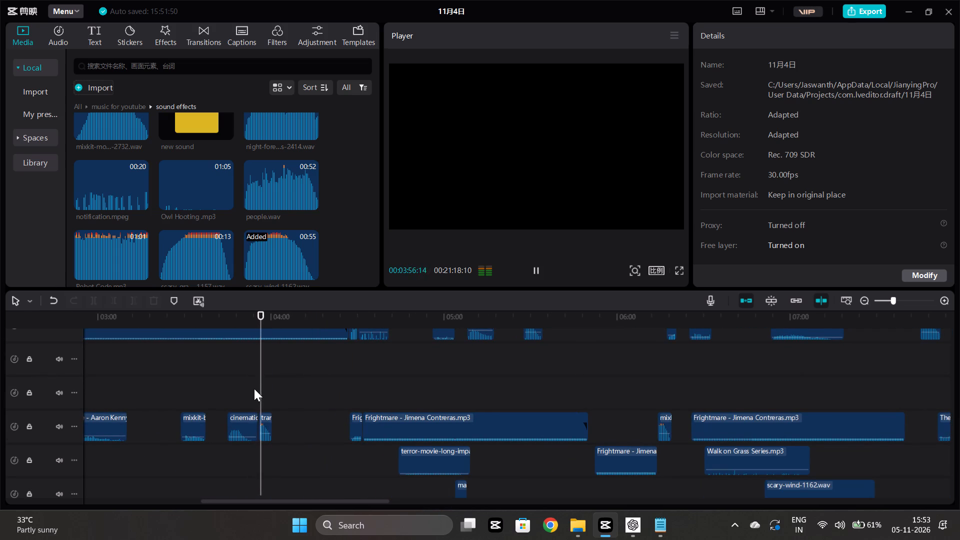
scroll(260, 396, "down", 7, "ctrl")
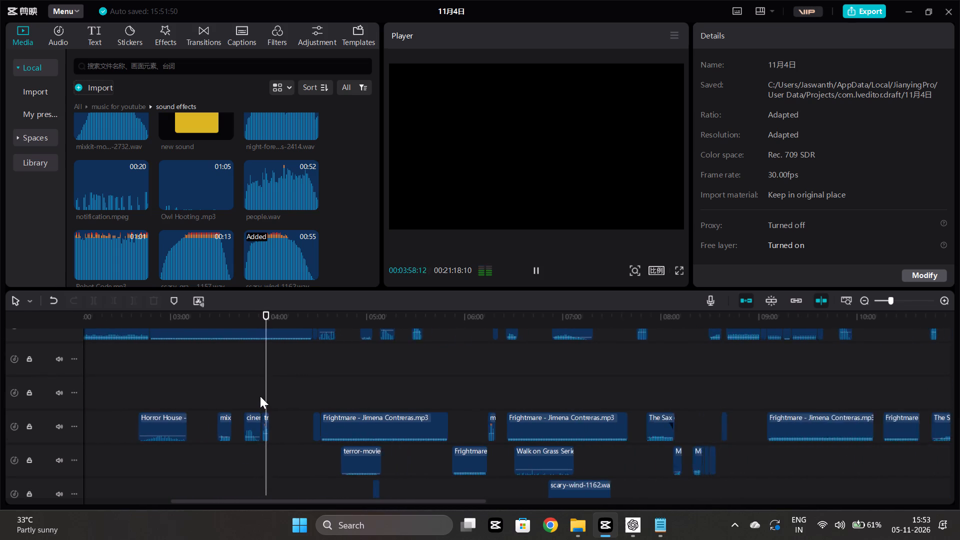
scroll(260, 396, "right", 1)
scroll(263, 402, "up", 3)
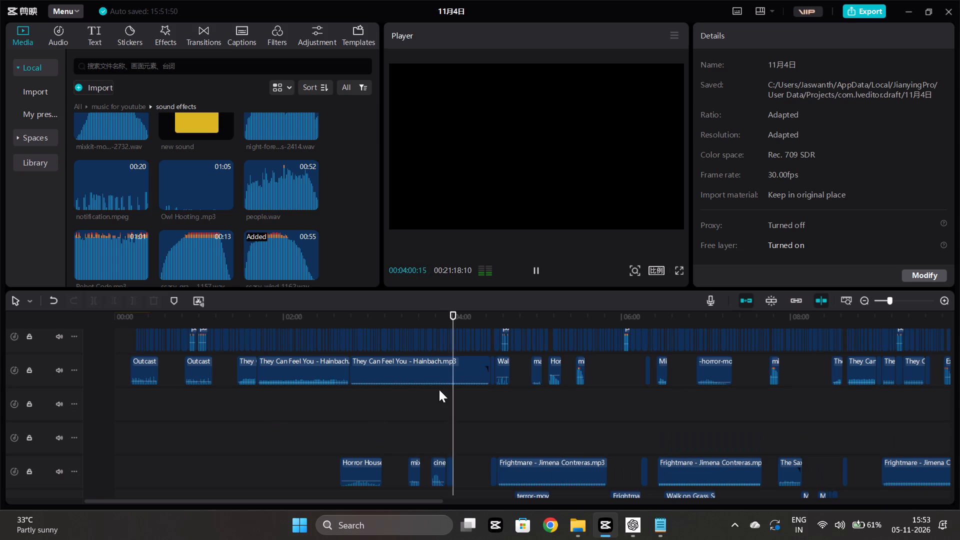
scroll(437, 389, "left", 1)
left_click(255, 408)
key("space")
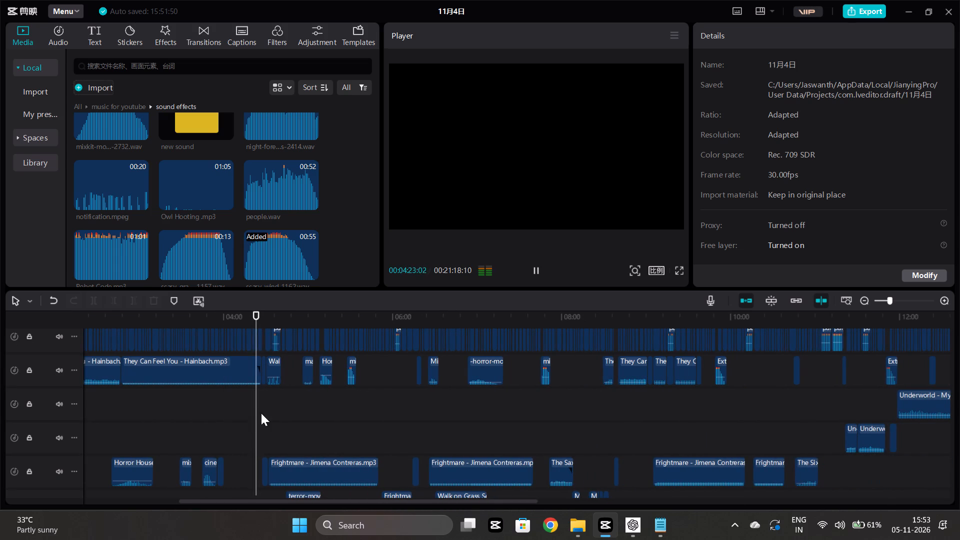
left_click(269, 414)
key("space")
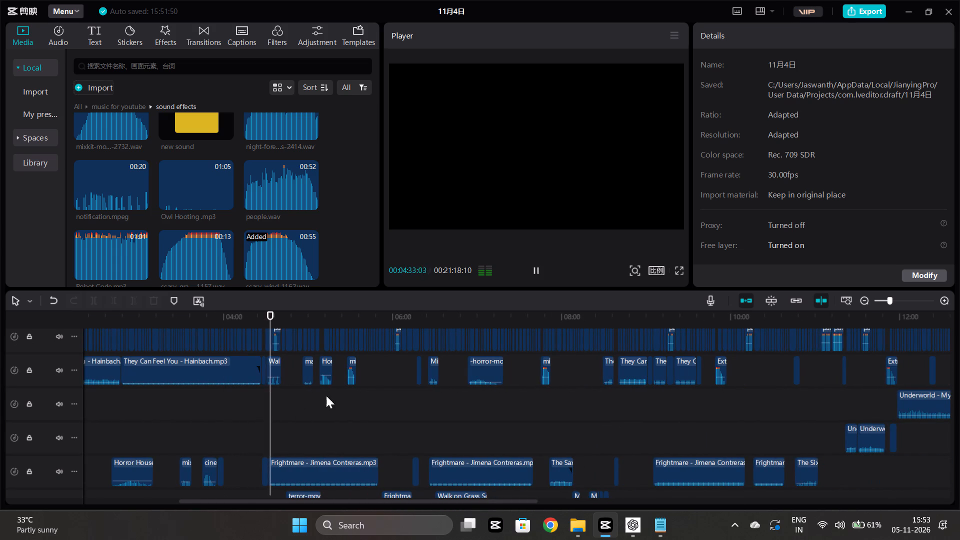
left_click(297, 404)
key("space")
left_click(303, 404)
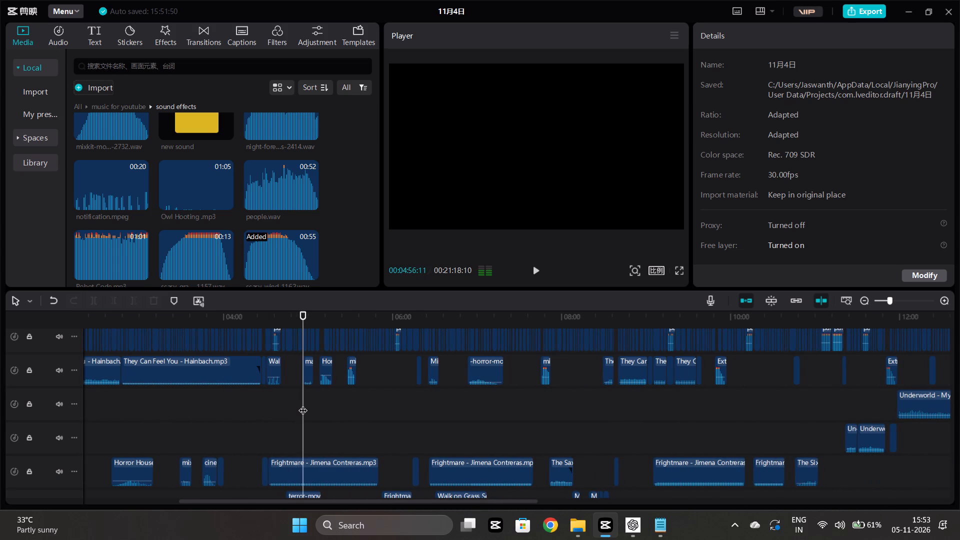
key("space")
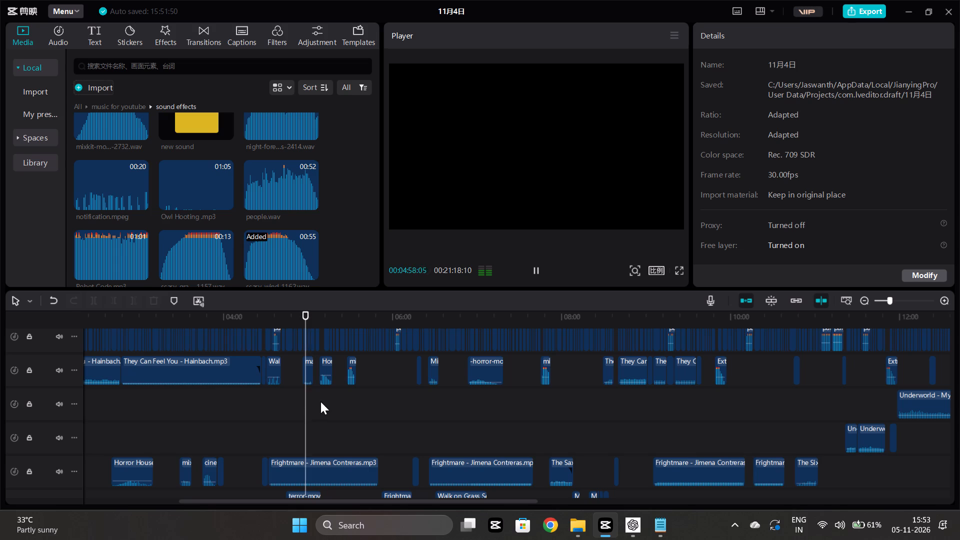
left_click(321, 401)
key("space")
scroll(321, 401, "down", 1)
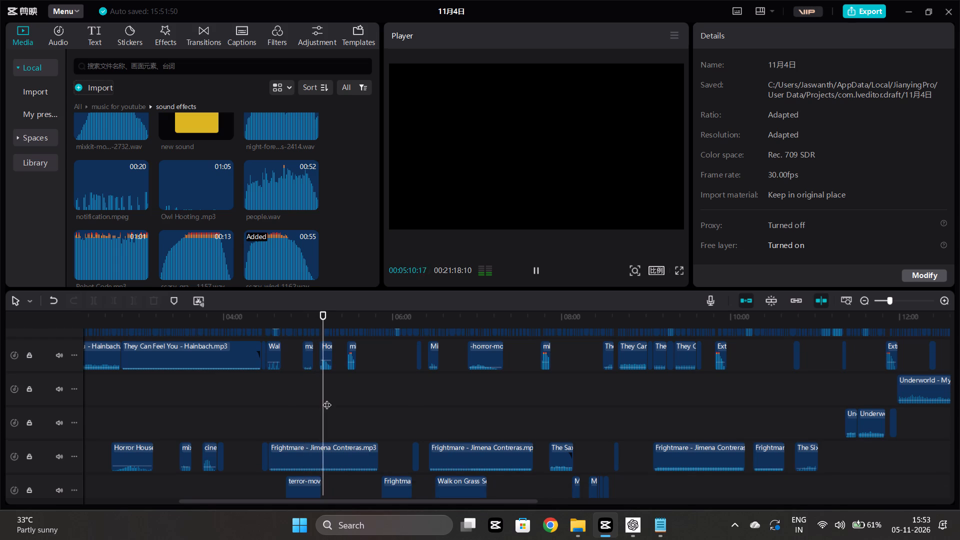
left_click(348, 382)
key("space")
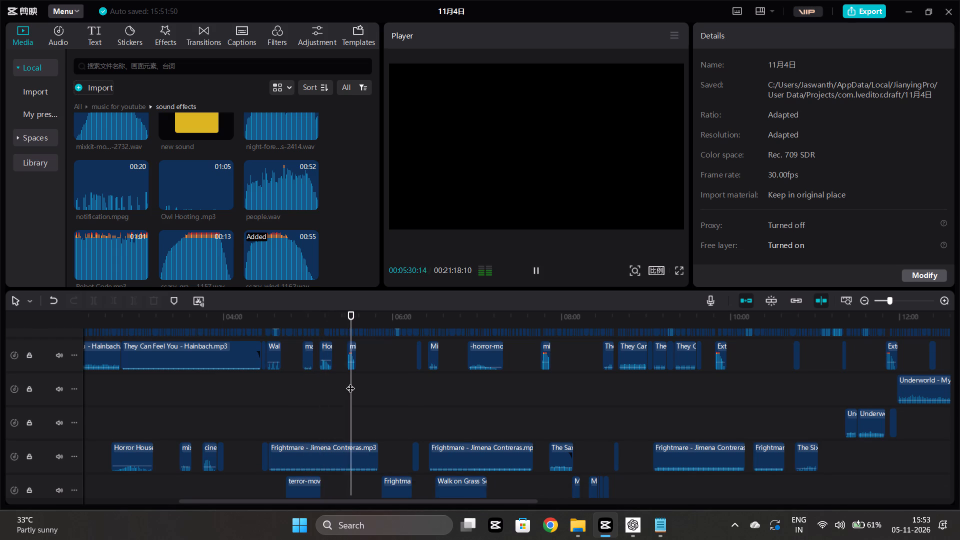
Sample the effects and music clips between about 6:10 and 7:45, listening around each short effect clip.
scroll(350, 382, "left", 1)
left_click(243, 383)
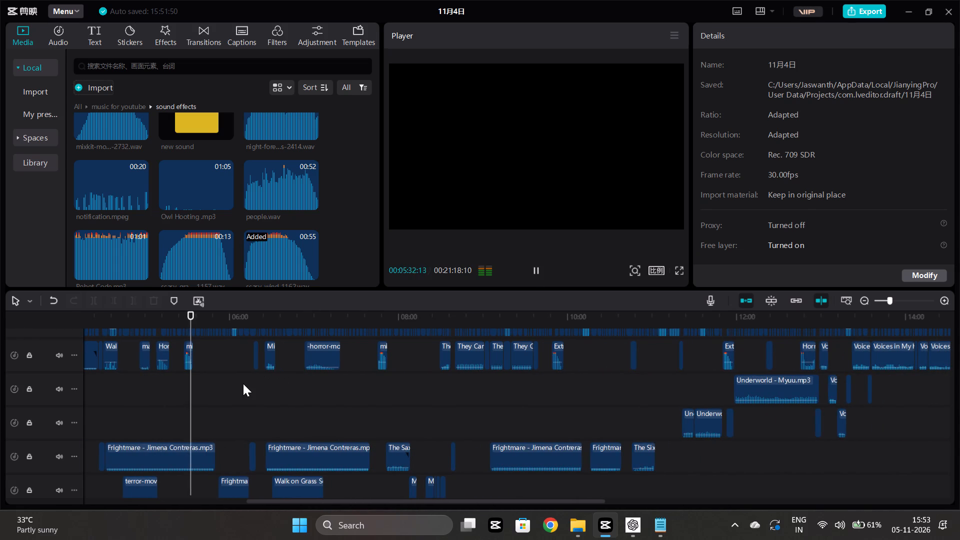
type("v")
key("space")
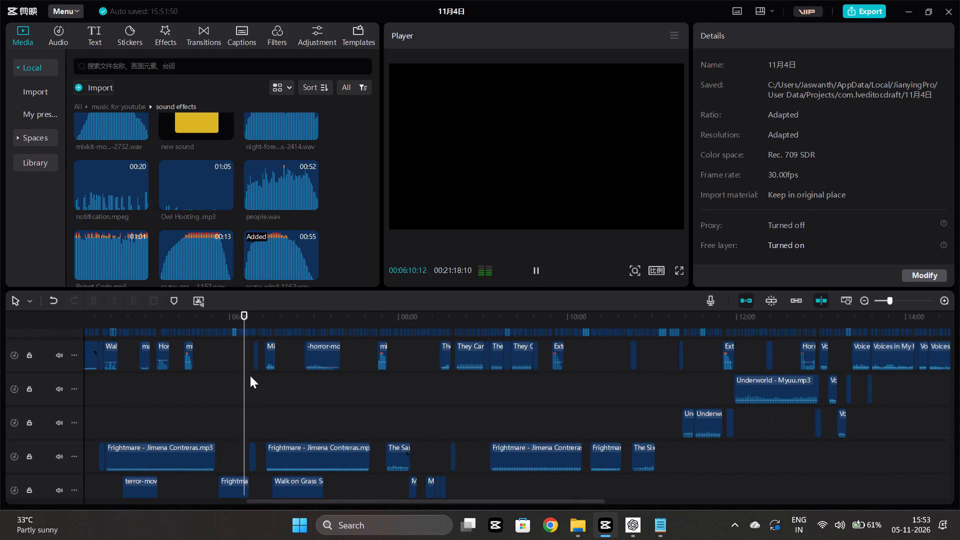
left_click(251, 375)
key("space")
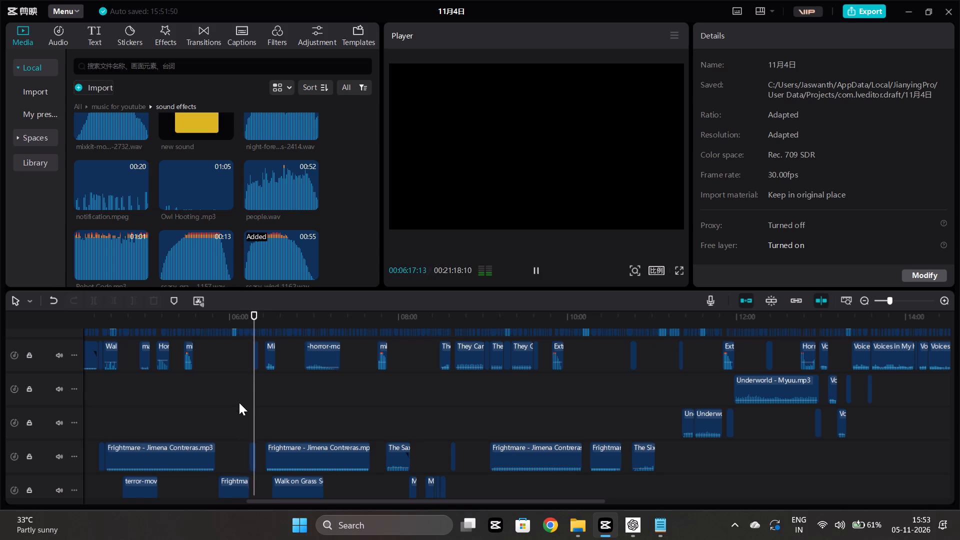
left_click(243, 401)
key("space")
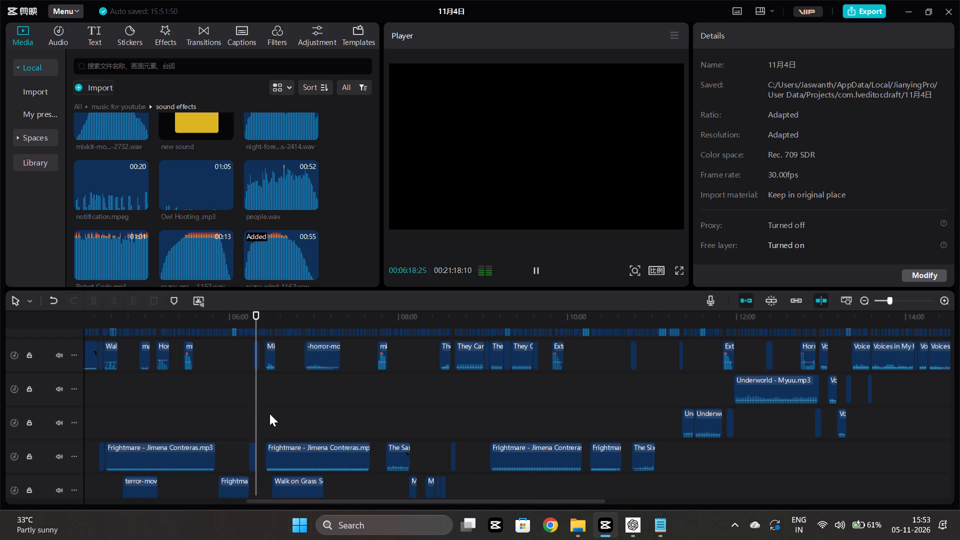
left_click(266, 378)
key("space")
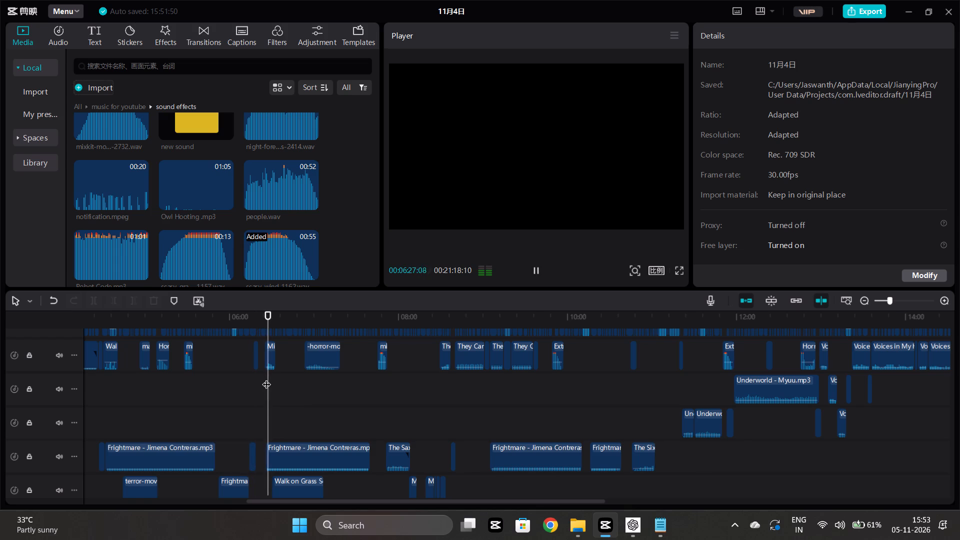
left_click(372, 377)
key("space")
left_click(377, 377)
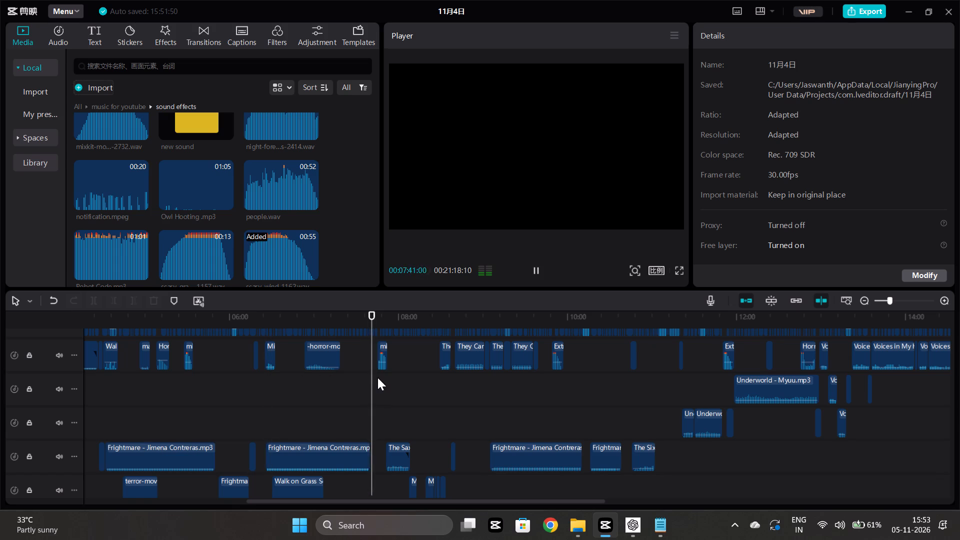
key("space")
Listen to the music and effect clips from about 8:00 onward, stopping playback at about 8:30.
scroll(379, 378, "down", 1)
scroll(379, 378, "left", 1)
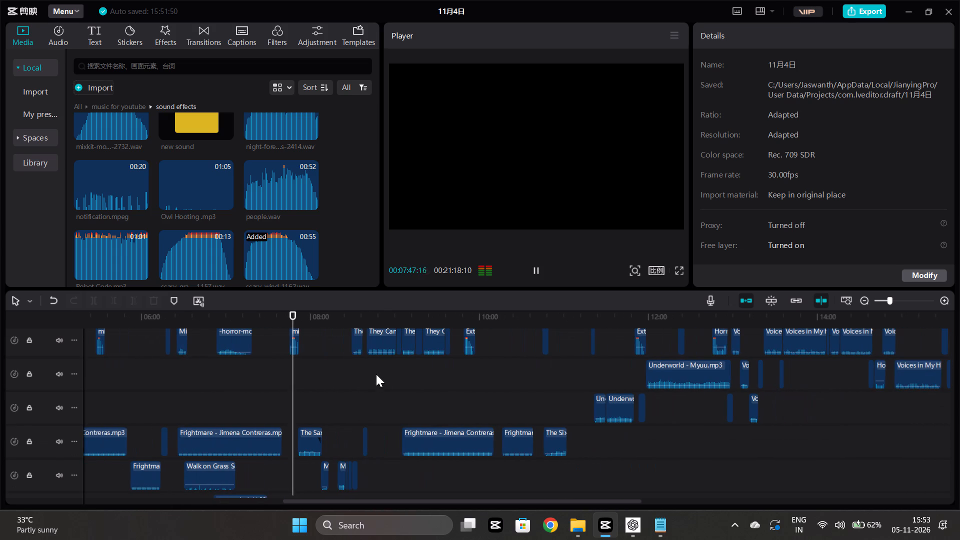
left_click(311, 412)
key("space")
left_click(315, 408)
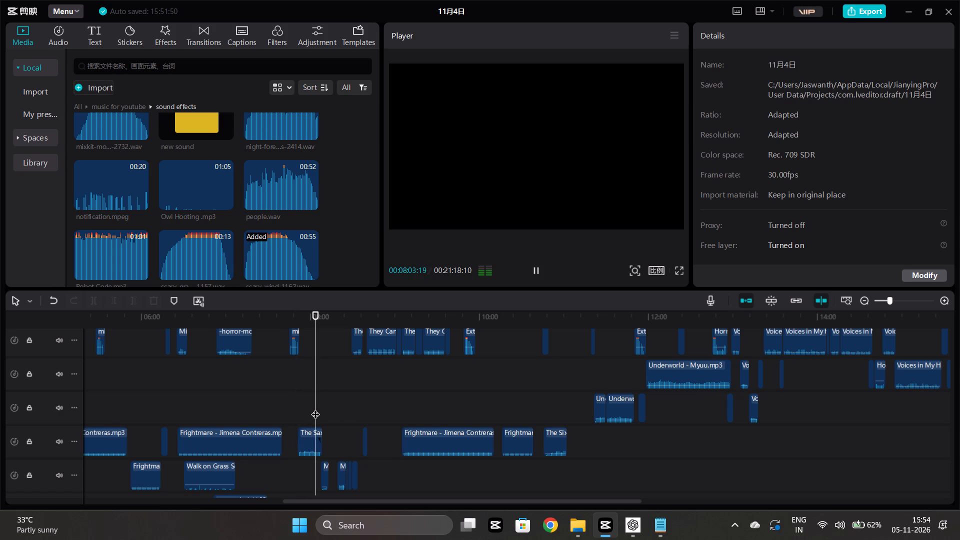
key("space")
left_click(319, 409)
key("space")
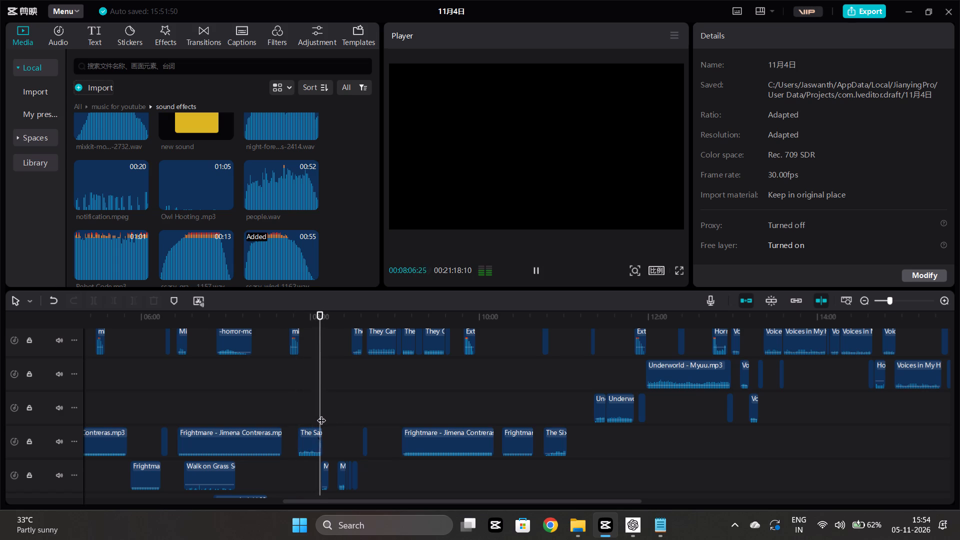
scroll(321, 414, "down", 2)
scroll(327, 415, "up", 2)
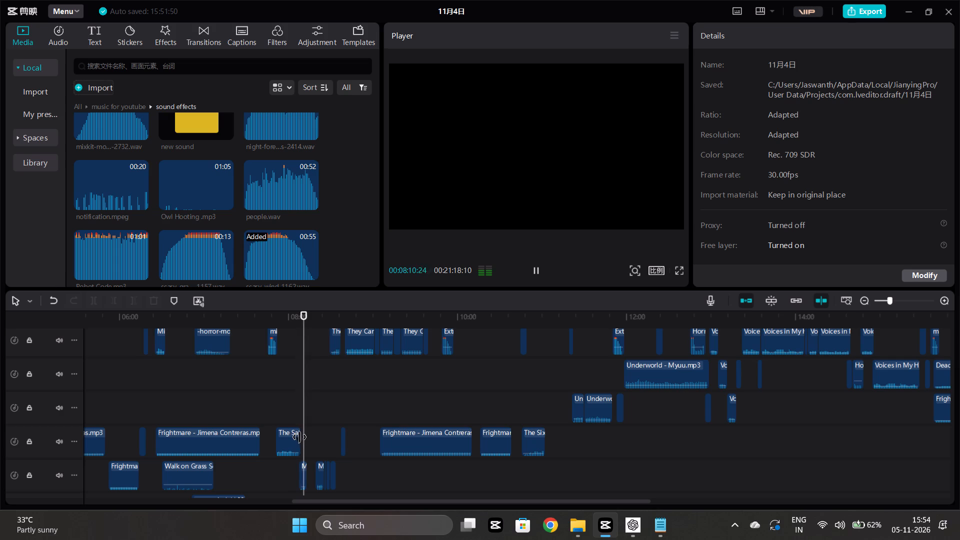
left_click(314, 434)
key("space")
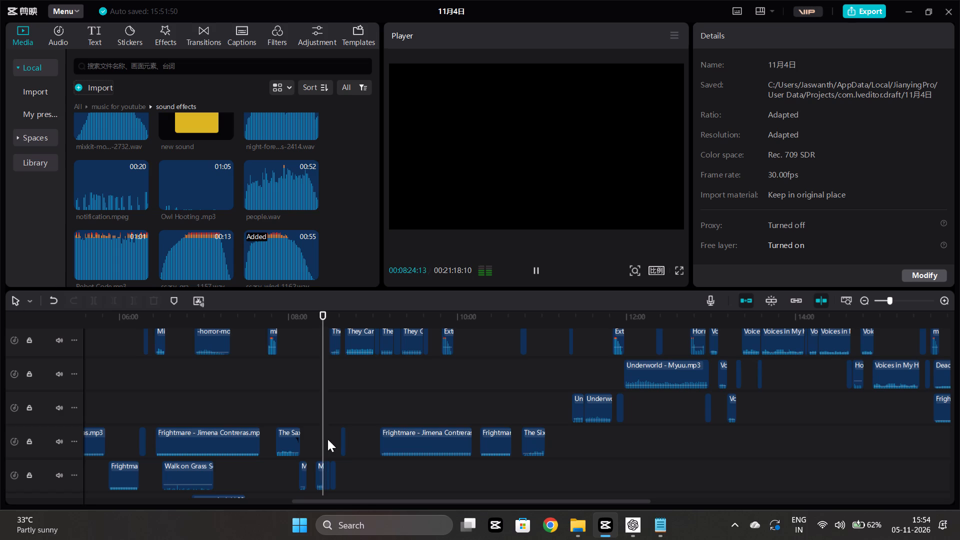
scroll(332, 406, "up", 2)
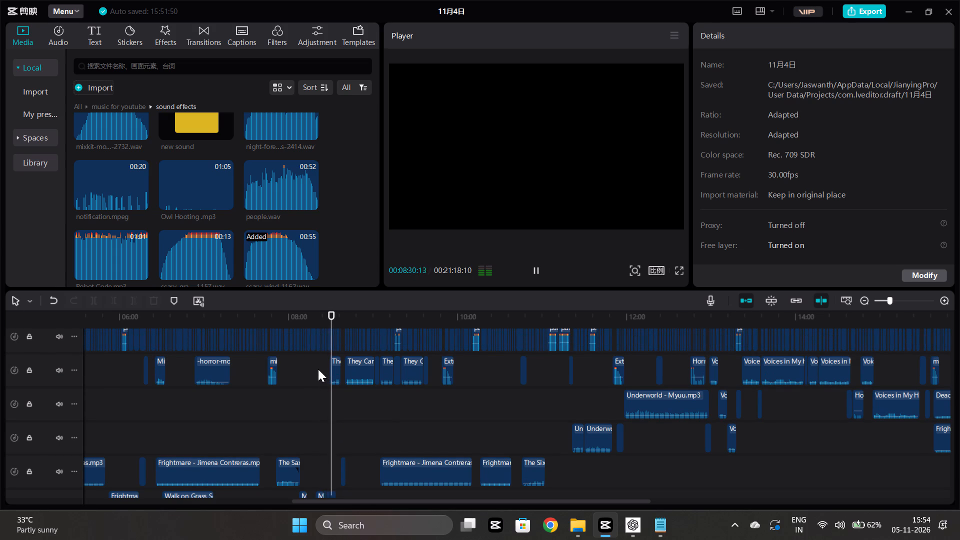
key("space")
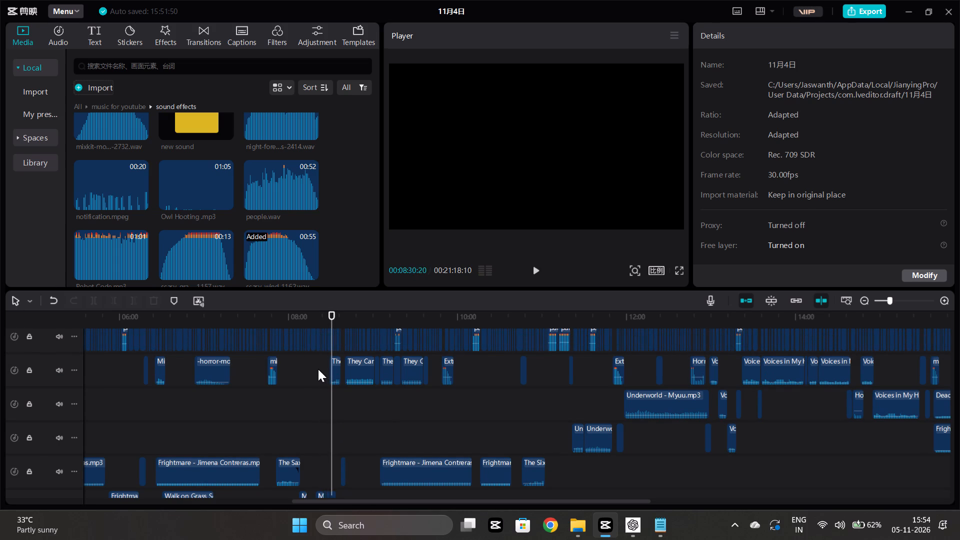
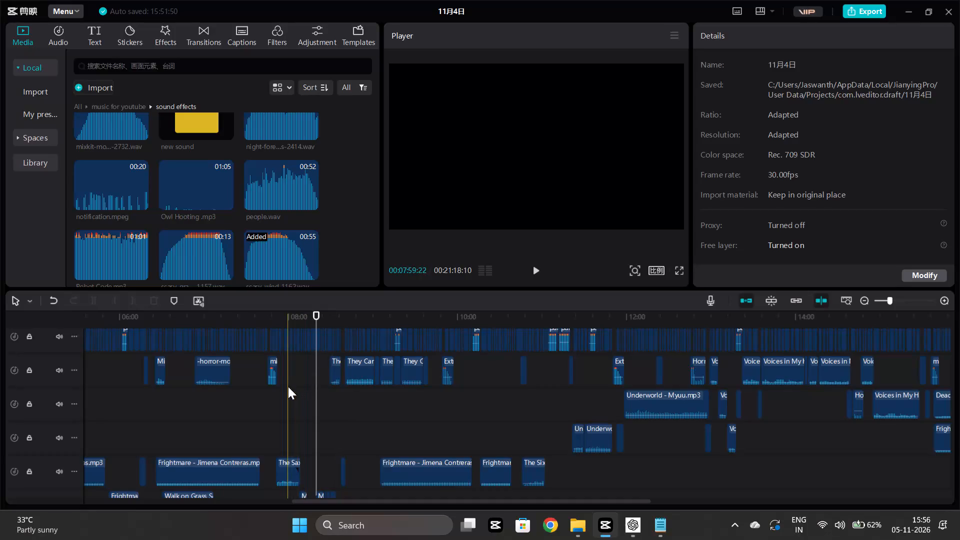
Play back the audio from about 8:07 to 8:29 and examine the Midnight Trace and They Can Feel You clips.
key("space")
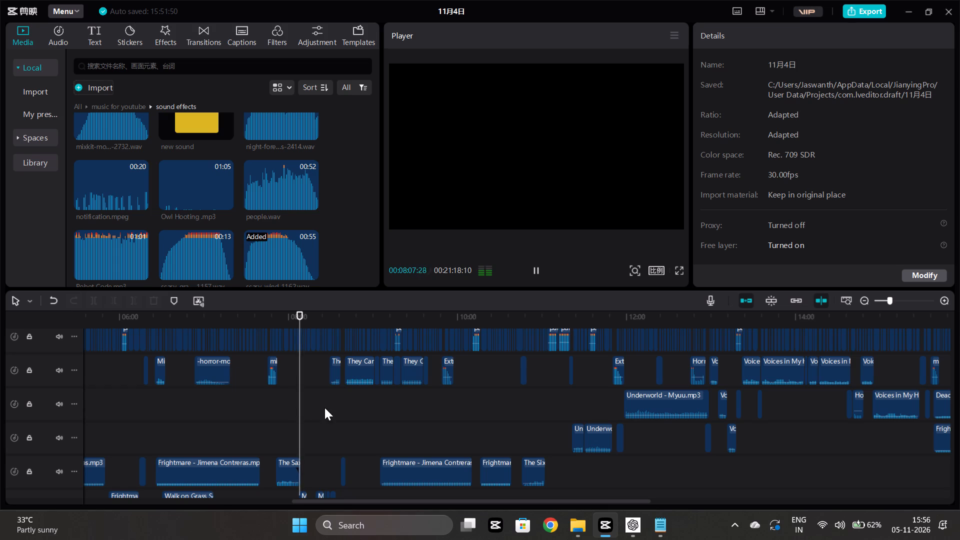
scroll(317, 413, "up", 6, "ctrl")
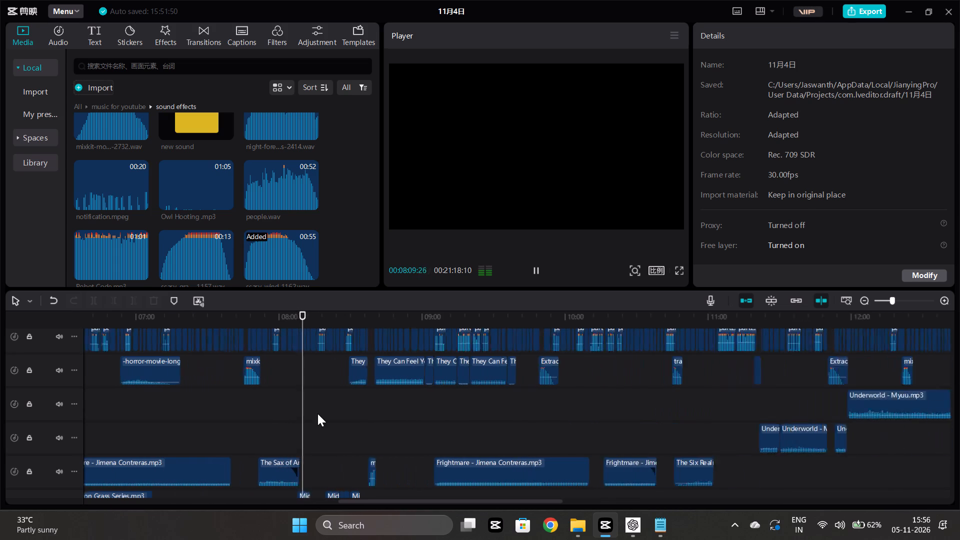
scroll(317, 413, "up", 1, "ctrl")
scroll(329, 421, "down", 2)
left_click(331, 411)
key("space")
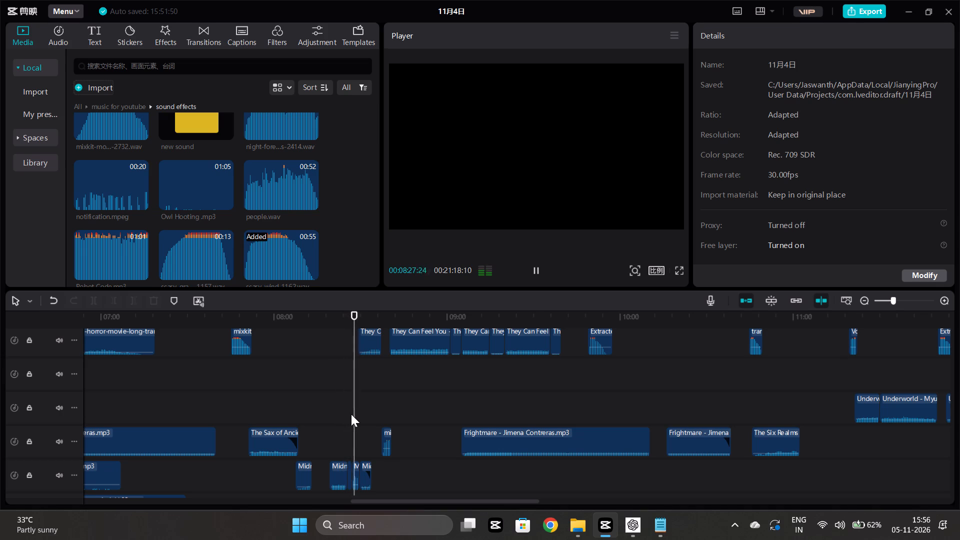
scroll(351, 414, "up", 2)
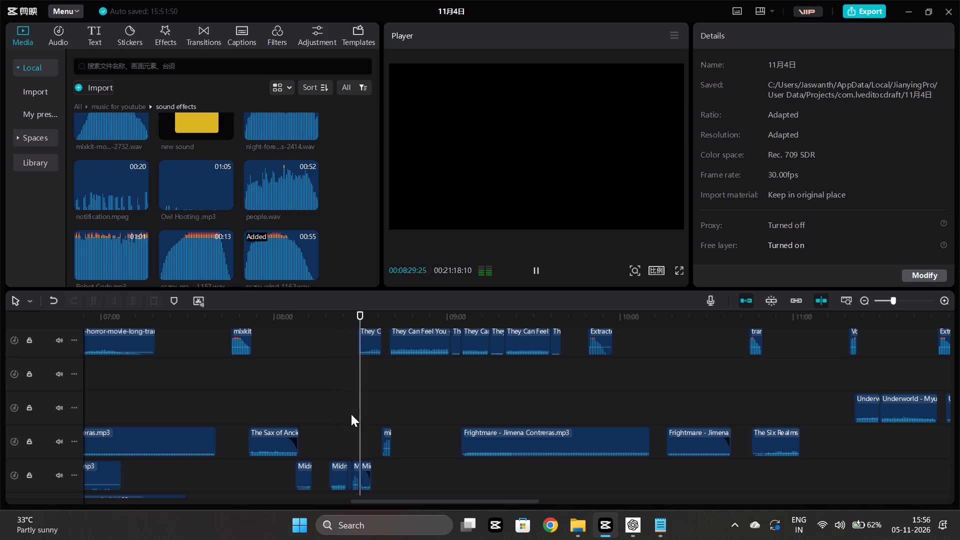
scroll(351, 414, "up", 2)
key("space")
left_click(351, 414)
scroll(351, 414, "up", 3, "ctrl")
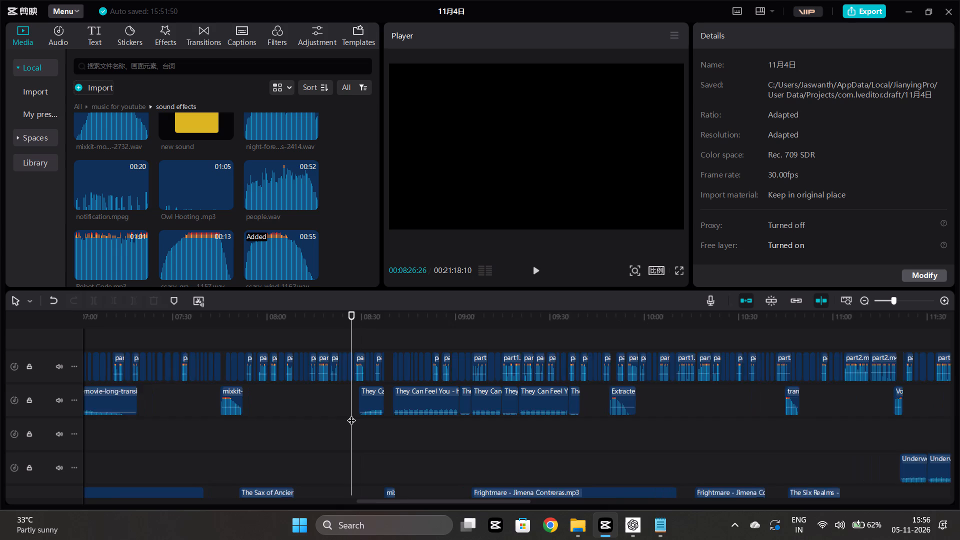
scroll(351, 414, "up", 11, "ctrl")
scroll(351, 414, "down", 3)
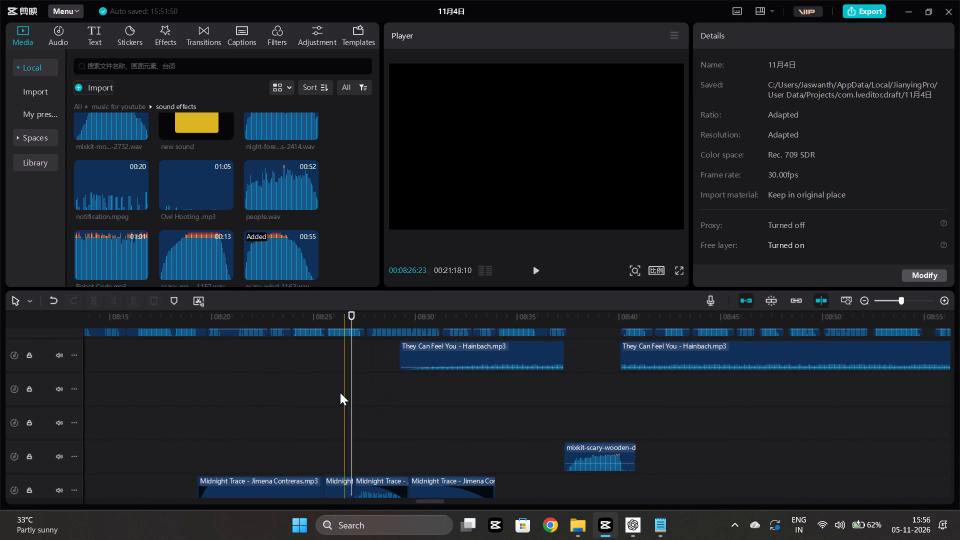
left_click(339, 392)
key("space")
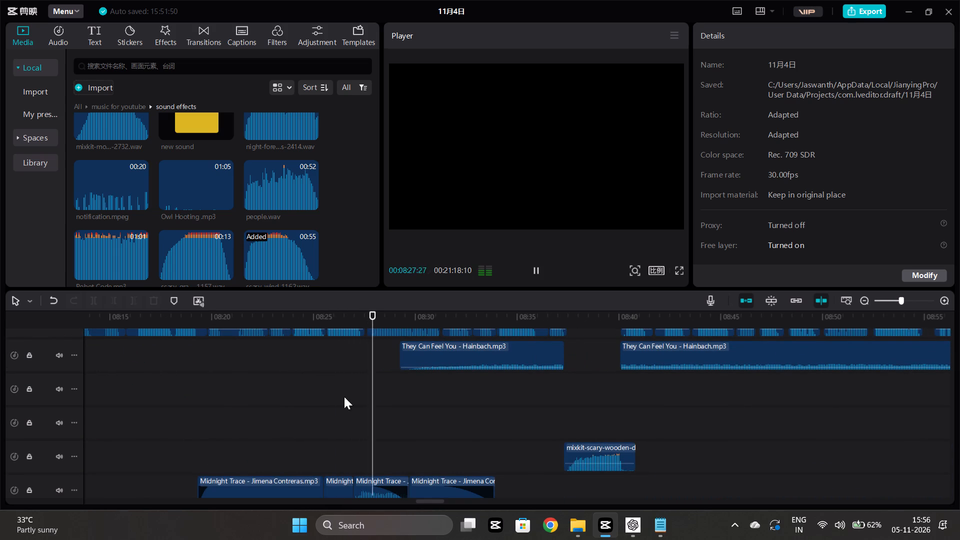
scroll(361, 406, "up", 1)
key("space")
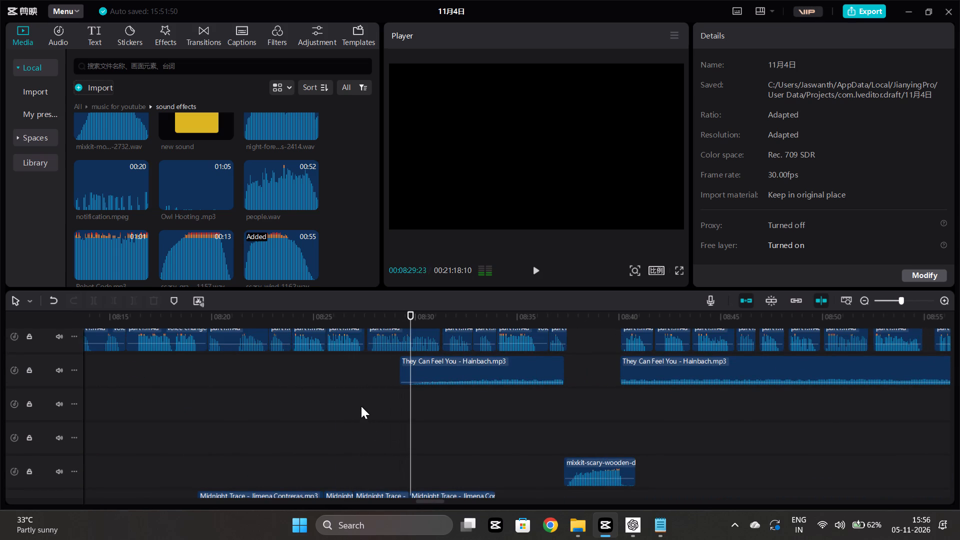
Move the short fading Midnight Trace clip near 8:27 up to the They Can Feel You track, starting at about 8:26, and preview it.
left_click_drag(367, 494, 355, 372)
left_click(333, 394)
key("space")
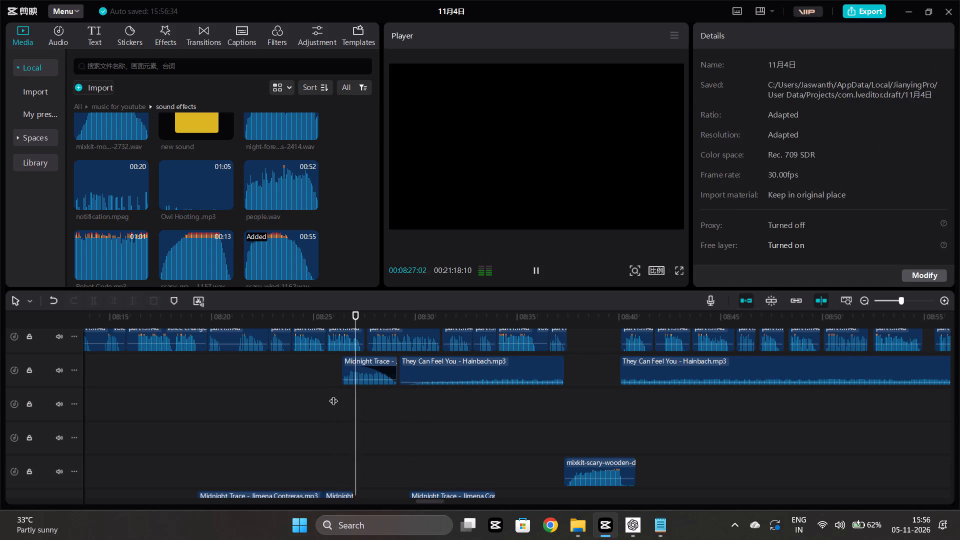
left_click(350, 421)
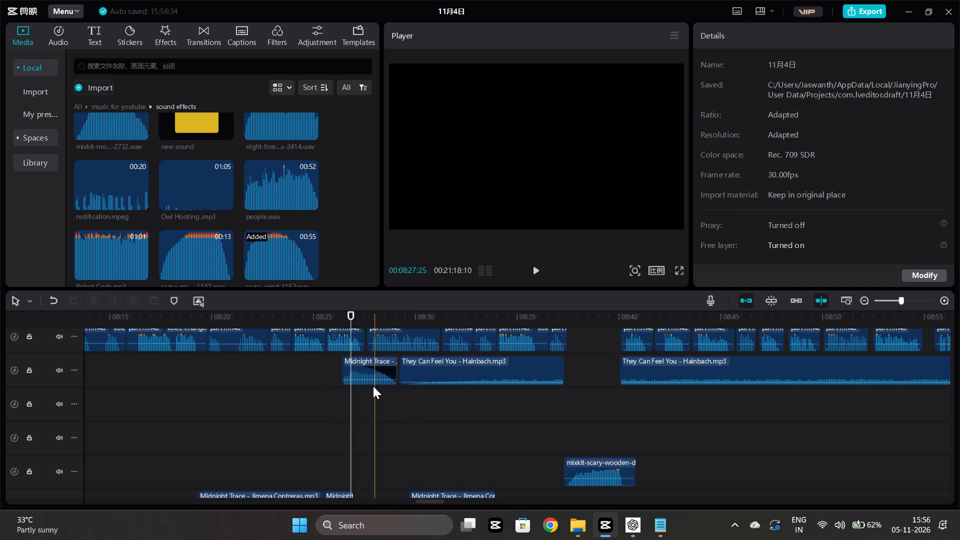
Move the raised Midnight Trace clip earlier to about 8:23, away from the clips that follow.
left_click_drag(366, 368, 308, 379)
scroll(374, 409, "down", 2)
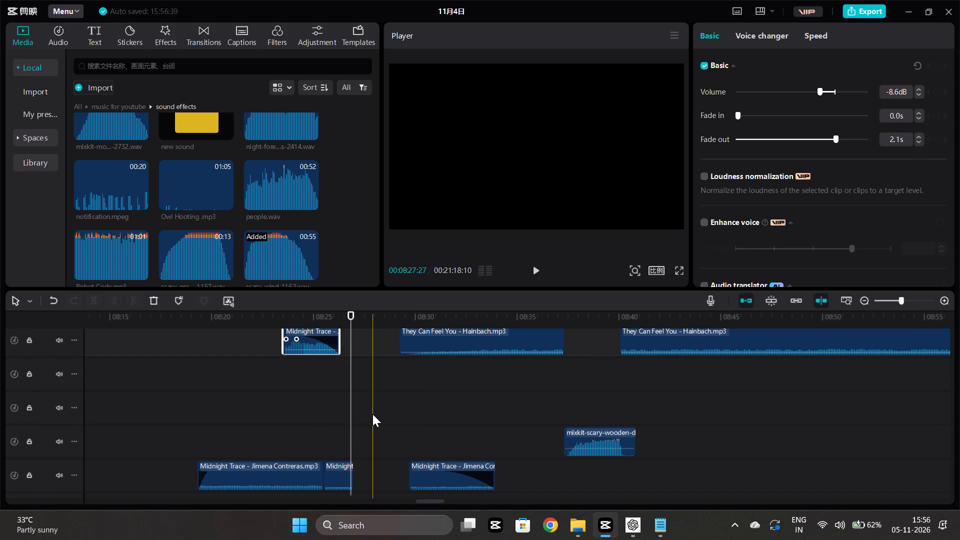
scroll(372, 414, "down", 9, "ctrl")
scroll(372, 414, "up", 4)
Select the clips on all tracks from about 8:28 to the end of the project and shift them about 2 seconds later.
left_click(372, 414)
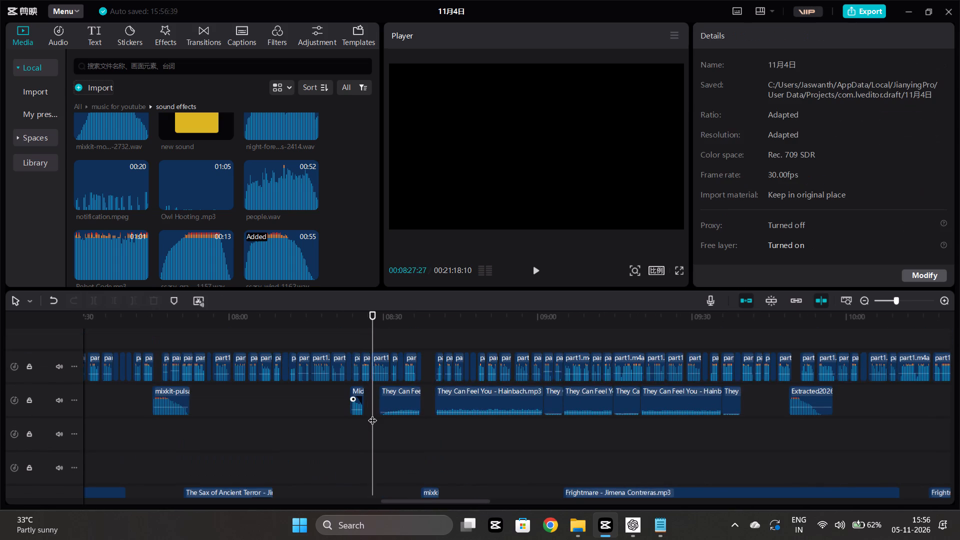
key("space")
left_click(374, 432)
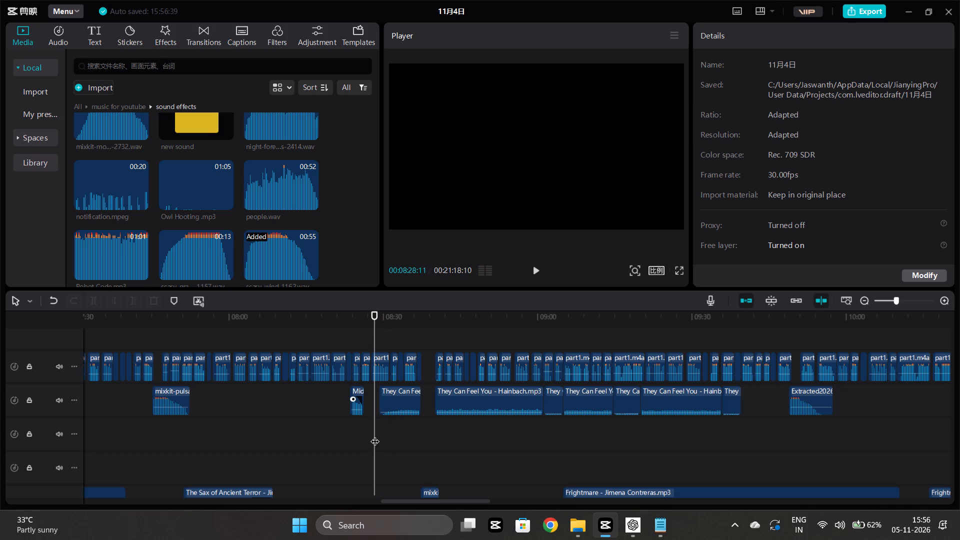
left_click(380, 441)
left_click_drag(376, 437, 390, 350)
left_click_drag(377, 338, 522, 539)
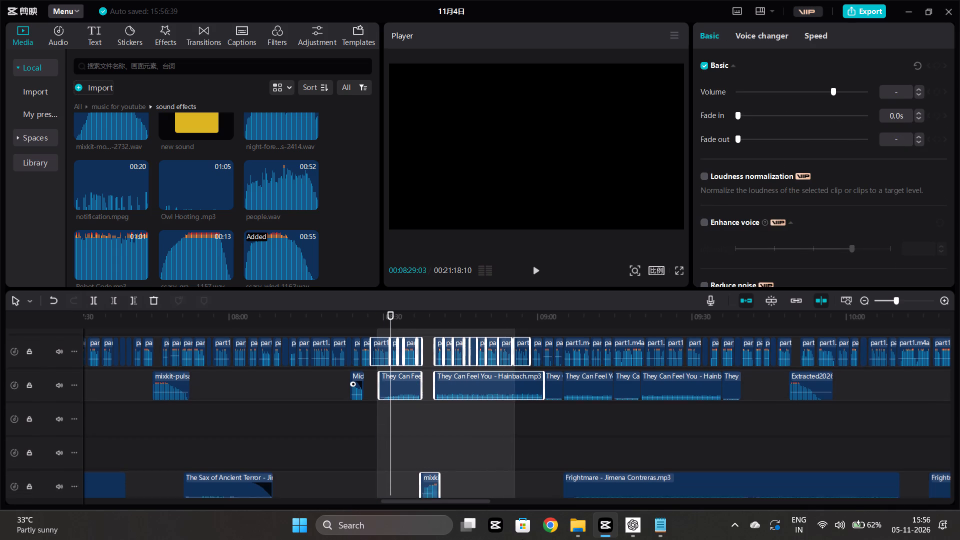
left_click_drag(522, 539, 898, 505)
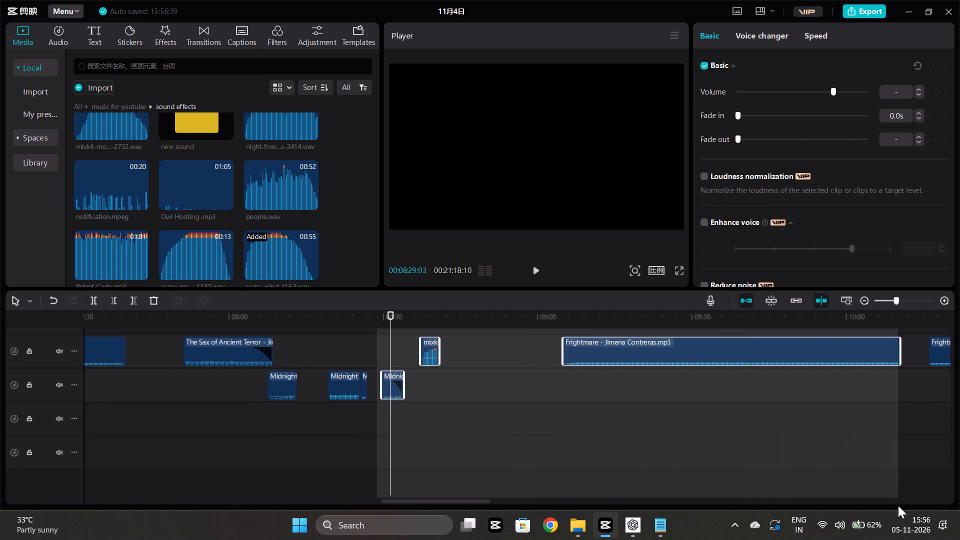
left_click_drag(898, 505, 959, 486)
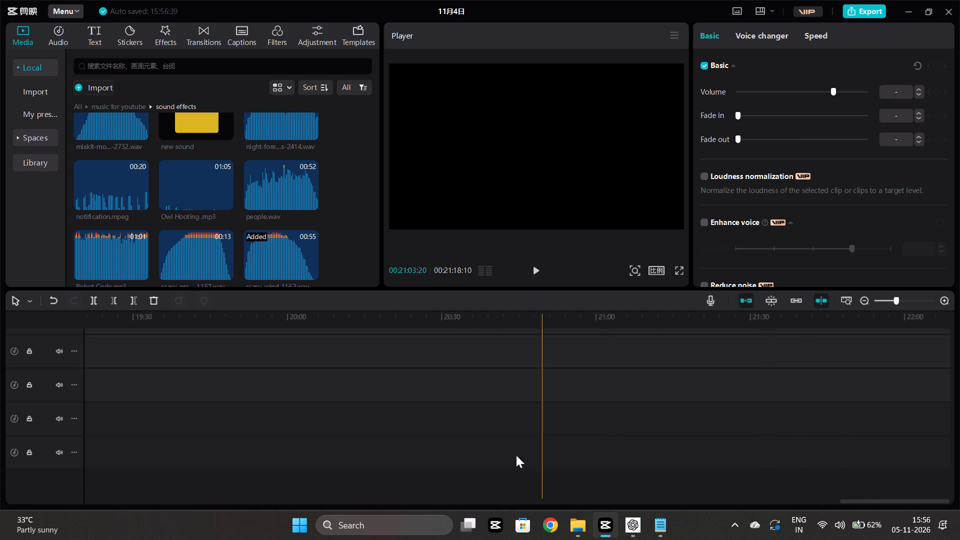
scroll(444, 444, "right", 4)
scroll(444, 444, "up", 5)
scroll(444, 444, "right", 3)
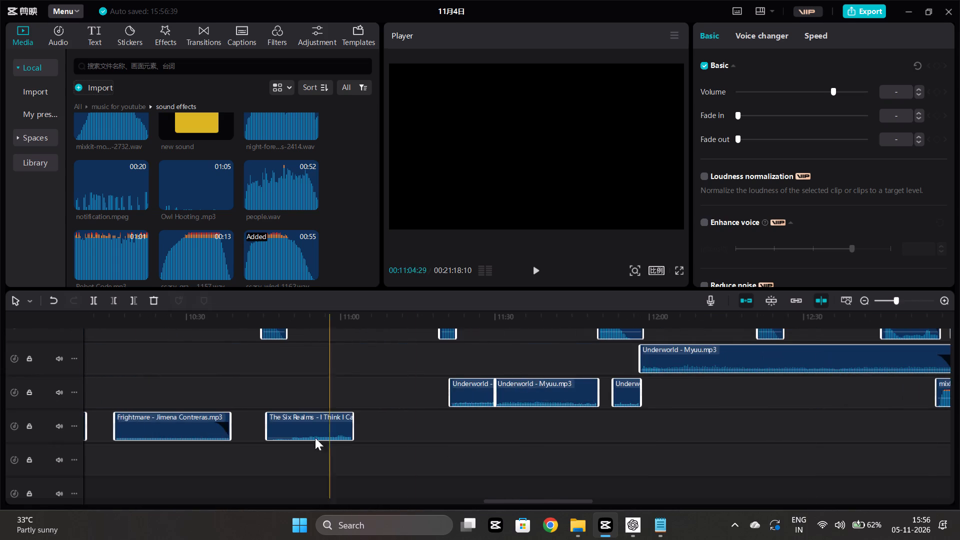
scroll(315, 437, "right", 3)
scroll(364, 426, "up", 5)
scroll(419, 412, "up", 2)
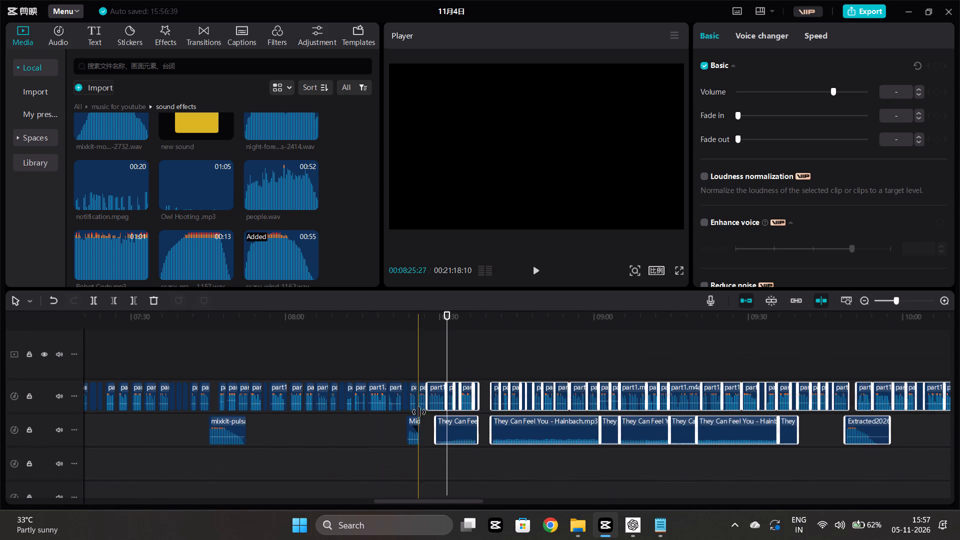
left_click_drag(434, 387, 445, 390)
Move the raised Midnight Trace clip into the opened gap, starting at about 8:27, and play the passage.
left_click(412, 454)
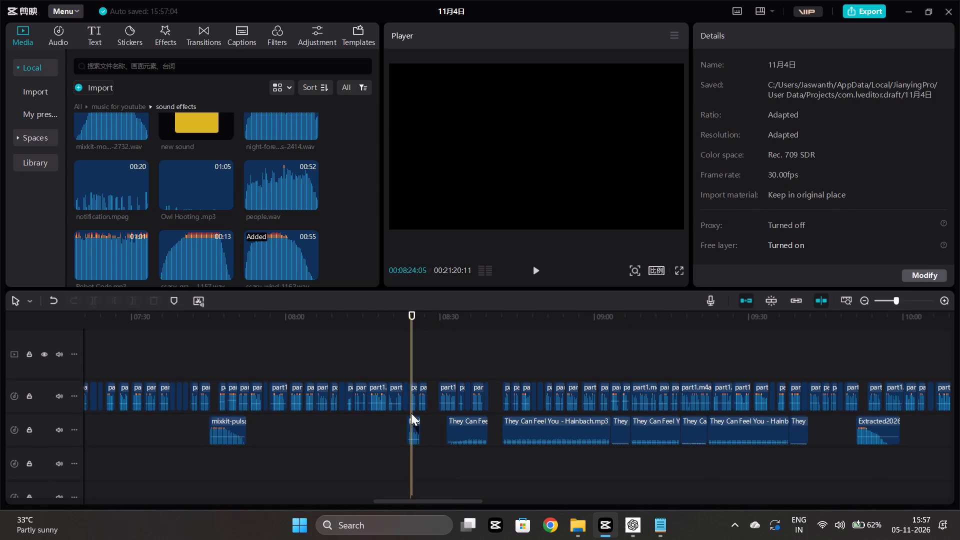
left_click_drag(413, 423, 431, 424)
scroll(419, 437, "down", 3)
left_click(414, 427)
key("space")
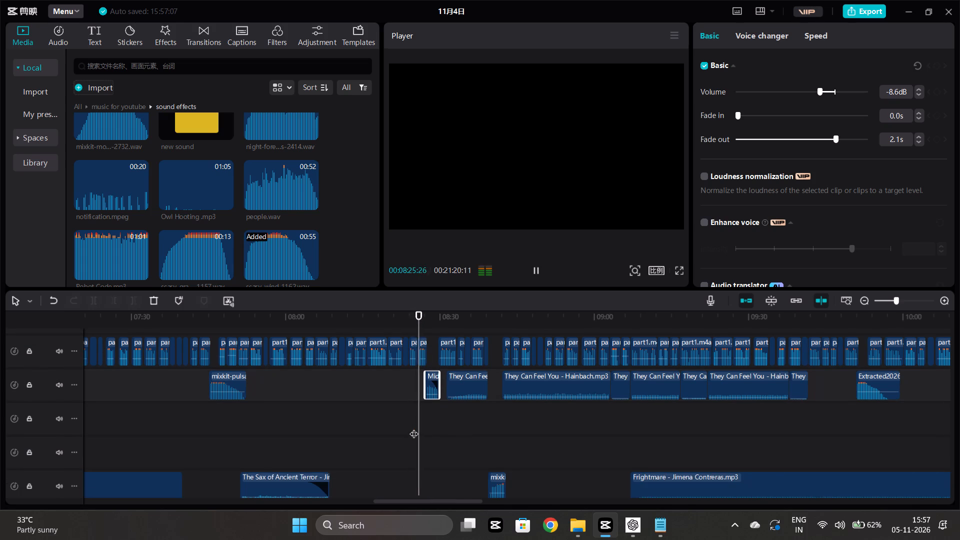
scroll(414, 427, "down", 3)
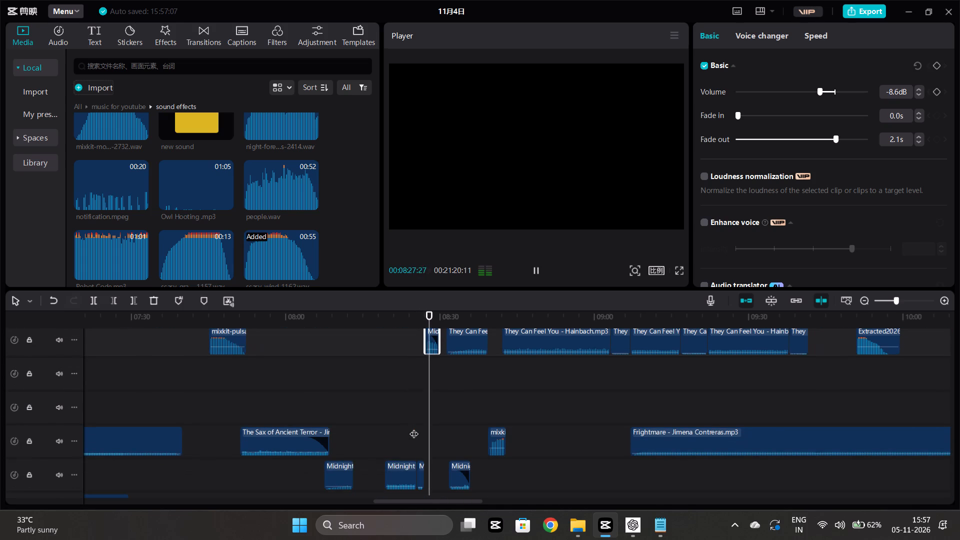
left_click(403, 424)
key("space")
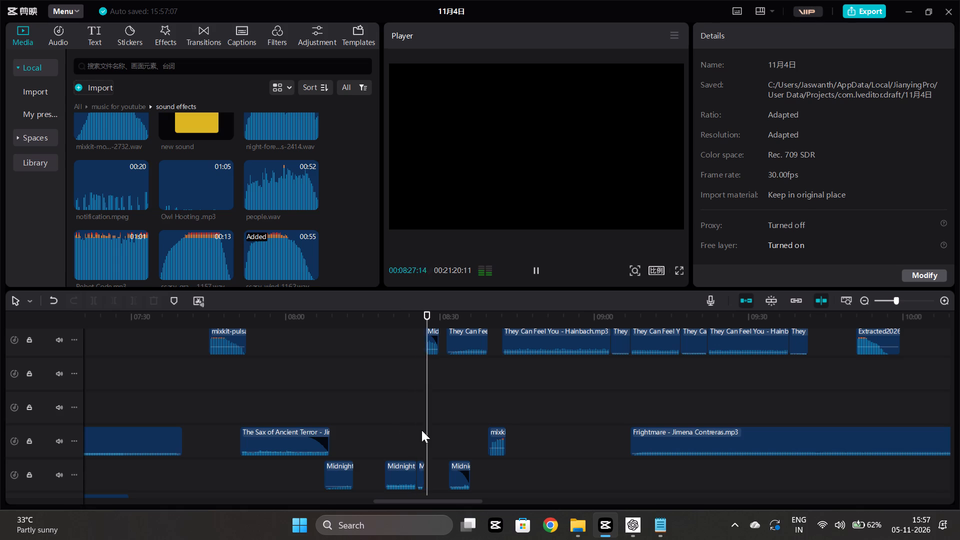
Extend the start of the raised Midnight Trace clip back to the end of the Midnight Trace segment on the lower track.
scroll(421, 430, "up", 10, "ctrl")
scroll(421, 430, "down", 3)
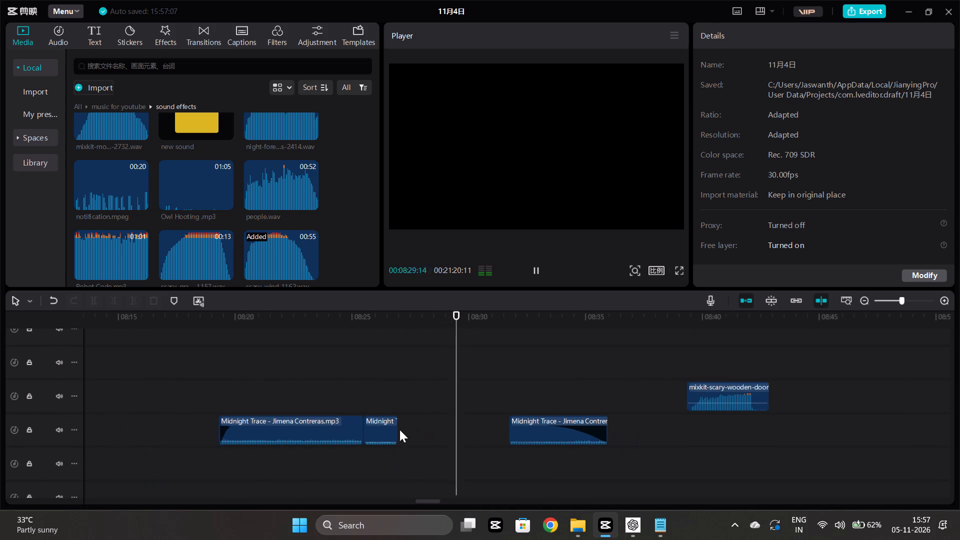
scroll(410, 426, "up", 3)
left_click(404, 416)
left_click(404, 416)
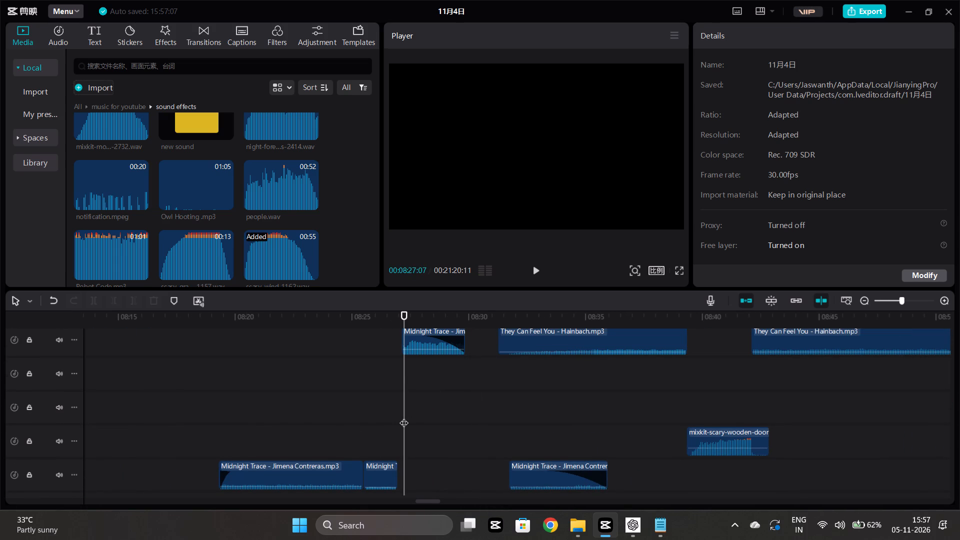
left_click(404, 346)
left_click(399, 343)
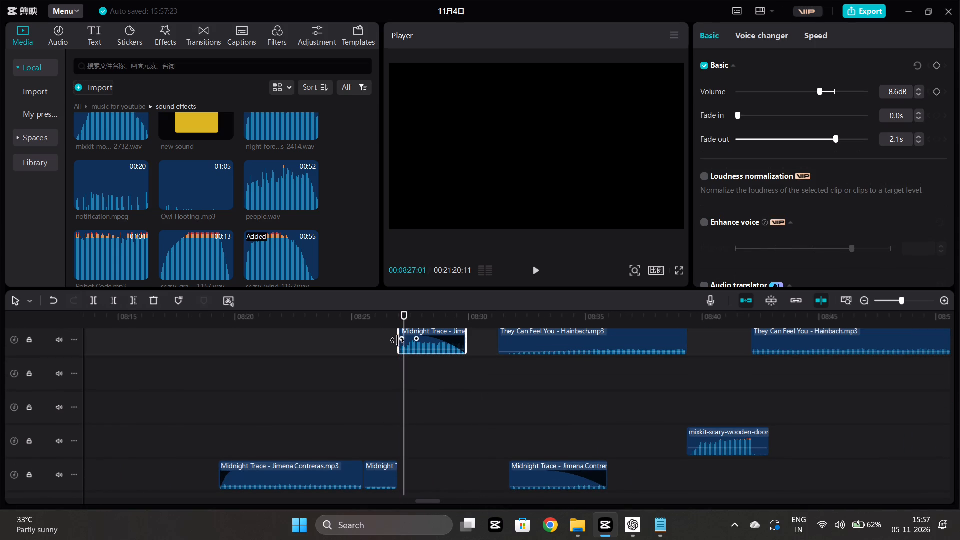
left_click(396, 381)
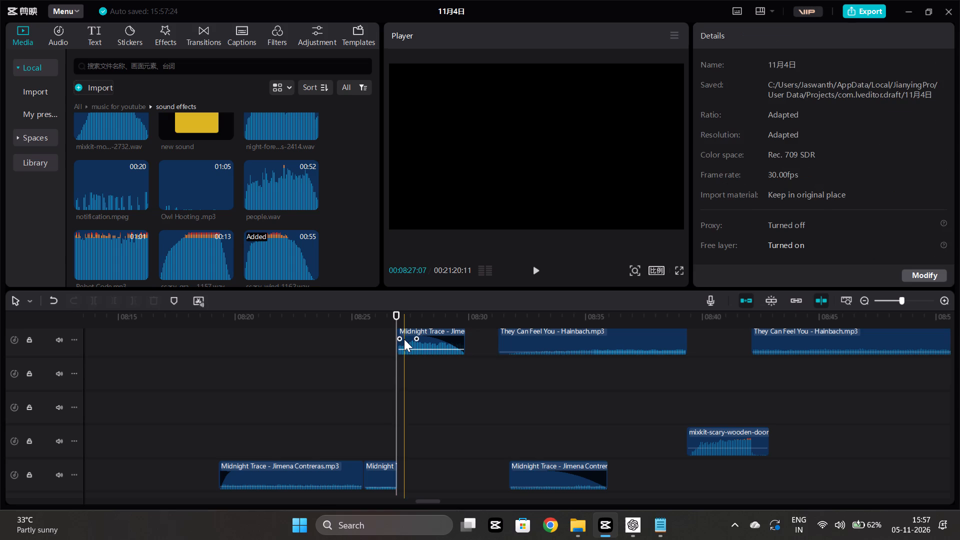
left_click(404, 339)
left_click(388, 364)
Play the passage around 8:27 and shorten the raised Midnight Trace clip's fade-out to 1.6 s.
key("space")
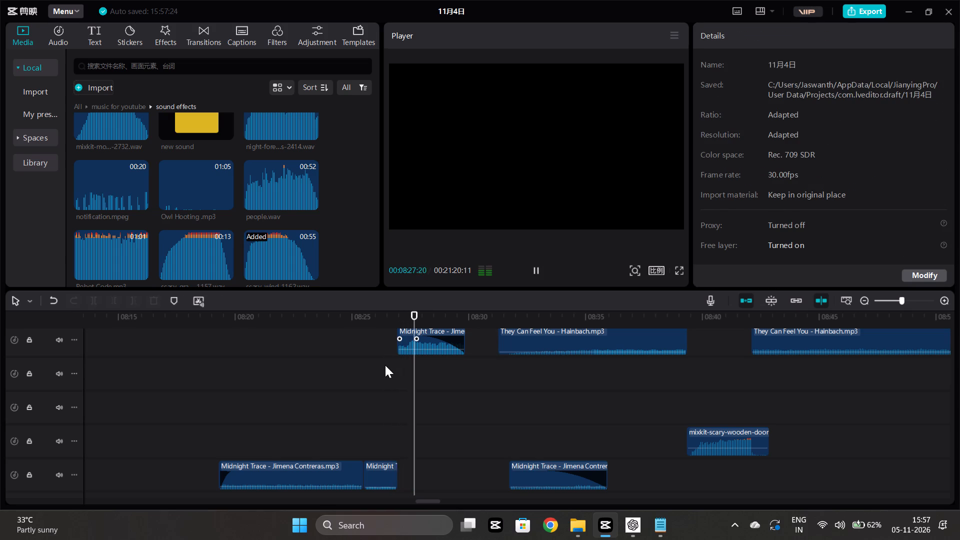
scroll(406, 396, "up", 1)
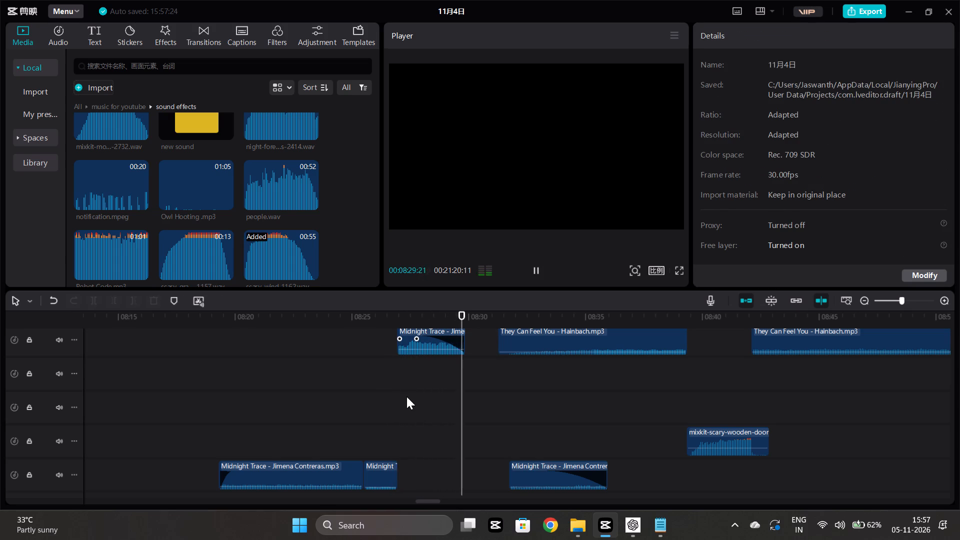
scroll(406, 396, "up", 2)
left_click(388, 431)
key("space")
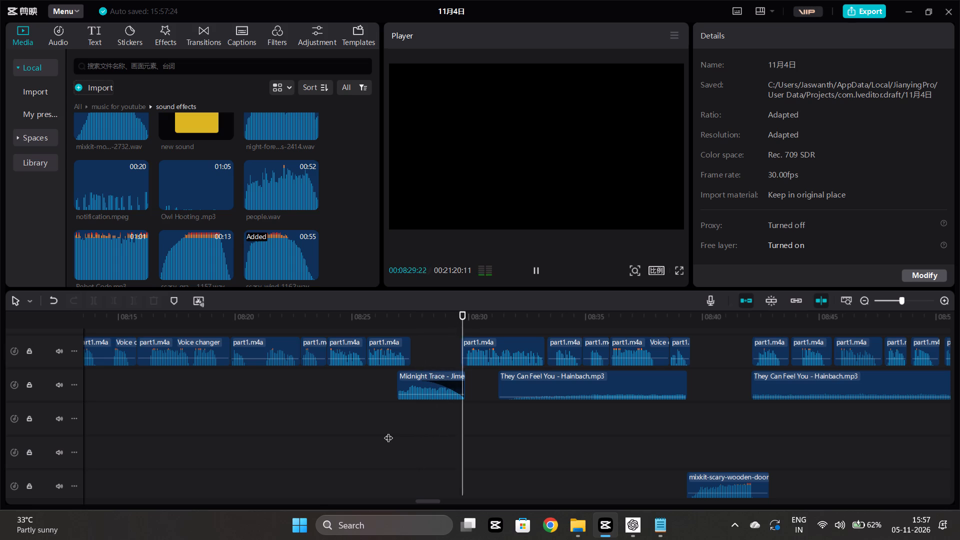
left_click(388, 431)
key("space")
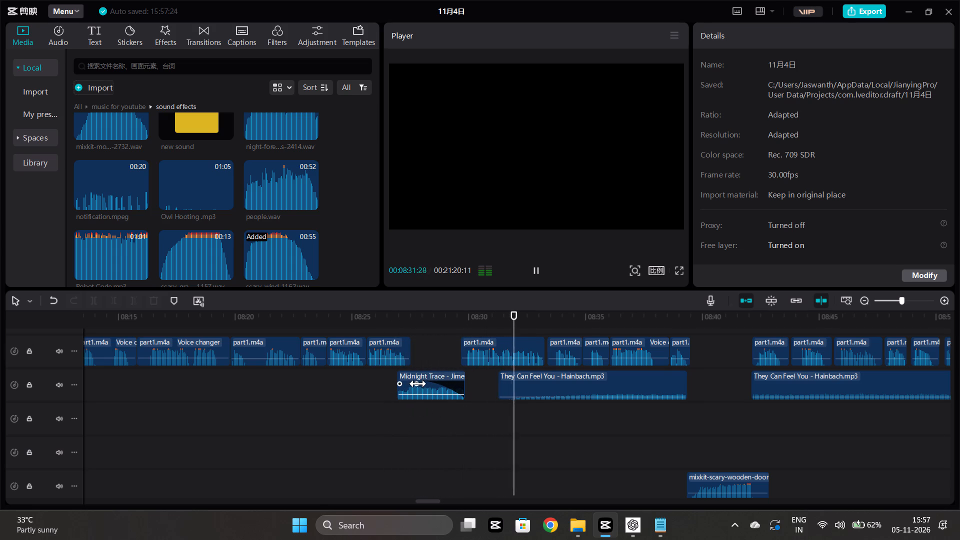
left_click_drag(418, 383, 429, 385)
Move the last Midnight Trace clip on the lower track earlier to start at about 8:30, and play the passage.
scroll(449, 426, "down", 5)
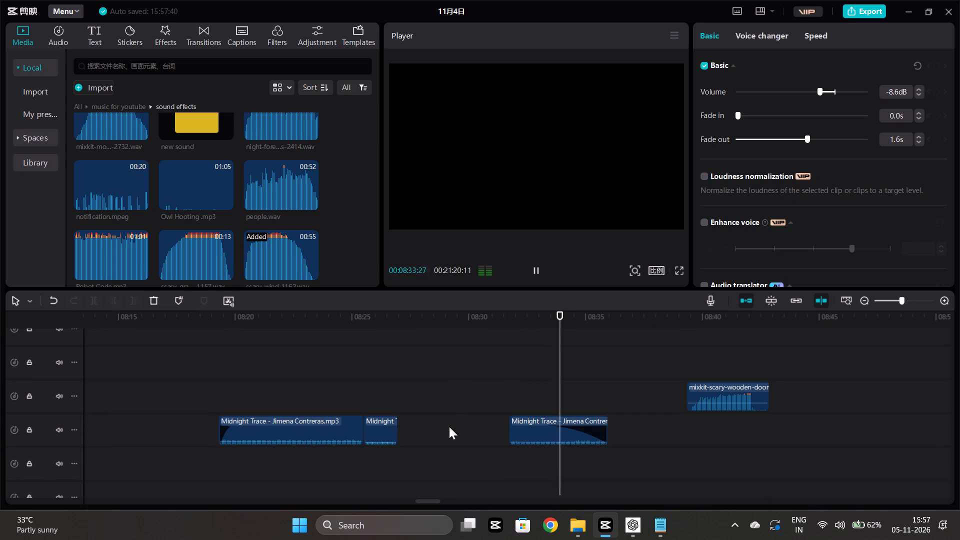
scroll(449, 426, "up", 2)
left_click(471, 403)
left_click(466, 401)
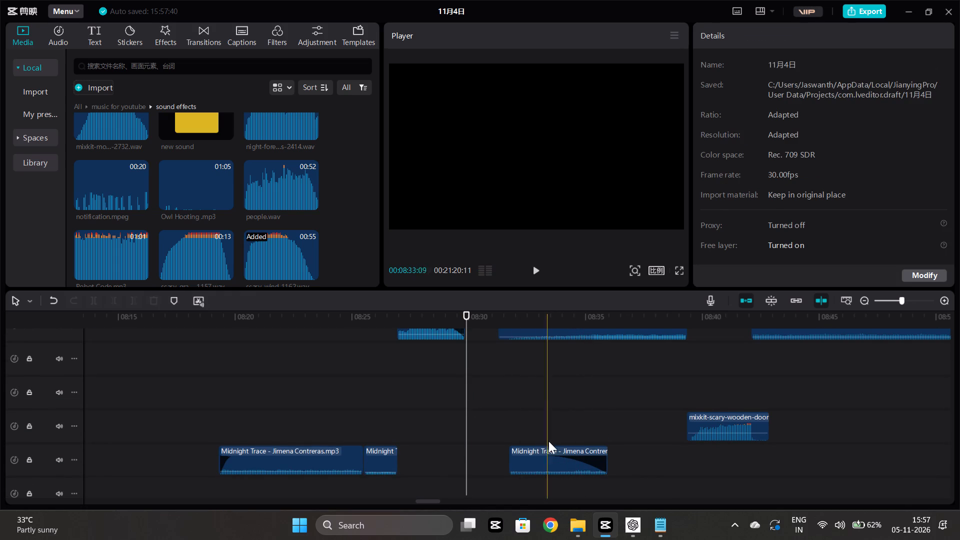
left_click_drag(551, 452, 509, 448)
left_click(450, 400)
key("space")
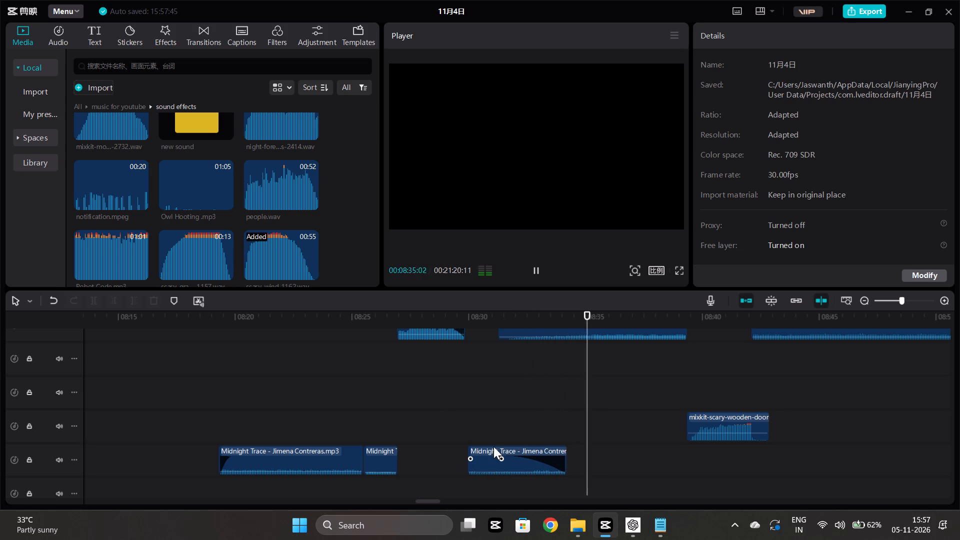
left_click(346, 380)
key("space")
Raise the volume of the upper Midnight Trace clip at about 8:27.
scroll(405, 402, "up", 3)
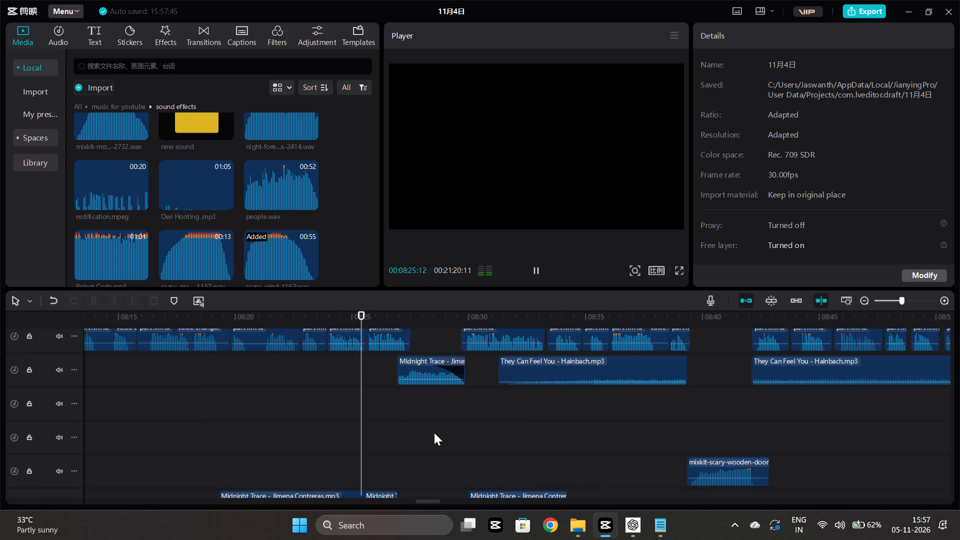
left_click(435, 373)
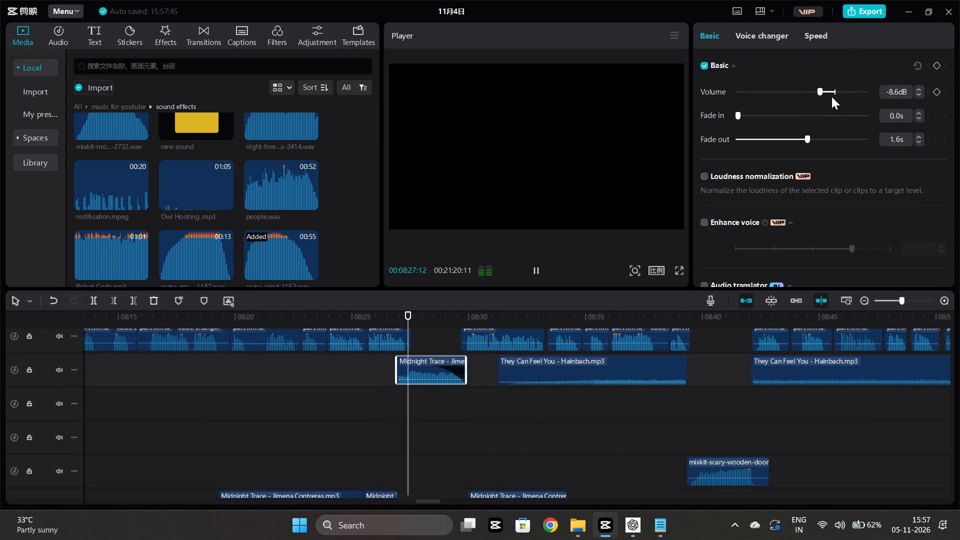
left_click(829, 90)
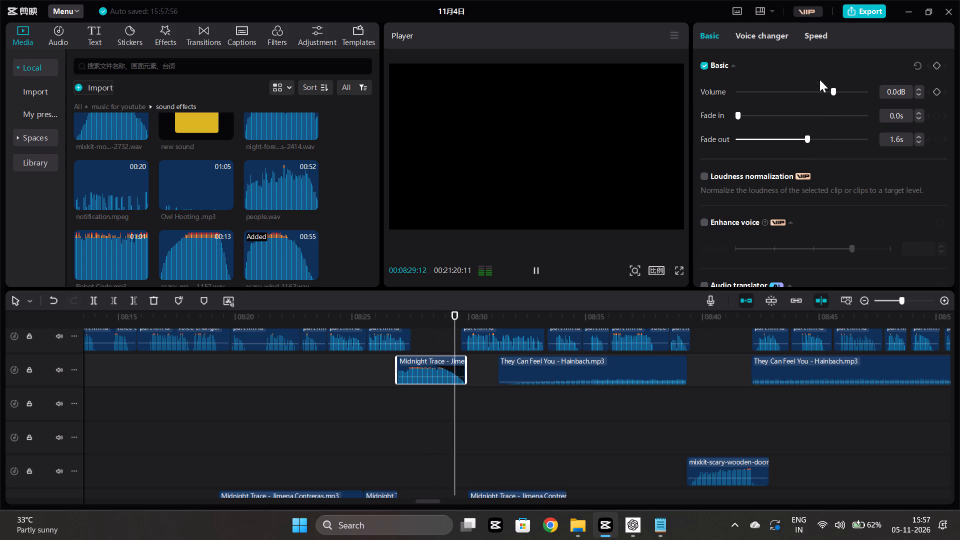
left_click(828, 92)
left_click(827, 89)
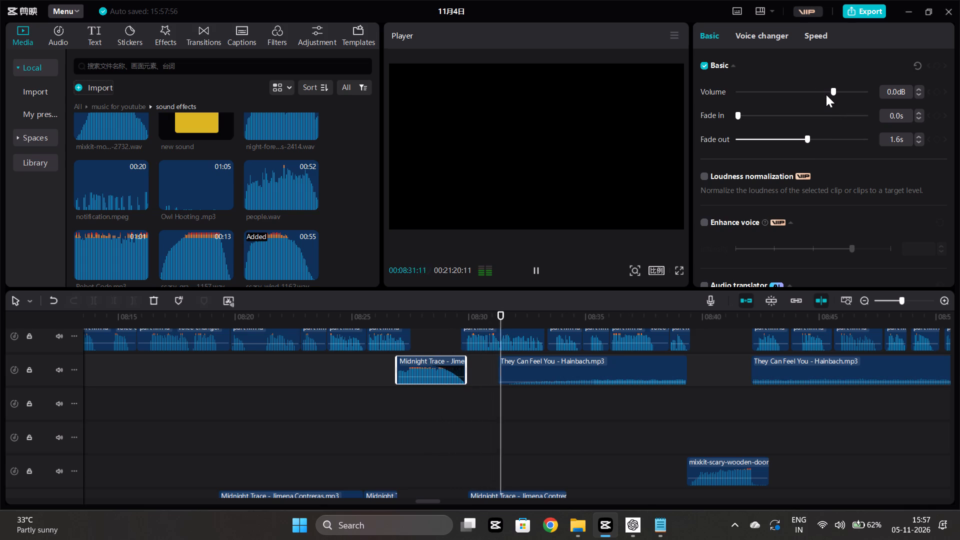
left_click(826, 94)
Apply the 空灵感 voice filter to the upper Midnight Trace clip at strength 87 and play the passage.
left_click(765, 30)
left_click(865, 126)
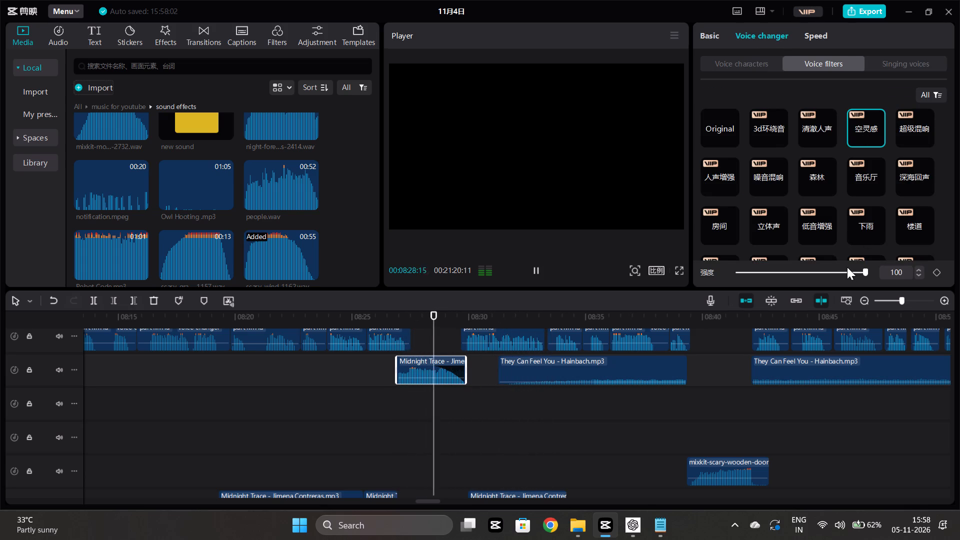
left_click(849, 271)
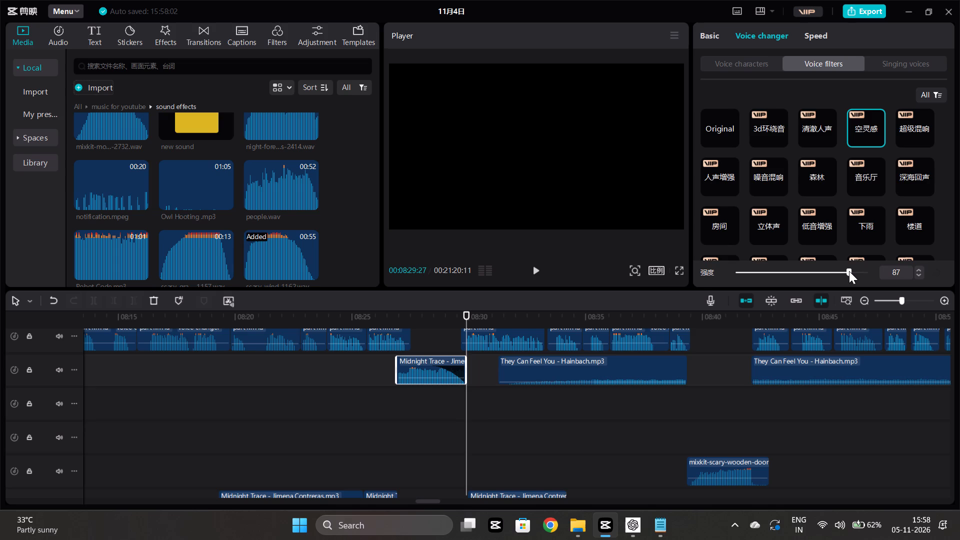
left_click(376, 419)
key("space")
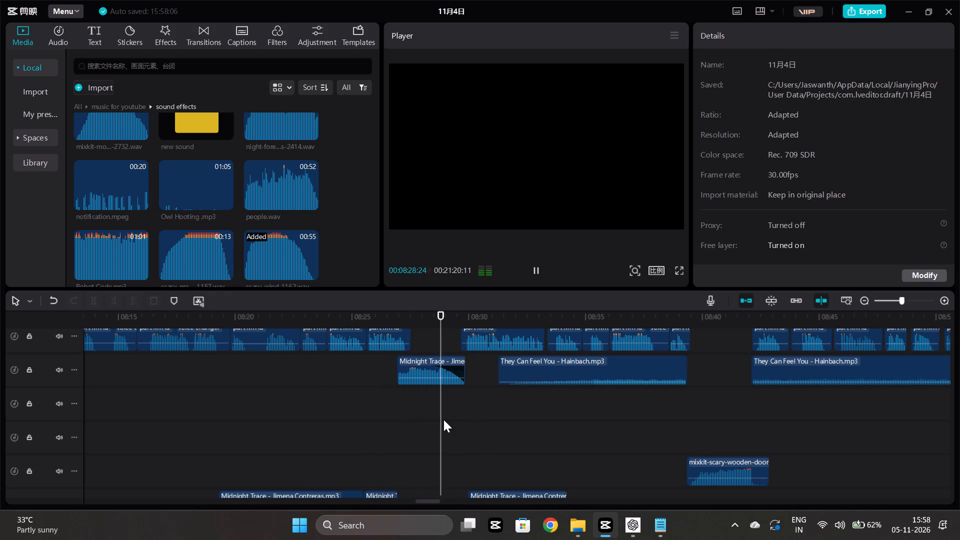
scroll(443, 419, "up", 3)
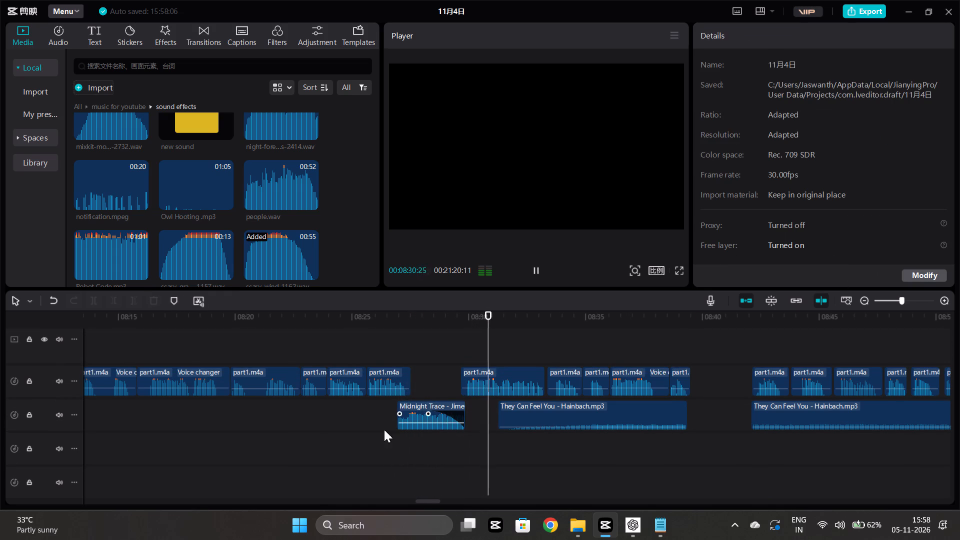
left_click(309, 439)
key("space")
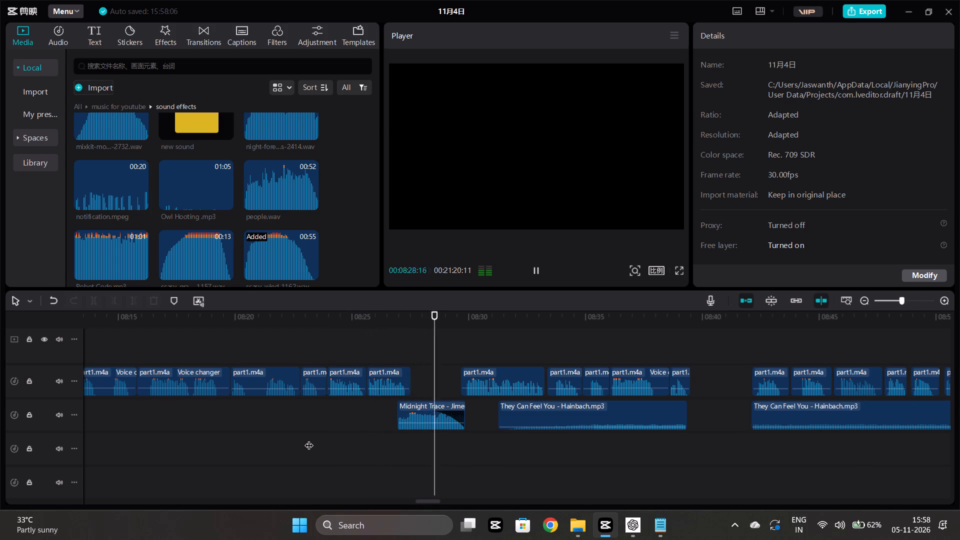
Trim the start of the upper Midnight Trace clip slightly later, to just after 8:27, and play the passage.
left_click(397, 422)
left_click_drag(396, 422, 404, 421)
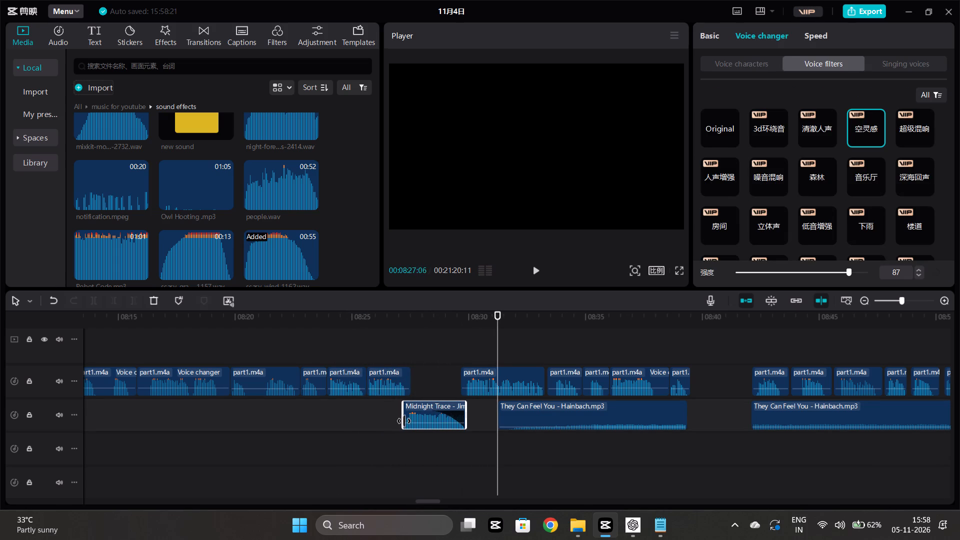
left_click_drag(404, 421, 406, 422)
left_click(389, 435)
key("space")
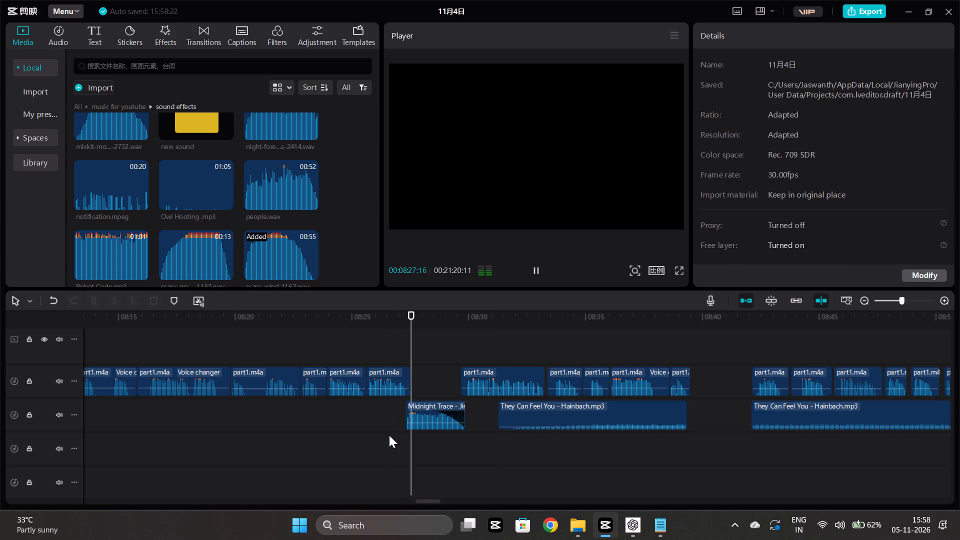
left_click(411, 426)
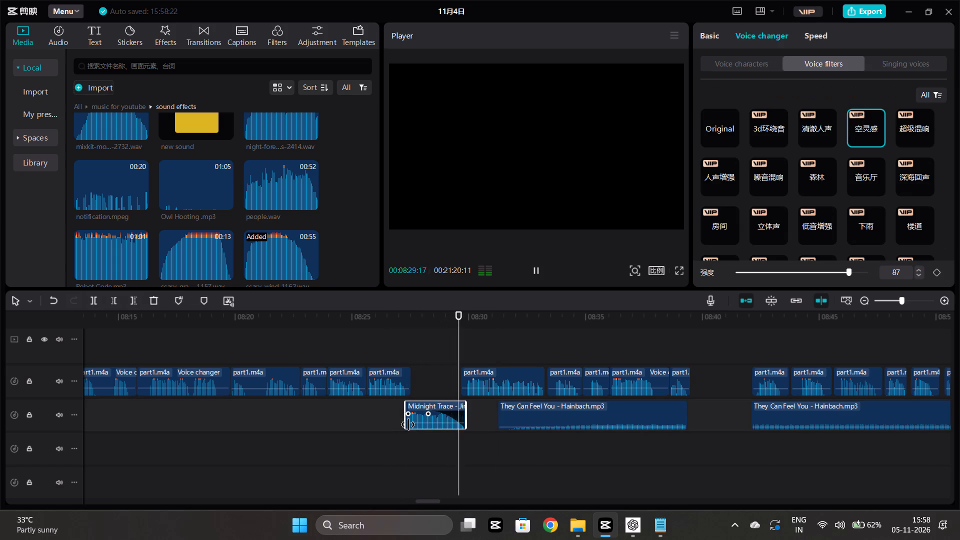
left_click_drag(406, 423, 405, 419)
left_click(394, 421)
key("space")
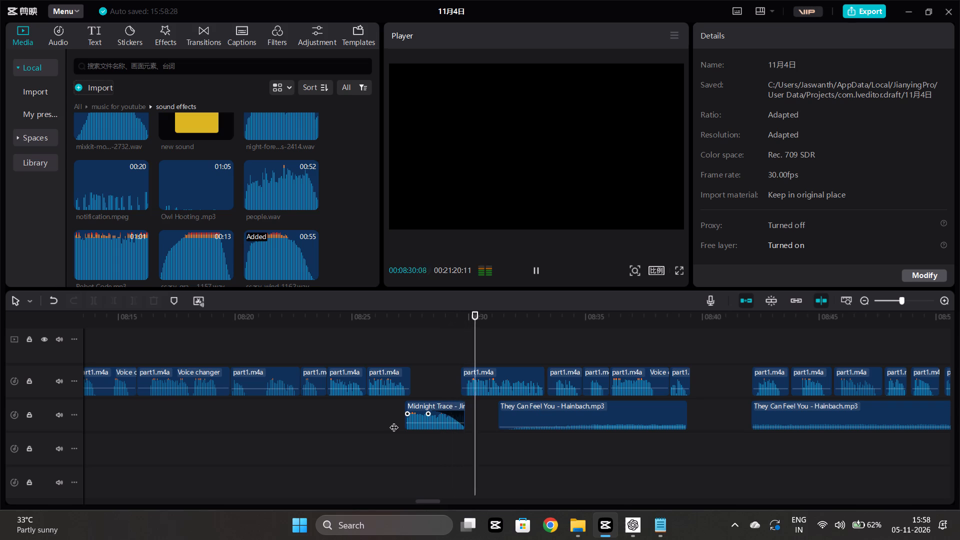
Move the mixkit-scary-wooden-door clip up to the track directly below They Can Feel You, starting at about 8:39, and play it.
scroll(394, 421, "left", 1)
scroll(394, 421, "down", 5)
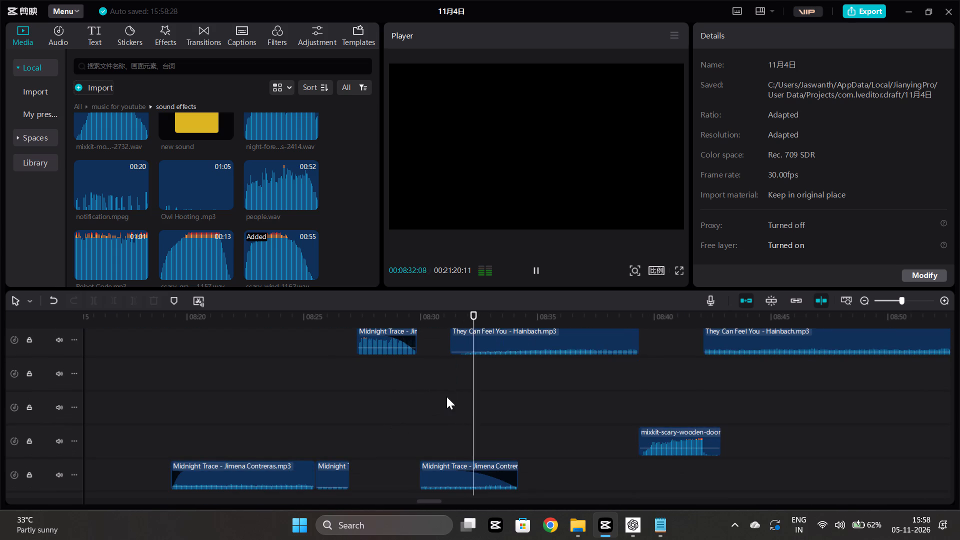
scroll(441, 400, "down", 7, "ctrl")
scroll(439, 405, "up", 1)
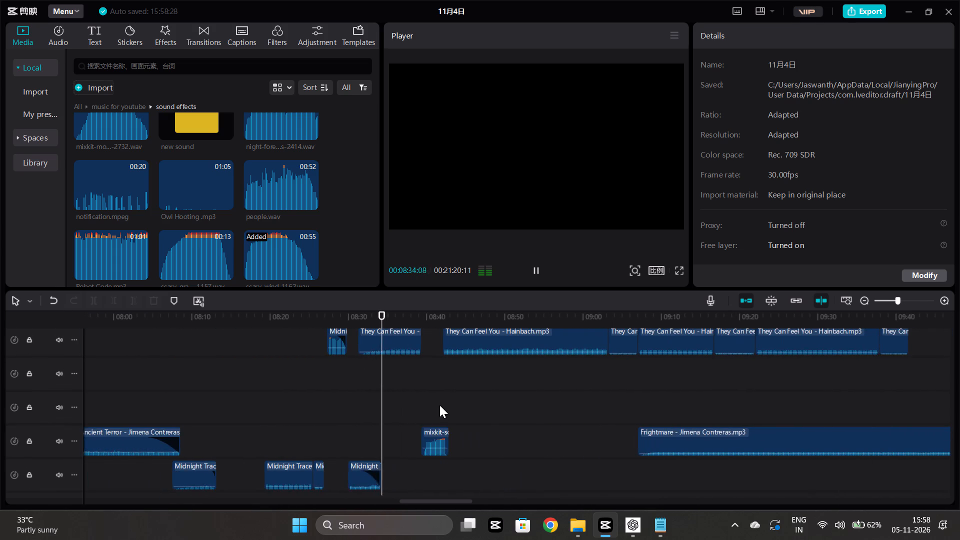
scroll(439, 405, "up", 2)
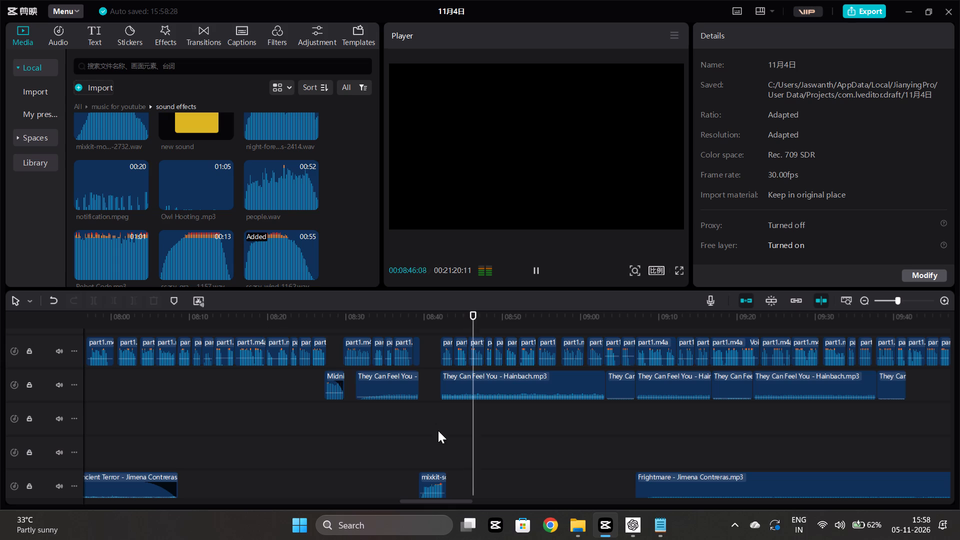
left_click_drag(426, 481, 422, 418)
left_click(407, 437)
key("space")
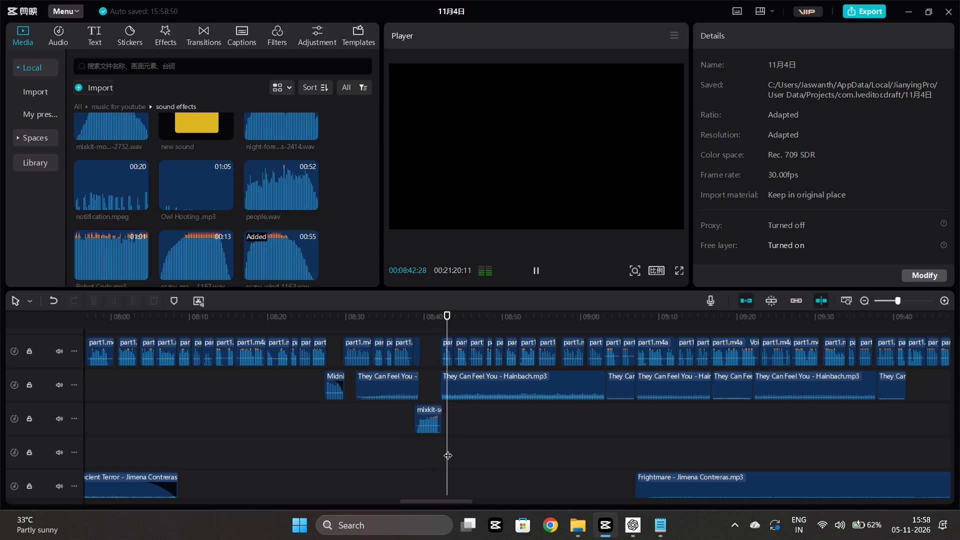
Review the music and sound-effect placement from about 8:43 to 9:55, playing the audio around 9:41 and 9:49.
scroll(445, 446, "left", 1)
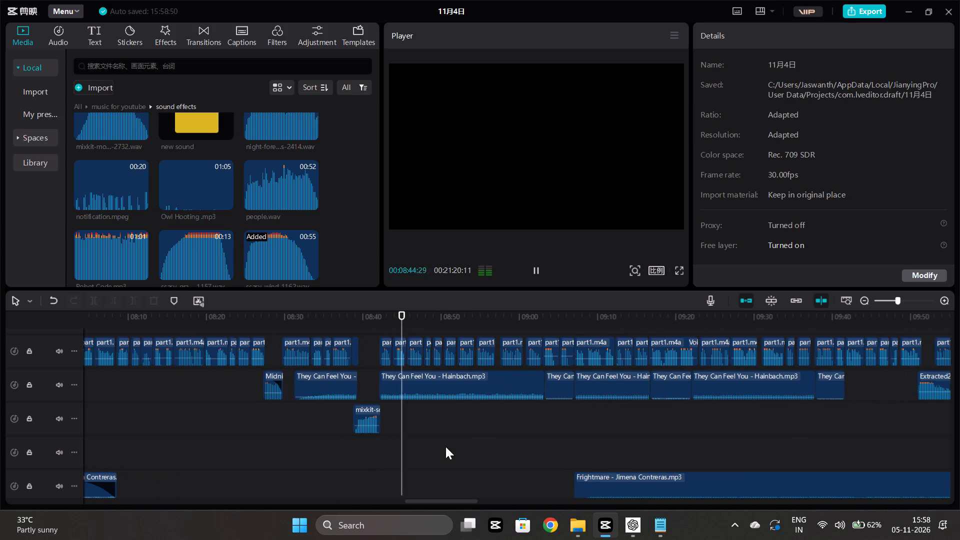
scroll(445, 446, "down", 2, "ctrl")
scroll(445, 446, "down", 4)
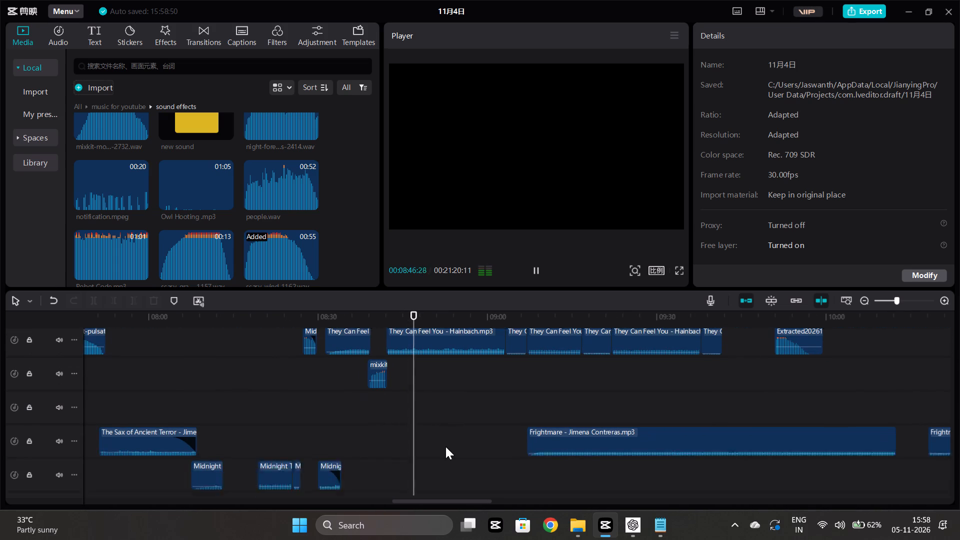
scroll(446, 450, "up", 2)
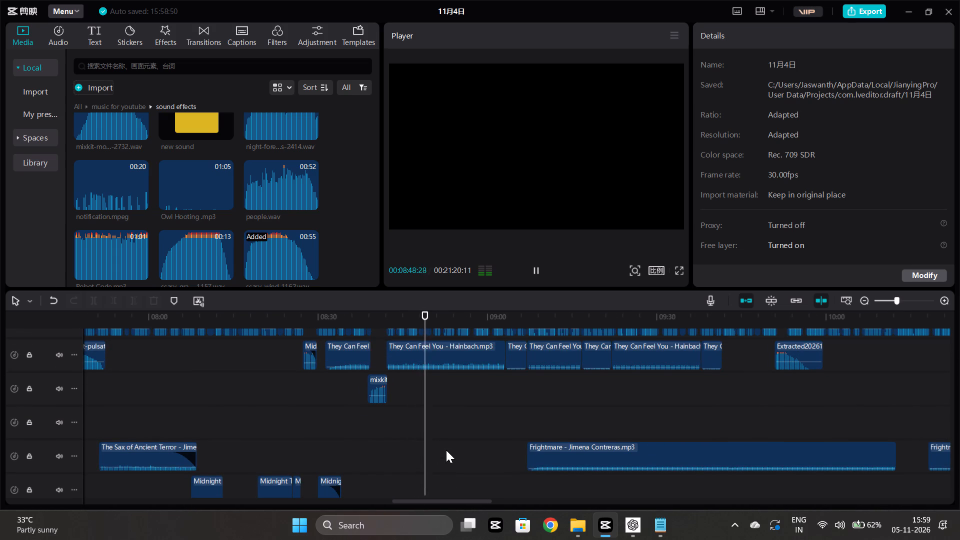
scroll(446, 450, "left", 1)
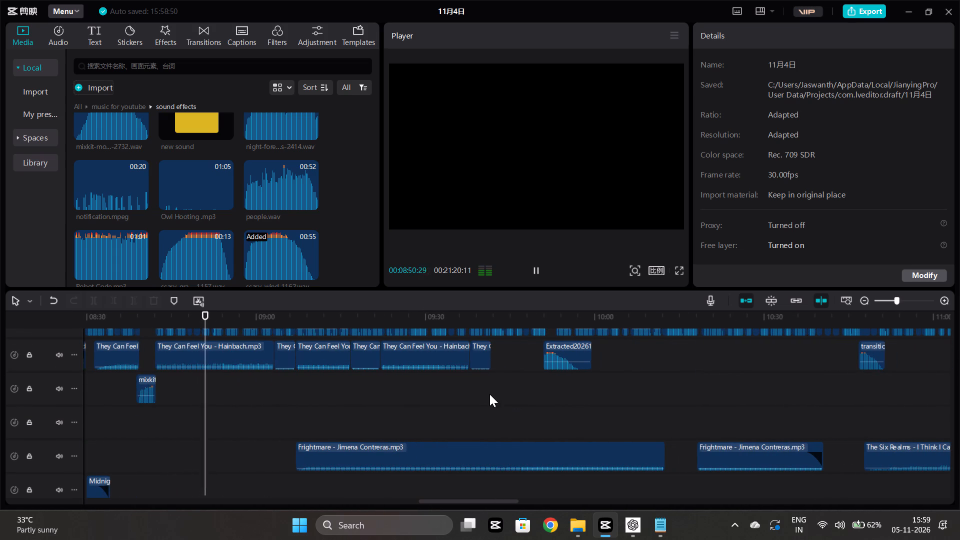
left_click(488, 393)
key("space")
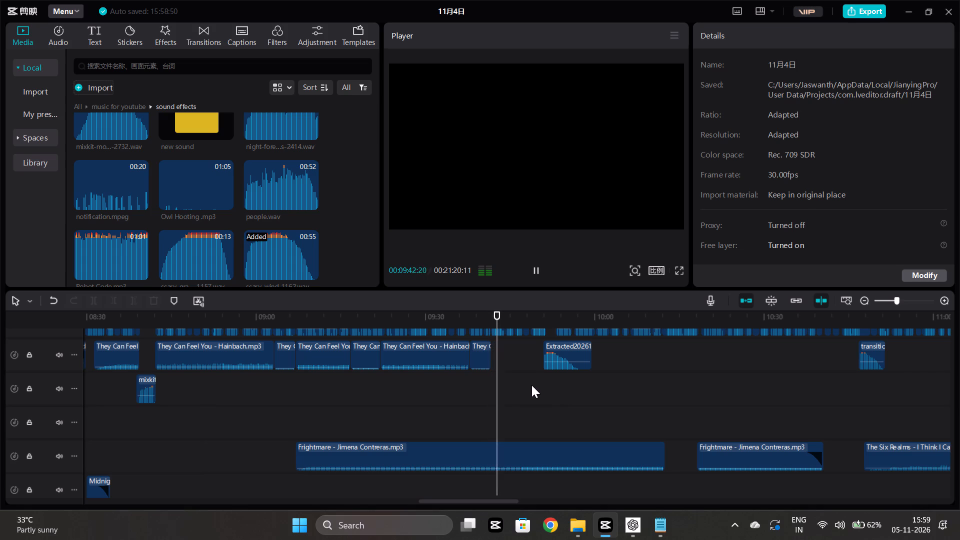
left_click(531, 385)
key("space")
scroll(531, 385, "left", 1)
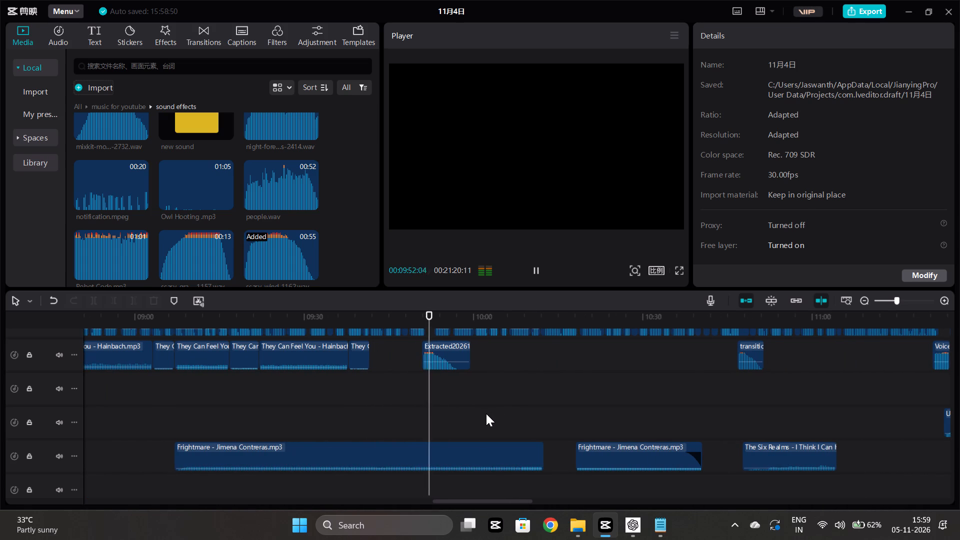
scroll(495, 424, "left", 1)
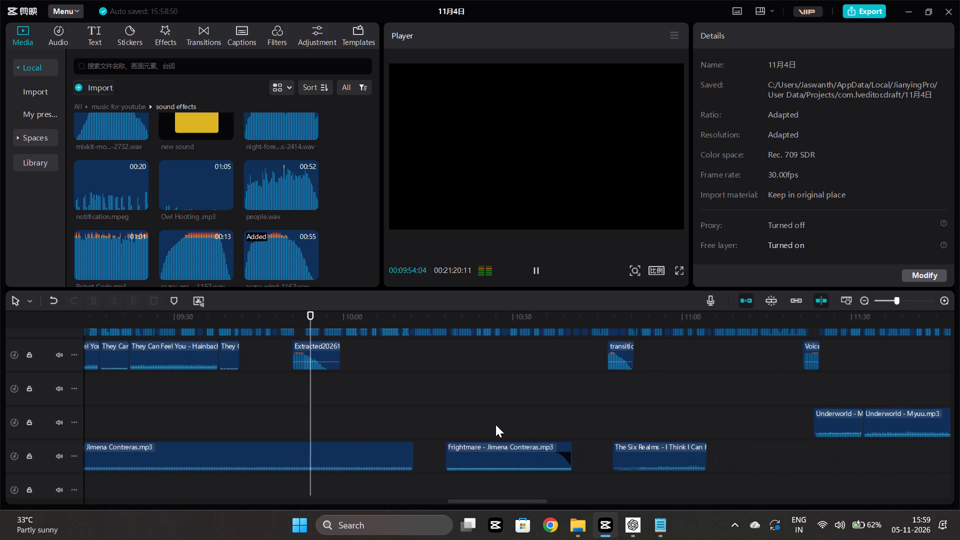
Spot-check the audio between about 10:17 and 11:20, including the passage leading into the transition sound effect.
scroll(495, 424, "left", 1)
scroll(401, 417, "up", 3)
scroll(401, 417, "down", 1)
left_click(425, 406)
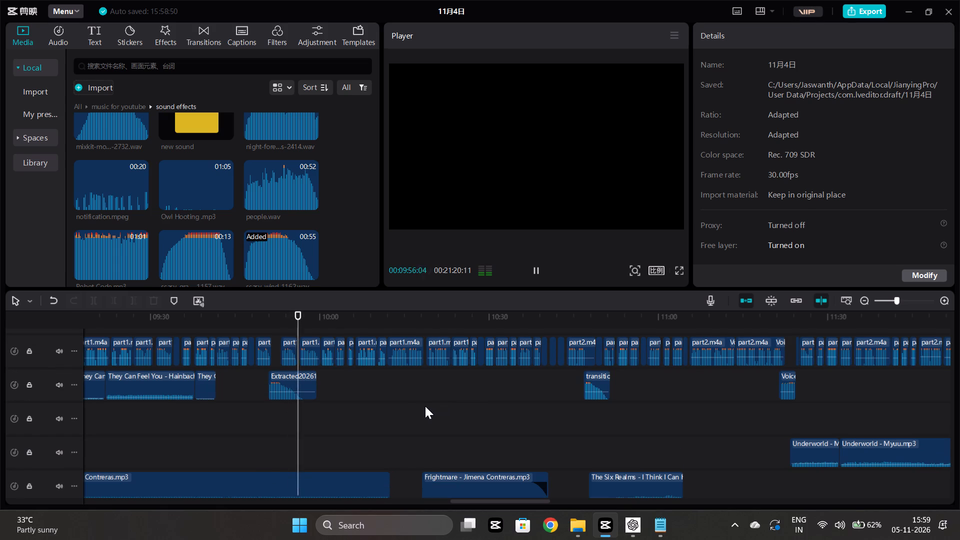
key("space")
left_click(526, 404)
key("space")
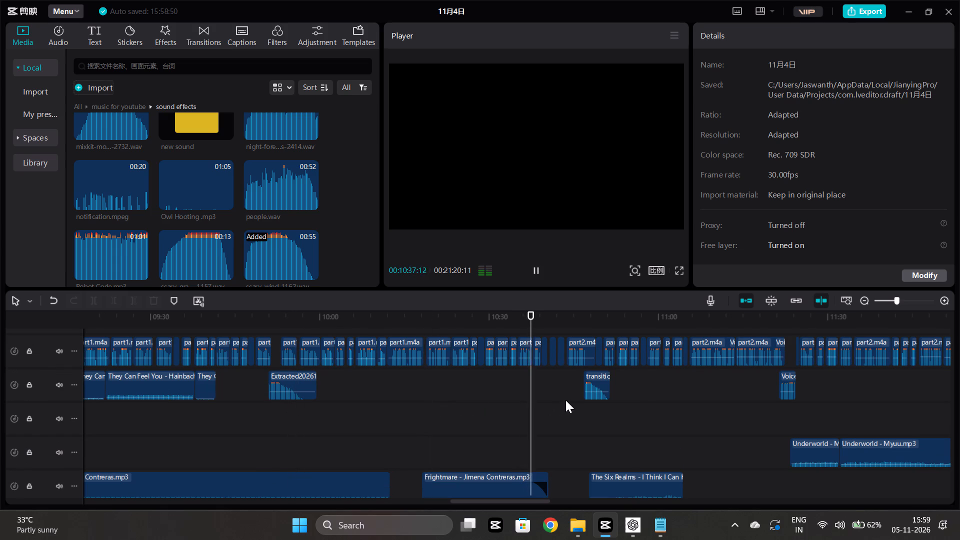
left_click(768, 412)
key("space")
scroll(765, 412, "left", 1)
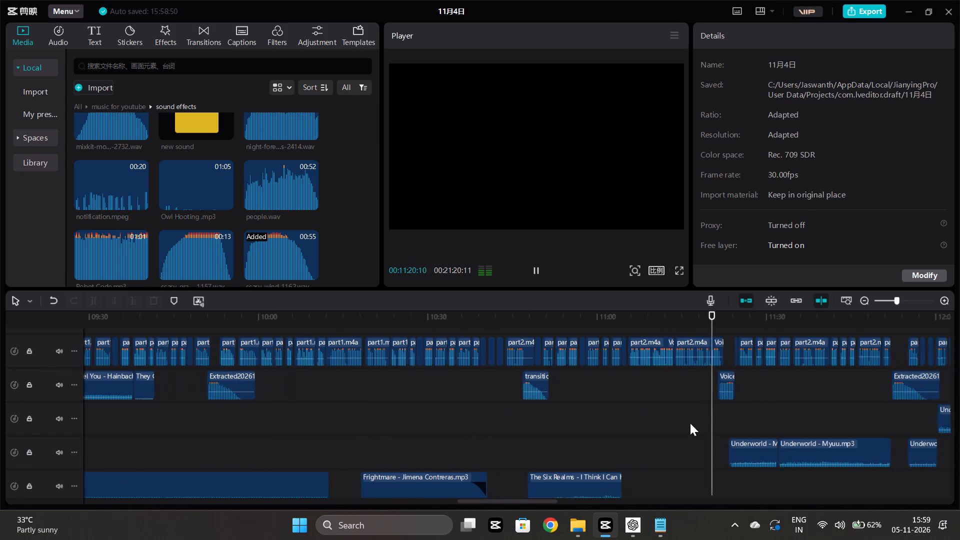
scroll(690, 423, "left", 1)
left_click(404, 394)
key("space")
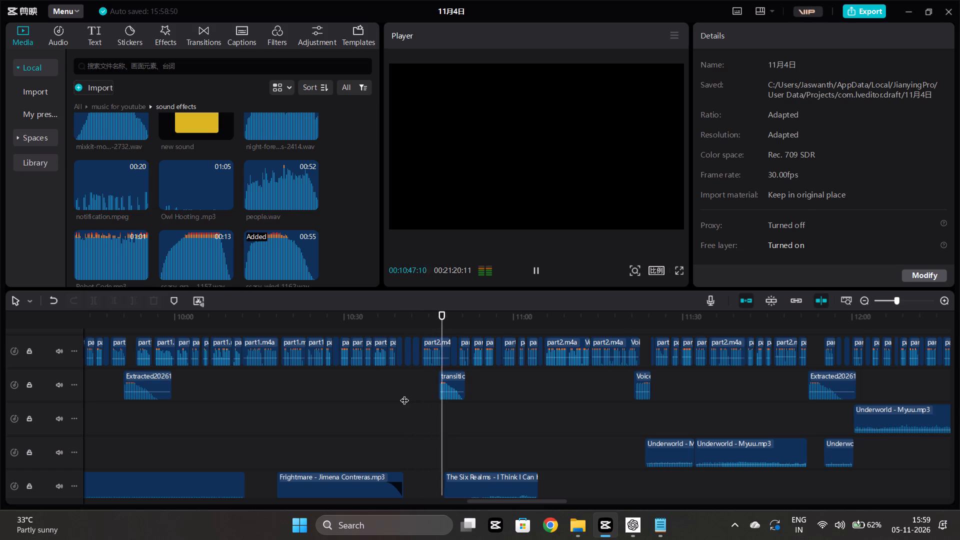
Examine the tracks after 10:47 and play the passage around the Voices in My Head clip at about 11:20.
scroll(604, 414, "left", 1)
scroll(604, 414, "down", 3)
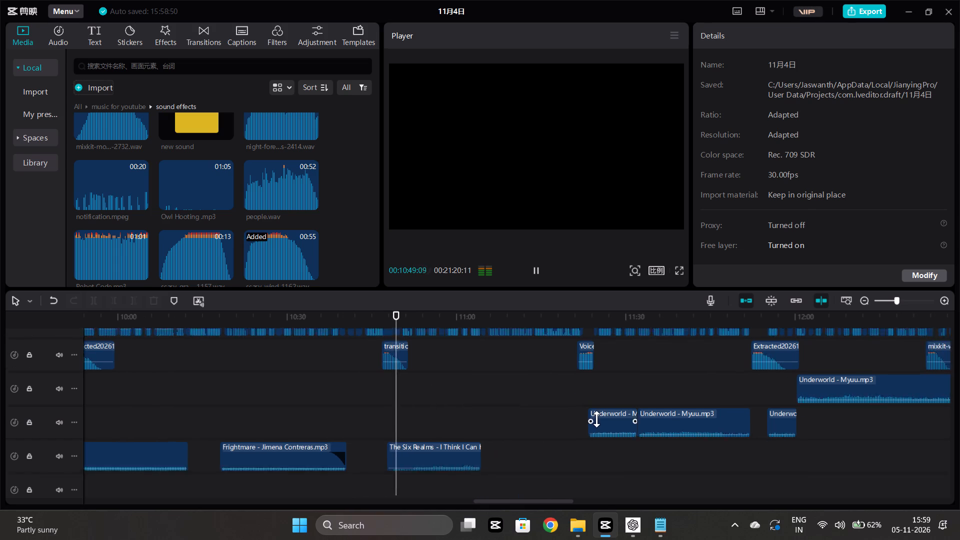
scroll(596, 419, "down", 1)
scroll(552, 431, "up", 5)
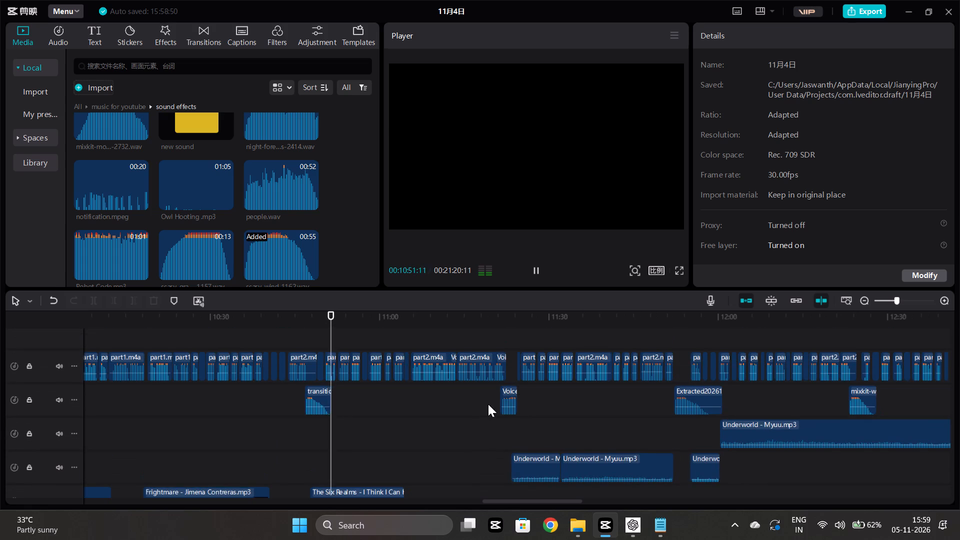
left_click(488, 404)
key("space")
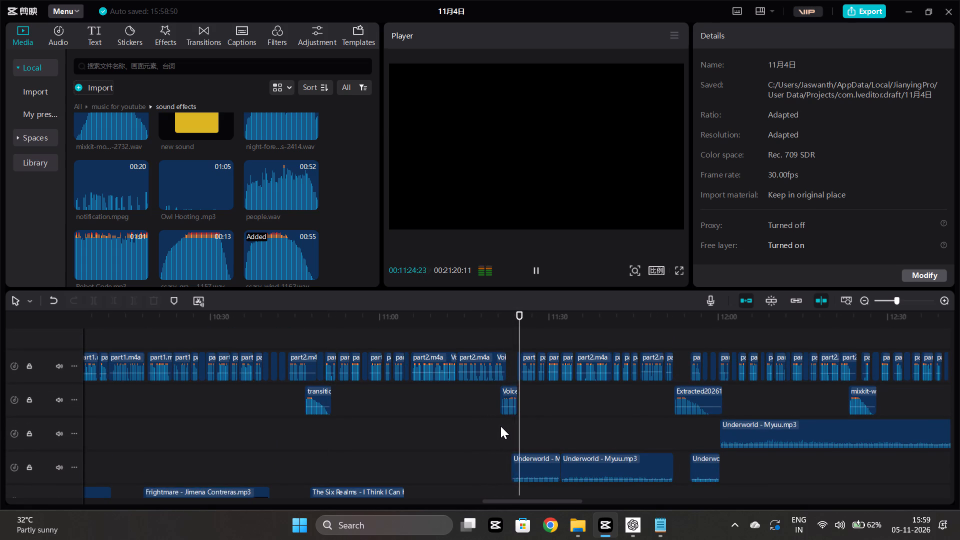
Copy the Voices in My Head clip at about 11:21 and play the passage around it.
left_click(507, 391)
key("ctrl+c")
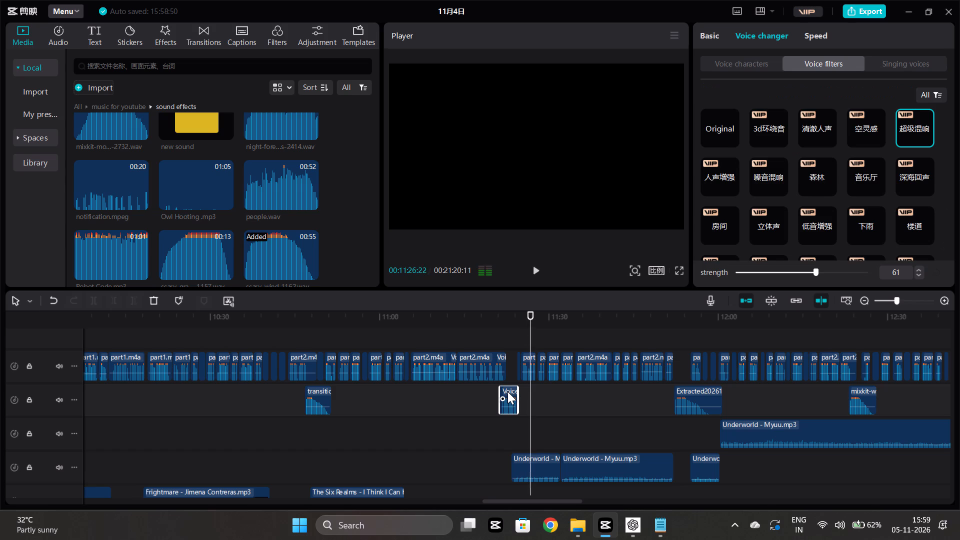
key("ctrl+c")
scroll(498, 429, "up", 3)
scroll(498, 429, "down", 1)
left_click(498, 429)
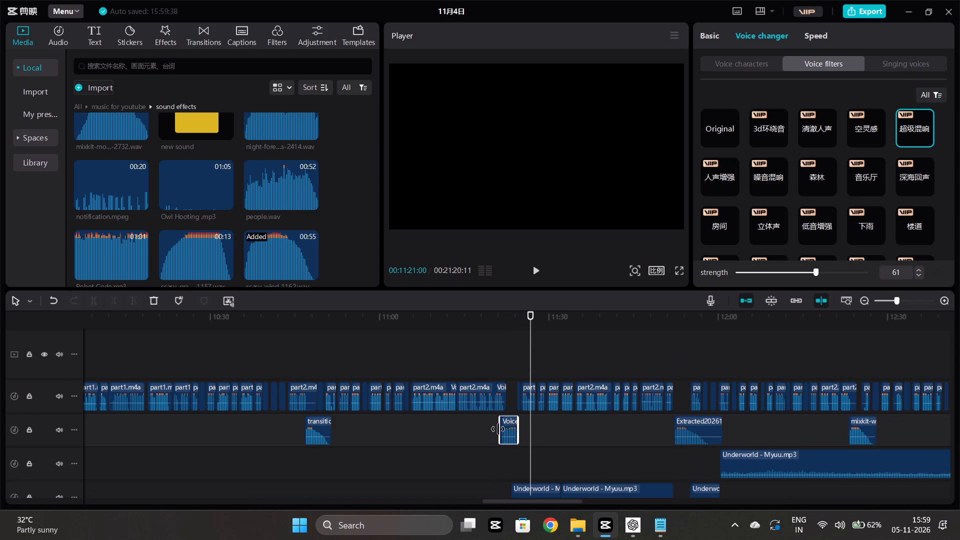
key("space")
scroll(498, 429, "up", 1, "ctrl")
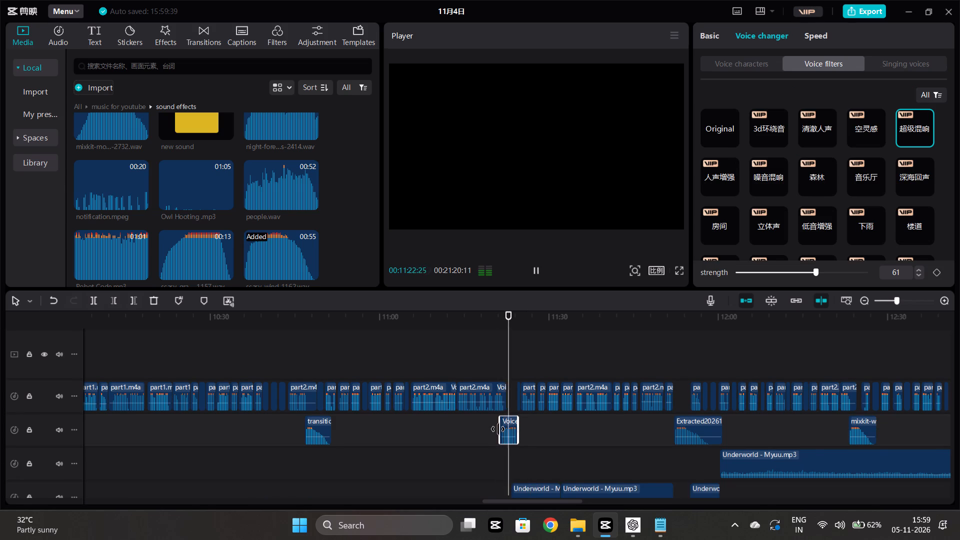
scroll(498, 429, "up", 12, "ctrl")
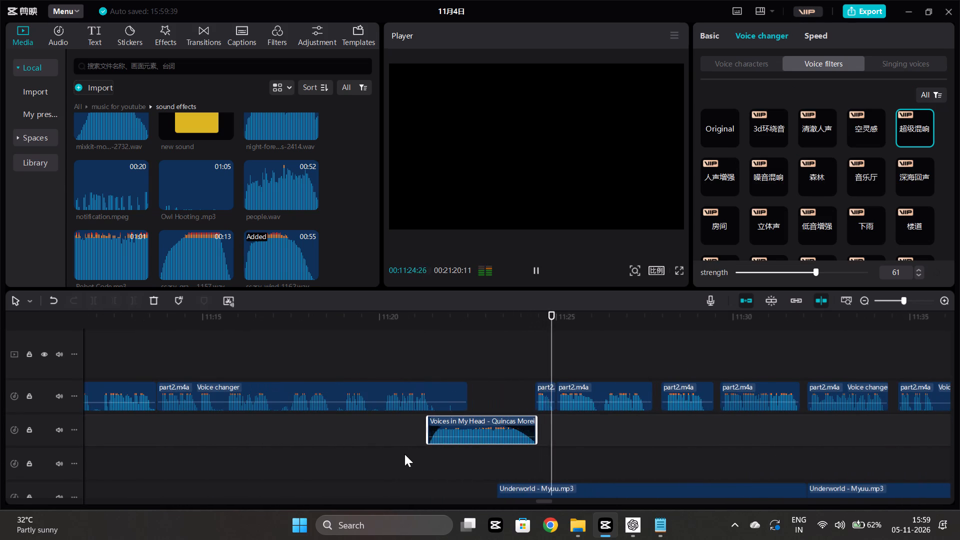
Shift the Voices in My Head clip at about 11:21 slightly later, by about 0.2 seconds, and play the passage around it.
left_click(405, 454)
key("space")
key("space")
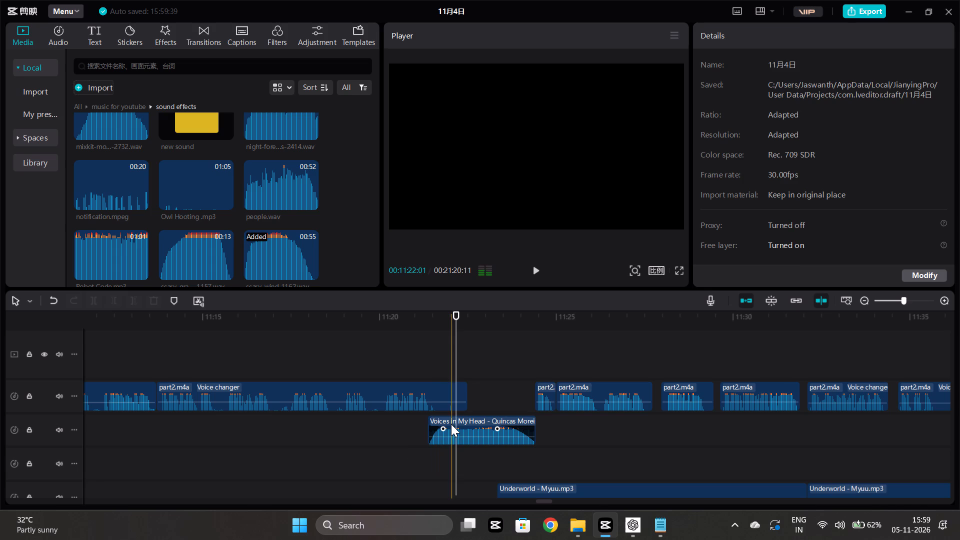
left_click_drag(444, 421, 450, 423)
left_click(413, 437)
key("space")
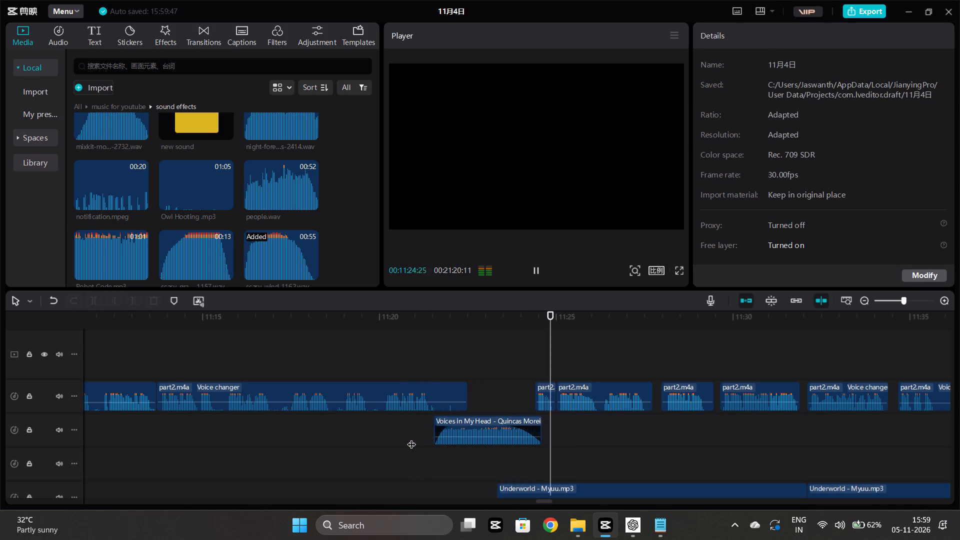
scroll(453, 428, "left", 1)
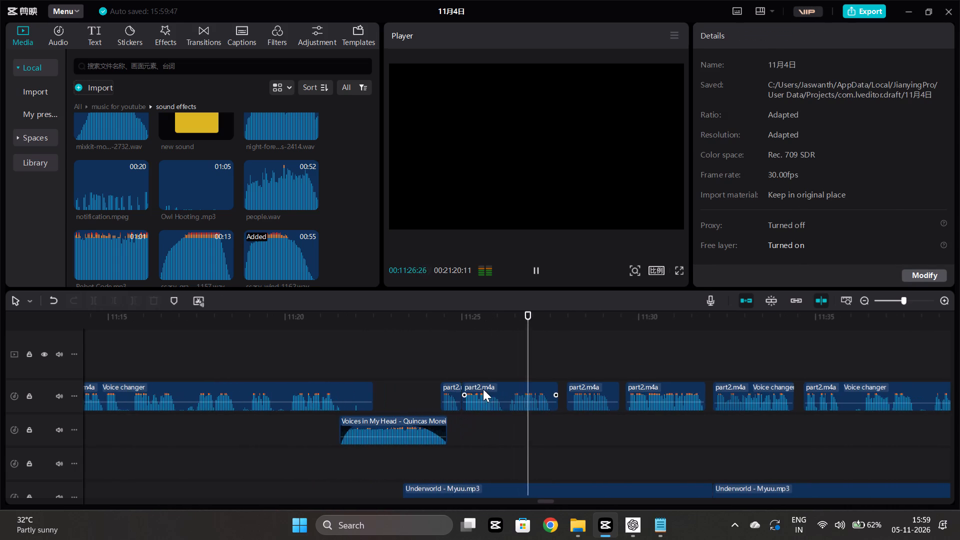
Shift the two part2.m4a narration clips just after the Voices in My Head clip, at about 11:24, slightly later and play that passage.
left_click_drag(483, 389, 489, 390)
left_click_drag(455, 388, 459, 391)
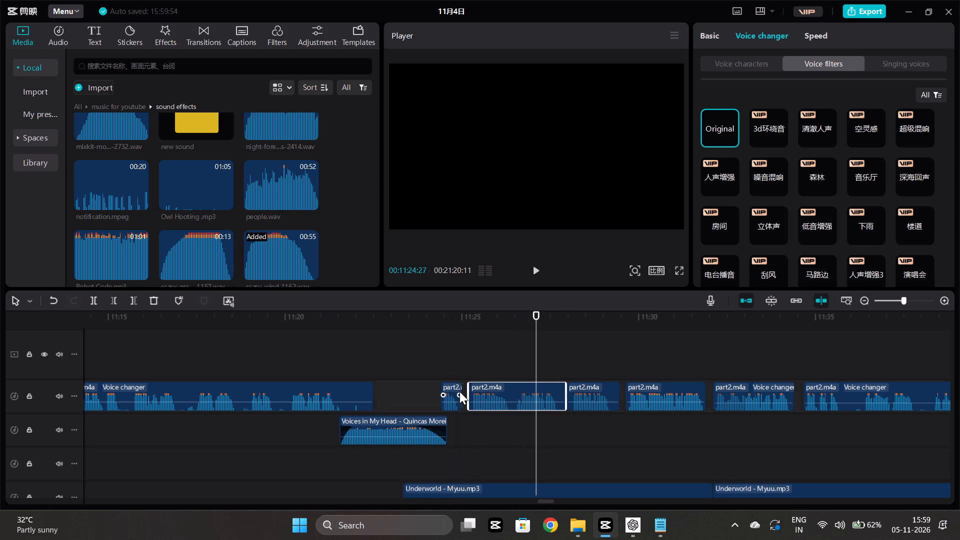
left_click_drag(459, 391, 459, 393)
left_click(435, 380)
key("space")
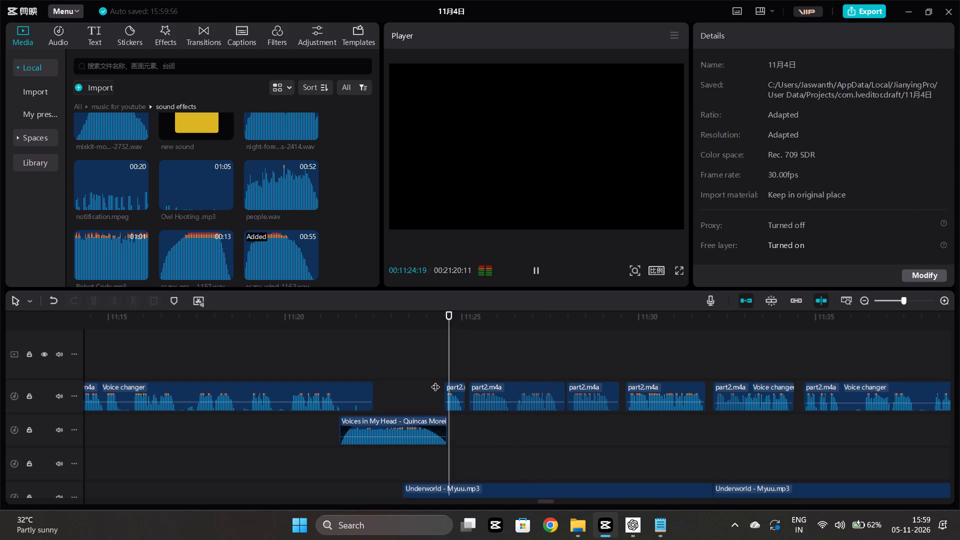
scroll(435, 380, "left", 1)
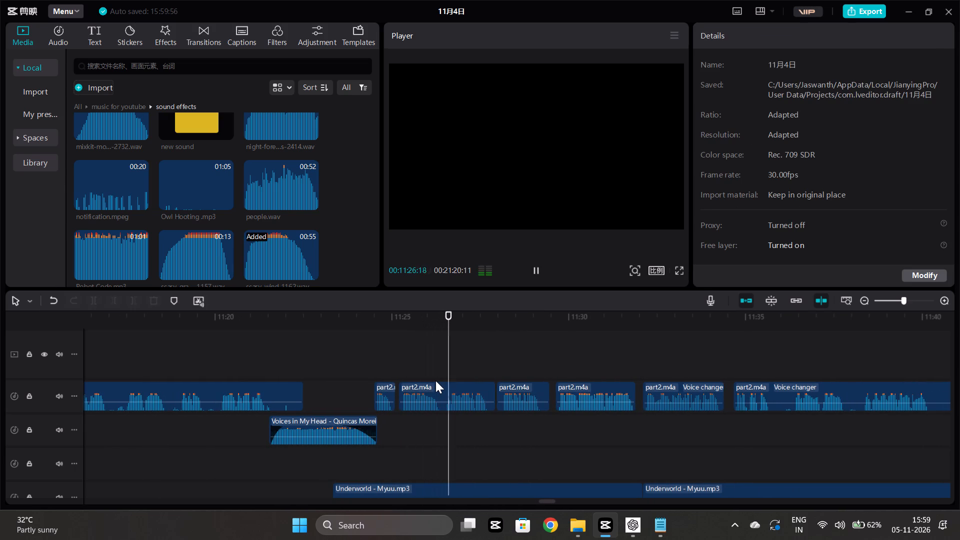
Copy the Voices in My Head clip at about 11:21.
left_click(344, 425)
key("ctrl+c")
Review the tracks from about 11:28 to 12:00, playing the audio around 11:30 and 11:48 into the extracted sound effect.
scroll(514, 435, "down", 1, "ctrl")
left_click(514, 435)
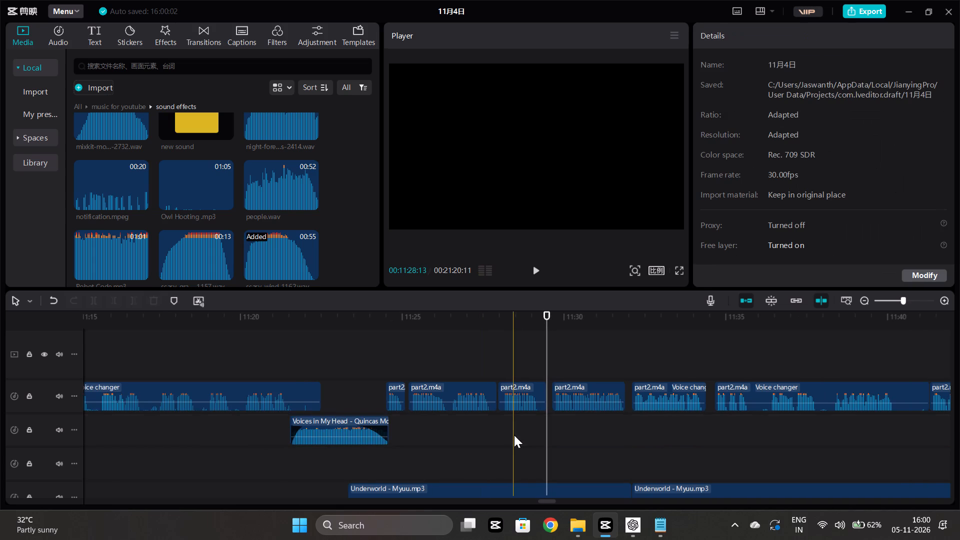
key("space")
scroll(514, 435, "down", 6, "ctrl")
scroll(514, 435, "left", 1)
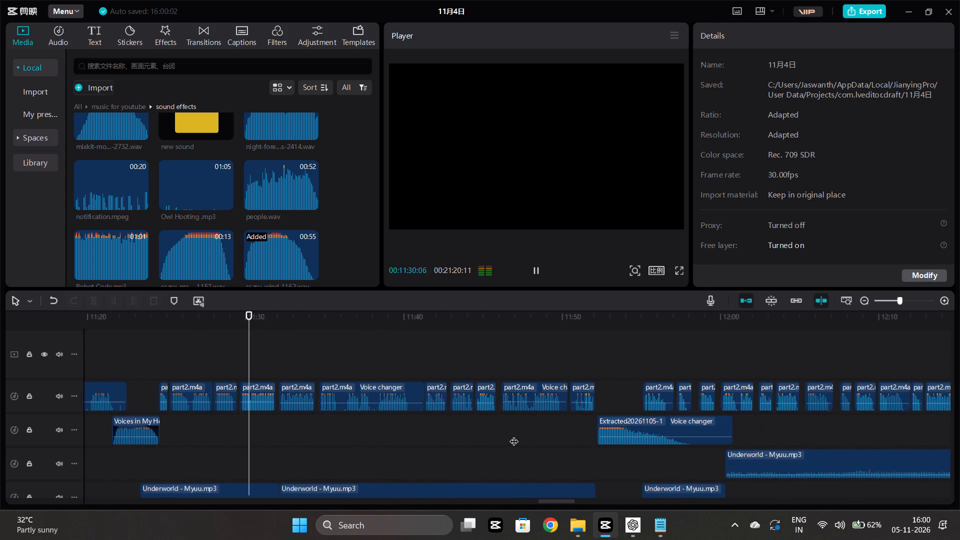
scroll(514, 435, "left", 1)
scroll(301, 438, "down", 1)
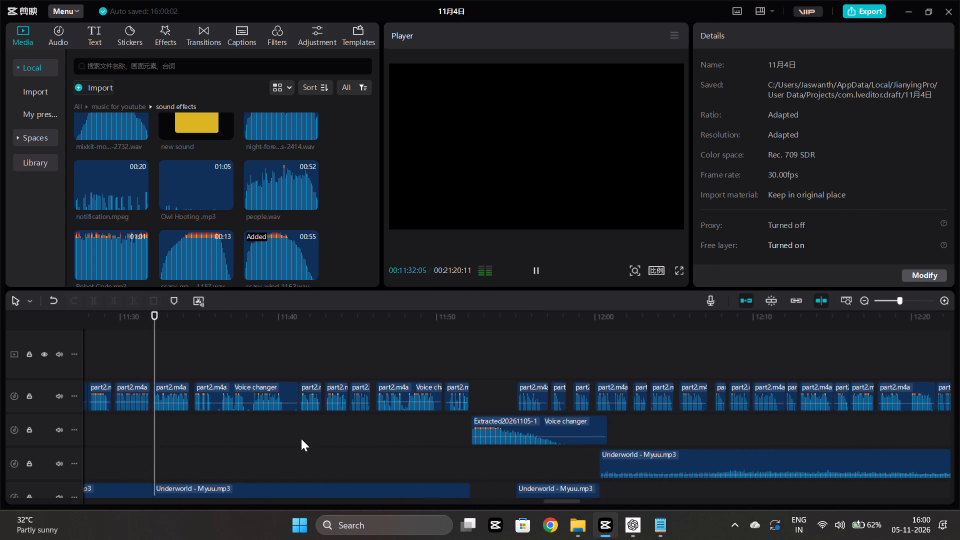
scroll(301, 438, "down", 1)
left_click(405, 389)
key("space")
scroll(405, 389, "left", 1)
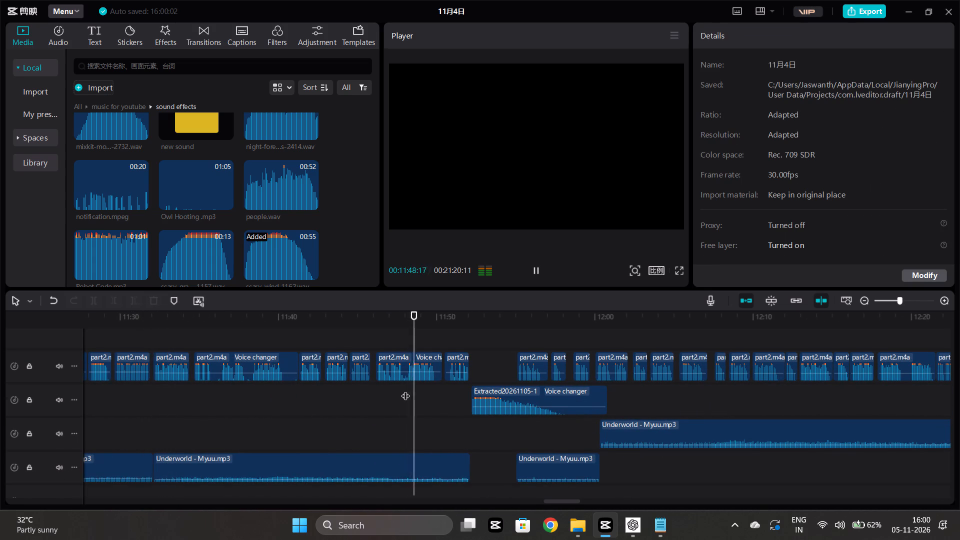
scroll(405, 389, "left", 1)
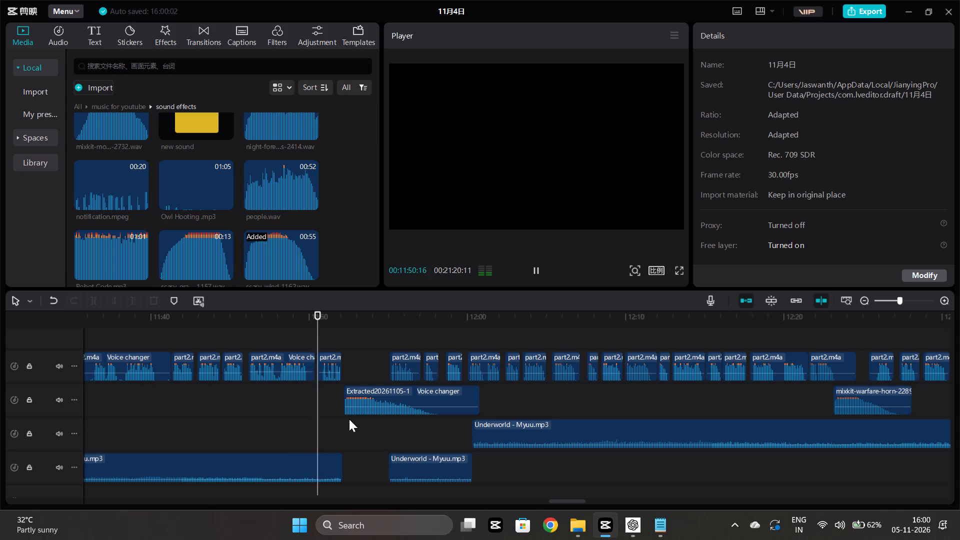
Examine the later tracks and play the transitions around 17:10 and 17:44, where the Dead Forest and Frightmare music clips end.
scroll(400, 430, "down", 6, "ctrl")
scroll(400, 430, "left", 20)
scroll(400, 430, "left", 20)
scroll(400, 430, "left", 20)
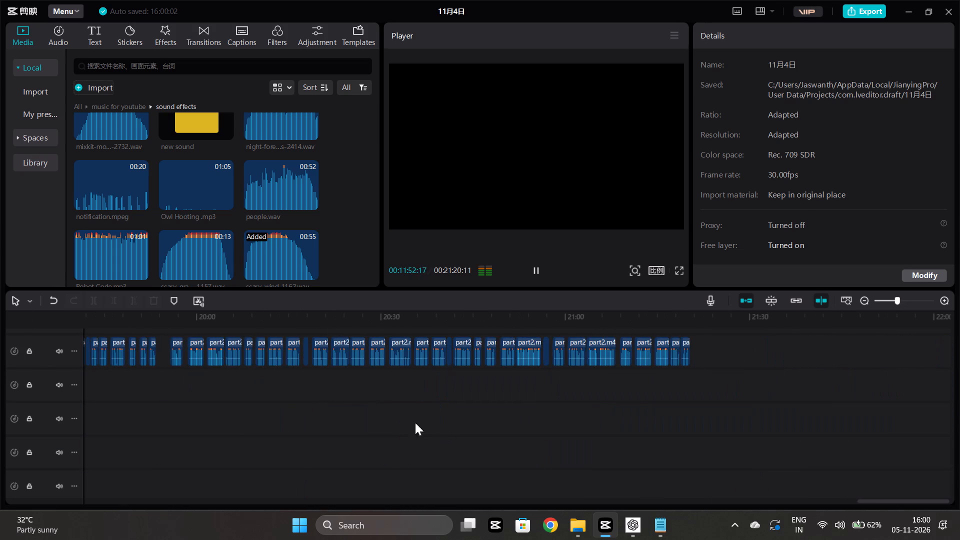
scroll(344, 415, "right", 4)
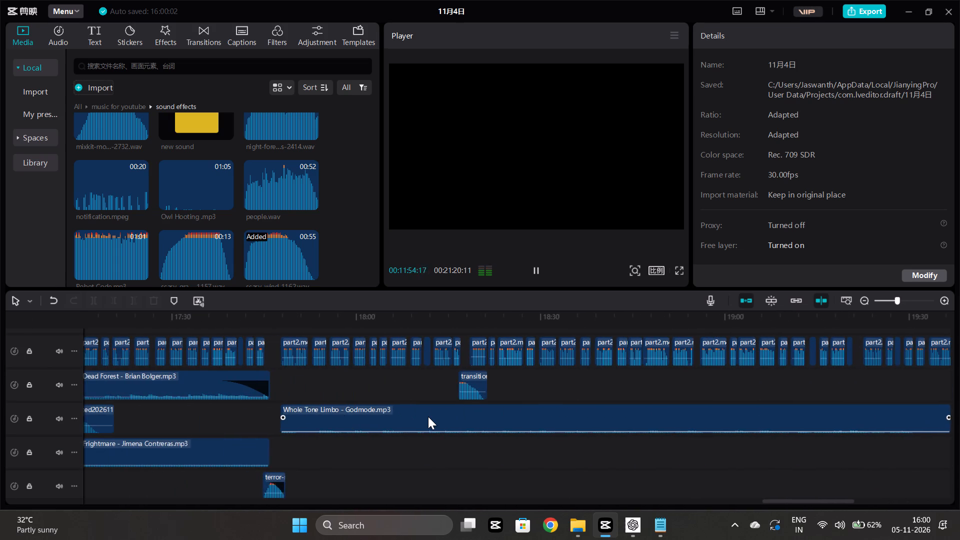
scroll(428, 416, "up", 2)
scroll(426, 416, "right", 1)
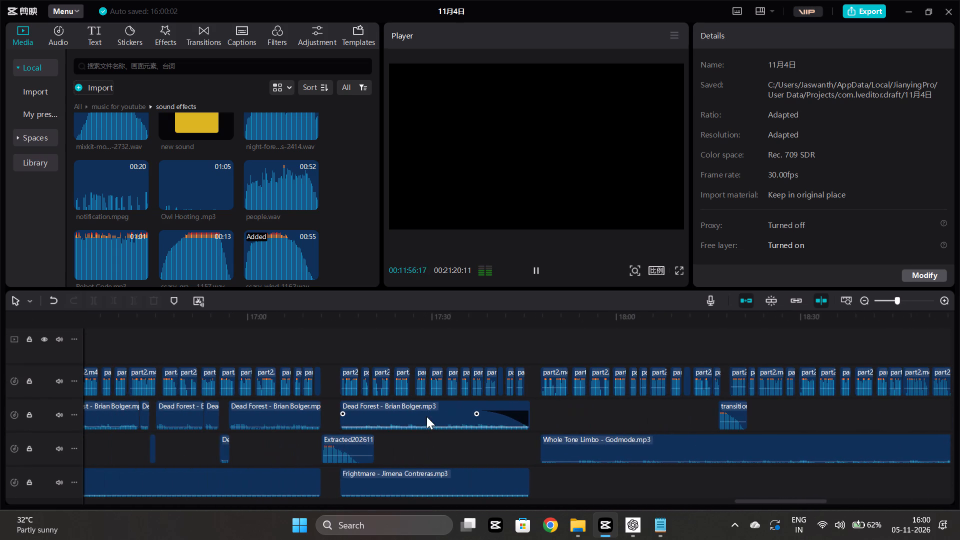
left_click(311, 438)
key("space")
scroll(400, 438, "left", 1)
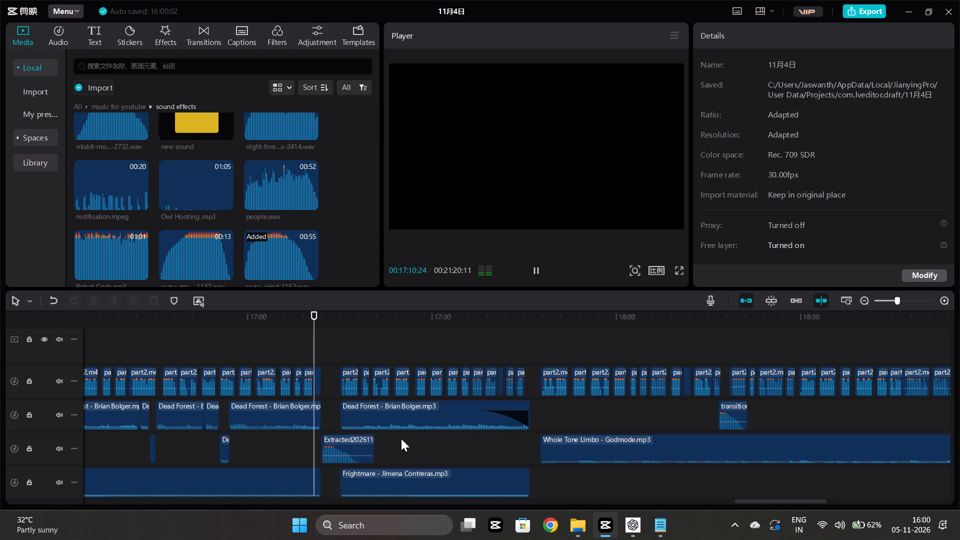
scroll(401, 438, "left", 1)
scroll(401, 438, "down", 1)
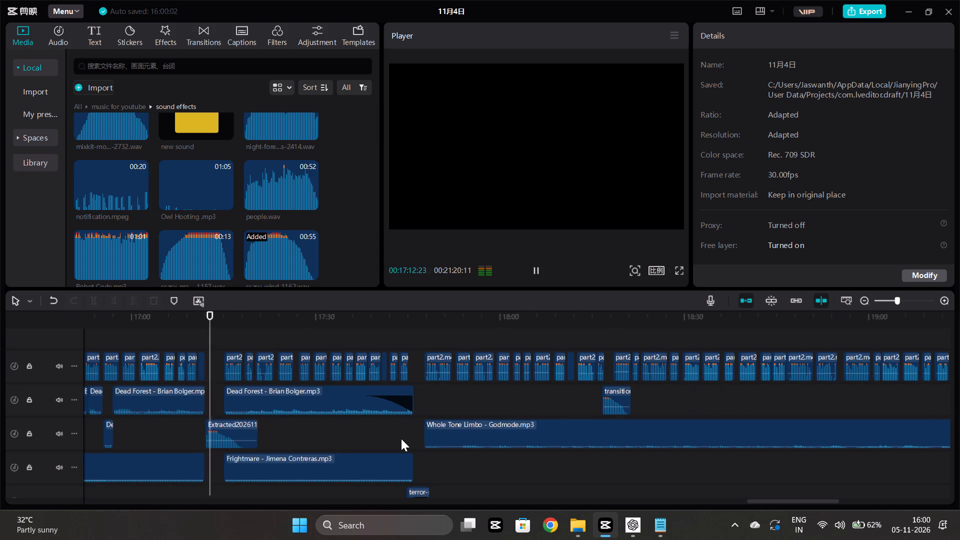
scroll(401, 438, "left", 1)
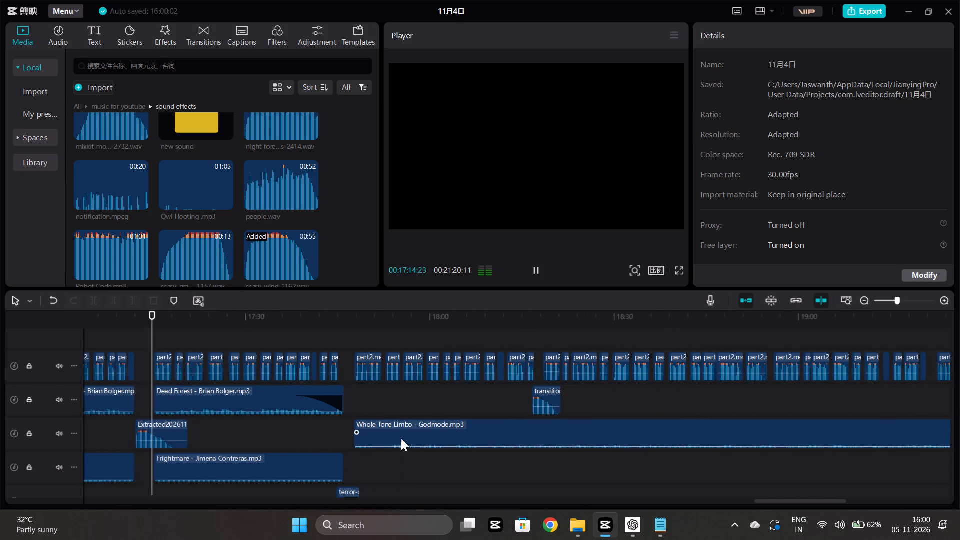
scroll(401, 438, "left", 1)
scroll(401, 438, "down", 2)
left_click(309, 401)
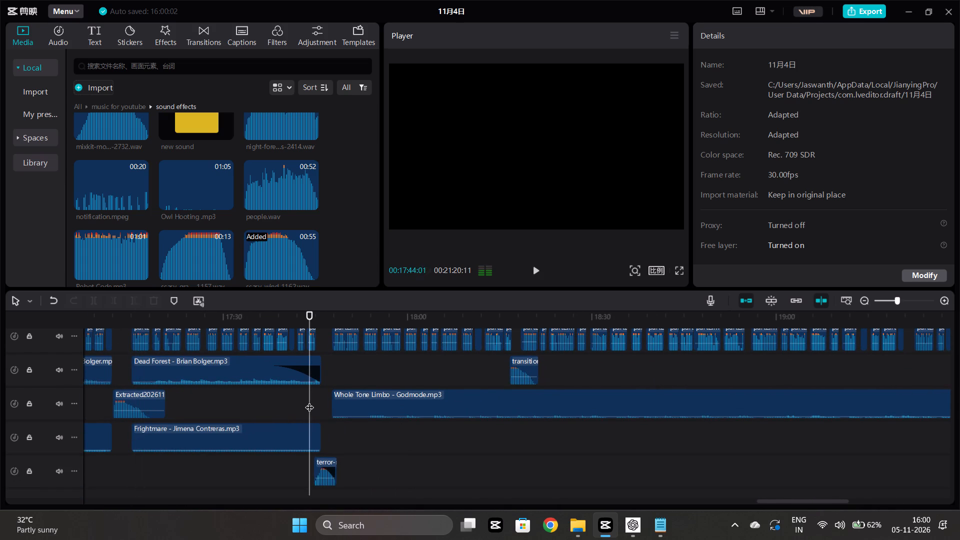
key("space")
scroll(309, 401, "left", 1)
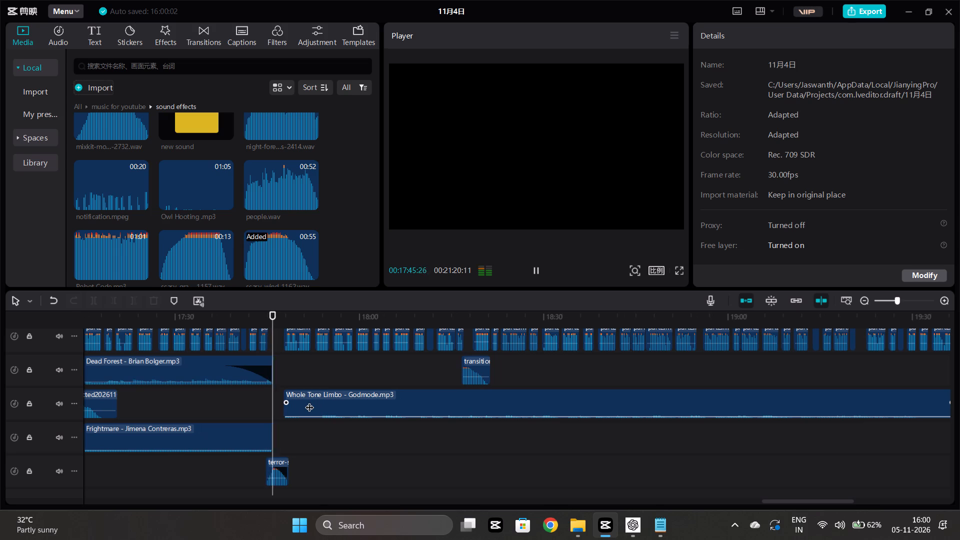
Spot-check the audio from about 18:15 to 19:19 over the Whole Tone Limbo music to find narration gaps.
scroll(473, 471, "up", 1)
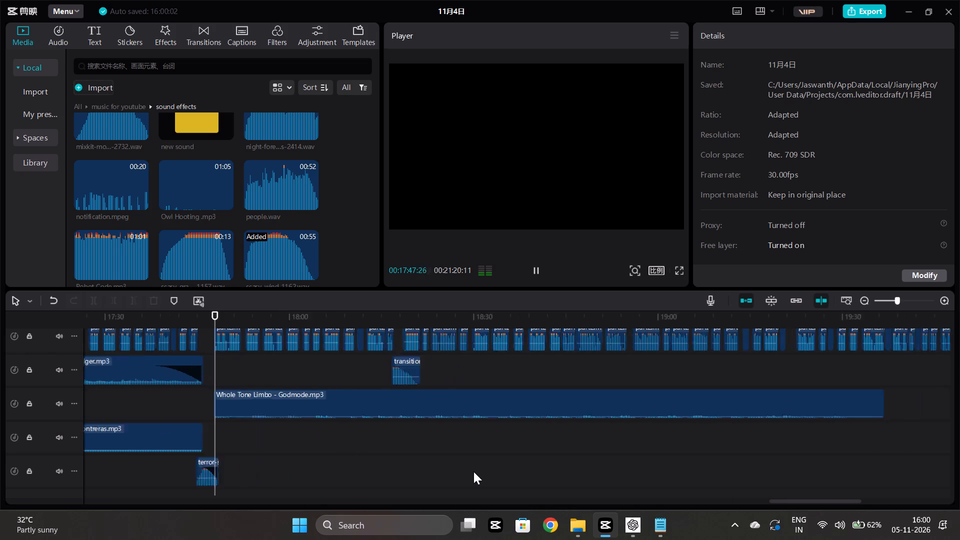
scroll(473, 471, "up", 1)
left_click(290, 392)
key("space")
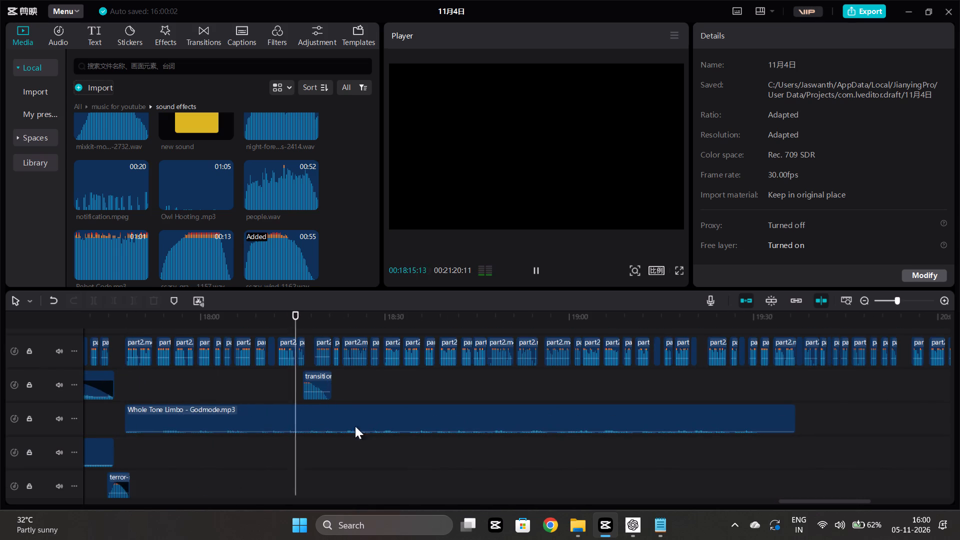
scroll(379, 438, "up", 3)
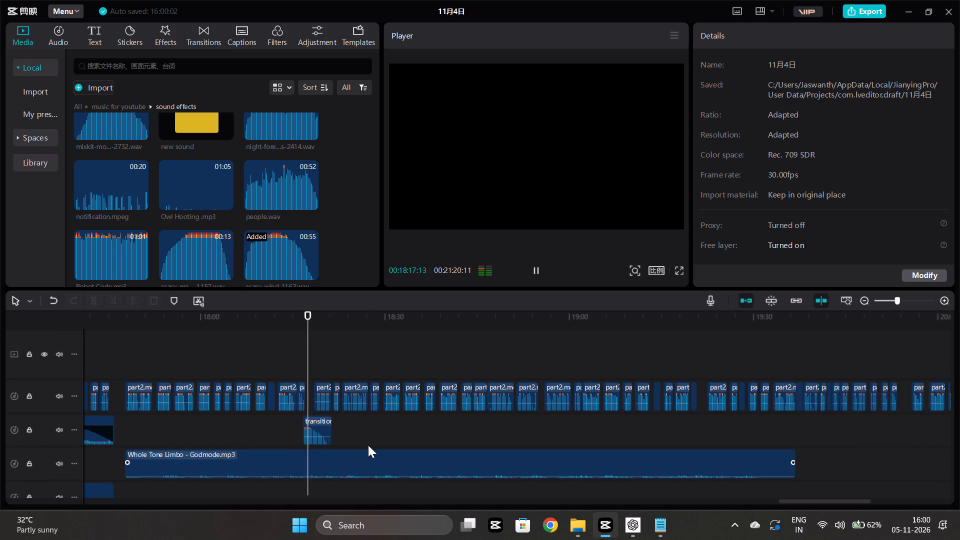
left_click(622, 430)
key("space")
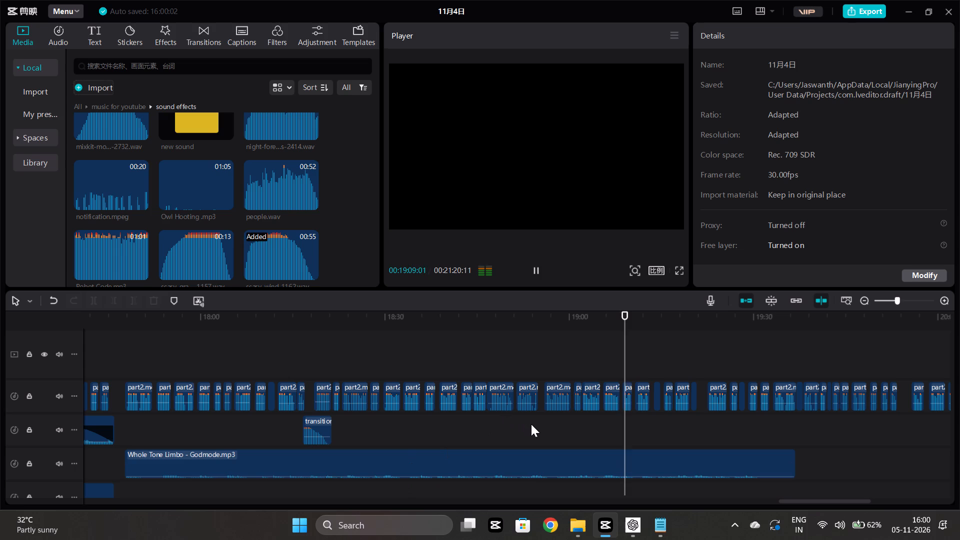
left_click(531, 420)
key("space")
scroll(583, 435, "up", 3, "ctrl")
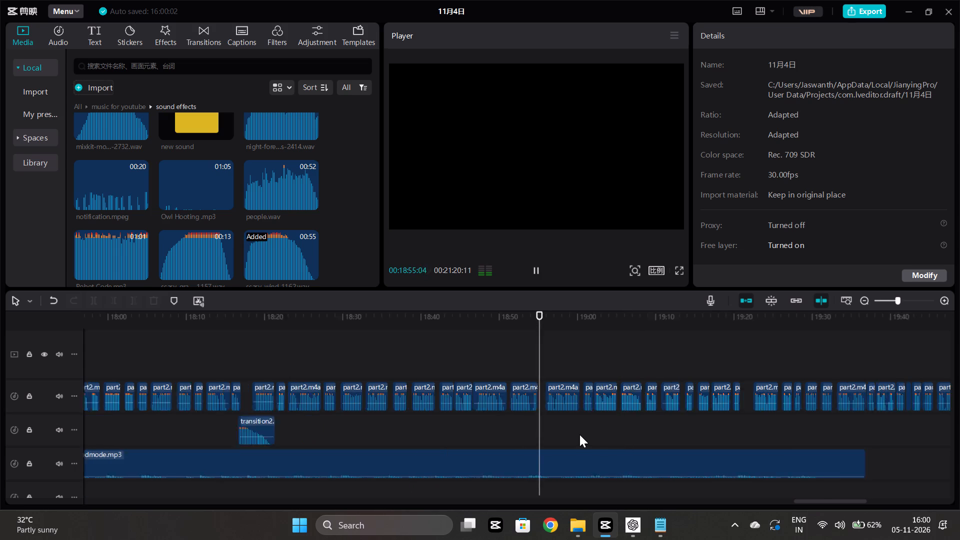
scroll(579, 434, "up", 3, "ctrl")
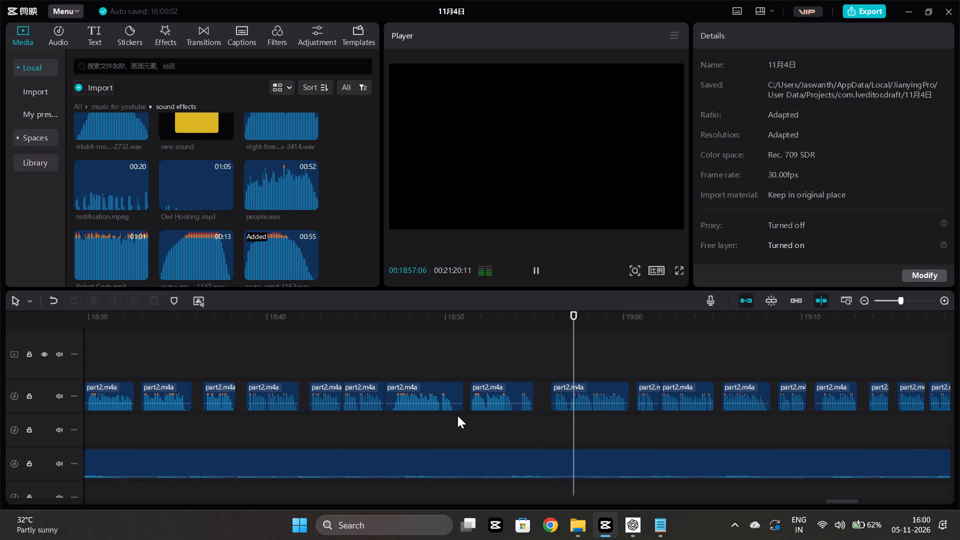
scroll(537, 400, "left", 1)
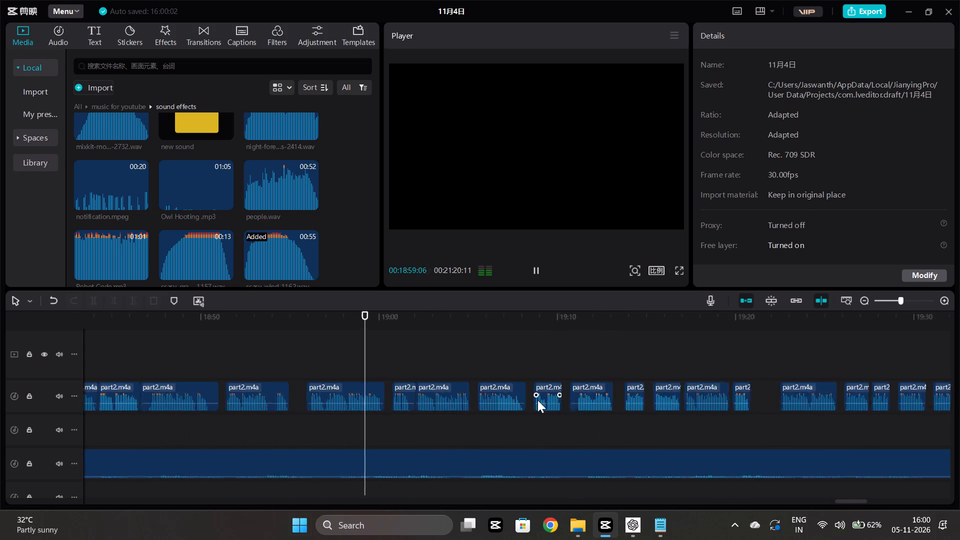
scroll(537, 400, "left", 1)
left_click(554, 440)
key("space")
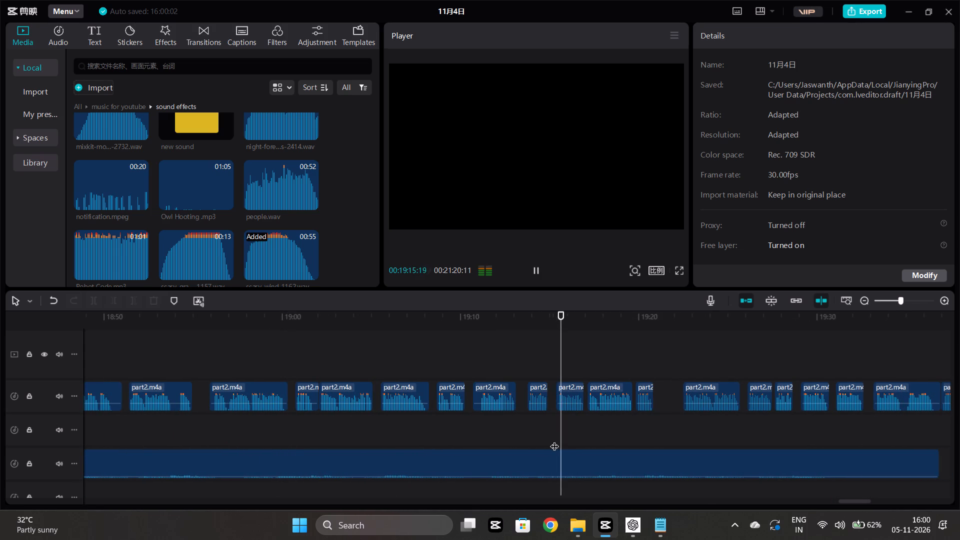
scroll(554, 440, "left", 1)
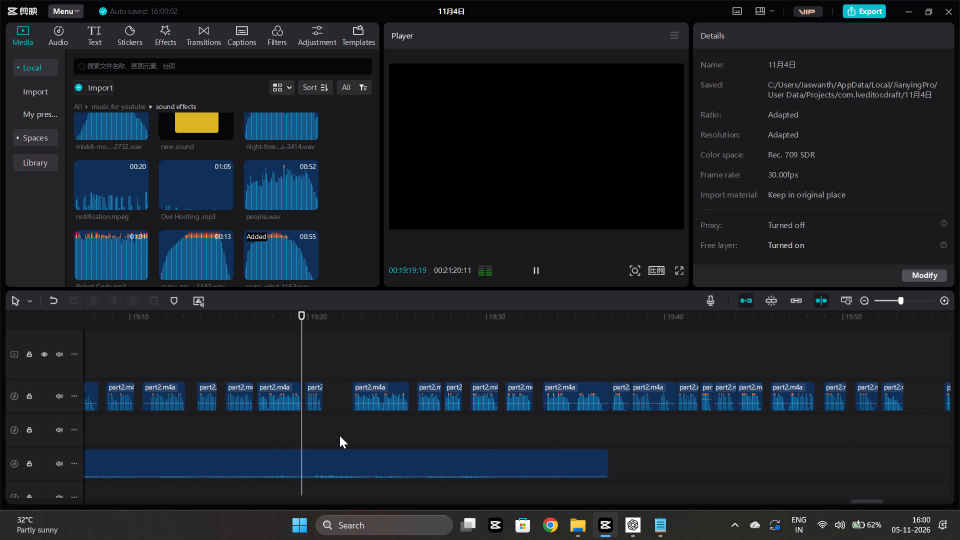
Paste the Voices in My Head clip into the narration gap at about 19:21, nudge it slightly earlier and play the passage.
key("ctrl+v")
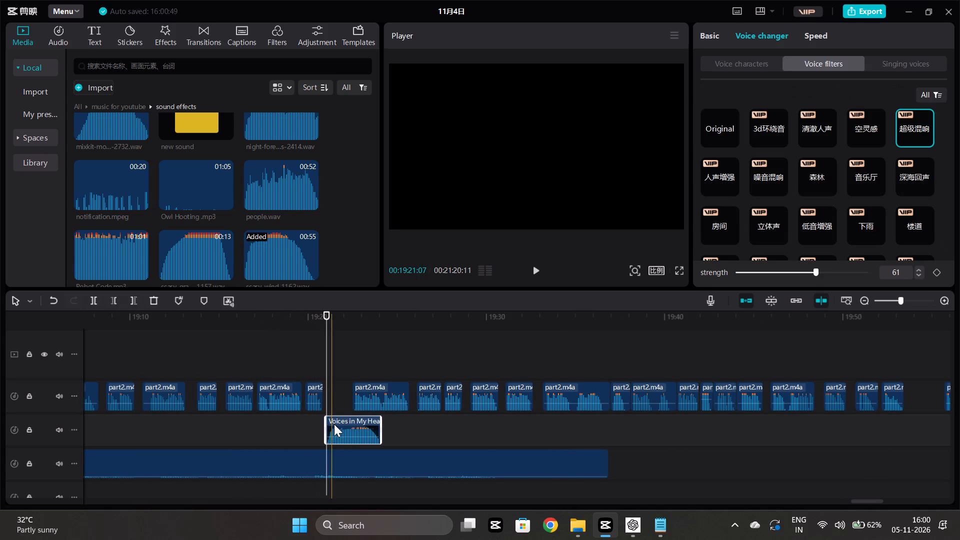
left_click_drag(336, 423, 331, 423)
left_click(304, 431)
key("space")
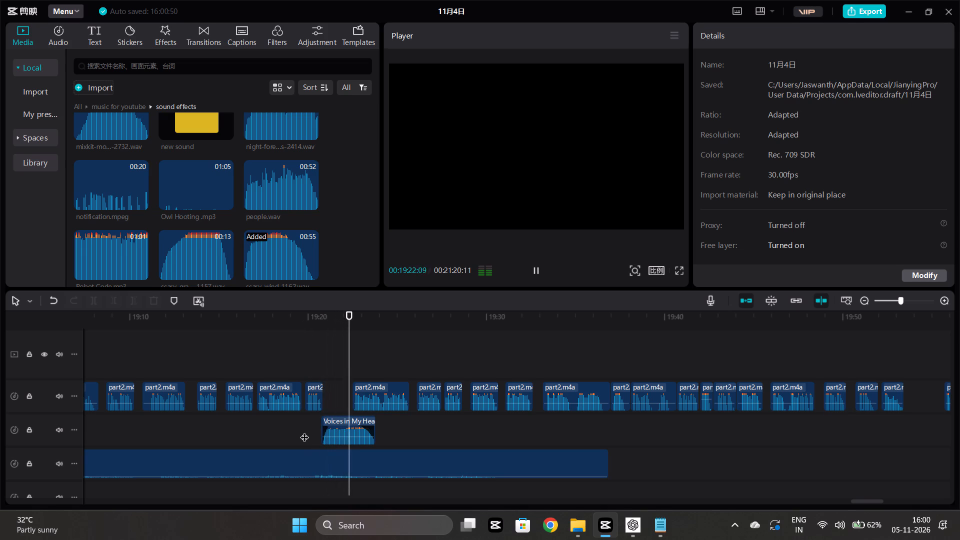
Move the part2.m4a narration clips between about 19:22 and 19:53 together about 2 seconds later, leaving the Voices in My Head clip in place.
left_click_drag(356, 353, 888, 422)
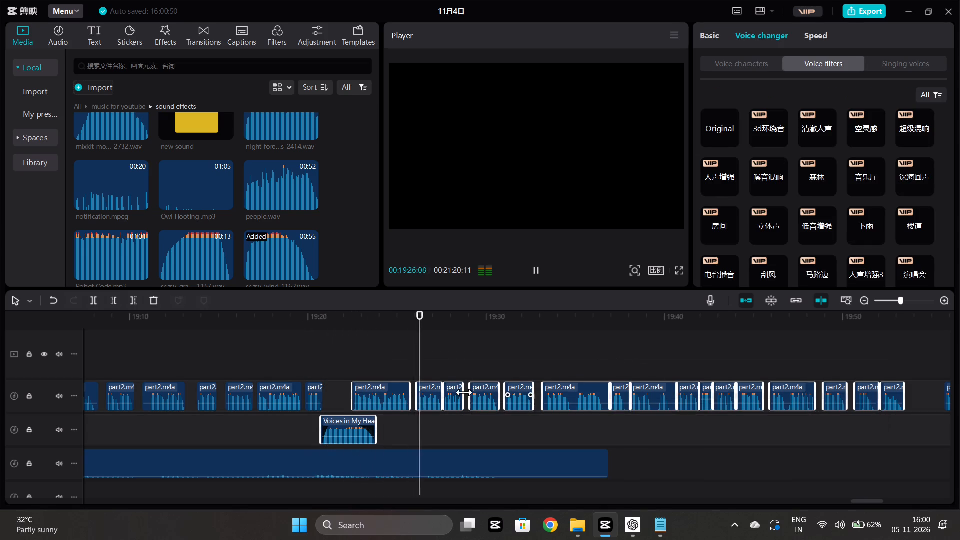
left_click(417, 361)
left_click_drag(371, 347, 876, 413)
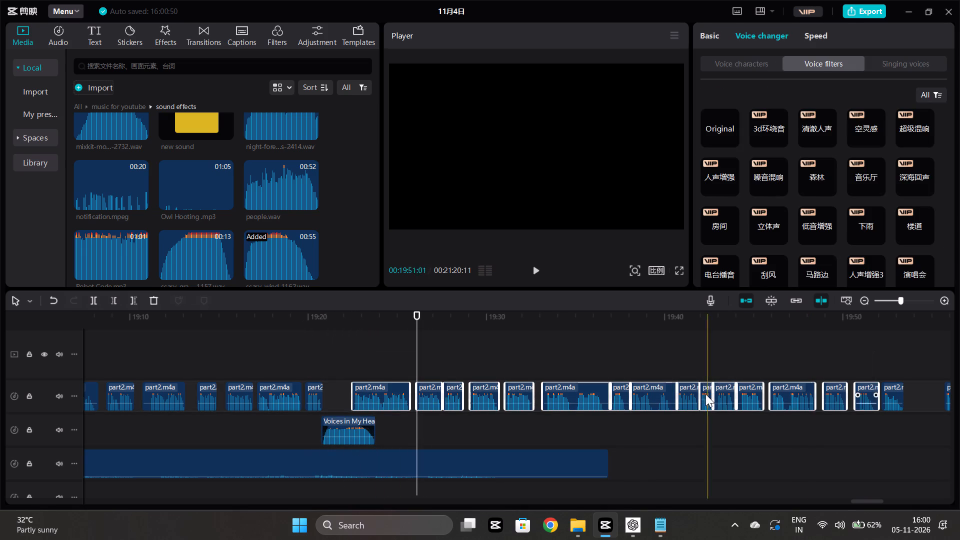
left_click(508, 331)
left_click_drag(374, 354, 877, 390)
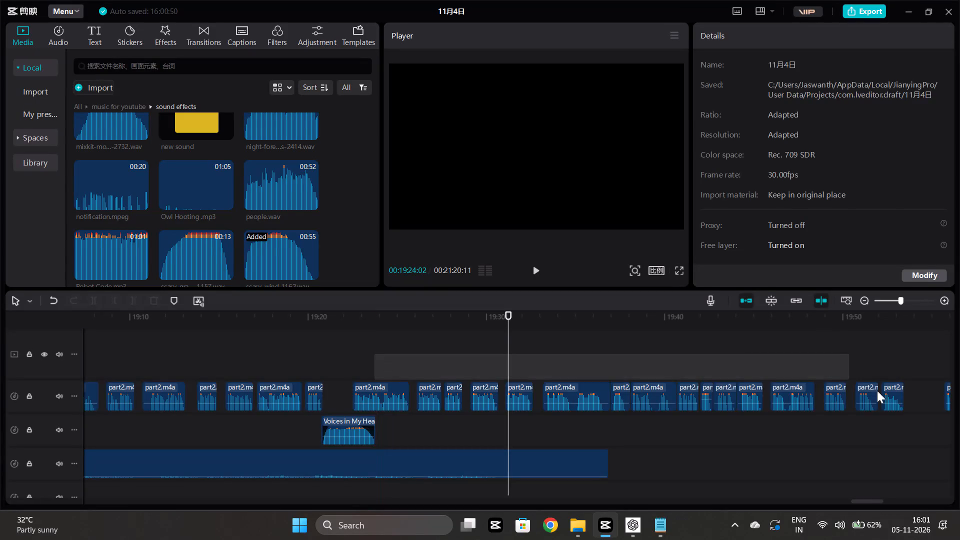
left_click_drag(877, 390, 906, 407)
left_click_drag(390, 388, 427, 391)
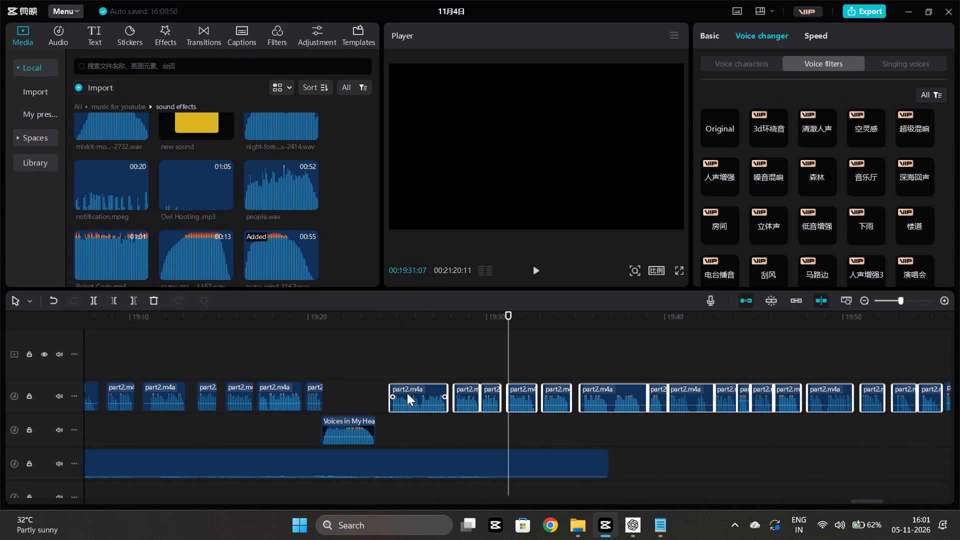
Shift the pasted Voices in My Head clip at about 19:21 slightly later, by about 0.3 seconds.
left_click_drag(338, 422, 344, 420)
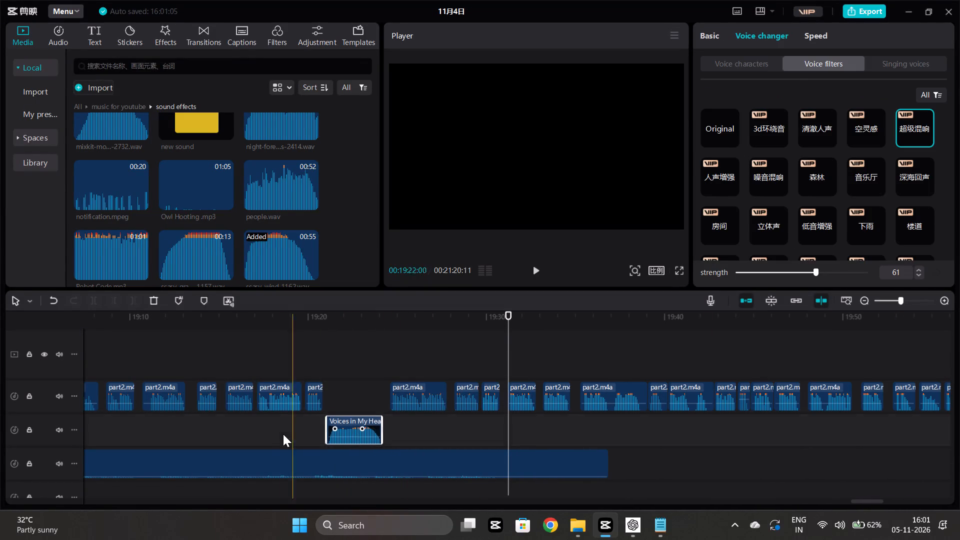
Extend the Voices in My Head clip at about 19:21 slightly at both ends, playing the passage to check it.
left_click(282, 434)
key("space")
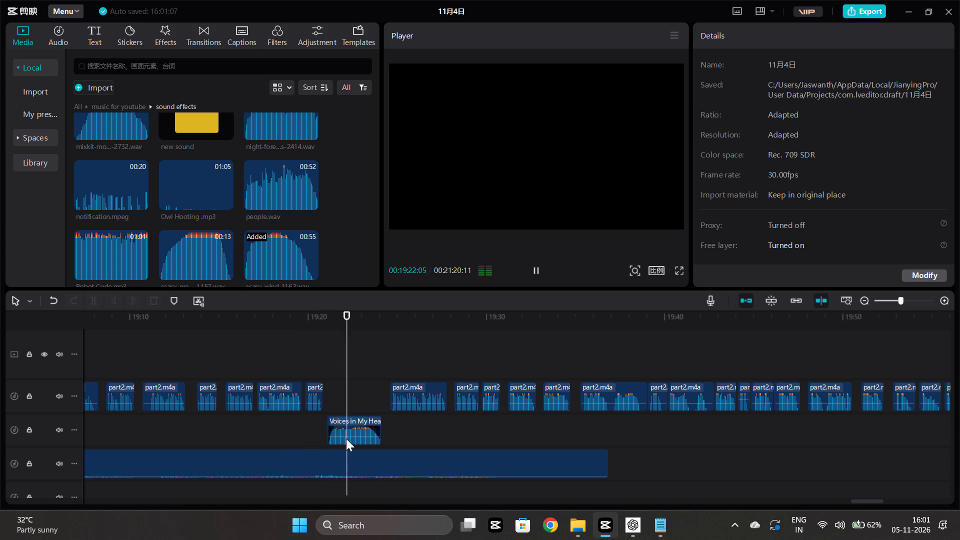
left_click(342, 413)
left_click(330, 442)
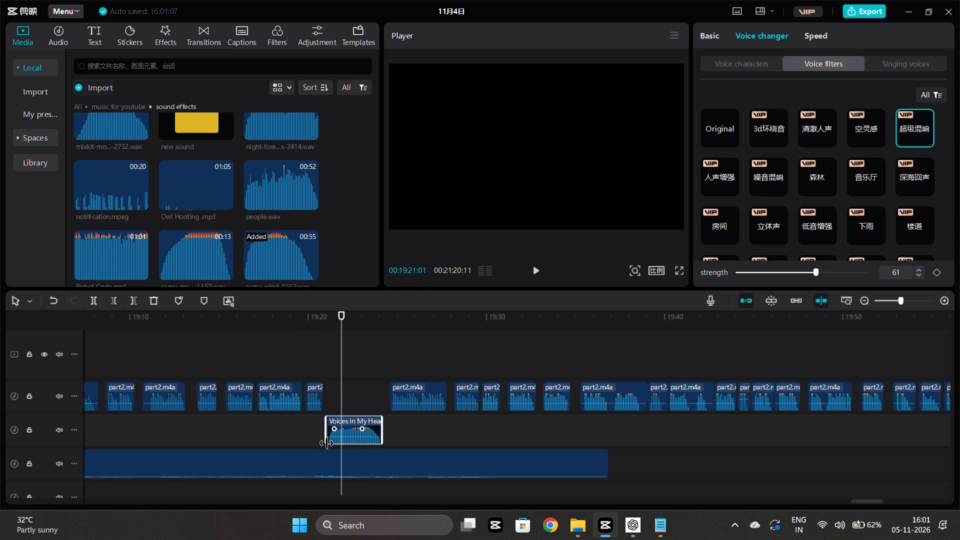
left_click(313, 434)
key("space")
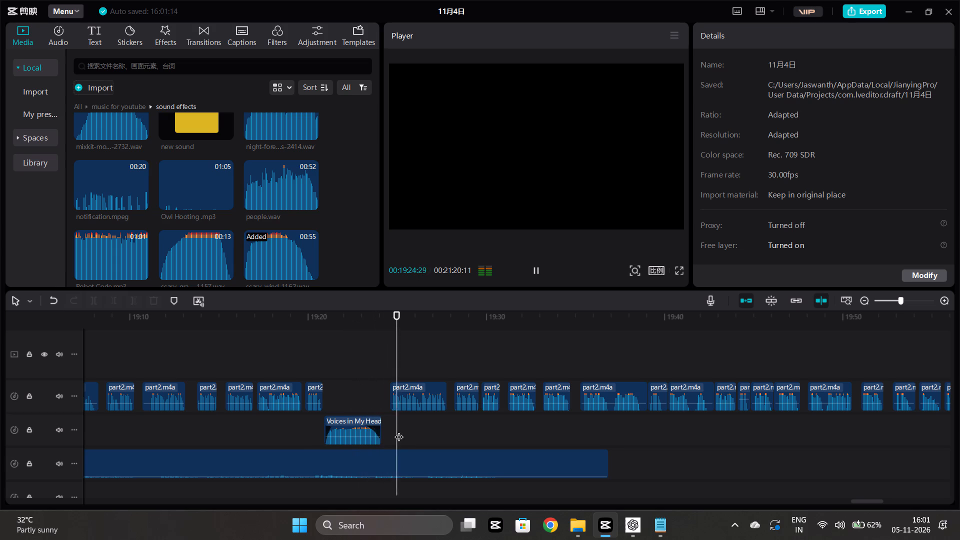
left_click(370, 432)
left_click(382, 432)
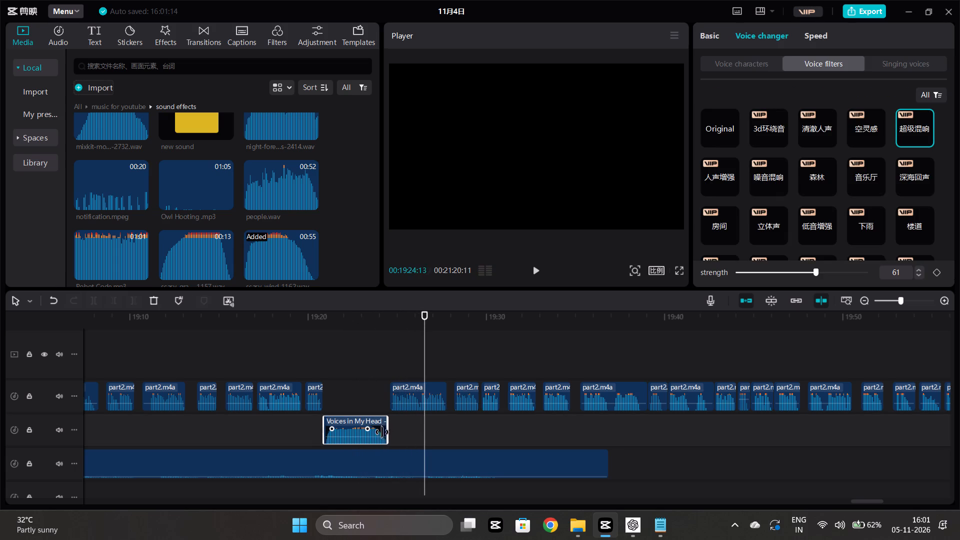
left_click(358, 403)
key("space")
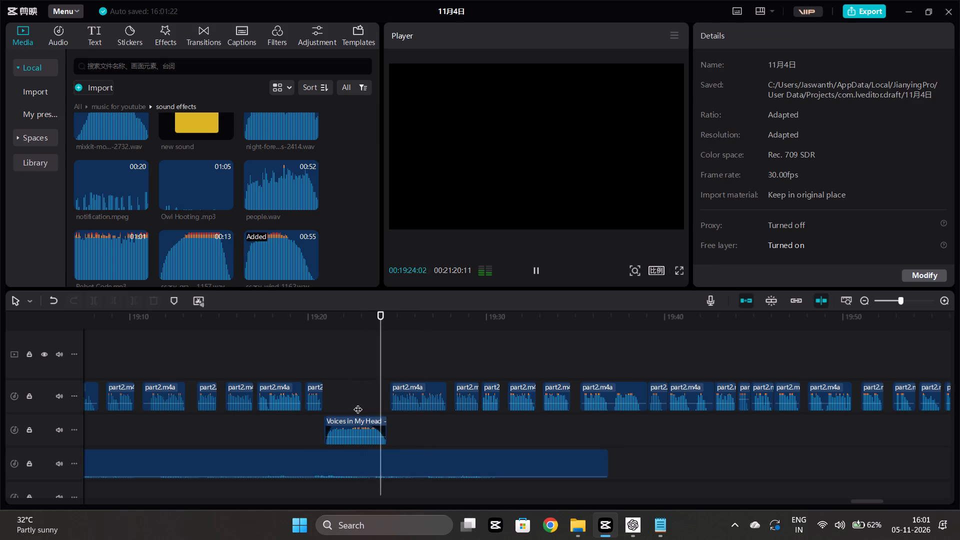
Paste a copy of the Voices in My Head clip at about 19:24 and move it onto the track below the music.
scroll(358, 403, "down", 1)
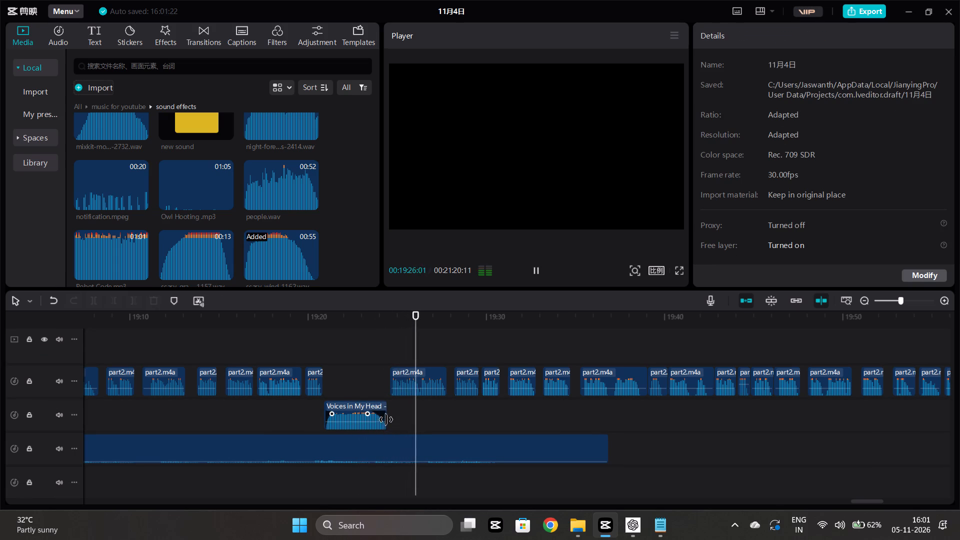
left_click(374, 416)
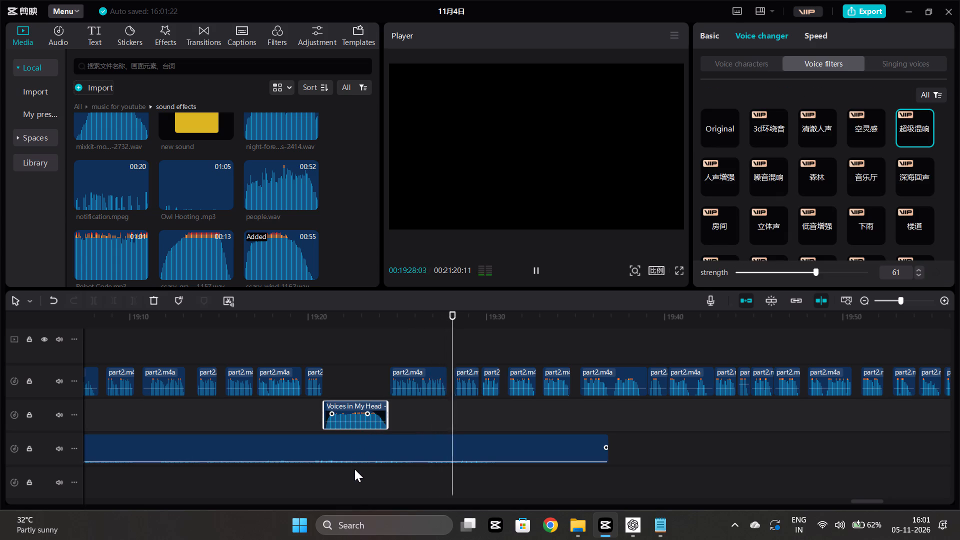
key("ctrl+c")
key("ctrl+v")
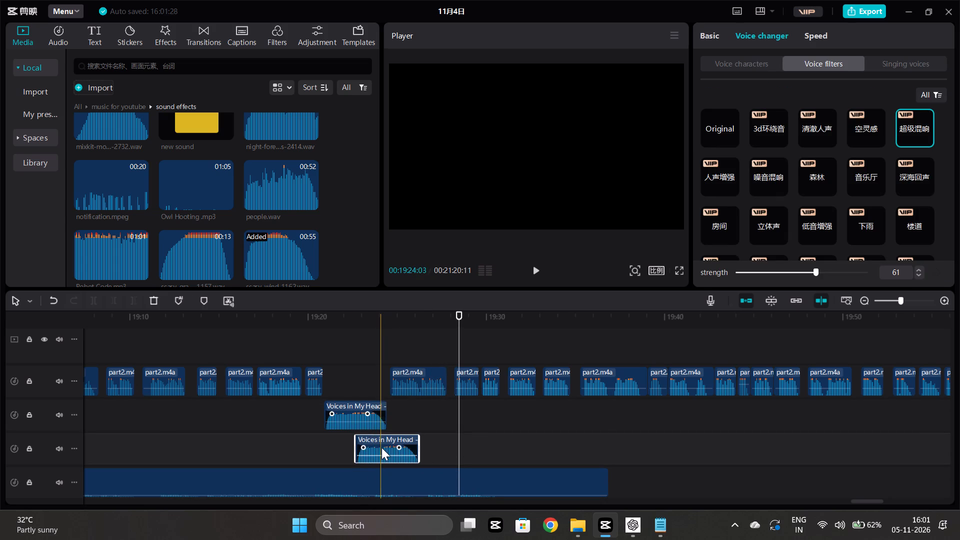
key("ctrl+z")
left_click(377, 478)
key("ctrl+v")
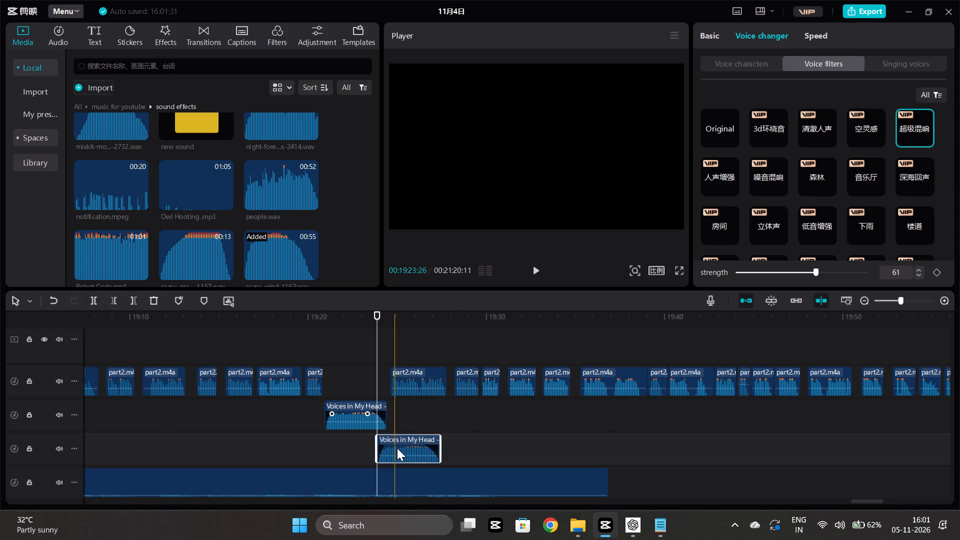
left_click_drag(397, 436, 389, 506)
scroll(388, 462, "up", 1)
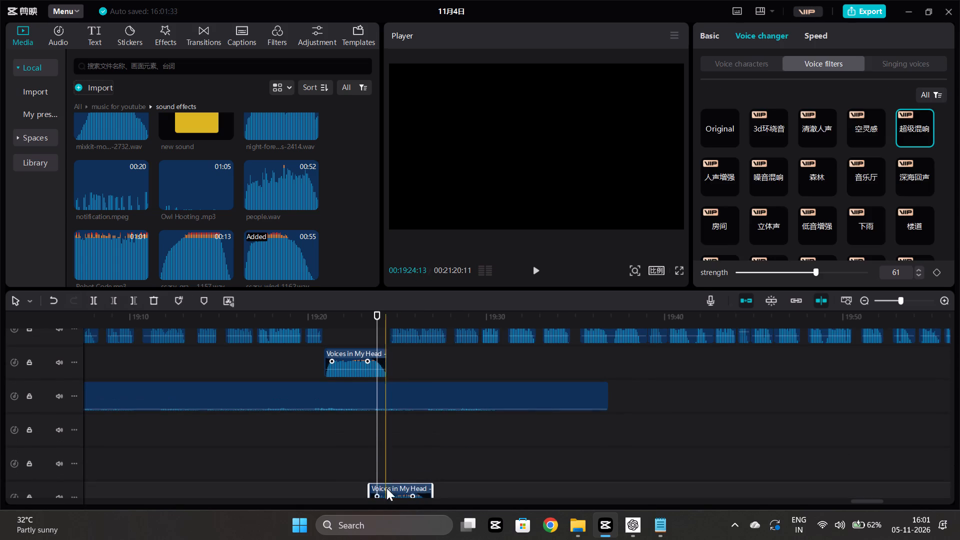
left_click_drag(386, 488, 398, 430)
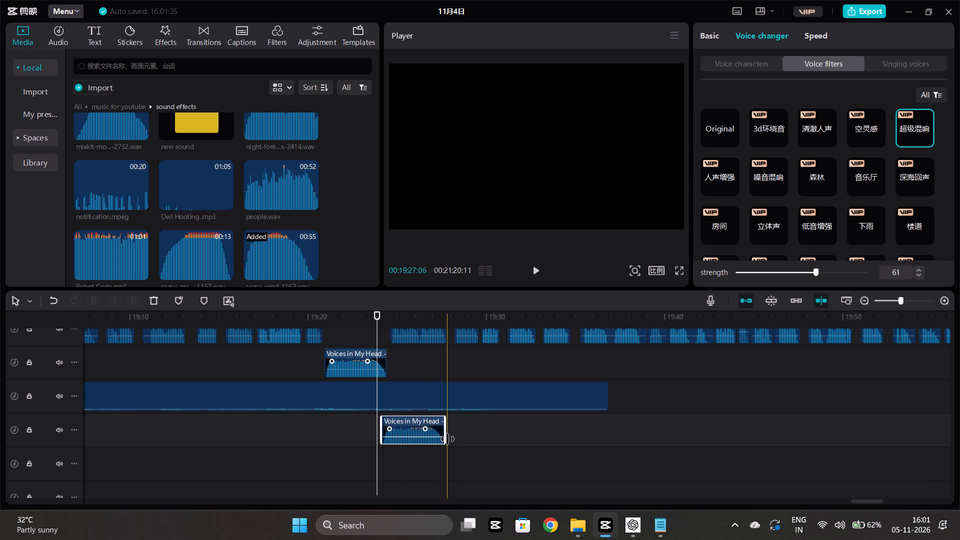
Trim the opening of the lower Voices in My Head copy, extend its end, and position it from about 19:24 to 19:45.
left_click_drag(379, 437, 442, 448)
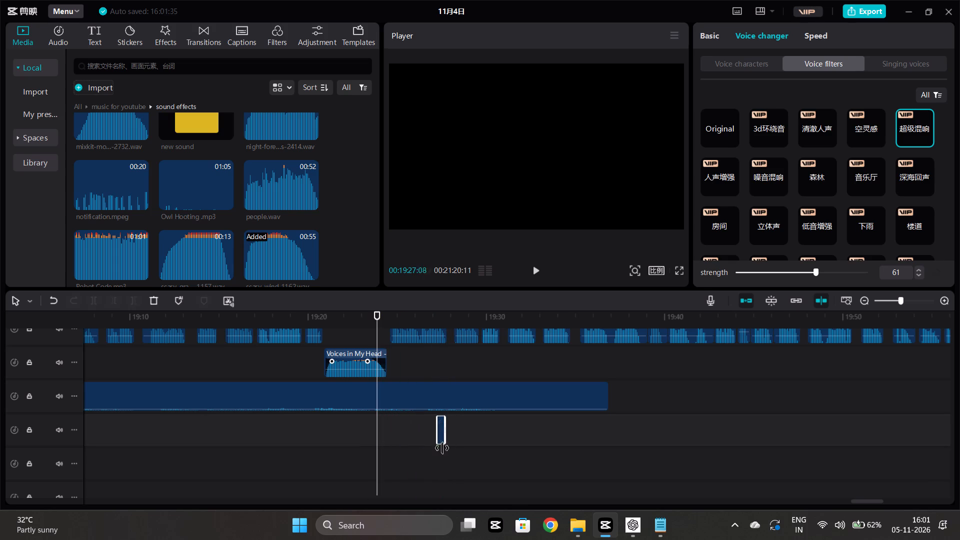
left_click_drag(442, 448, 436, 449)
left_click_drag(444, 437, 805, 413)
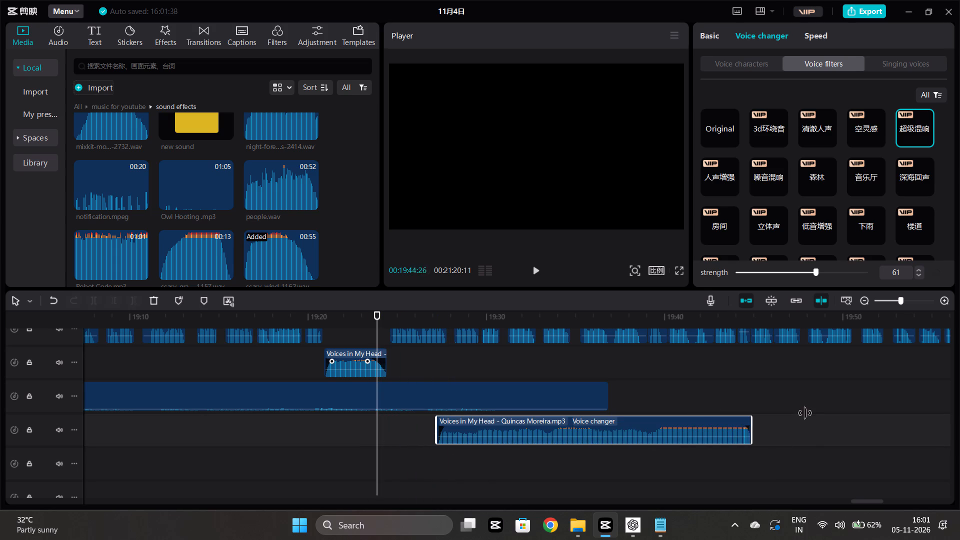
left_click_drag(805, 413, 804, 412)
left_click_drag(519, 425, 473, 427)
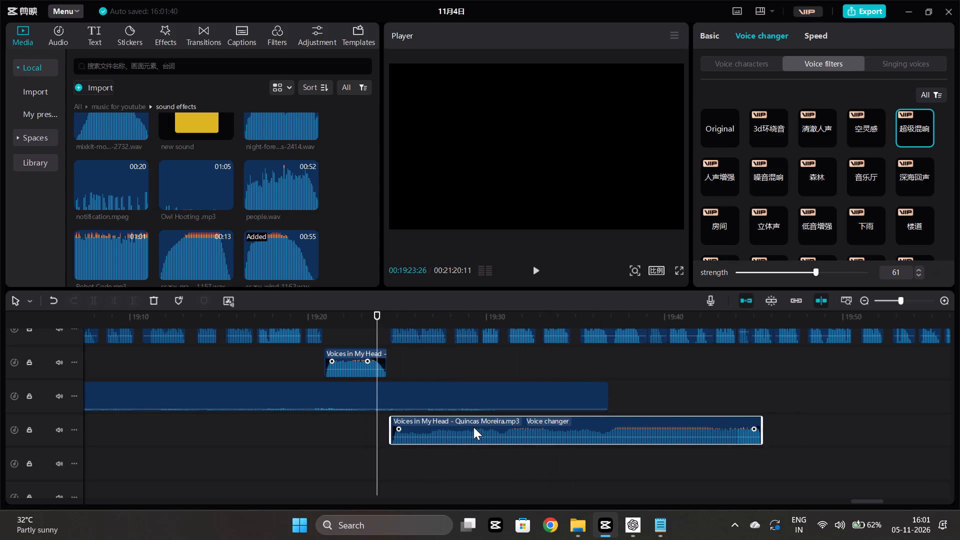
left_click_drag(473, 427, 464, 432)
left_click(425, 437)
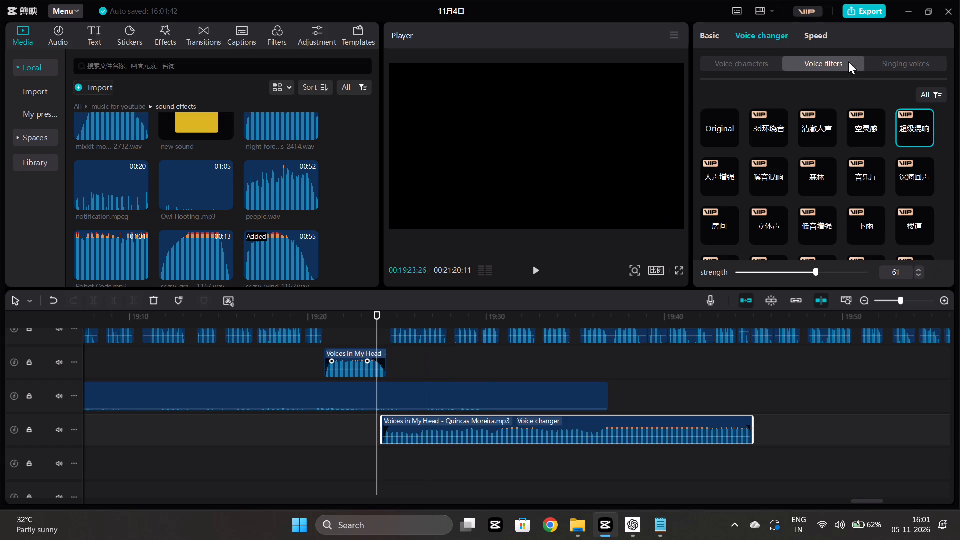
Reset the long Voices in My Head clip to the Original voice filter, set its volume to -19.0 dB, and play its beginning.
left_click(720, 131)
left_click(712, 38)
left_click(801, 97)
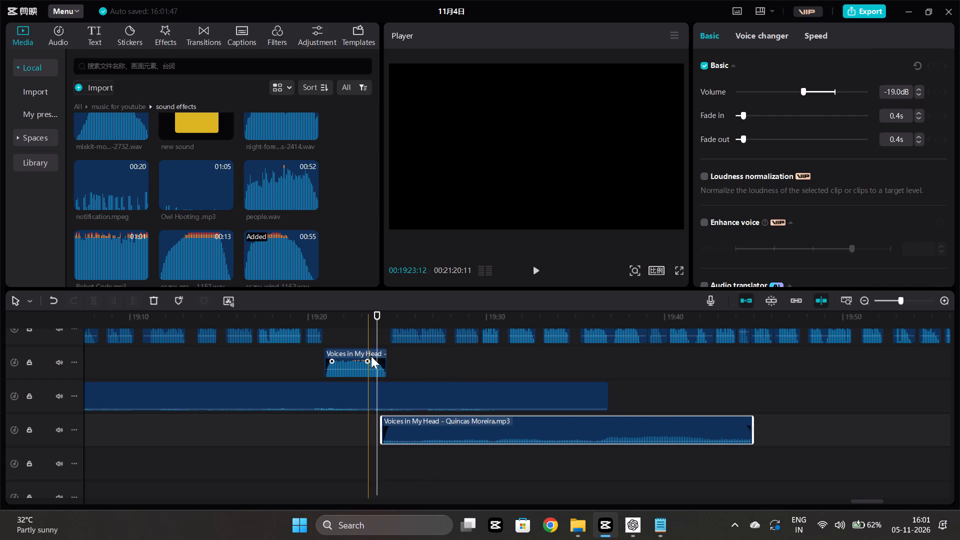
left_click(379, 441)
key("space")
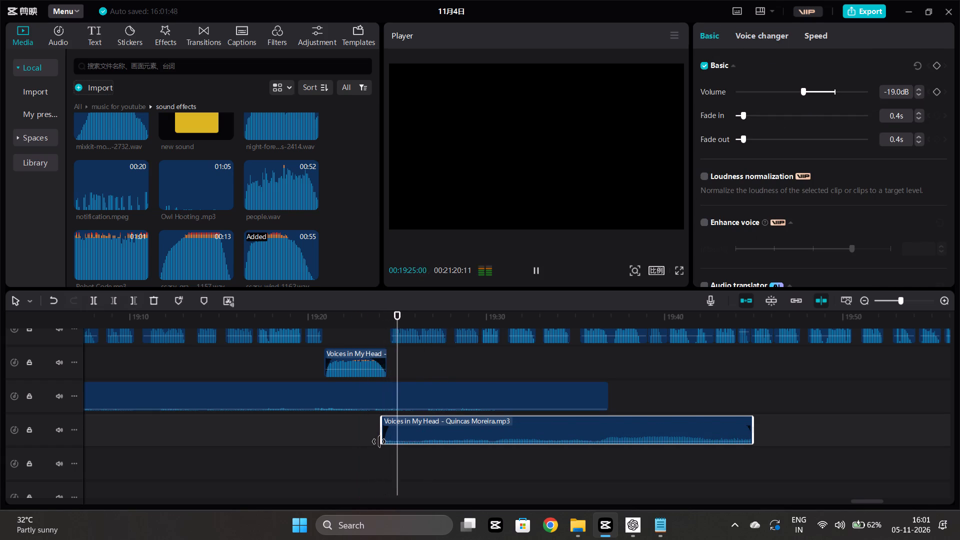
Cut off the background music after about 19:20, just before the short Voices in My Head clip, and play the transition.
left_click(316, 439)
key("space")
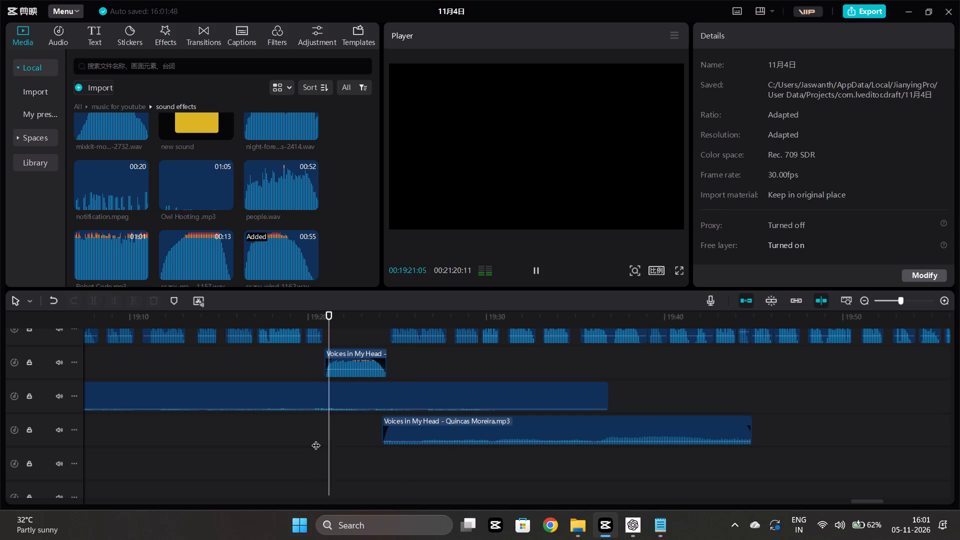
left_click(314, 421)
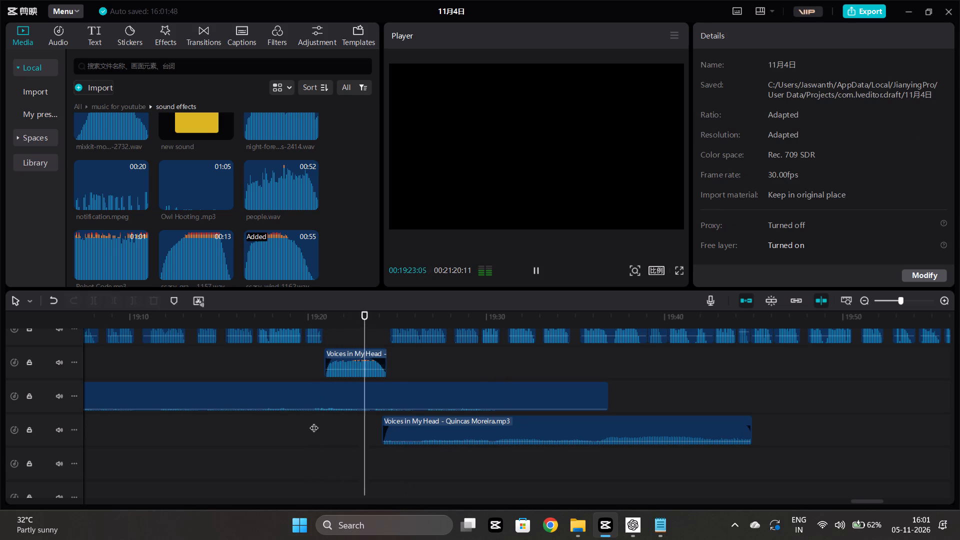
left_click(311, 394)
left_click(130, 303)
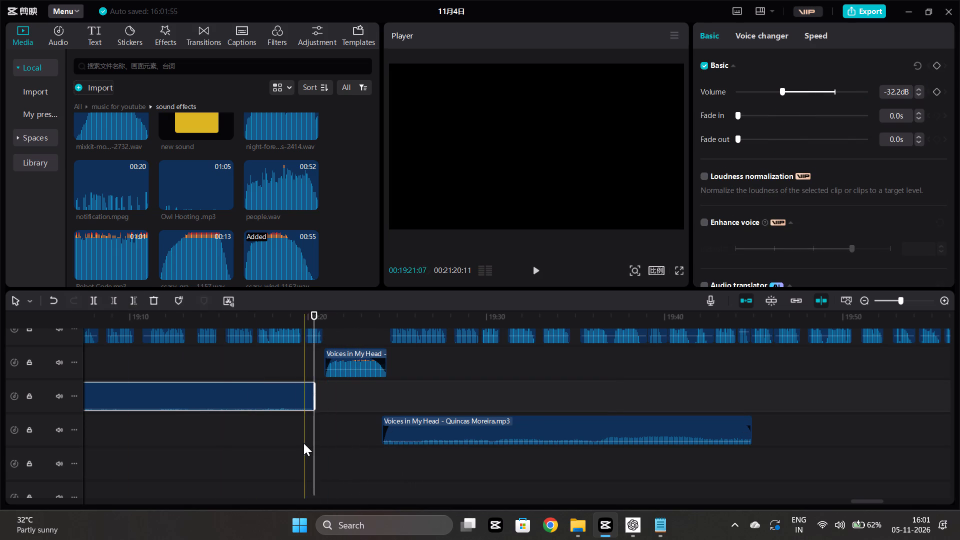
left_click(302, 441)
key("space")
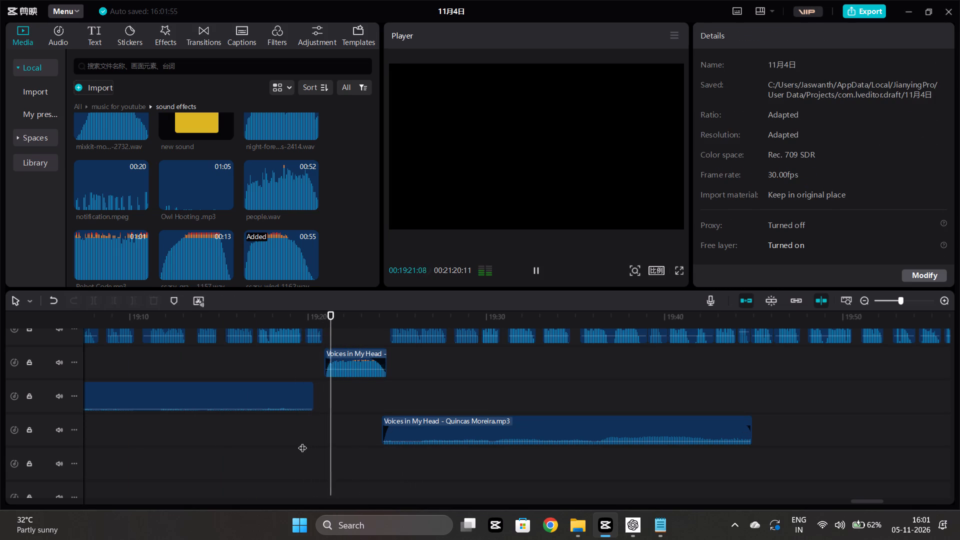
Extend the background music's end slightly past 19:20, add a fade-out of about 3 seconds, and play the transition.
left_click(303, 396)
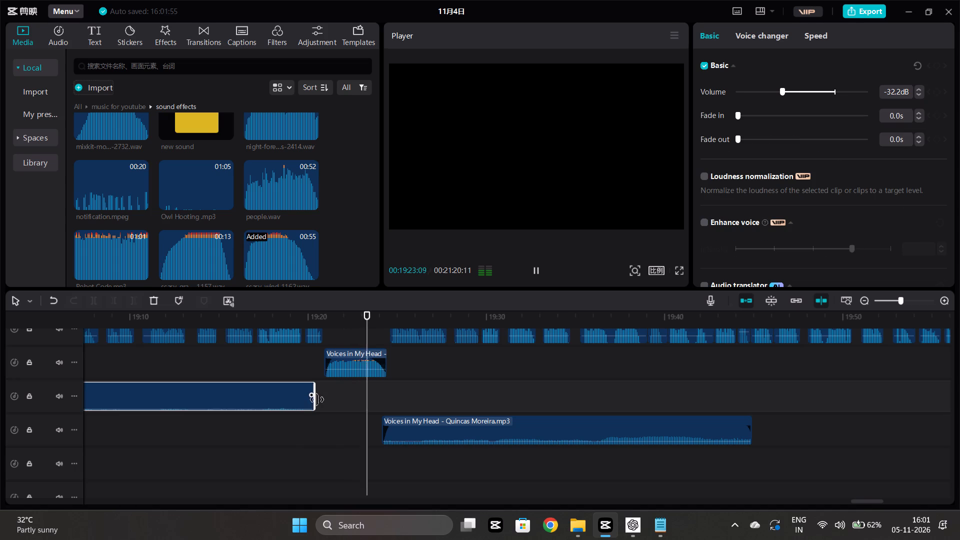
left_click_drag(315, 400, 319, 400)
left_click_drag(317, 398, 256, 397)
left_click(277, 431)
key("space")
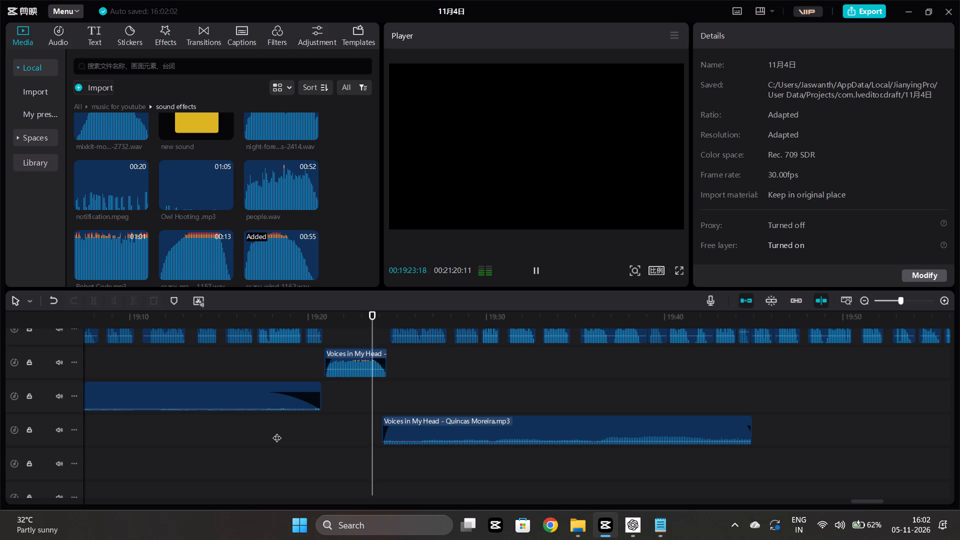
Extend the start of the short Voices in My Head clip slightly earlier to meet the music's end, and play the passage.
scroll(319, 393, "up", 4, "ctrl")
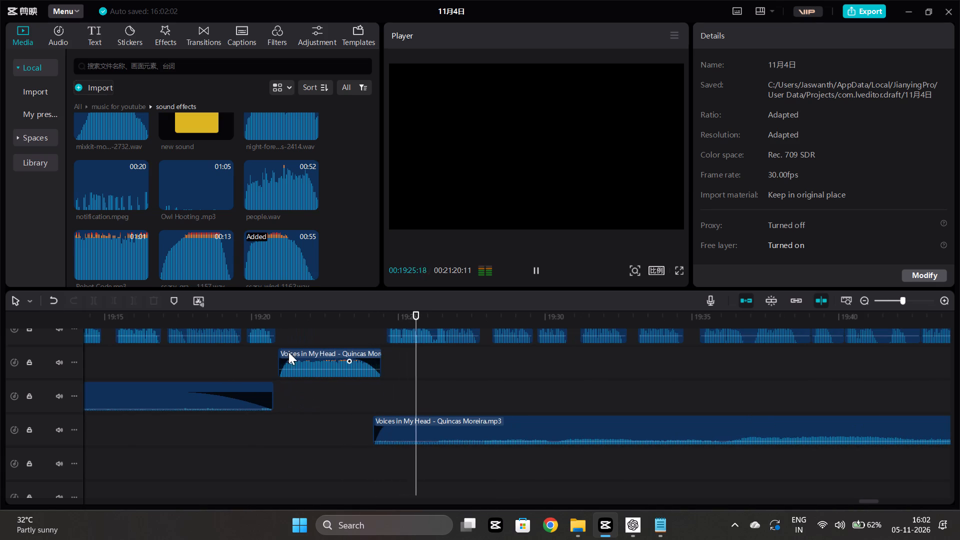
left_click(279, 371)
left_click(266, 361)
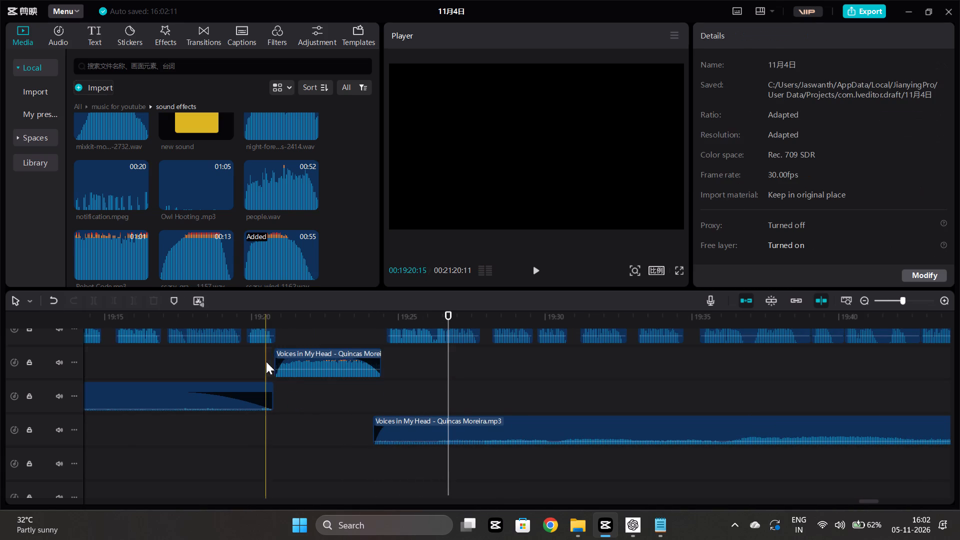
key("space")
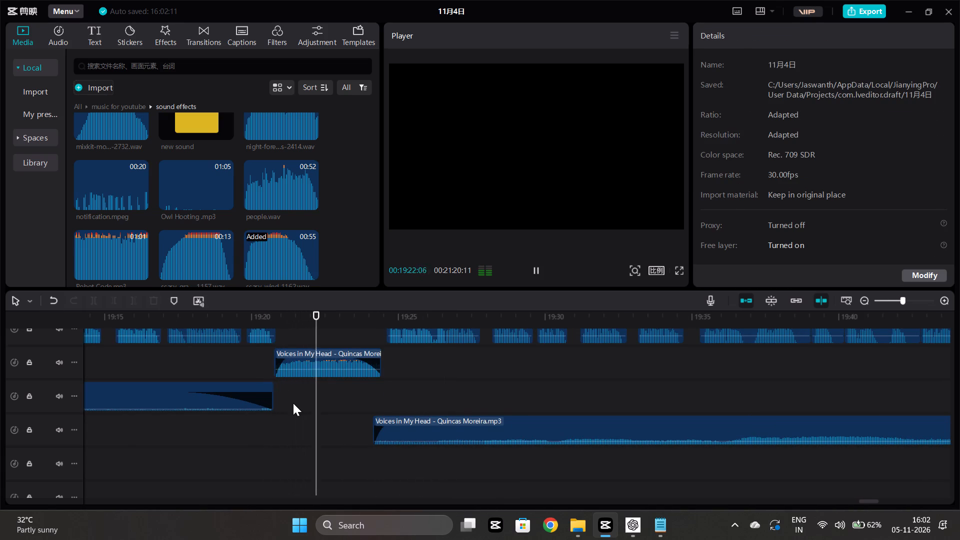
scroll(293, 403, "left", 1)
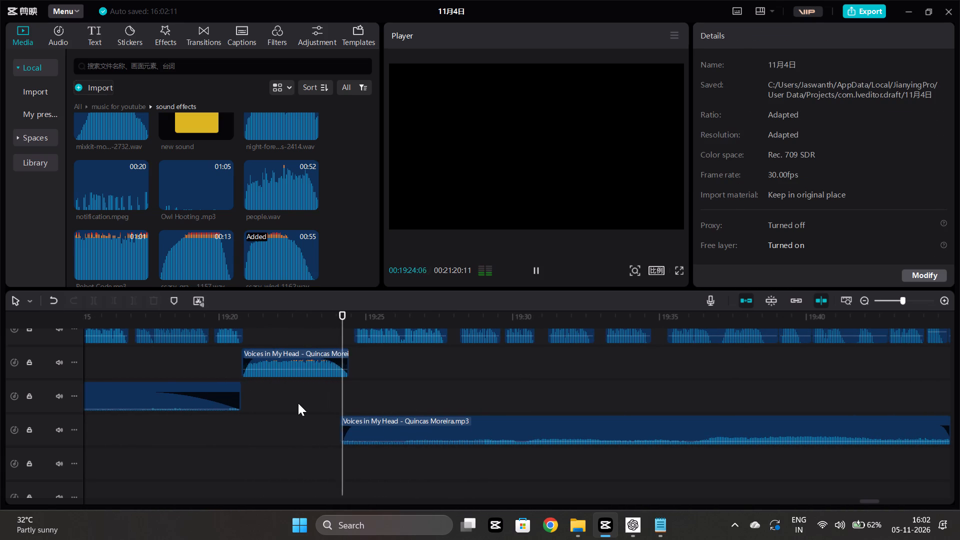
scroll(316, 408, "left", 1)
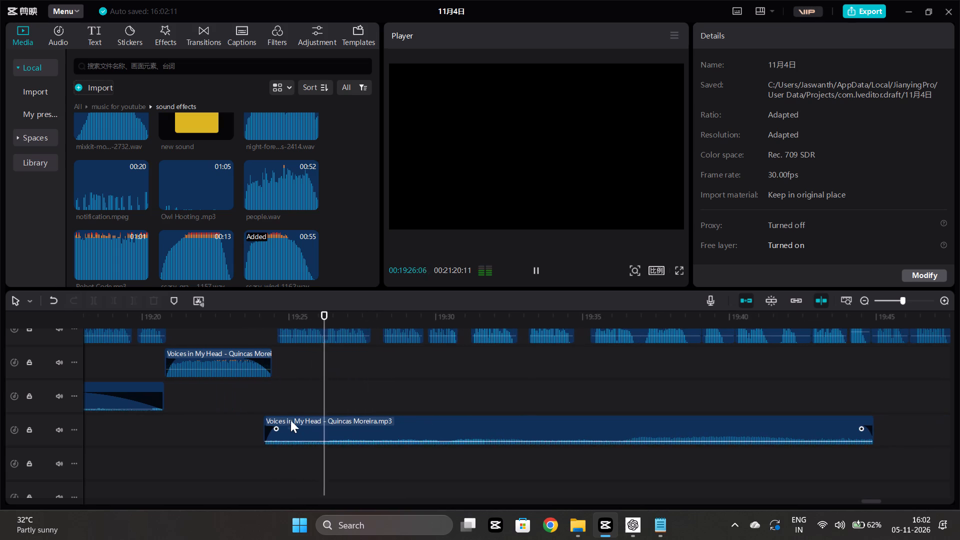
scroll(297, 416, "left", 1)
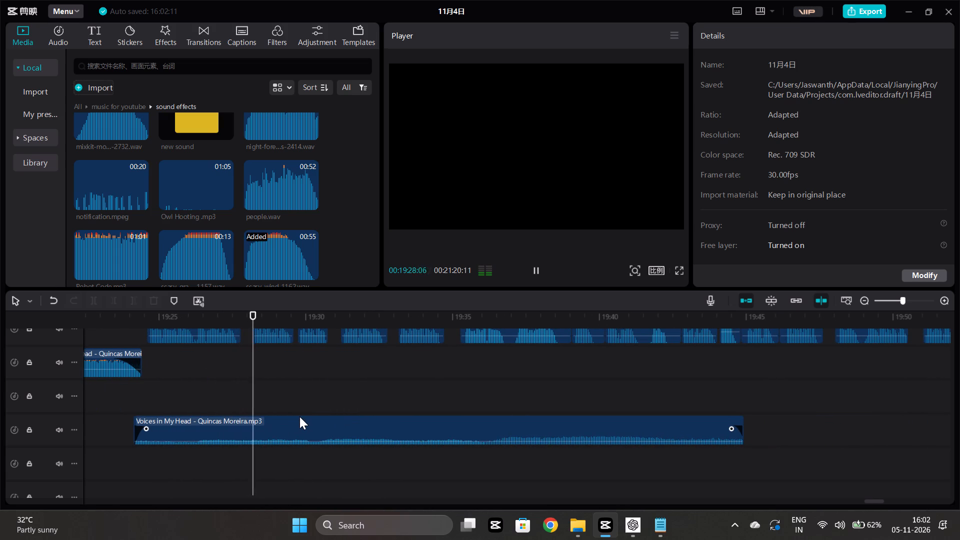
Set the volume of the long Voices in My Head clip starting at about 19:24 to -25.9 dB.
left_click(311, 433)
left_click(790, 88)
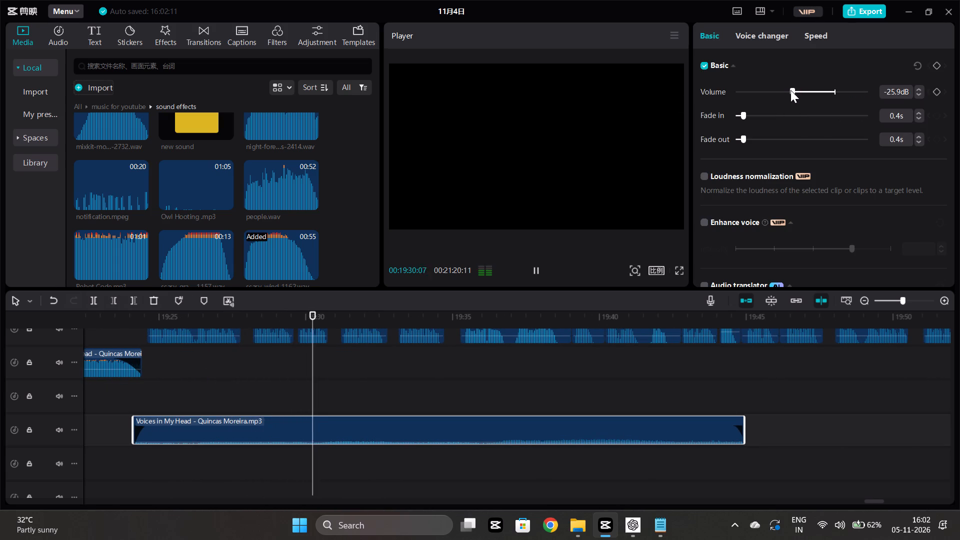
Split the long Voices in My Head clip at about 19:36 and move its later part to start at about 19:47.
scroll(419, 402, "left", 1)
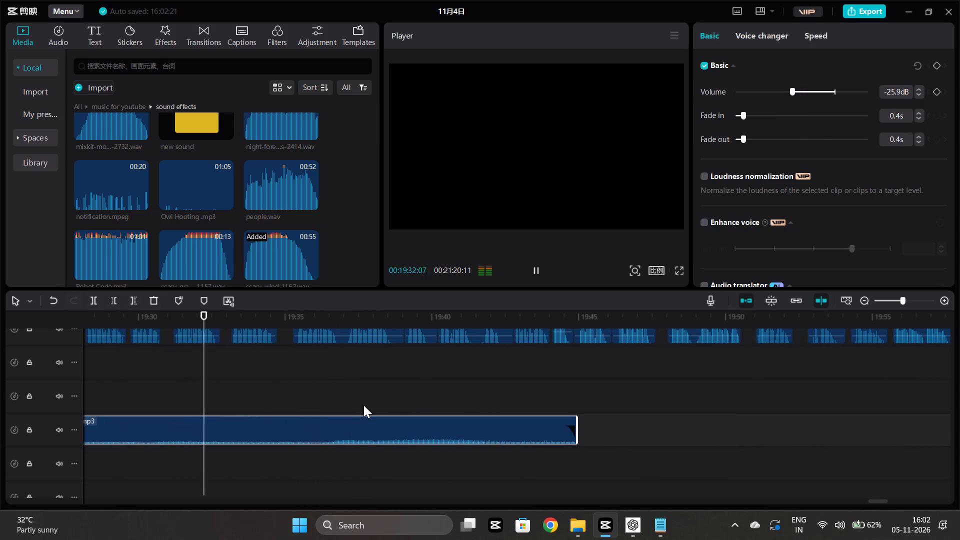
scroll(363, 405, "left", 1)
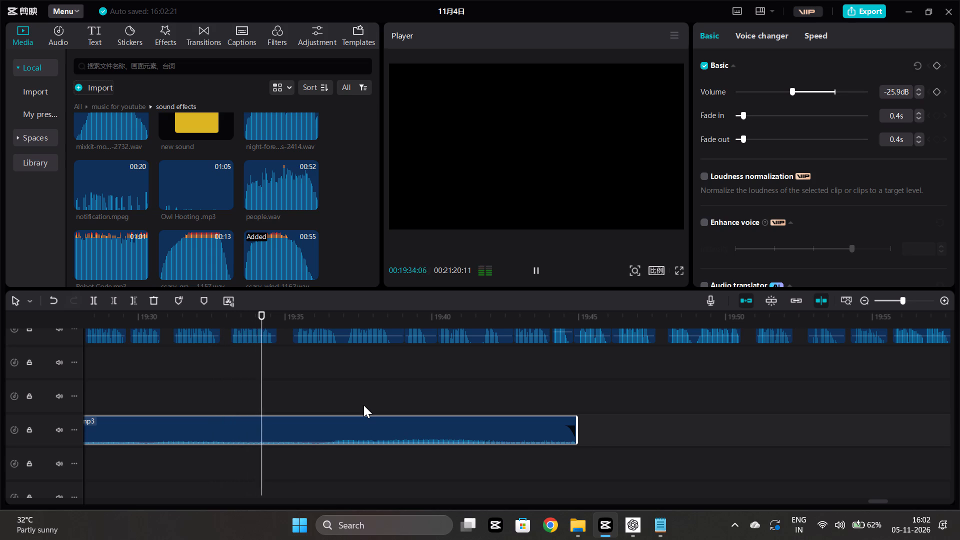
scroll(363, 405, "left", 1)
scroll(363, 405, "down", 1, "ctrl")
scroll(363, 405, "left", 1, "ctrl")
scroll(372, 409, "left", 1)
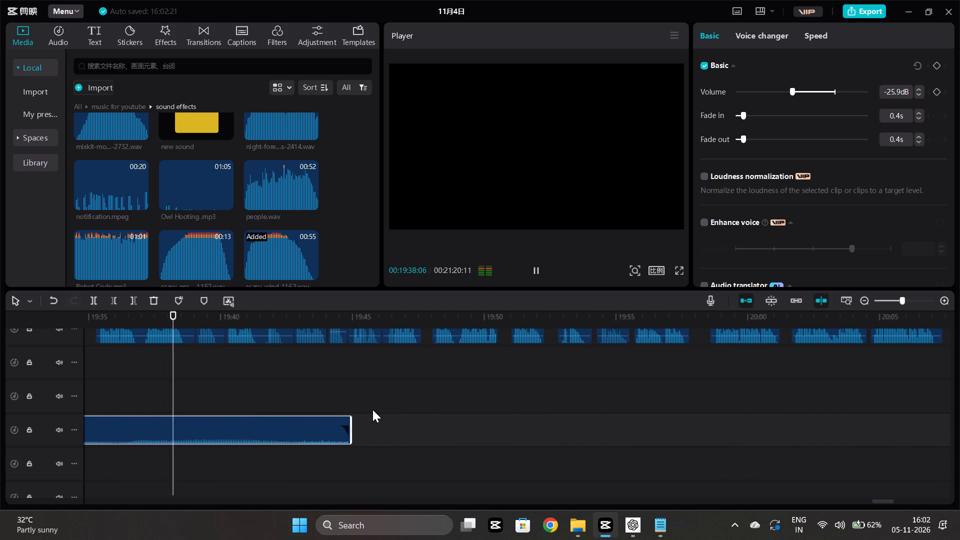
scroll(372, 409, "right", 1)
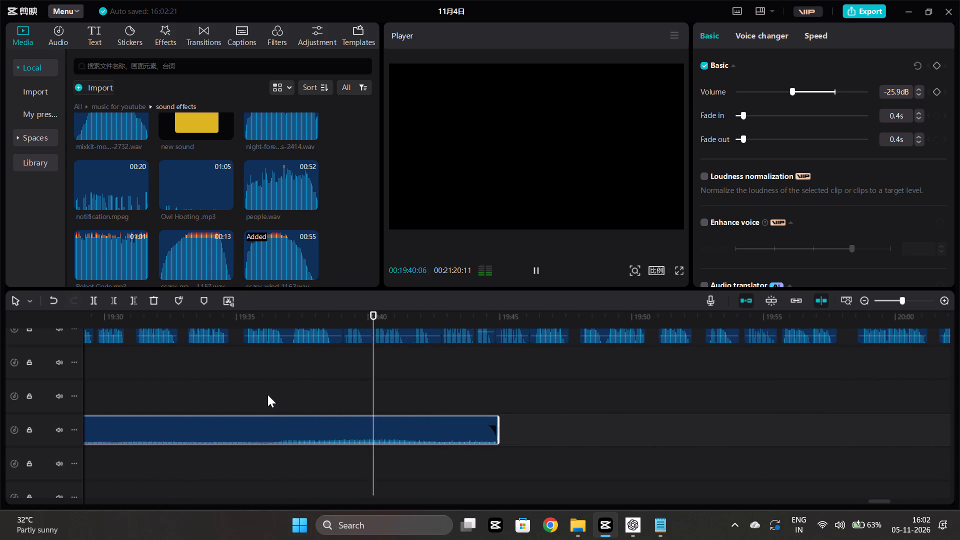
scroll(267, 394, "right", 1)
left_click(270, 396)
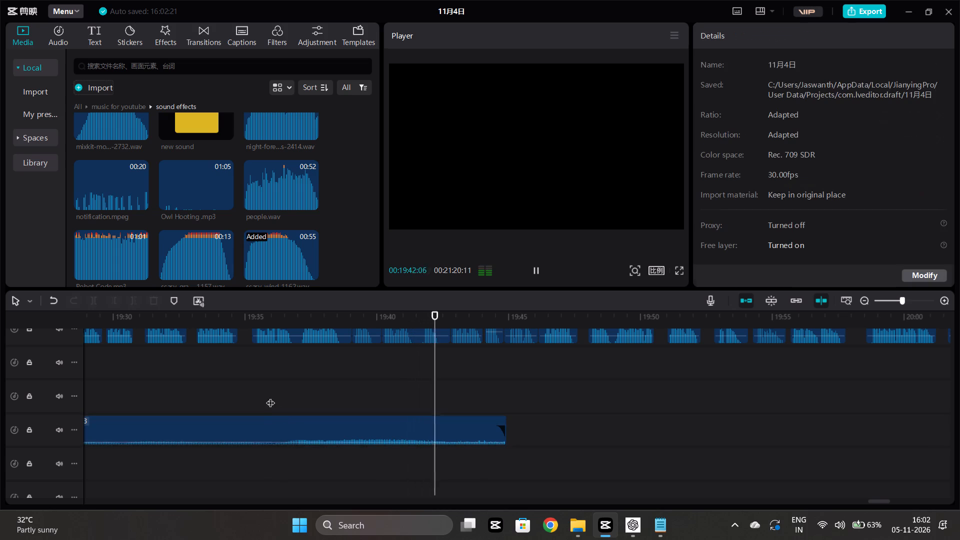
left_click(277, 440)
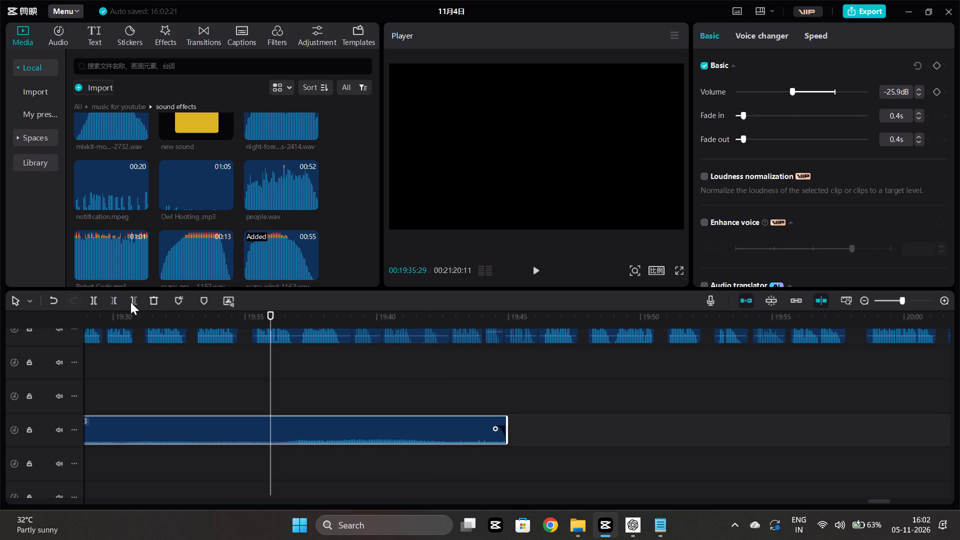
left_click(89, 297)
left_click_drag(317, 423, 611, 417)
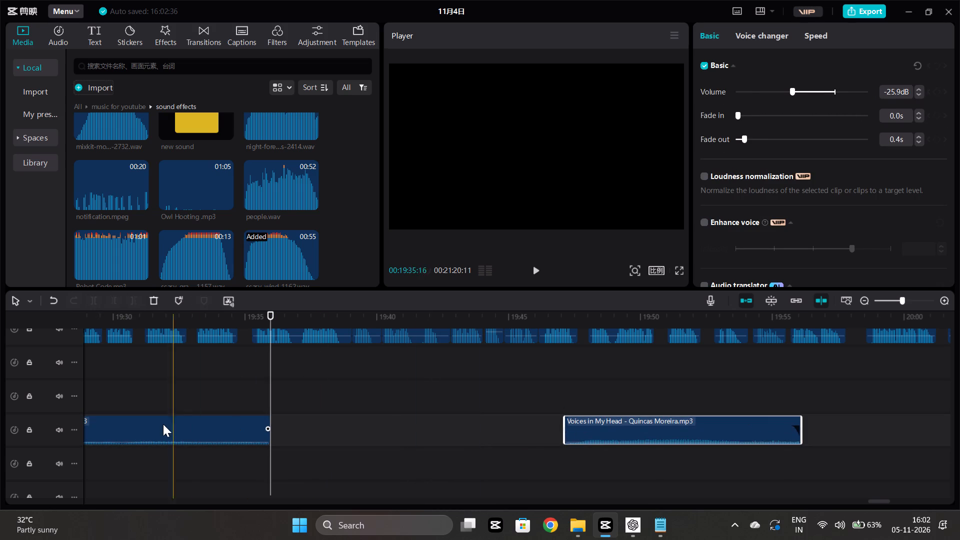
Paste a copy of the Voices in My Head part ending at 19:36 at about that point and play the passage.
left_click(177, 415)
left_click(182, 423)
key("ctrl+c")
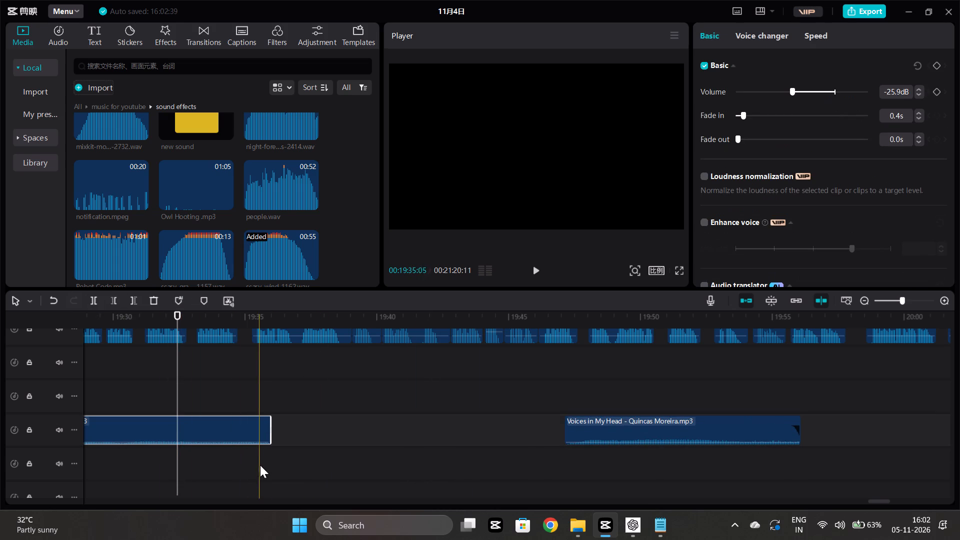
left_click(262, 465)
key("ctrl+v")
left_click(222, 398)
key("space")
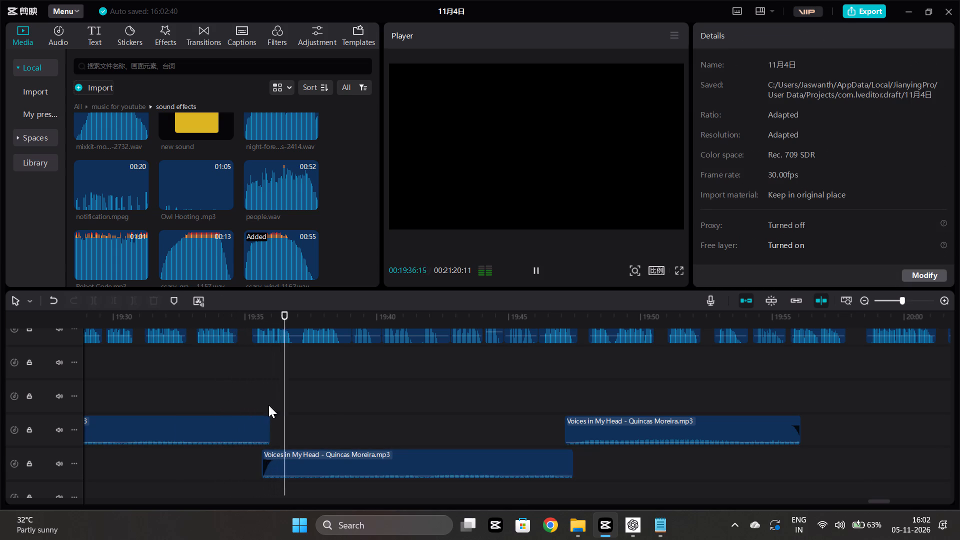
scroll(349, 403, "left", 1)
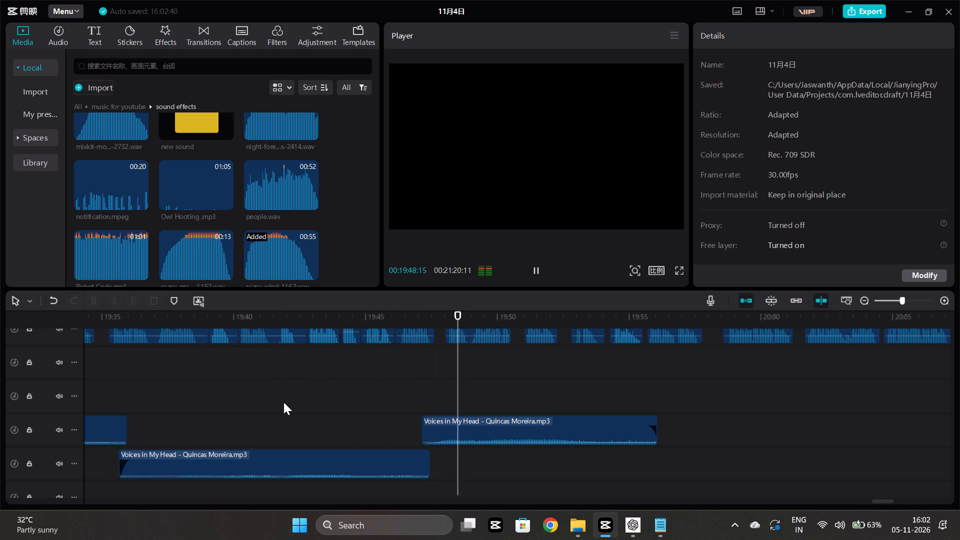
Replay the passage, then move the later Voices in My Head part earlier to start at about 19:41.
left_click(271, 394)
left_click(253, 385)
key("space")
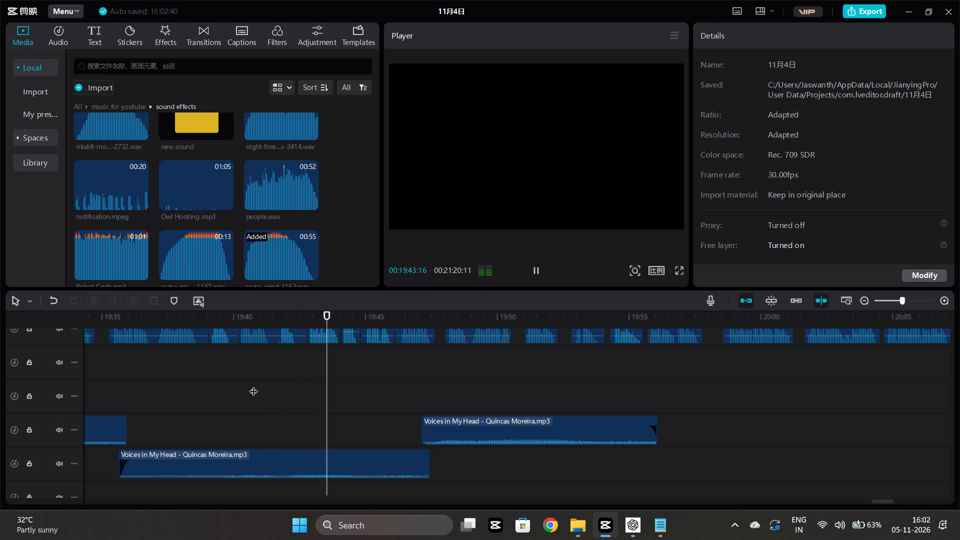
left_click(193, 376)
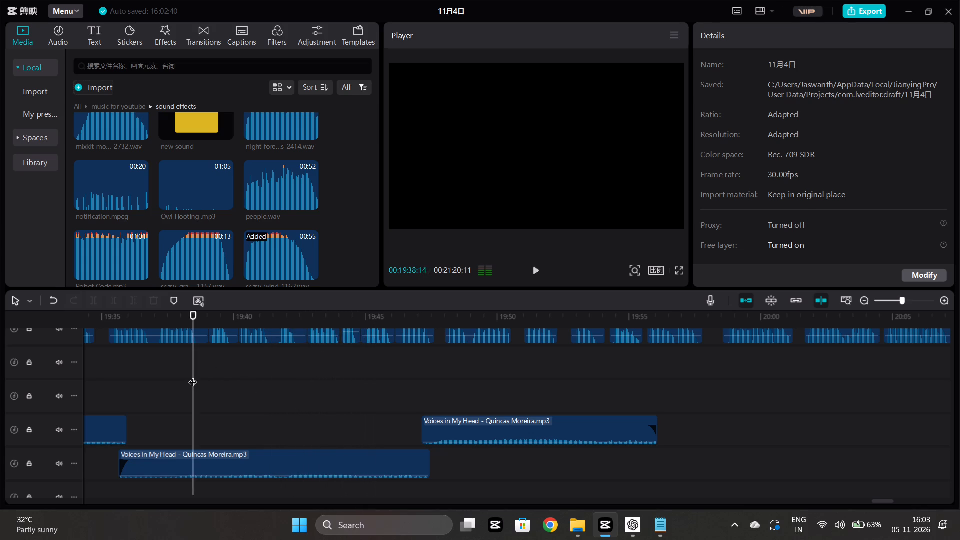
key("space")
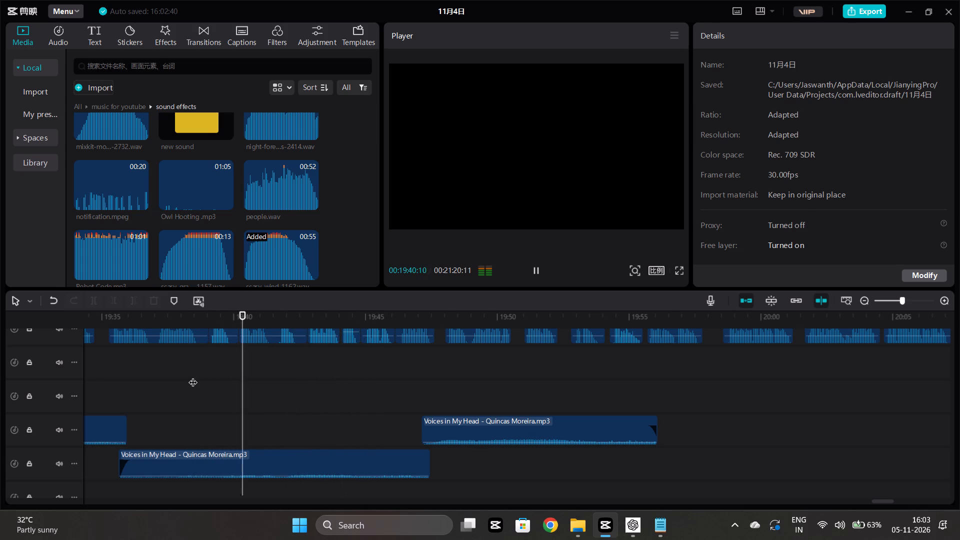
left_click(270, 394)
left_click_drag(464, 415, 338, 426)
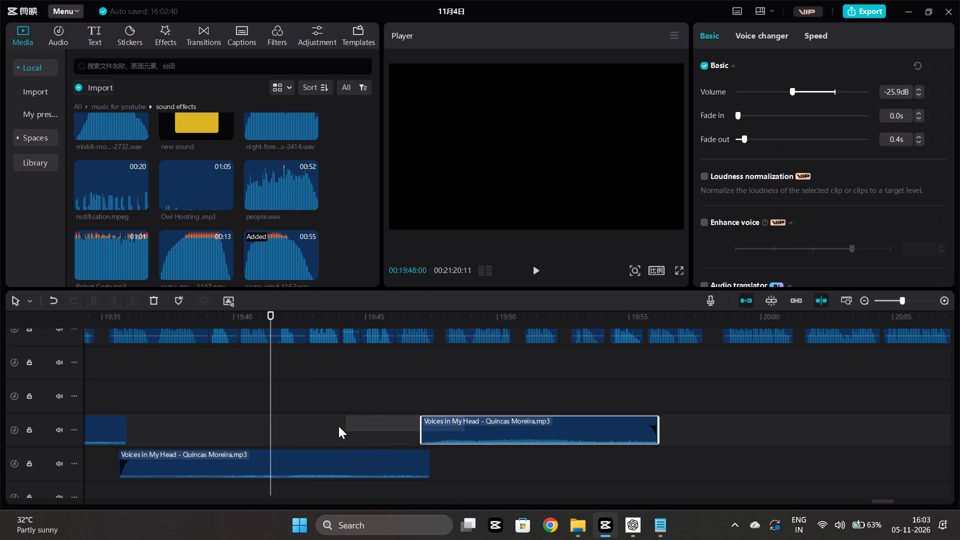
left_click_drag(338, 426, 334, 421)
left_click_drag(437, 426, 289, 426)
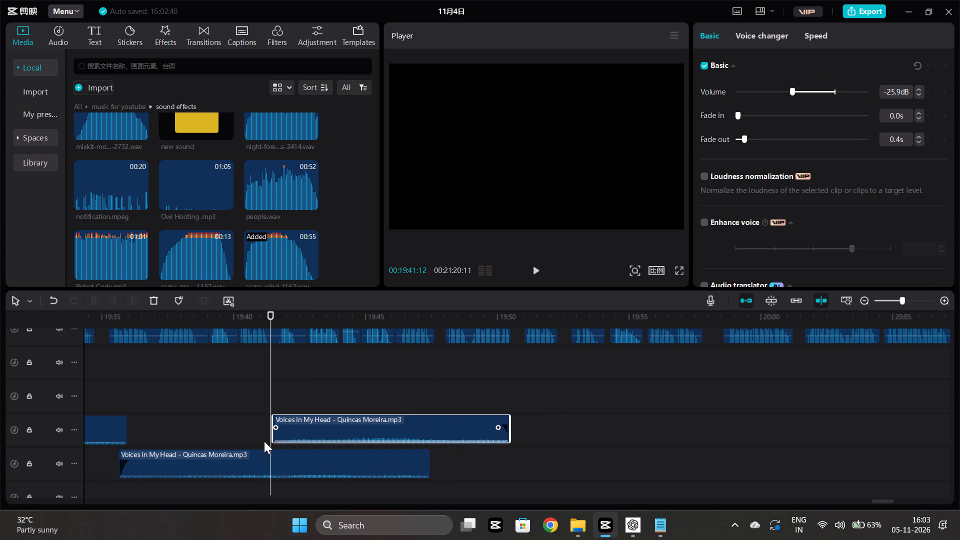
left_click(261, 425)
key("space")
Trim the end of the pasted Voices in My Head copy to meet the later part at about 19:41, and play the join.
left_click(422, 472)
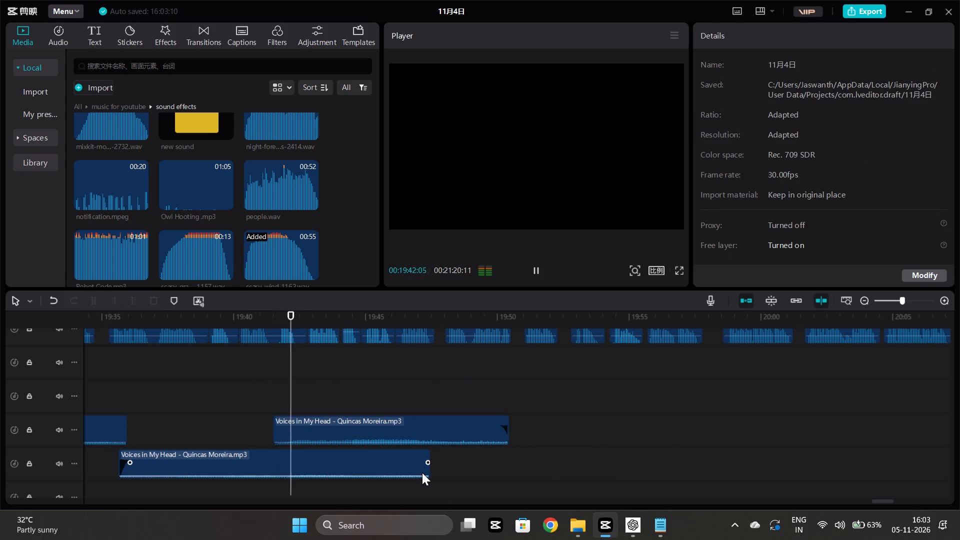
left_click_drag(432, 470, 278, 457)
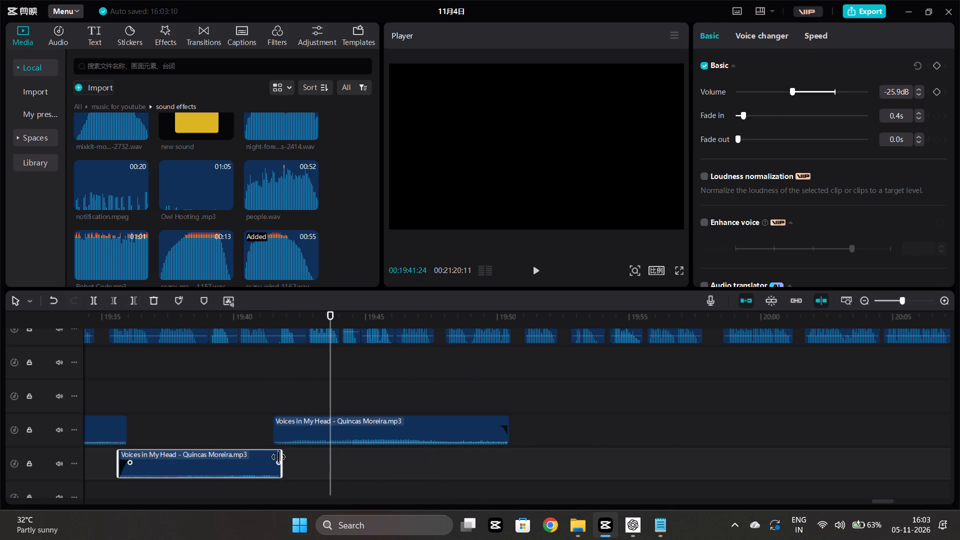
left_click_drag(278, 457, 272, 457)
left_click(259, 389)
key("space")
Set the volume of the Voices in My Head part starting at about 19:41 to -33.1 dB.
left_click(323, 437)
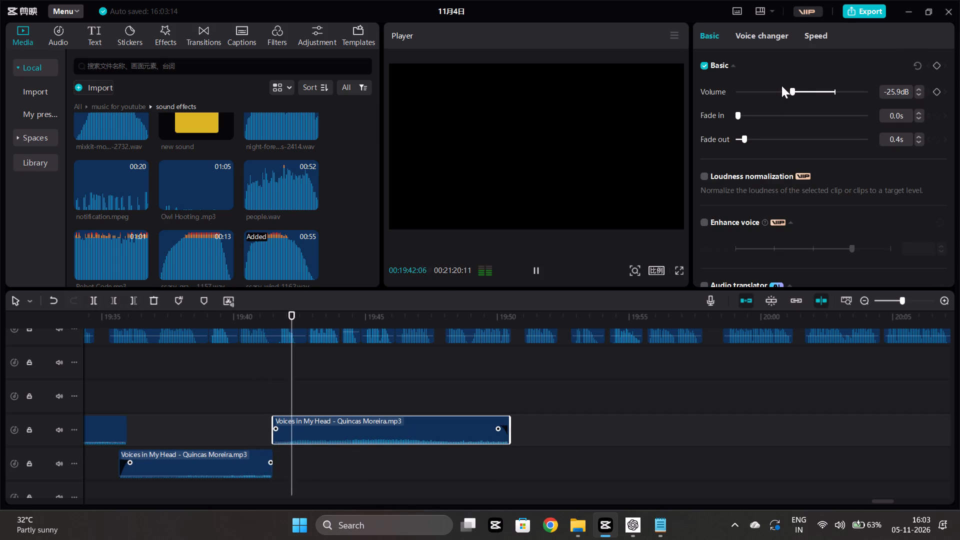
left_click(779, 86)
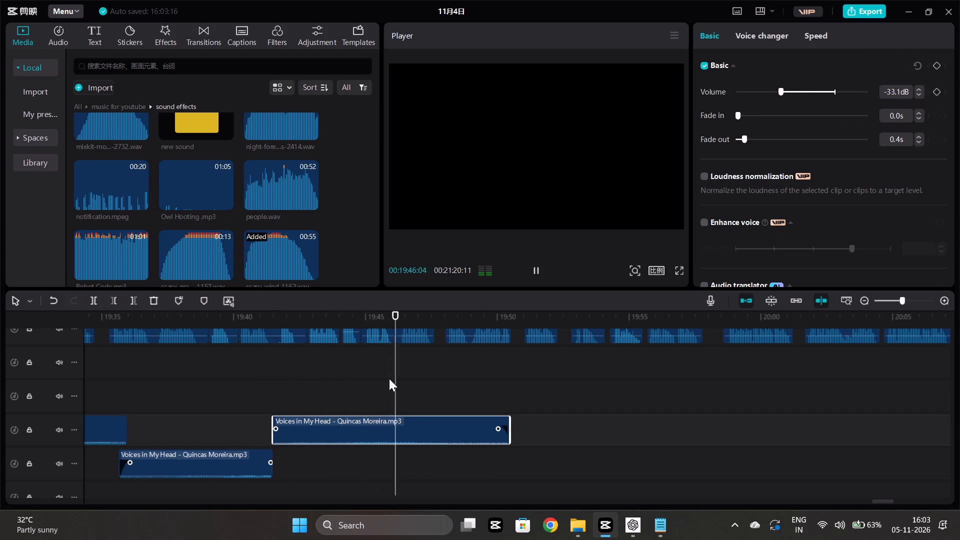
Extend the end of the -33.1 dB Voices in My Head part to about 19:58 and play the passage.
scroll(414, 380, "up", 1)
scroll(414, 380, "left", 1)
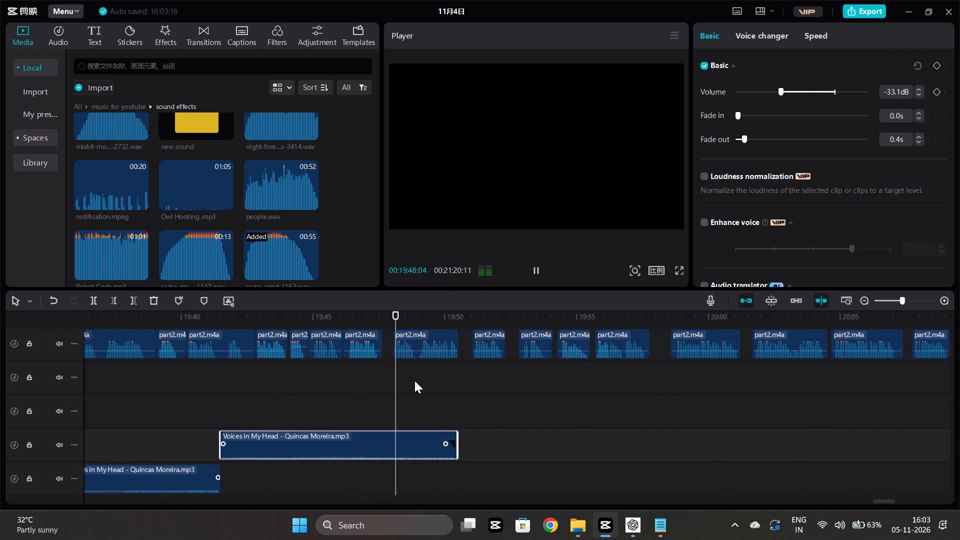
scroll(414, 380, "left", 1)
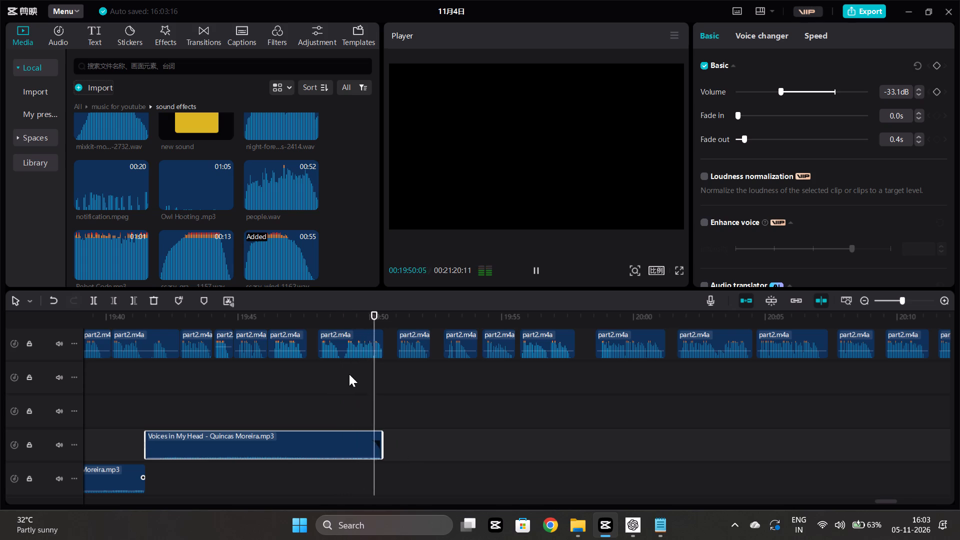
left_click_drag(385, 454, 577, 466)
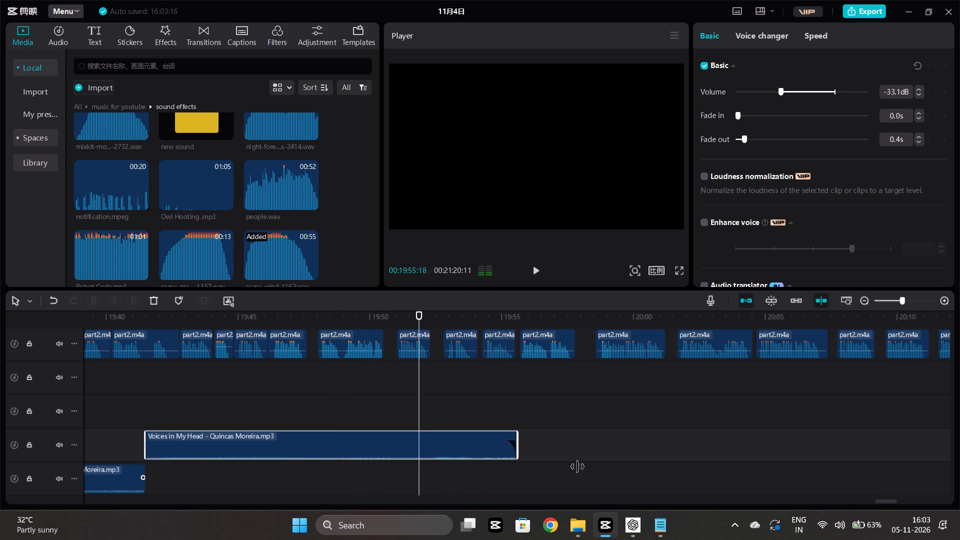
left_click_drag(577, 466, 590, 461)
left_click(368, 399)
key("space")
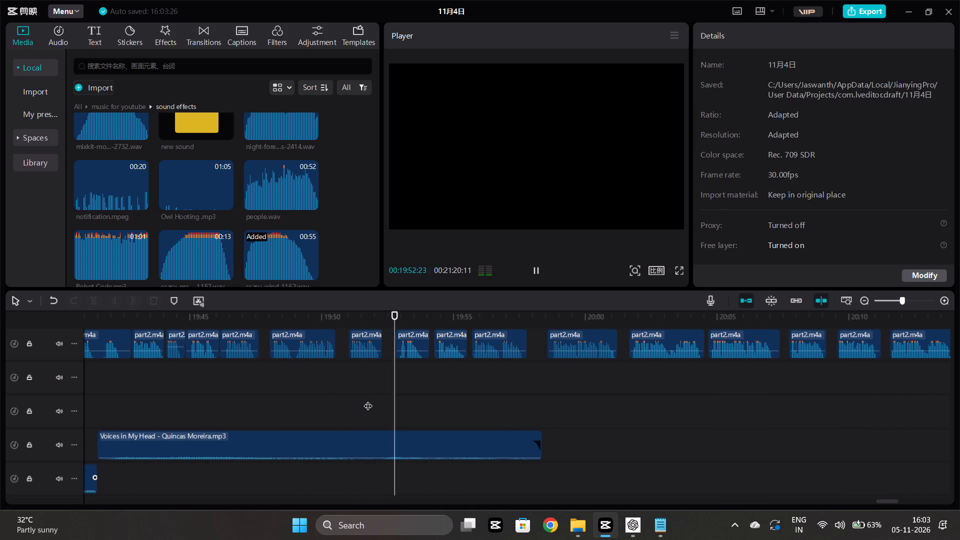
scroll(368, 399, "left", 1)
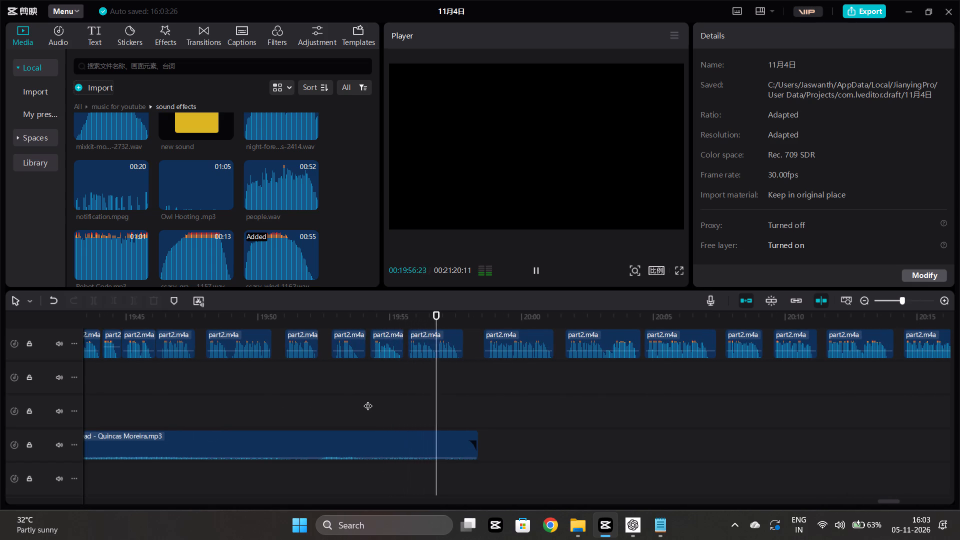
left_click(332, 391)
key("space")
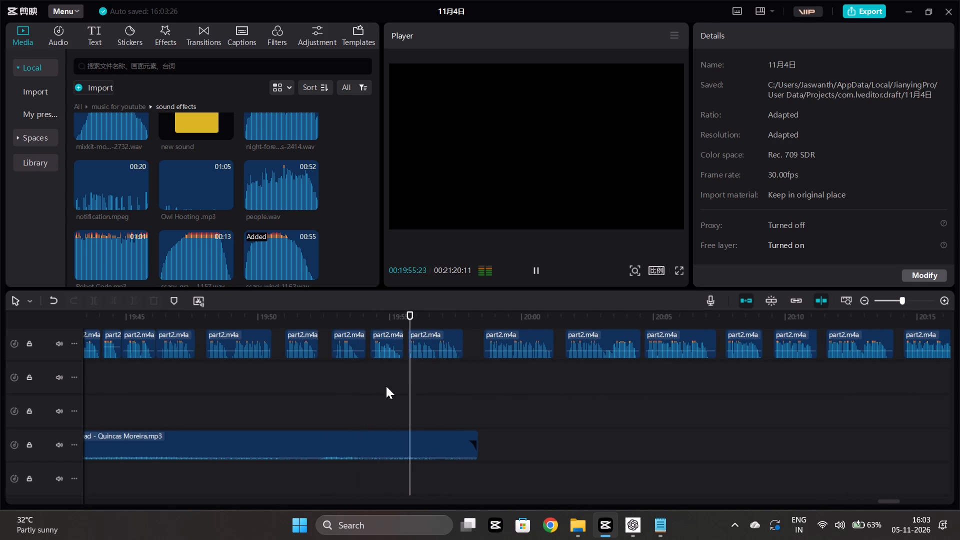
Trim the end of the -33.1 dB Voices in My Head part back to the narration clip starting just before 19:56, and play it.
key("space")
left_click(405, 400)
left_click(455, 445)
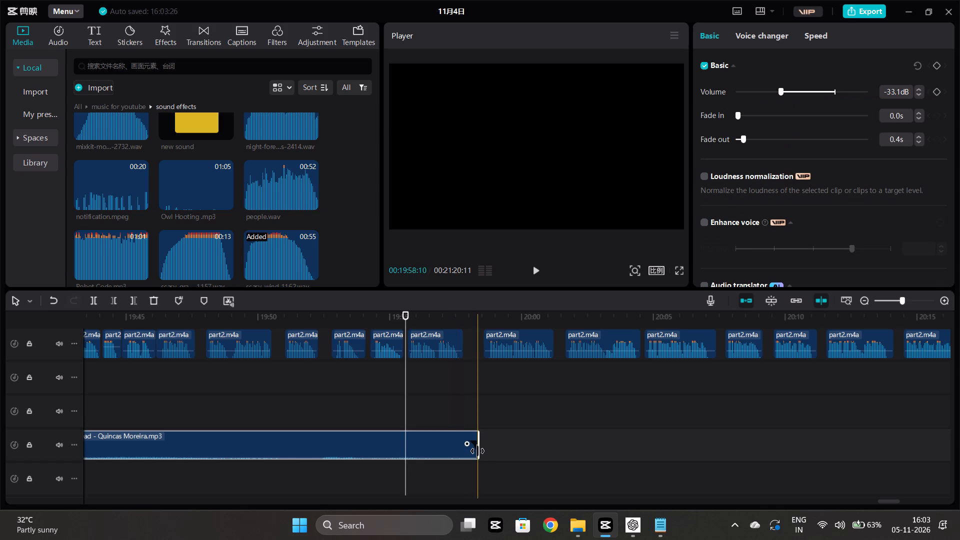
left_click_drag(477, 451, 406, 444)
left_click(386, 413)
key("space")
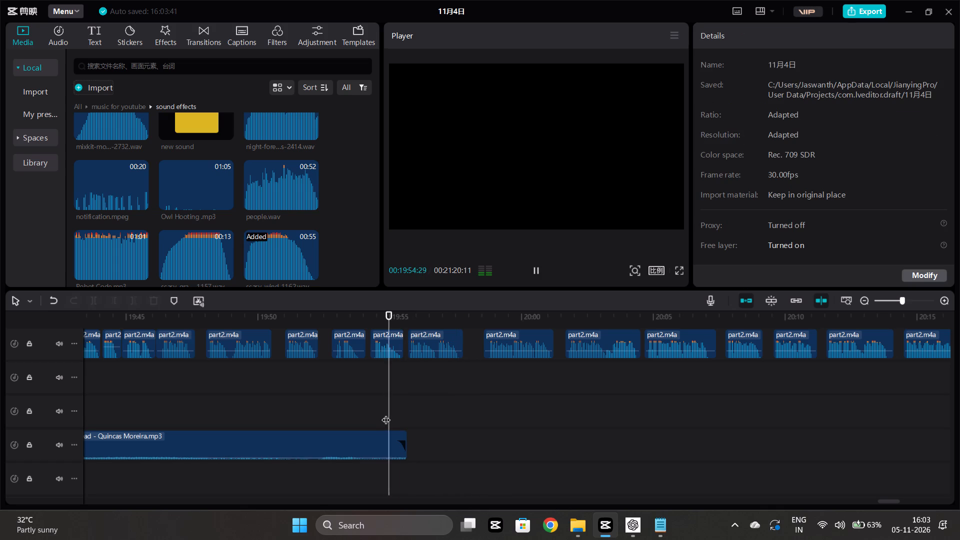
Shorten the end of the -33.1 dB Voices in My Head part slightly more, to just past 19:55, and play the ending.
left_click(396, 367)
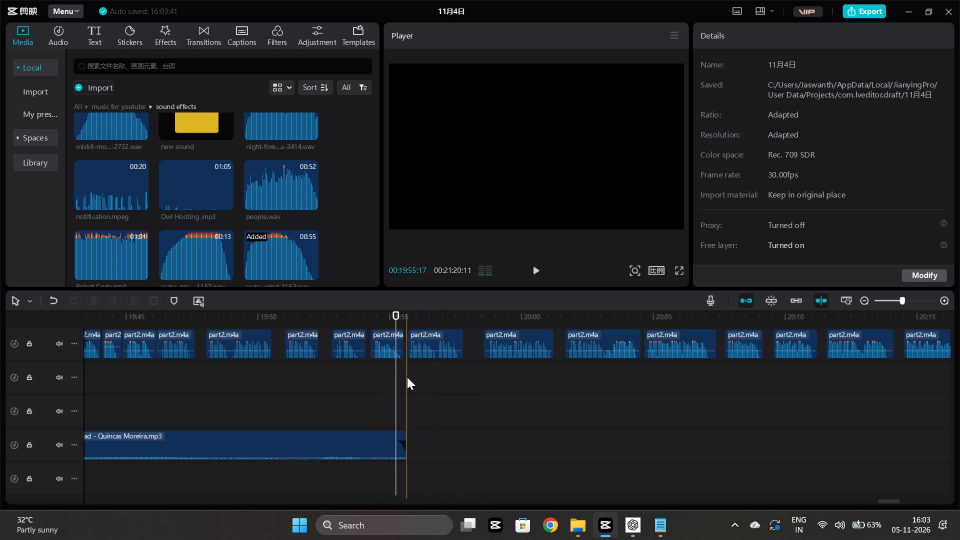
left_click(401, 372)
left_click(382, 433)
left_click_drag(404, 442, 404, 442)
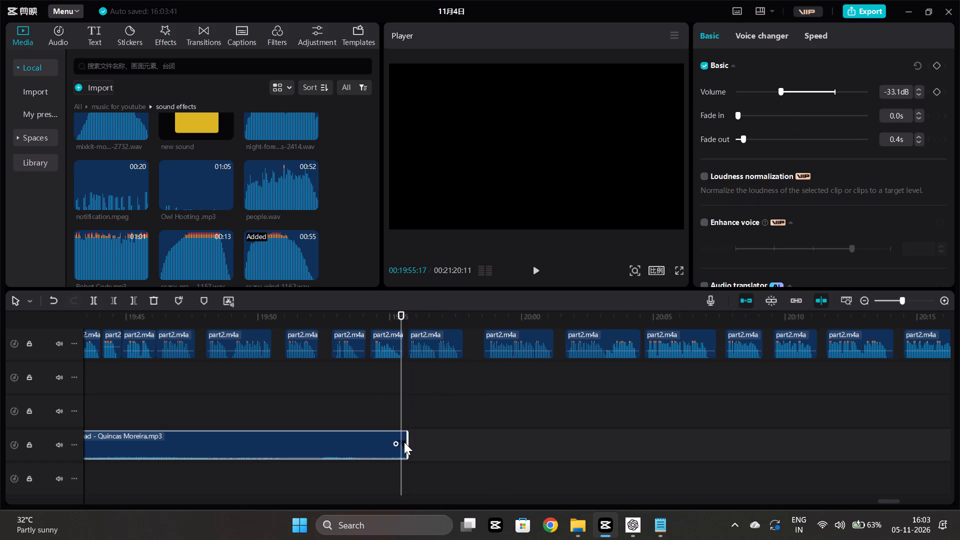
left_click_drag(404, 442, 396, 436)
left_click(395, 373)
key("space")
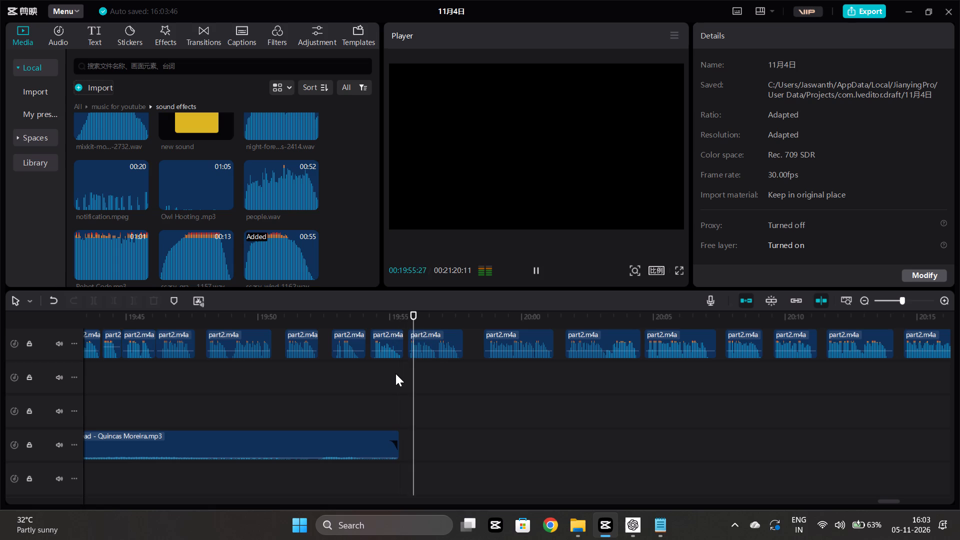
Audition the howls in the wolf folder of music for youtube and add lone-wolf-howling-1729.wav at 19:55:16.
left_click(398, 377)
left_click_drag(398, 377, 404, 385)
left_click(113, 105)
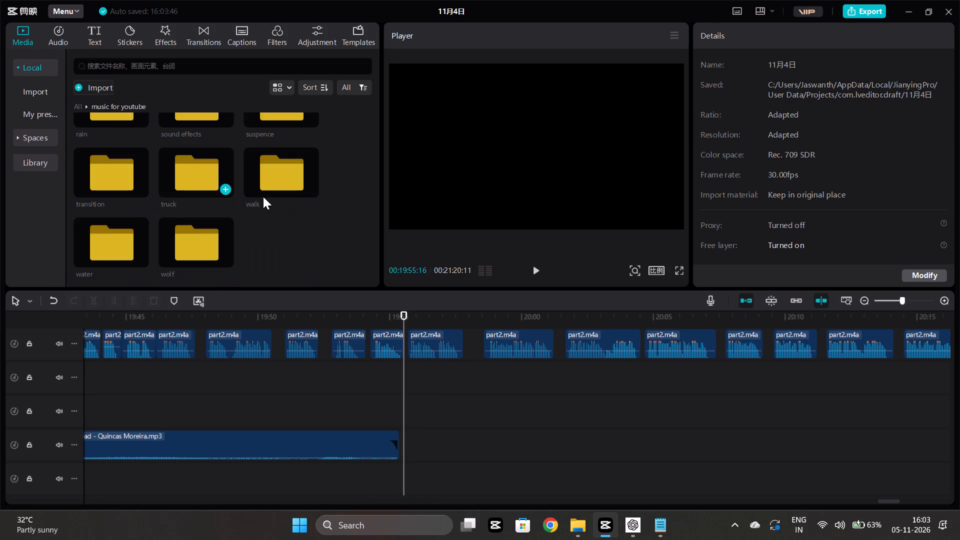
left_click(264, 150)
double_click(188, 251)
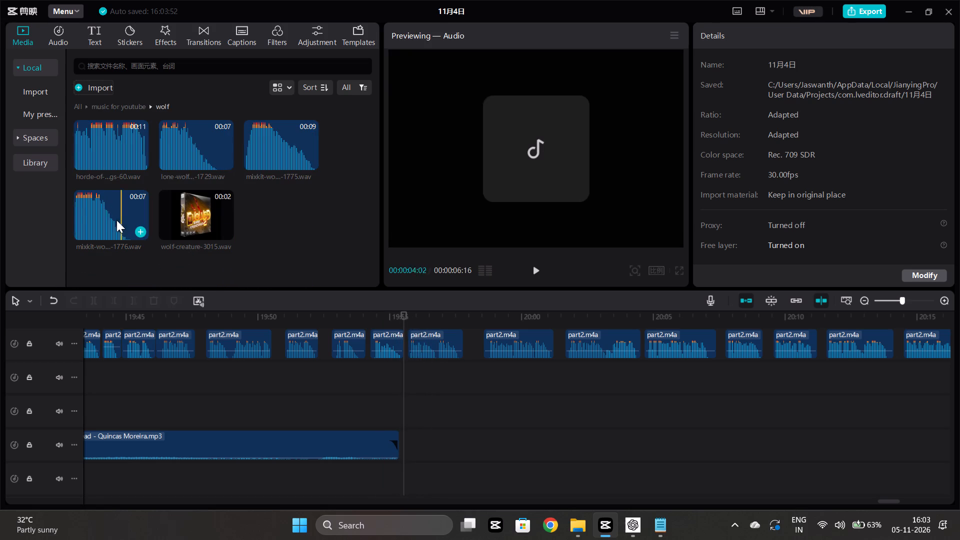
left_click(77, 206)
key("space")
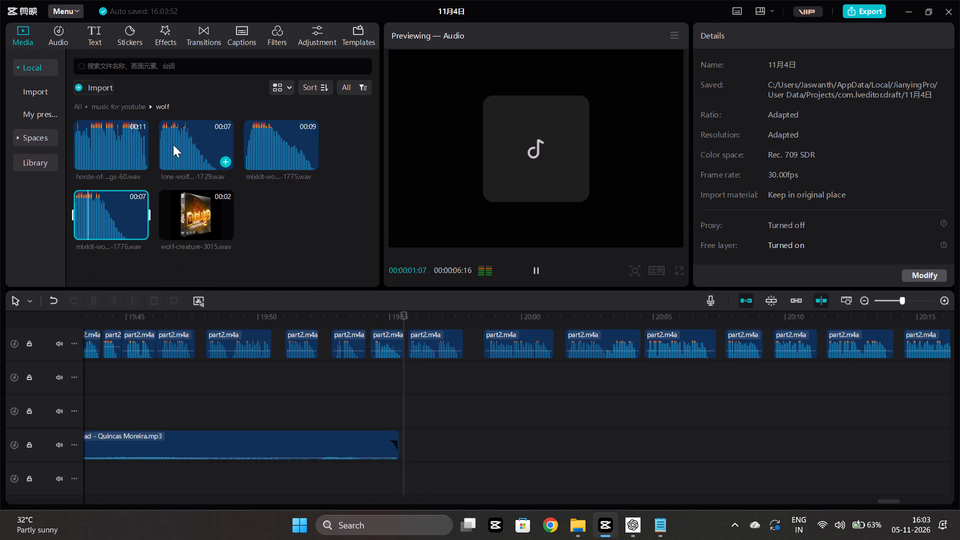
left_click(161, 149)
key("space")
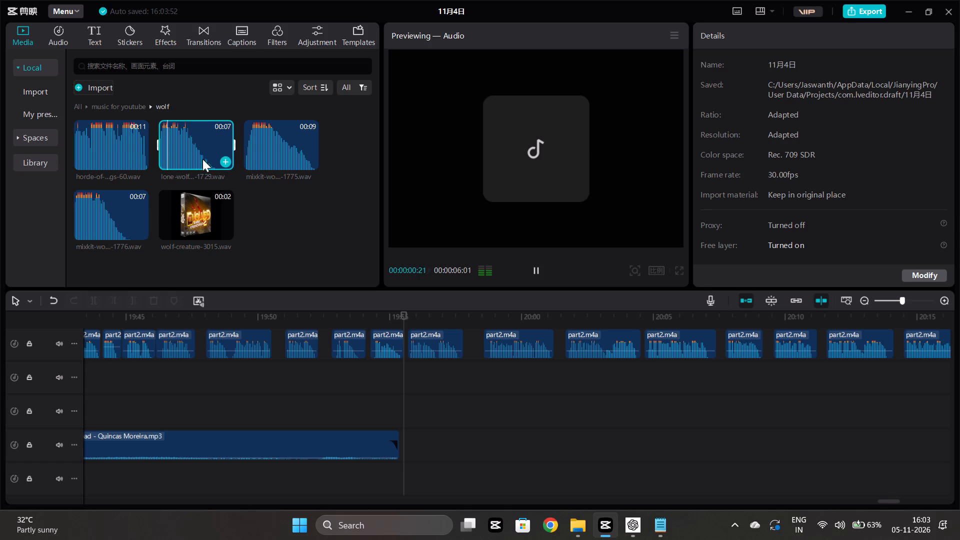
left_click(166, 209)
key("space")
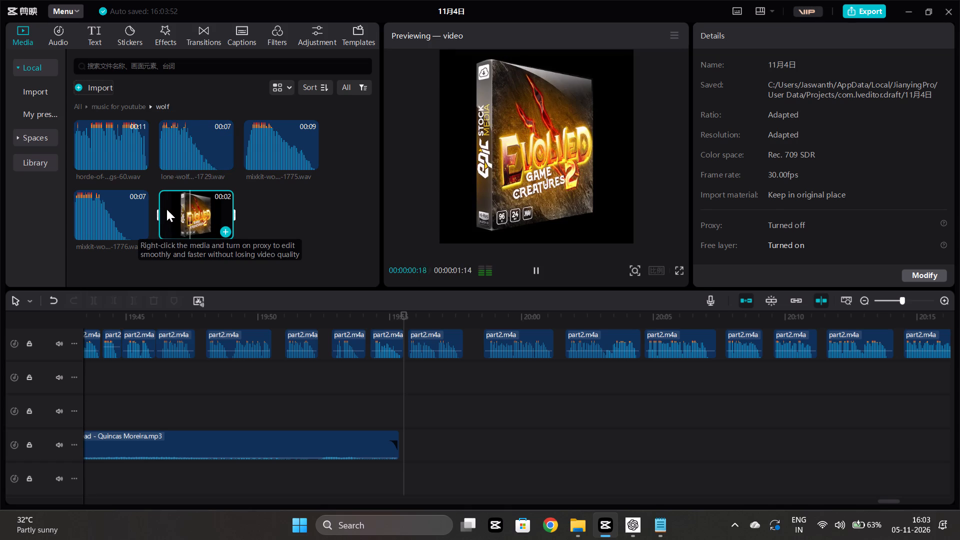
left_click(248, 152)
key("space")
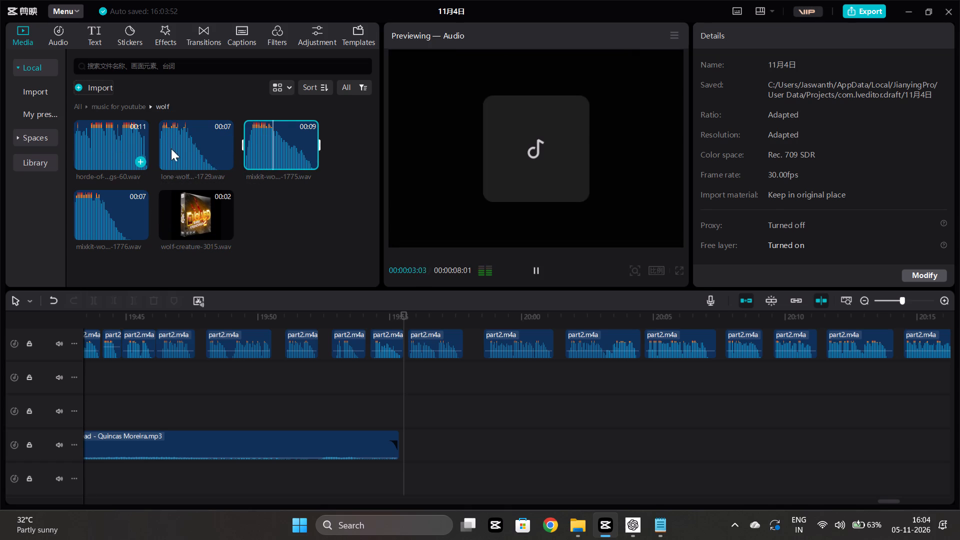
left_click(80, 137)
key("space")
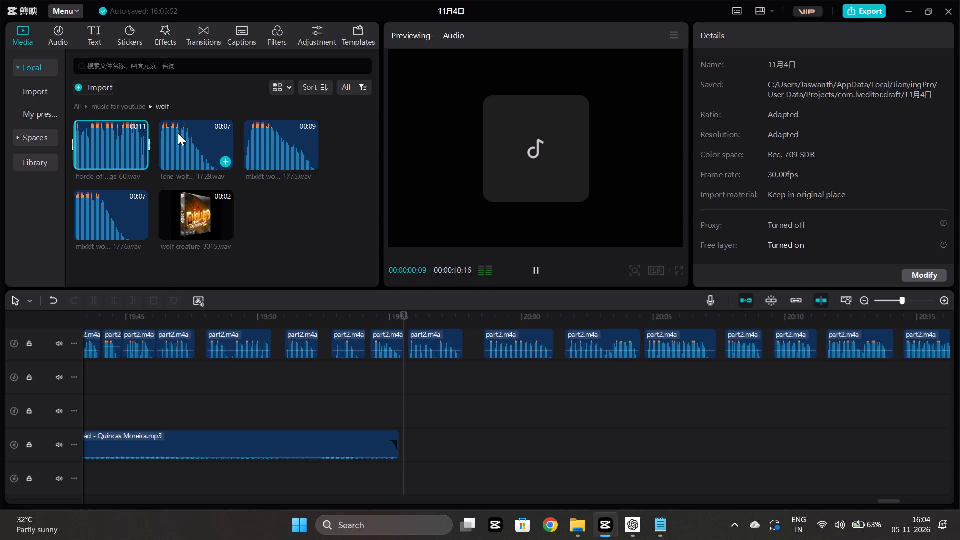
left_click(167, 129)
key("space")
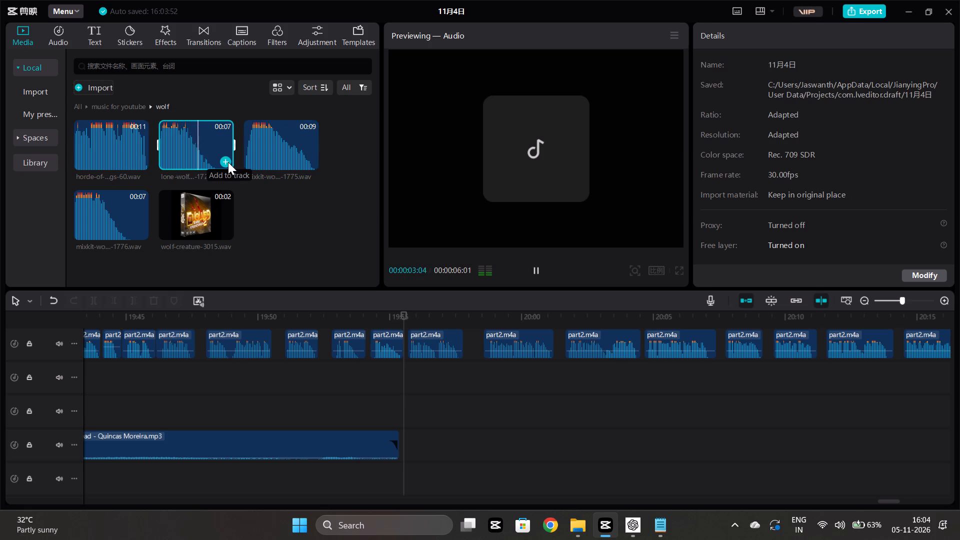
left_click(228, 162)
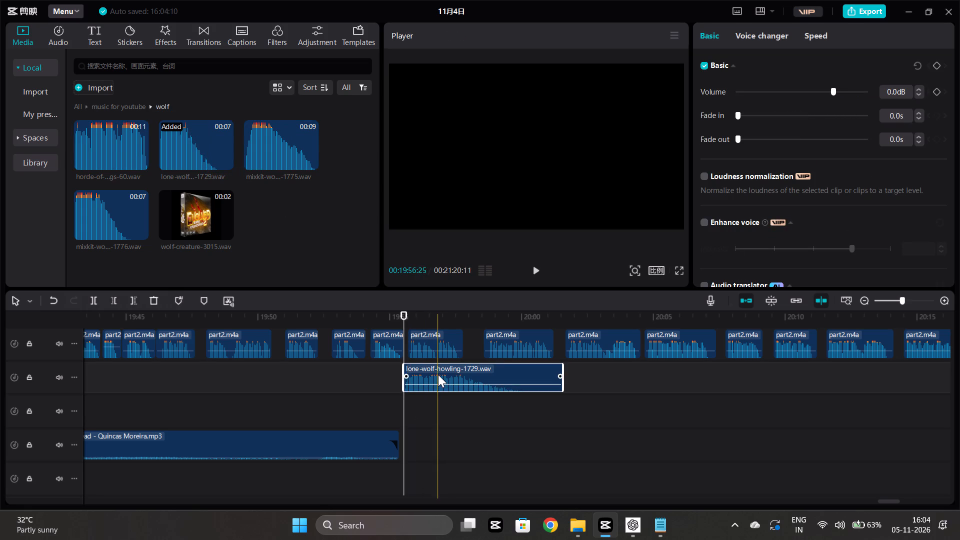
Apply the 超级混响 voice filter to the lone-wolf-howling clip at strength 79 and play it.
left_click(438, 374)
left_click(751, 31)
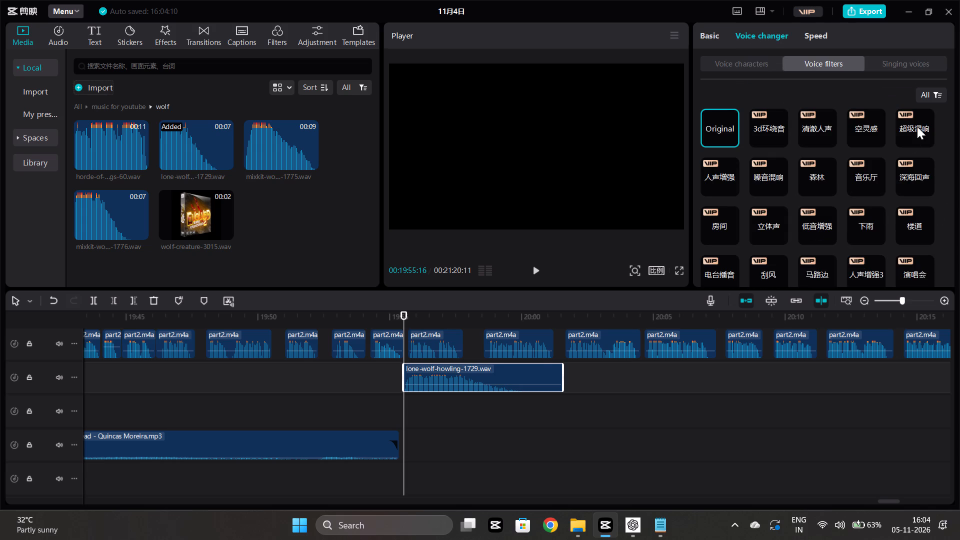
left_click(917, 126)
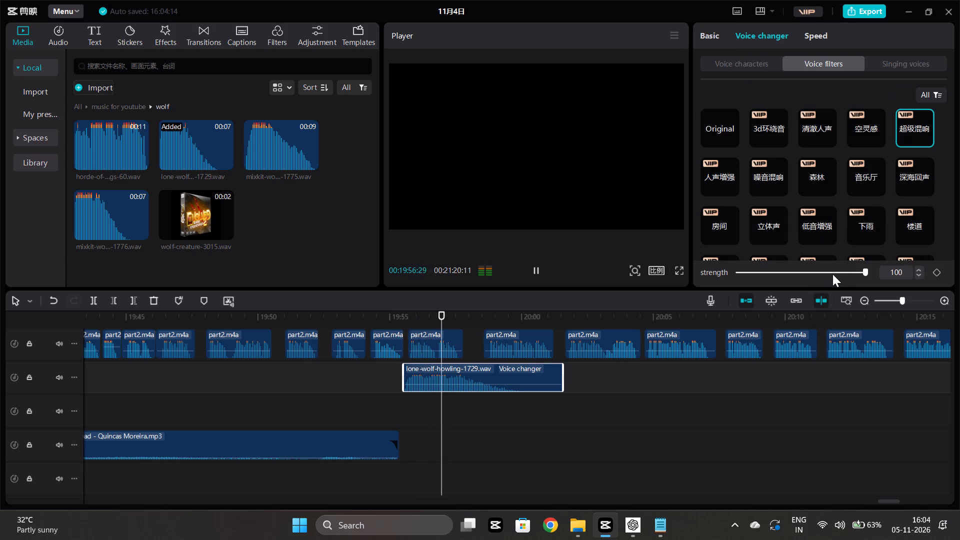
left_click(838, 273)
left_click(432, 414)
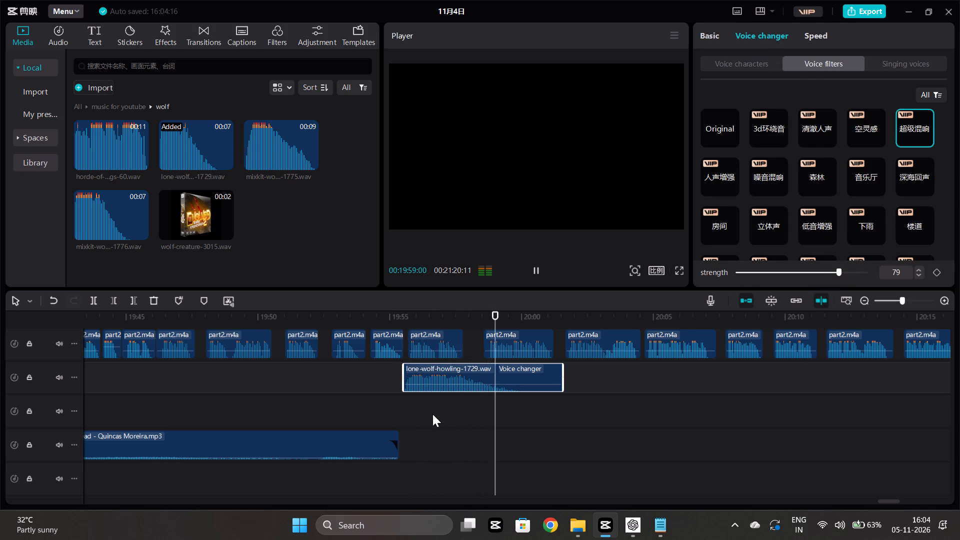
Move the howl earlier out of the way and shift all narration clips from just before 19:56 onward about 3 seconds later.
left_click_drag(454, 373, 295, 381)
left_click_drag(420, 398, 959, 311)
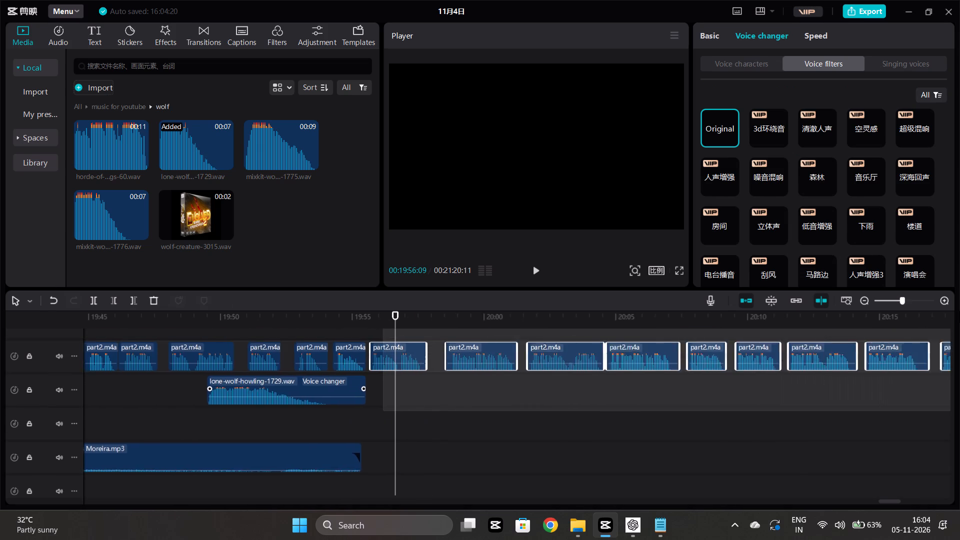
left_click_drag(959, 311, 959, 310)
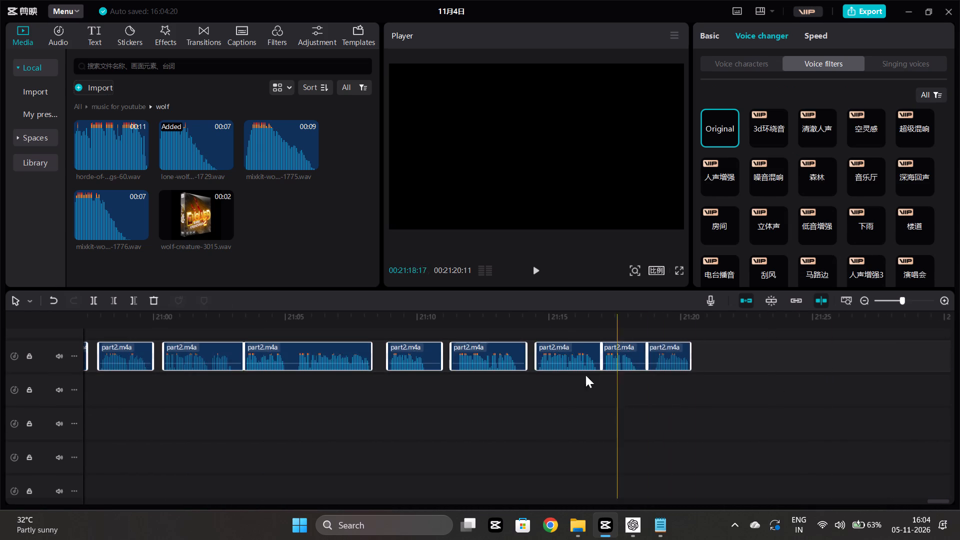
scroll(566, 366, "right", 4)
scroll(373, 402, "right", 1)
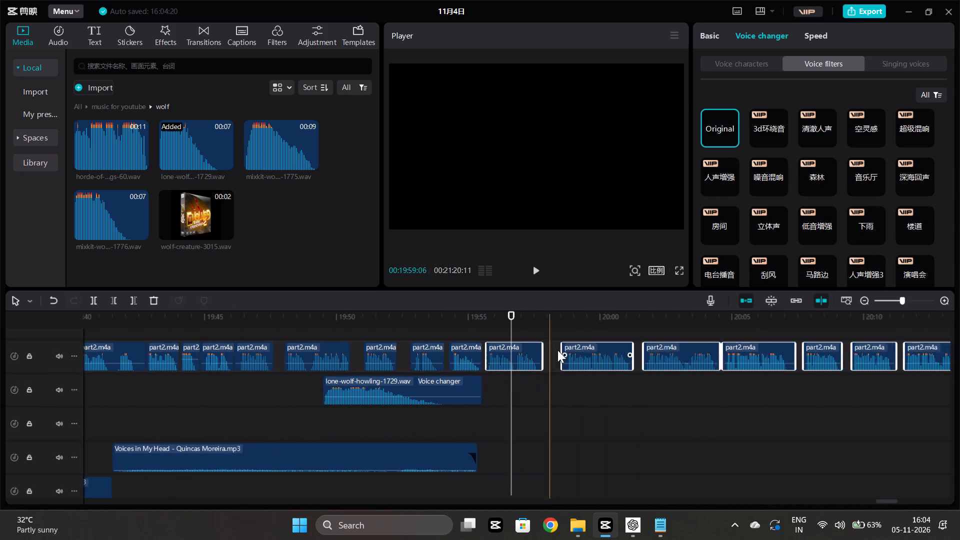
scroll(557, 350, "right", 1)
left_click_drag(348, 351, 423, 361)
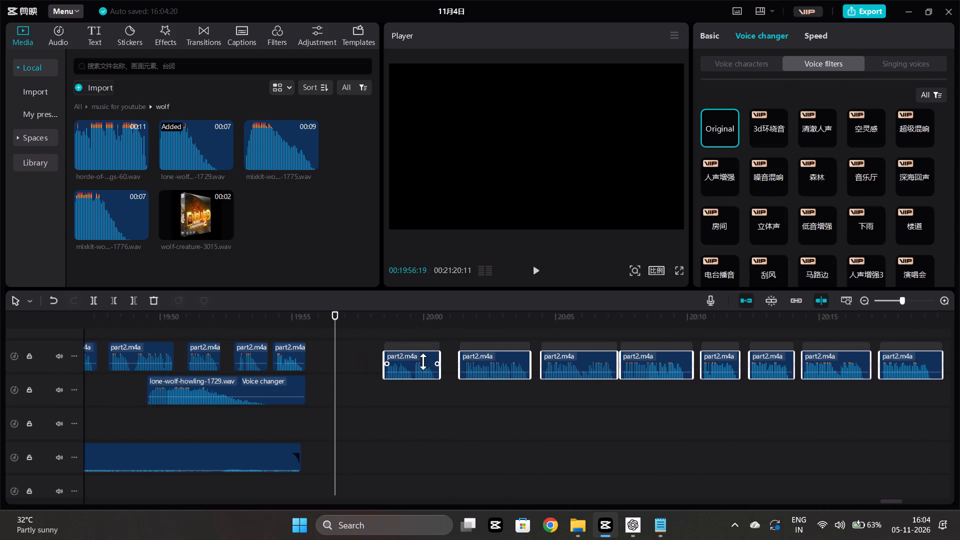
left_click_drag(423, 361, 425, 361)
Move the lone-wolf-howling clip back to start at about 19:55.5, in the narration gap, and play the passage.
left_click_drag(266, 387, 422, 391)
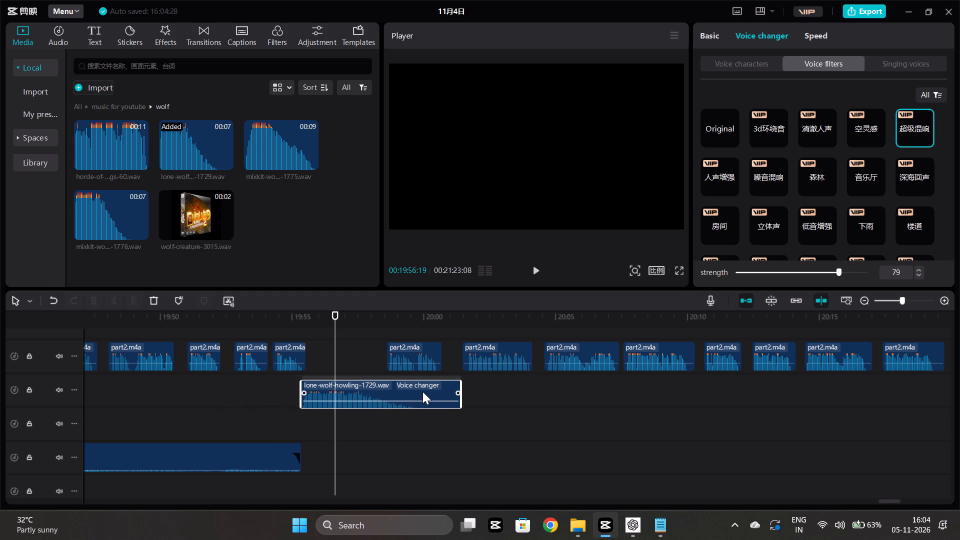
left_click_drag(422, 391, 424, 390)
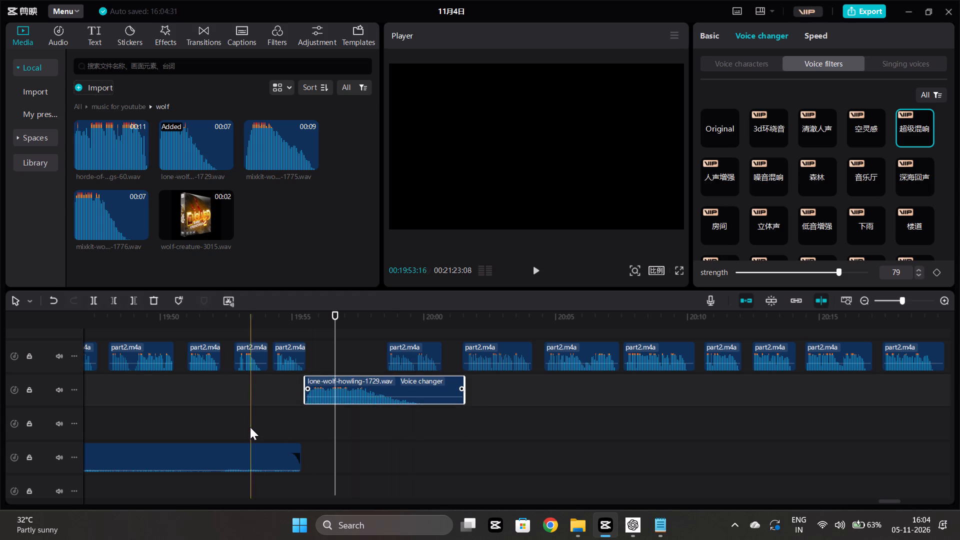
left_click(250, 427)
key("space")
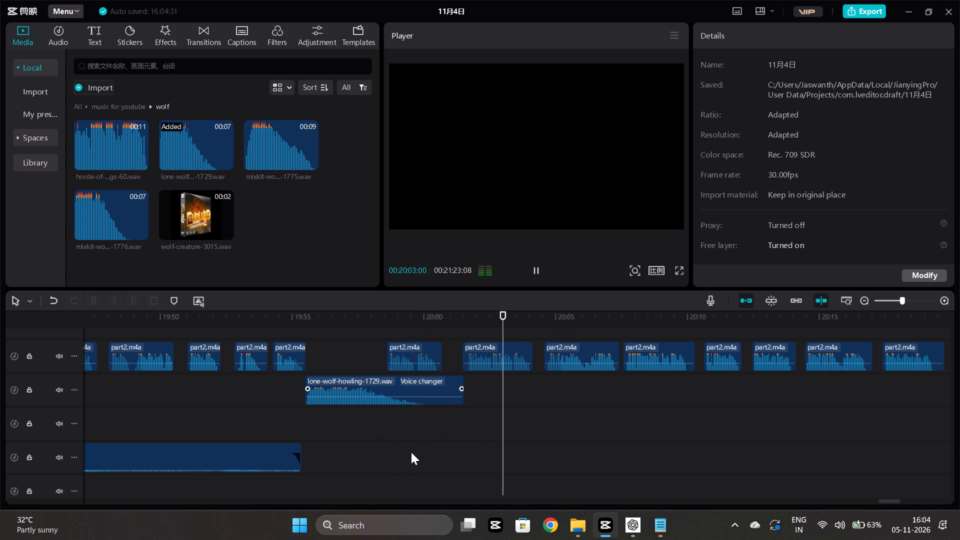
left_click(393, 441)
left_click(381, 440)
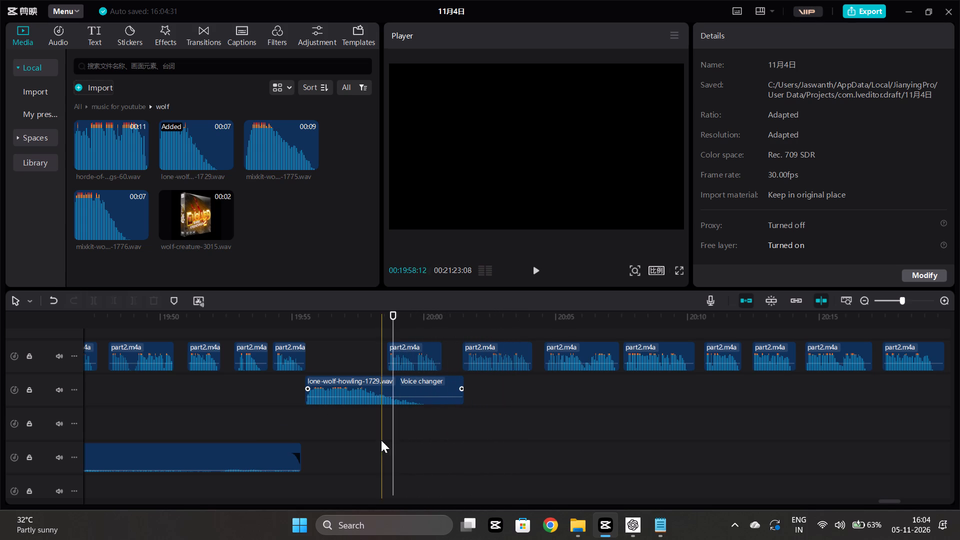
key("space")
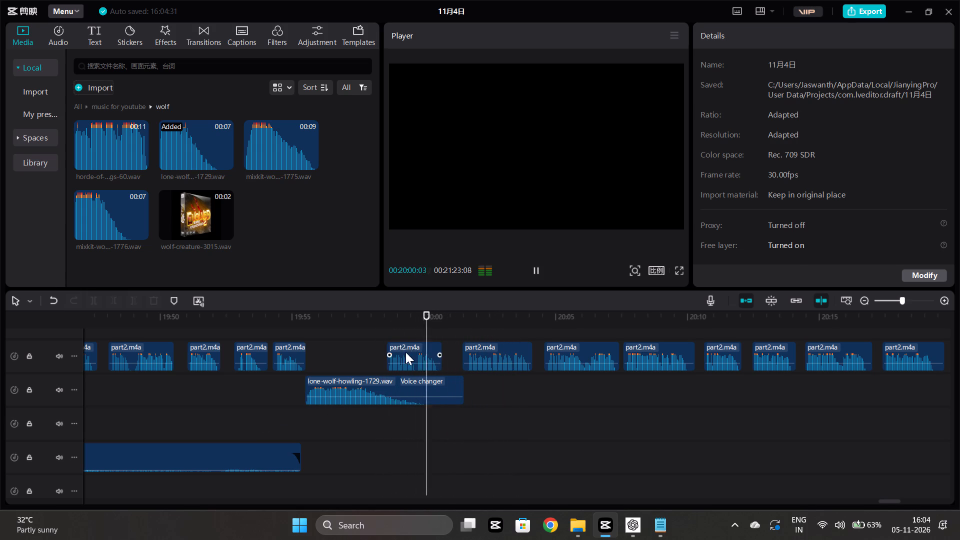
Move the first narration clip after the gap slightly later, to start at about 19:59, and play it.
left_click_drag(407, 349, 418, 351)
left_click(387, 421)
key("space")
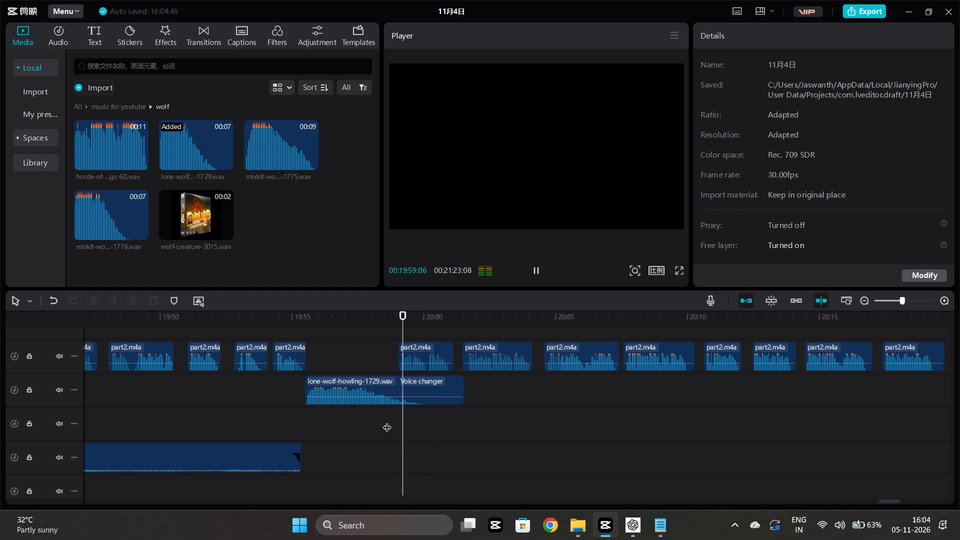
left_click(396, 440)
left_click(396, 440)
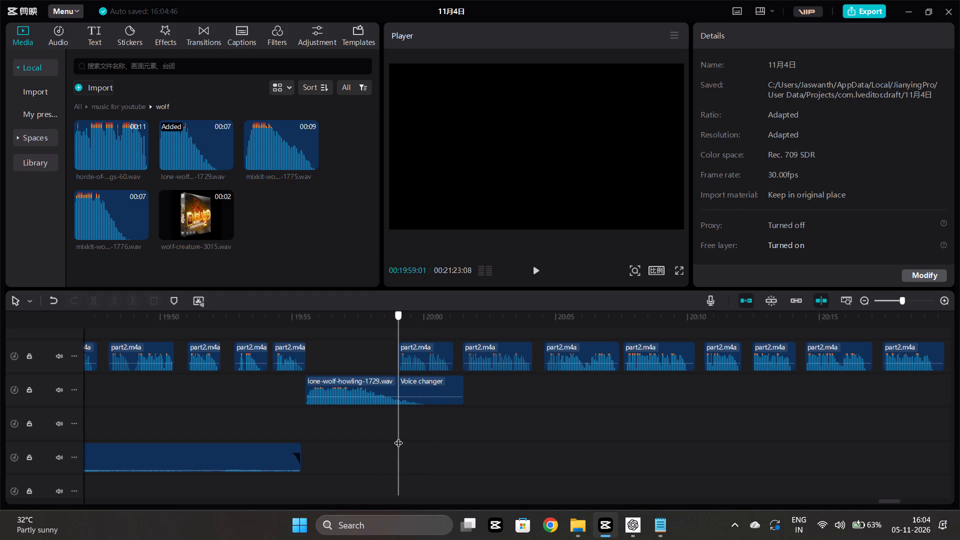
Audition background music in the no attribute folder, including the Mysterious, Inner, Never, Pulsar, Radar and Shadow tracks.
left_click(78, 99)
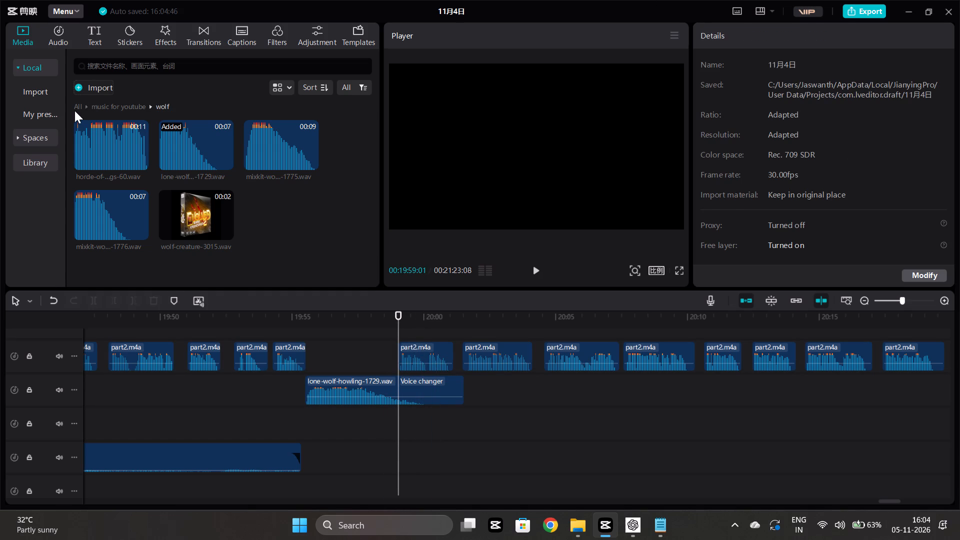
left_click(74, 110)
double_click(186, 208)
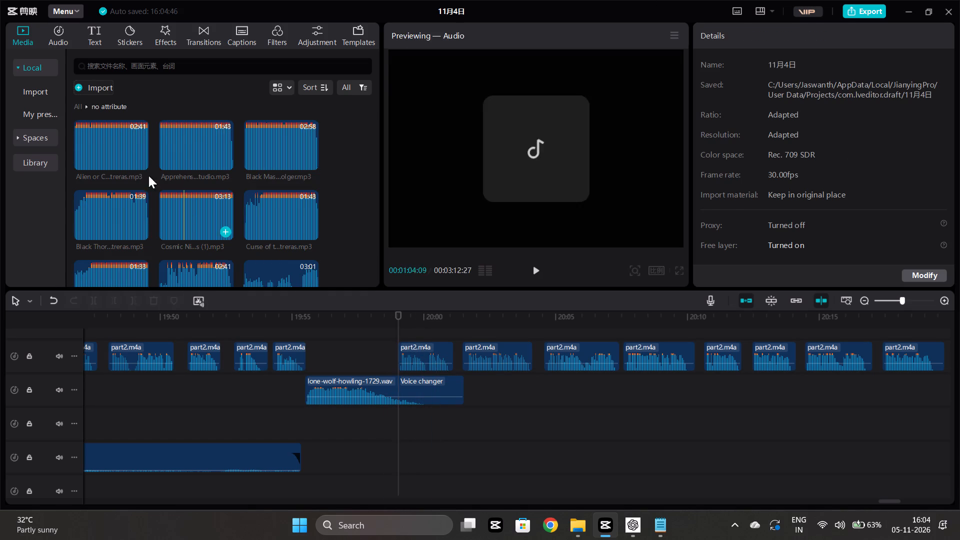
scroll(116, 203, "down", 6)
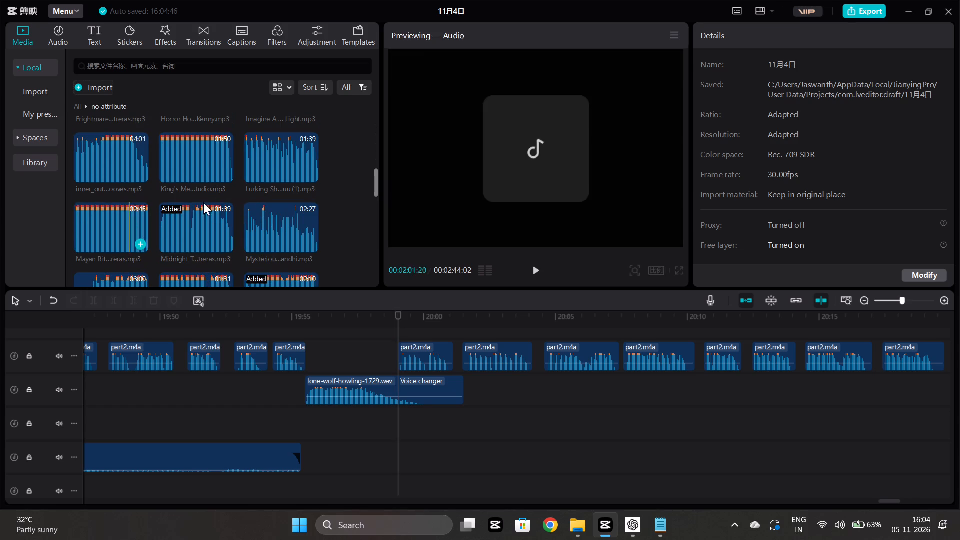
left_click(253, 218)
key("space")
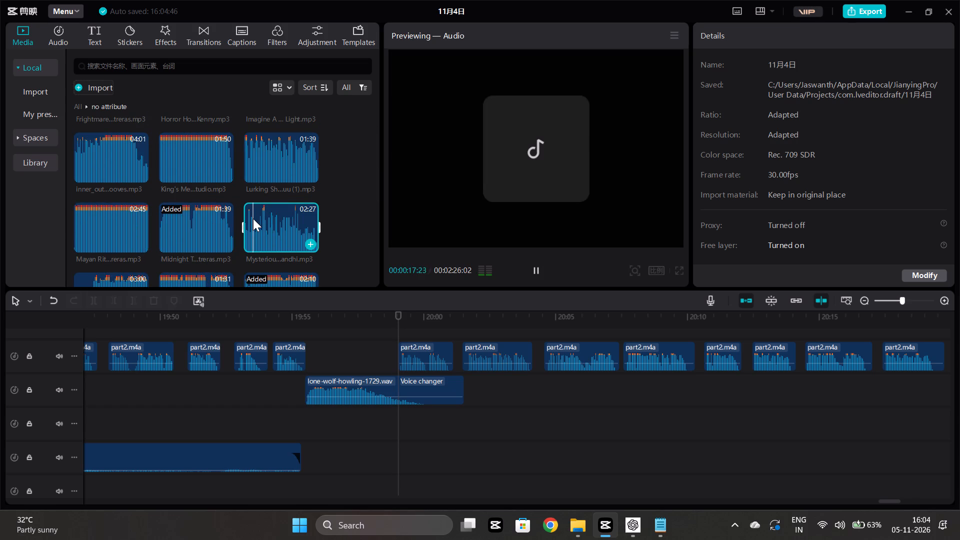
left_click(246, 214)
key("space")
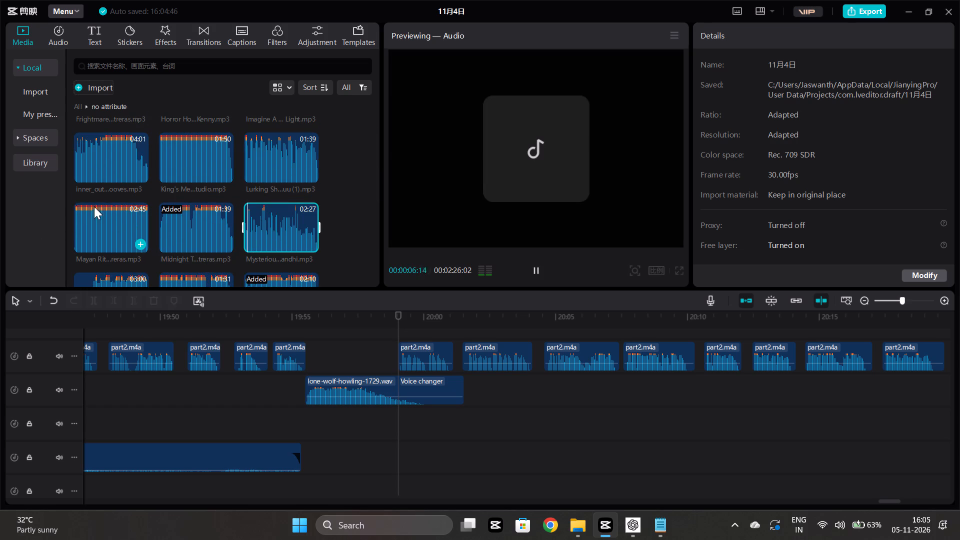
left_click(75, 151)
key("space")
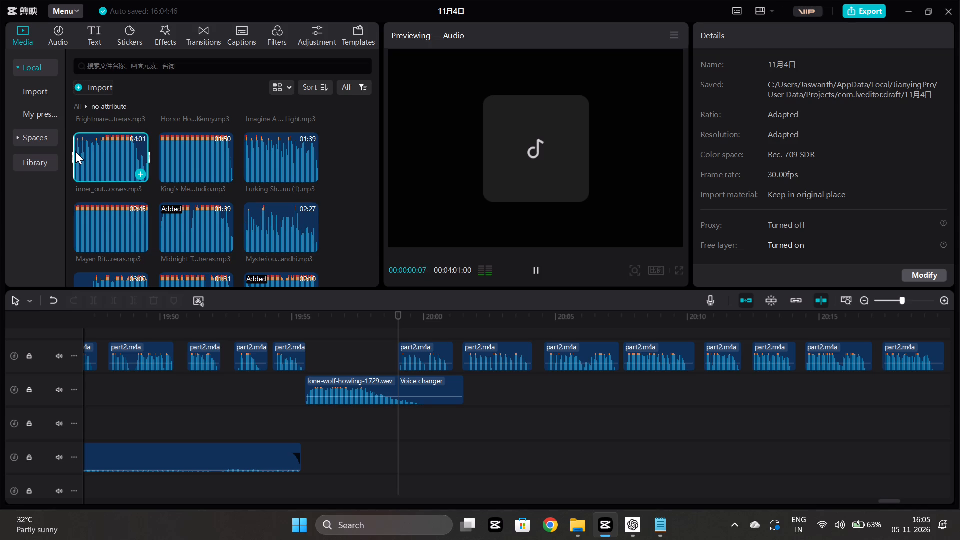
scroll(75, 152, "down", 1)
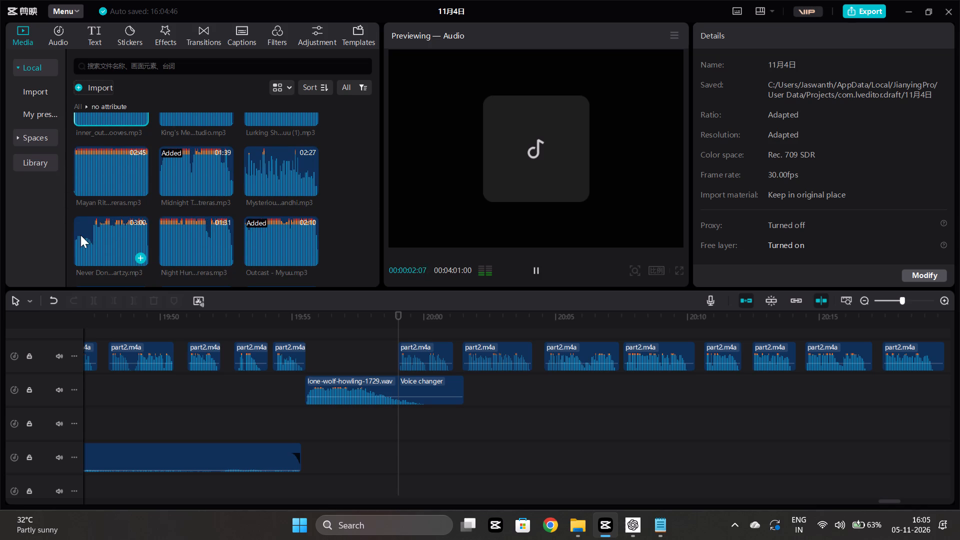
left_click(76, 231)
key("space")
scroll(78, 230, "down", 1)
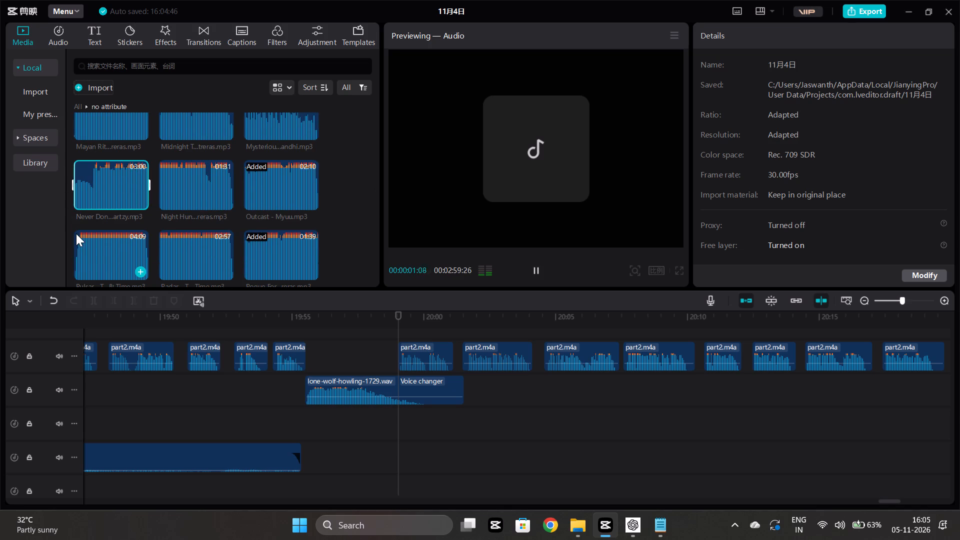
left_click(76, 233)
key("space")
scroll(76, 233, "down", 2)
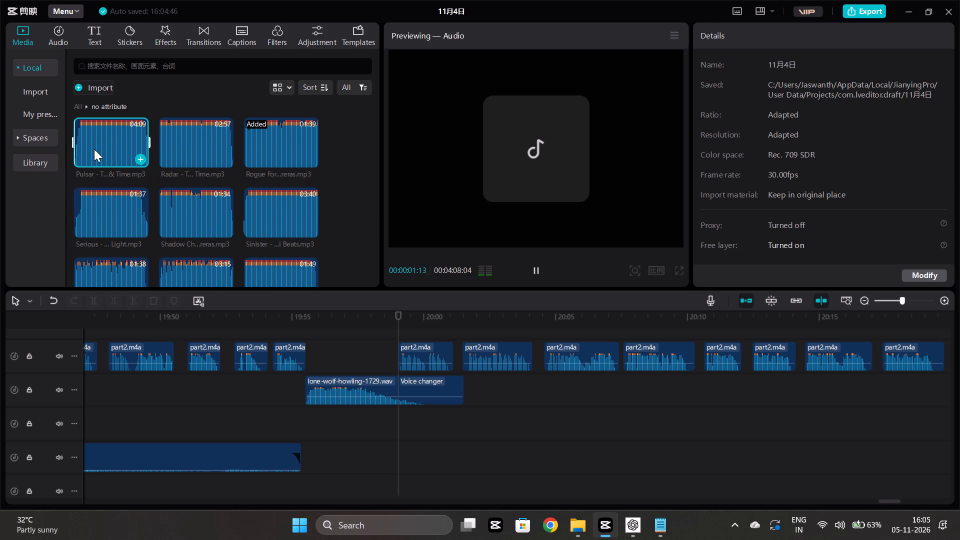
left_click(160, 126)
key("space")
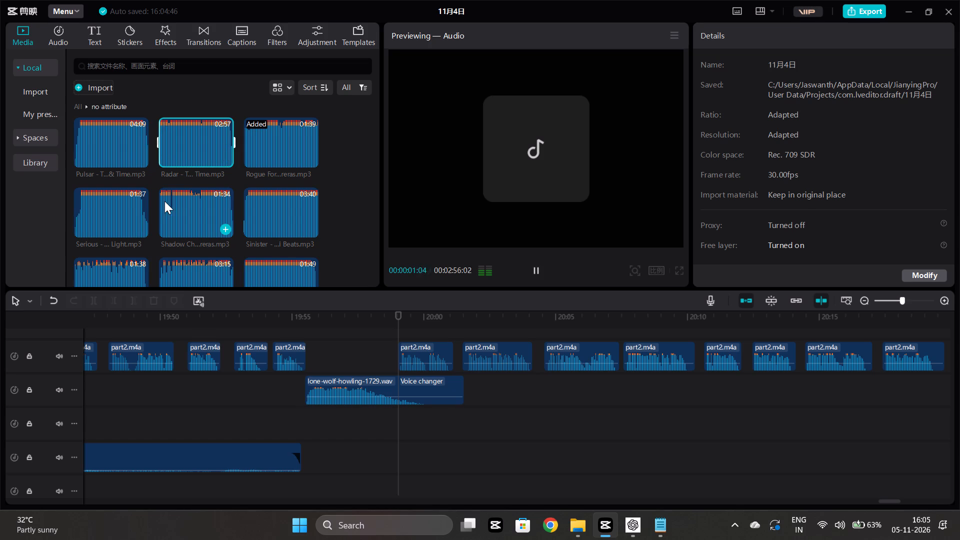
left_click(161, 200)
key("space")
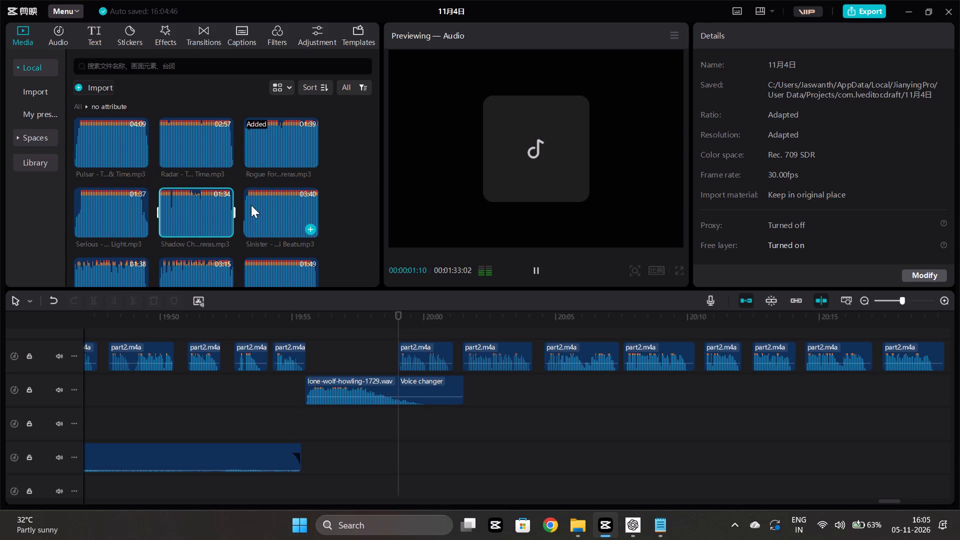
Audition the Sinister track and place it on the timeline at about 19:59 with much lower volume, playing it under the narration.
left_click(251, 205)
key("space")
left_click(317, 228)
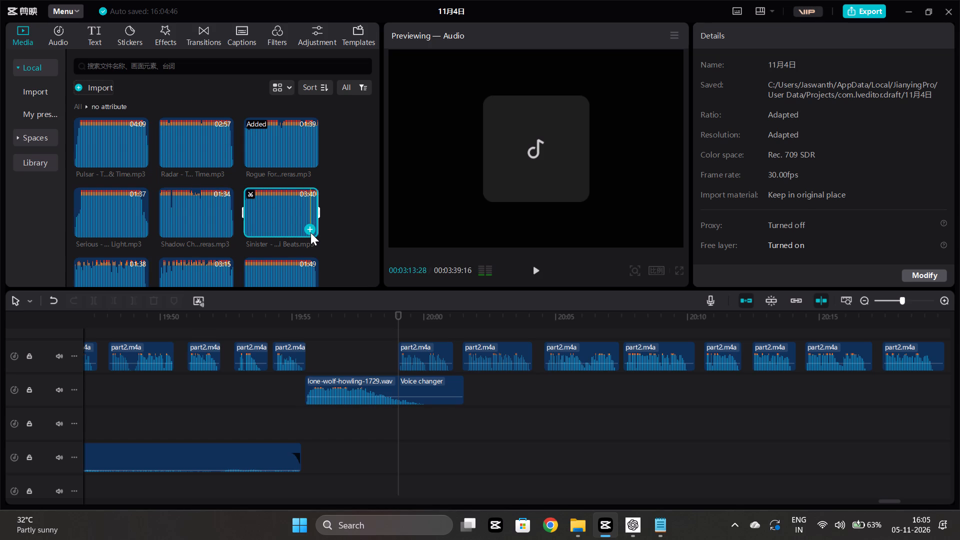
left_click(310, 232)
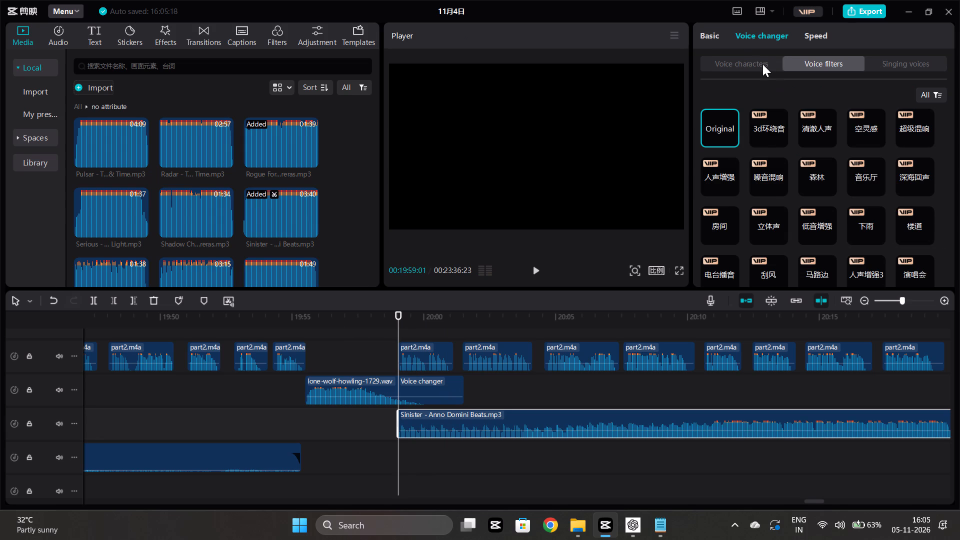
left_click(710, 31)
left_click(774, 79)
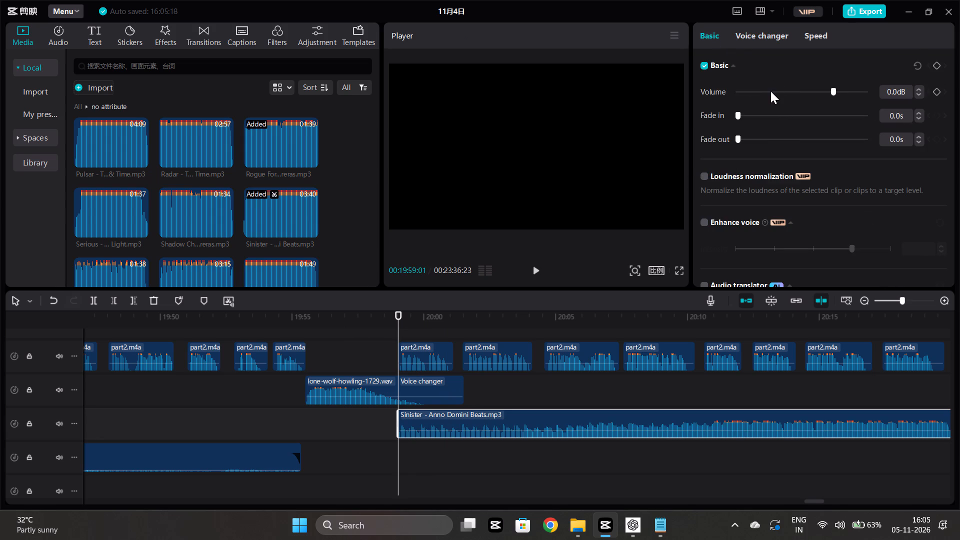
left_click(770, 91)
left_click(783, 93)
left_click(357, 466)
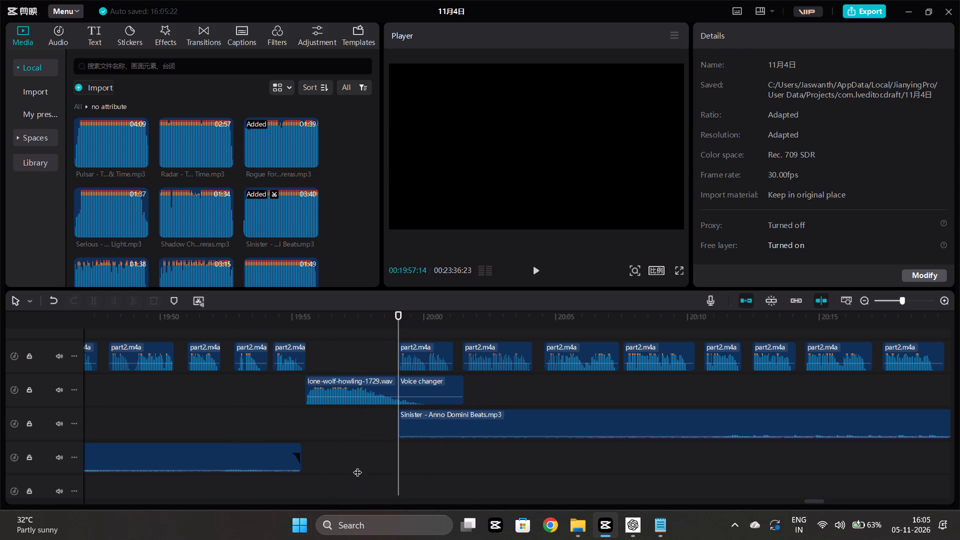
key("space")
Audition the Spine Chilling Cardiac Tension track in the no attribute folder.
scroll(159, 181, "down", 1)
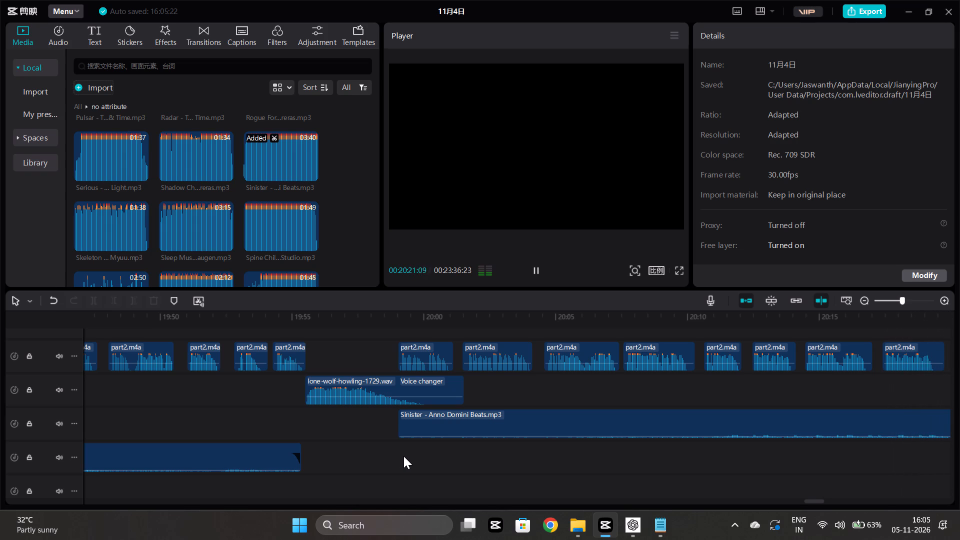
left_click(252, 227)
key("space")
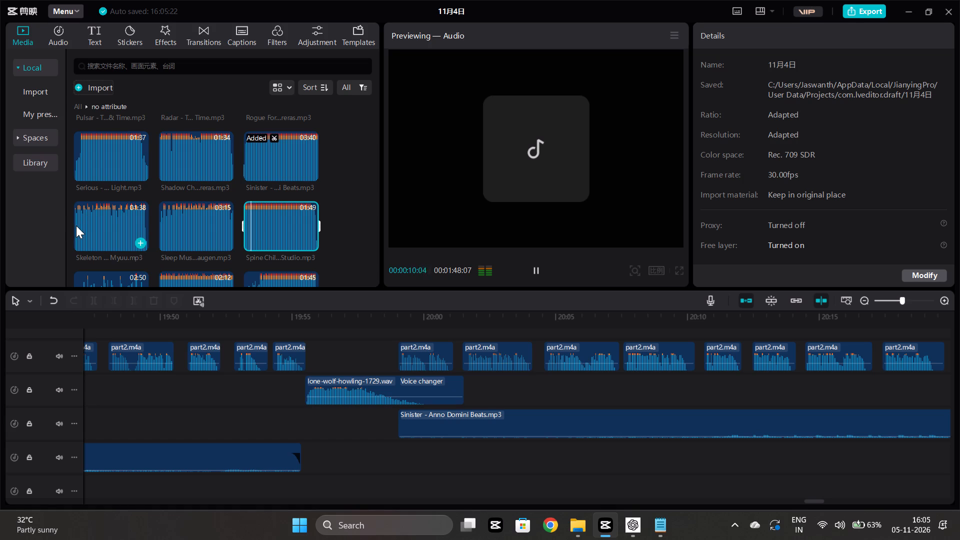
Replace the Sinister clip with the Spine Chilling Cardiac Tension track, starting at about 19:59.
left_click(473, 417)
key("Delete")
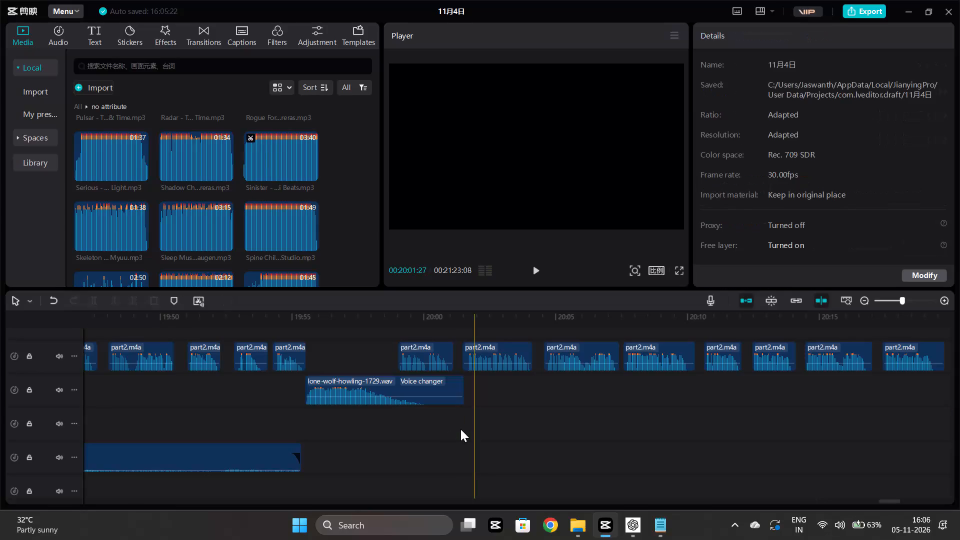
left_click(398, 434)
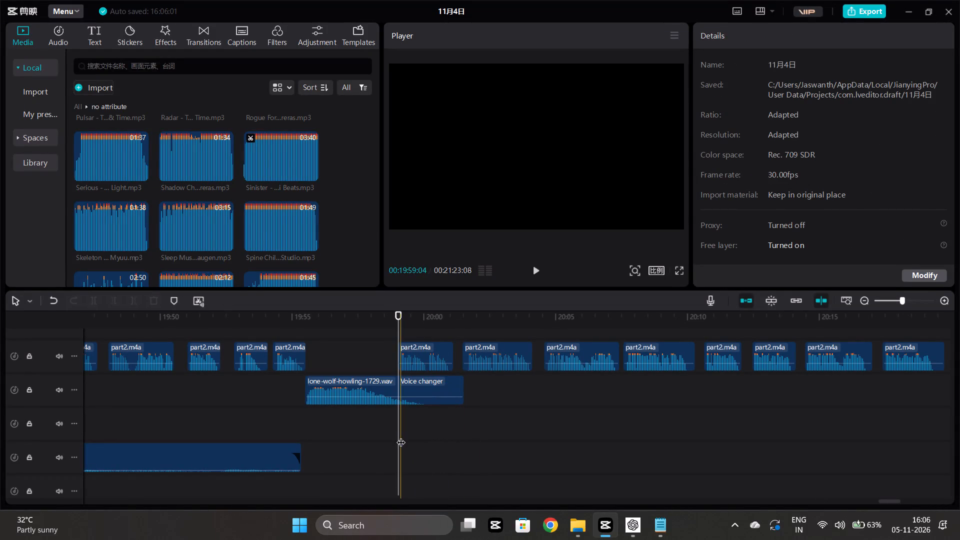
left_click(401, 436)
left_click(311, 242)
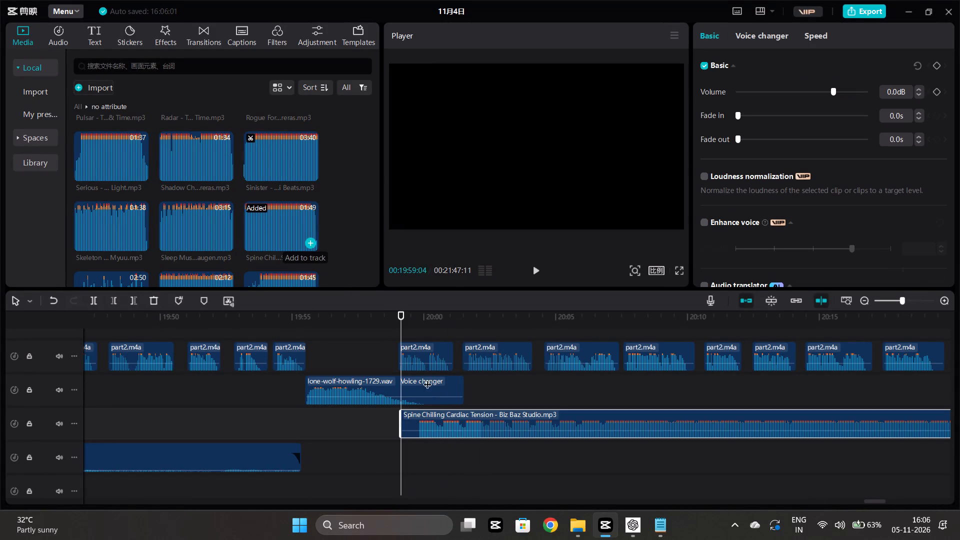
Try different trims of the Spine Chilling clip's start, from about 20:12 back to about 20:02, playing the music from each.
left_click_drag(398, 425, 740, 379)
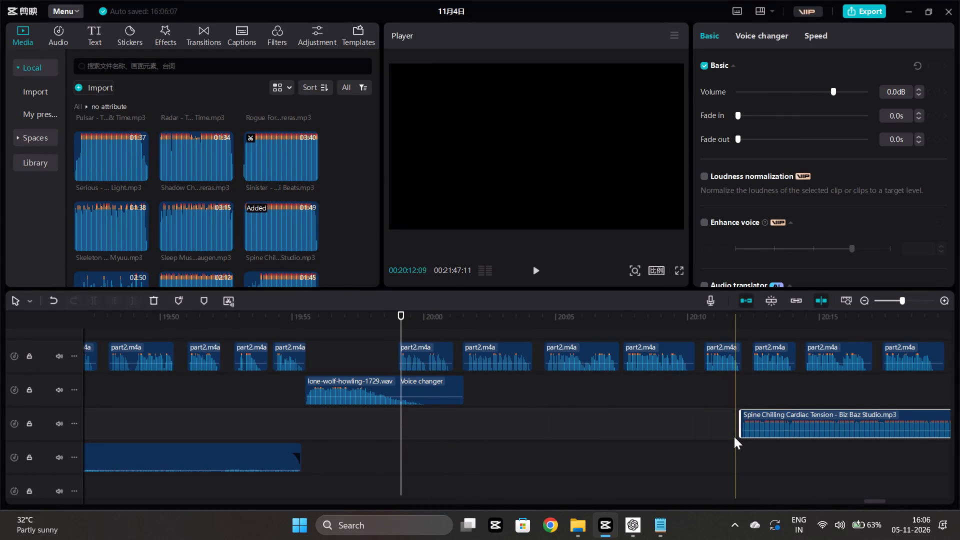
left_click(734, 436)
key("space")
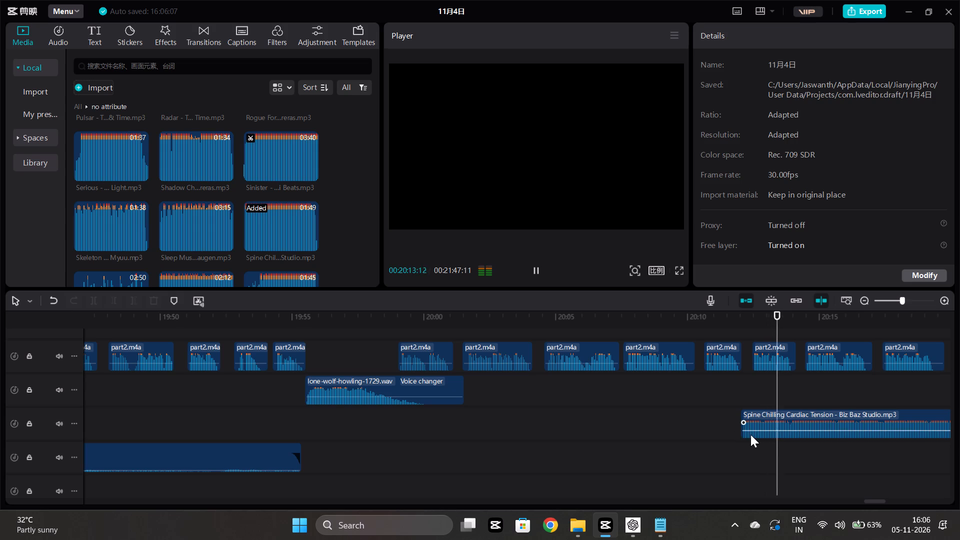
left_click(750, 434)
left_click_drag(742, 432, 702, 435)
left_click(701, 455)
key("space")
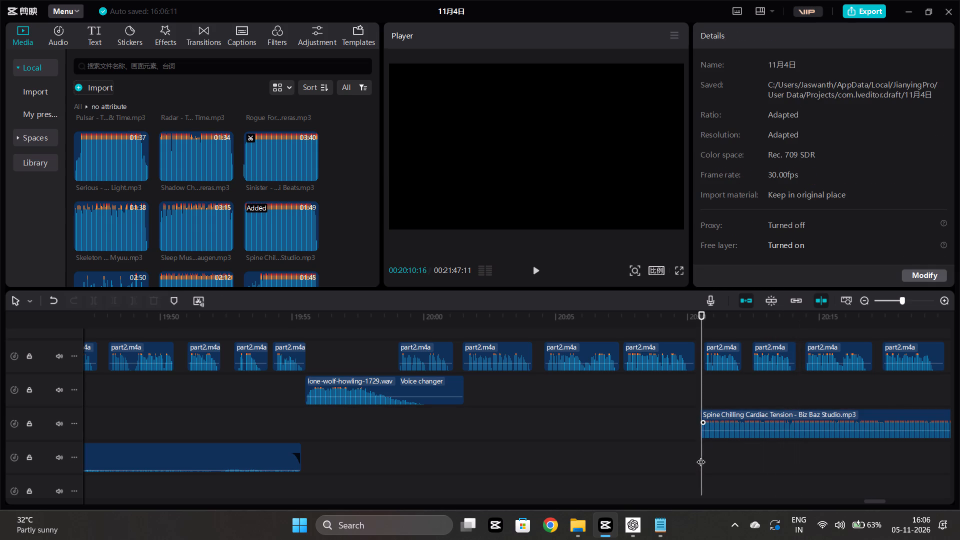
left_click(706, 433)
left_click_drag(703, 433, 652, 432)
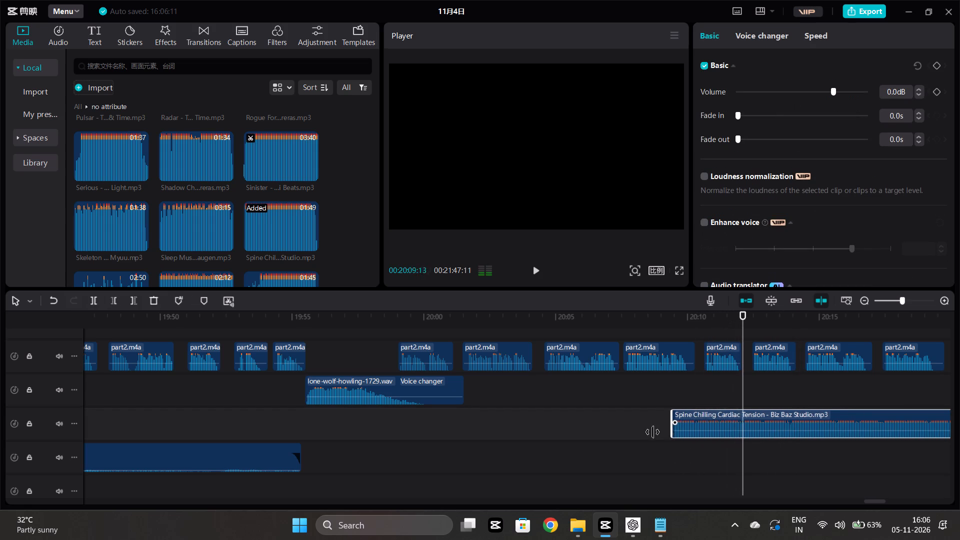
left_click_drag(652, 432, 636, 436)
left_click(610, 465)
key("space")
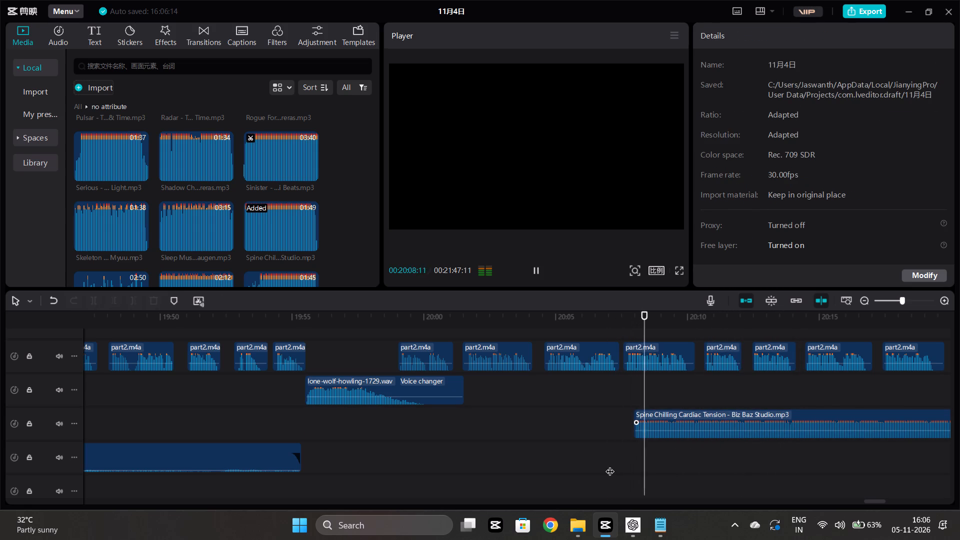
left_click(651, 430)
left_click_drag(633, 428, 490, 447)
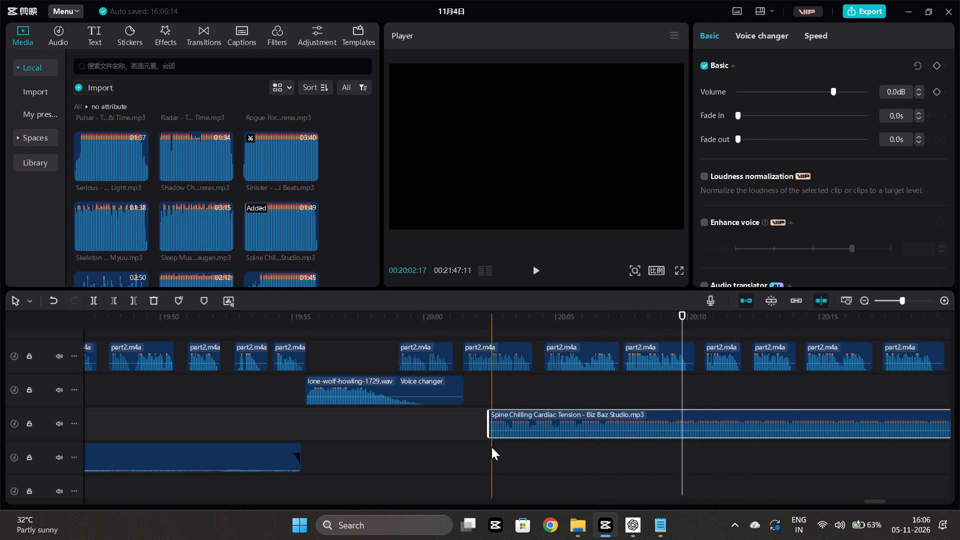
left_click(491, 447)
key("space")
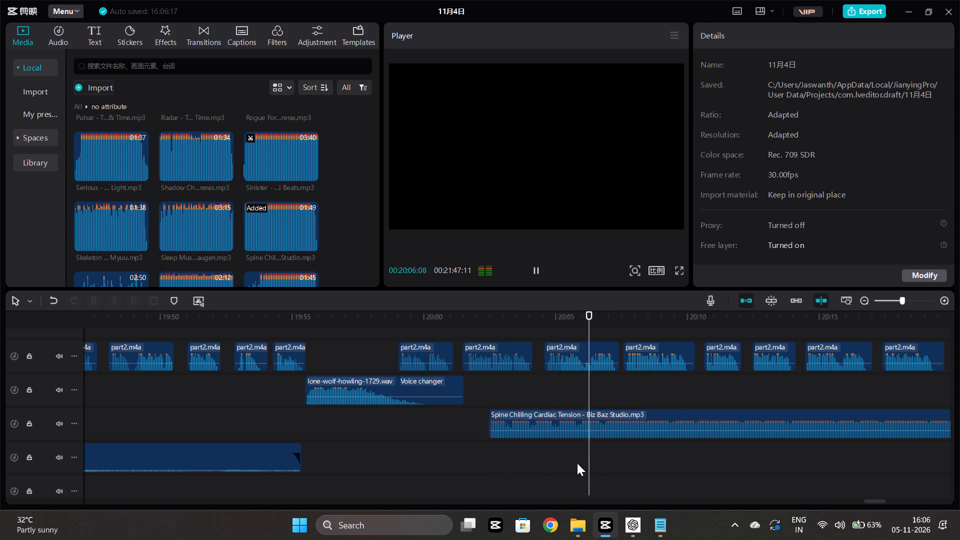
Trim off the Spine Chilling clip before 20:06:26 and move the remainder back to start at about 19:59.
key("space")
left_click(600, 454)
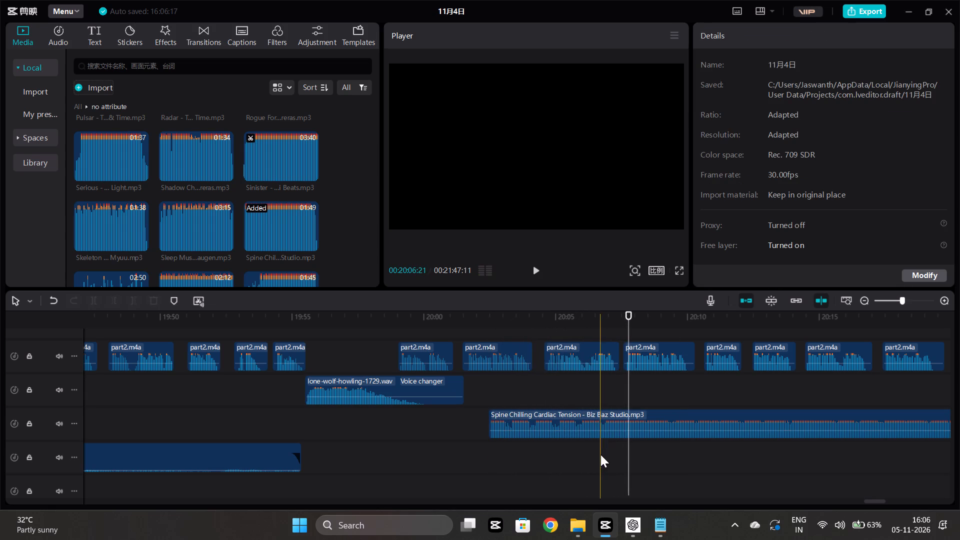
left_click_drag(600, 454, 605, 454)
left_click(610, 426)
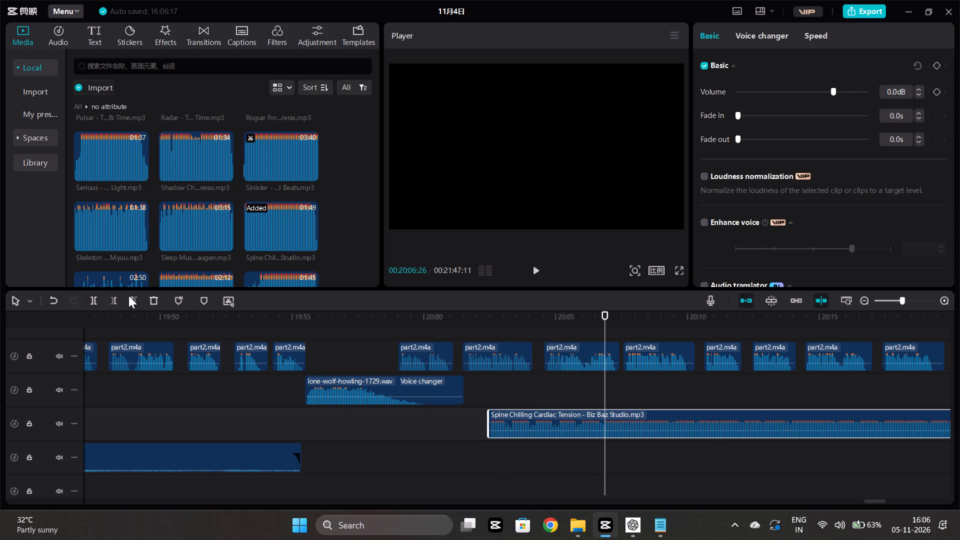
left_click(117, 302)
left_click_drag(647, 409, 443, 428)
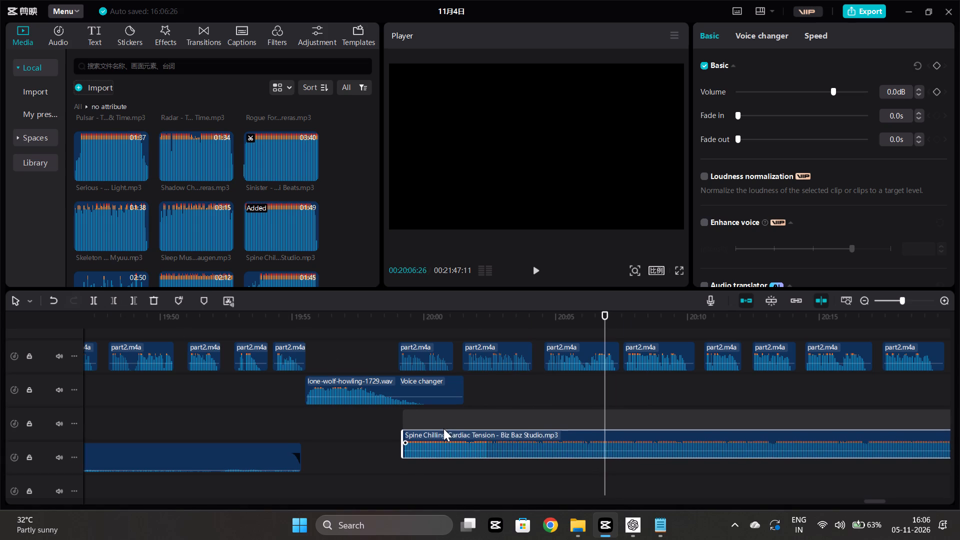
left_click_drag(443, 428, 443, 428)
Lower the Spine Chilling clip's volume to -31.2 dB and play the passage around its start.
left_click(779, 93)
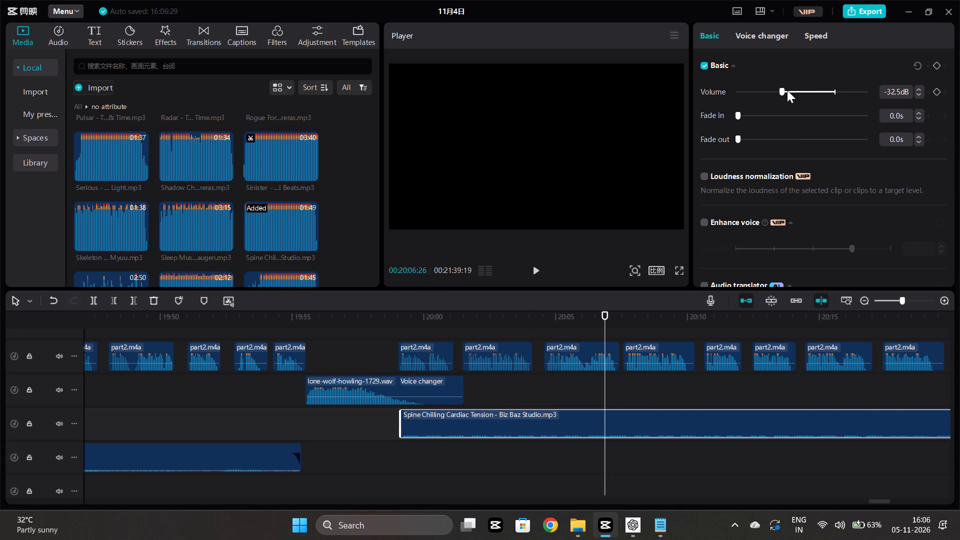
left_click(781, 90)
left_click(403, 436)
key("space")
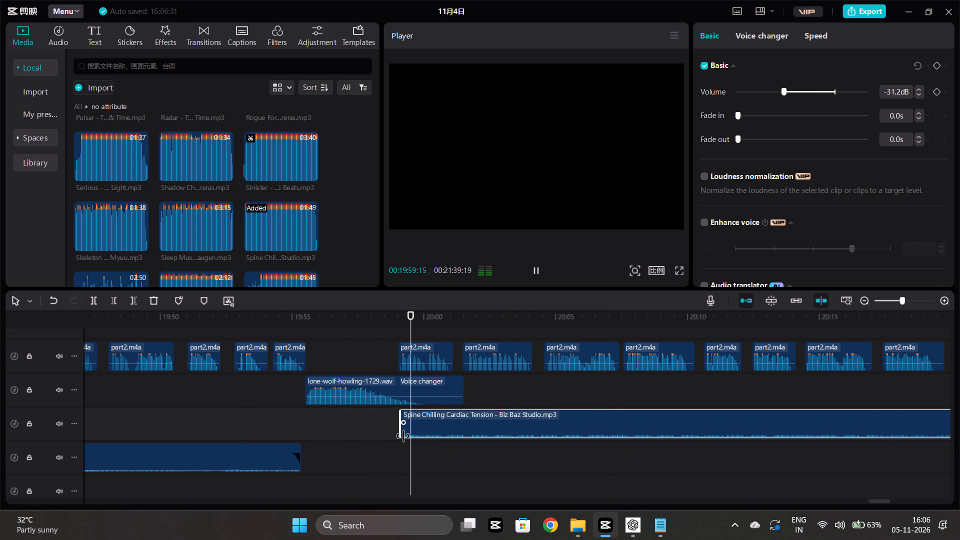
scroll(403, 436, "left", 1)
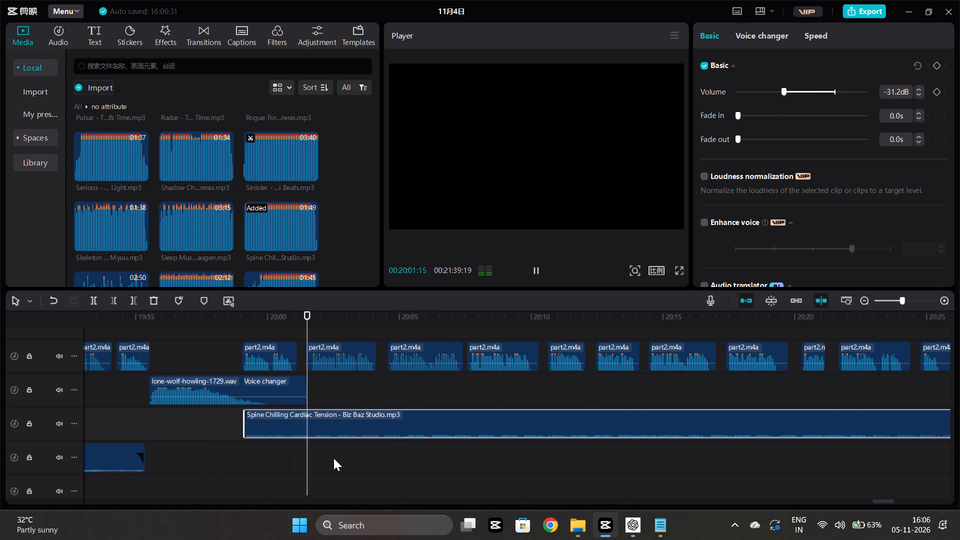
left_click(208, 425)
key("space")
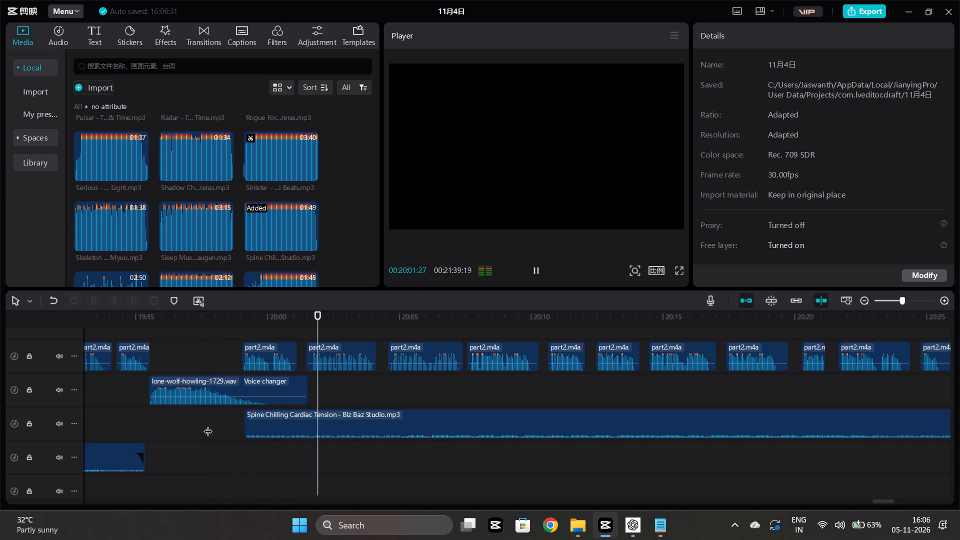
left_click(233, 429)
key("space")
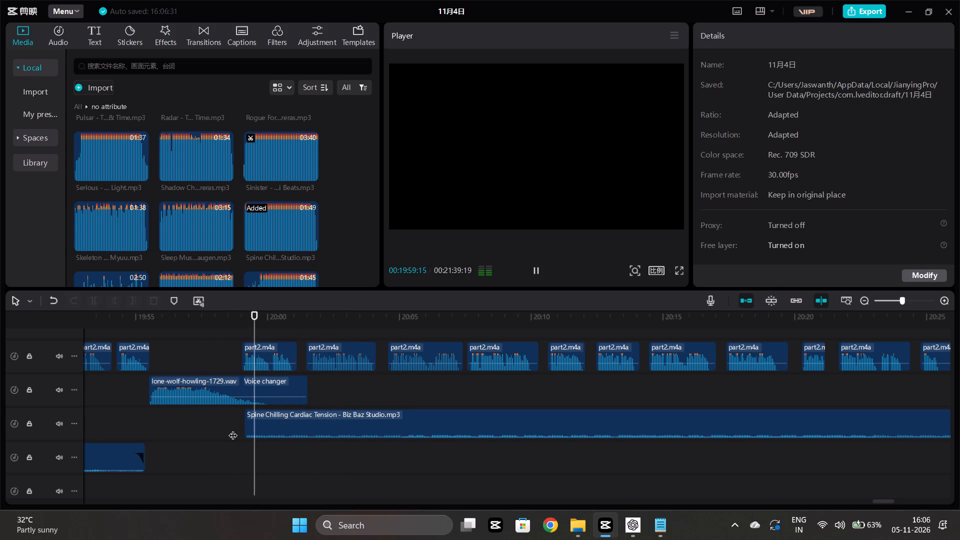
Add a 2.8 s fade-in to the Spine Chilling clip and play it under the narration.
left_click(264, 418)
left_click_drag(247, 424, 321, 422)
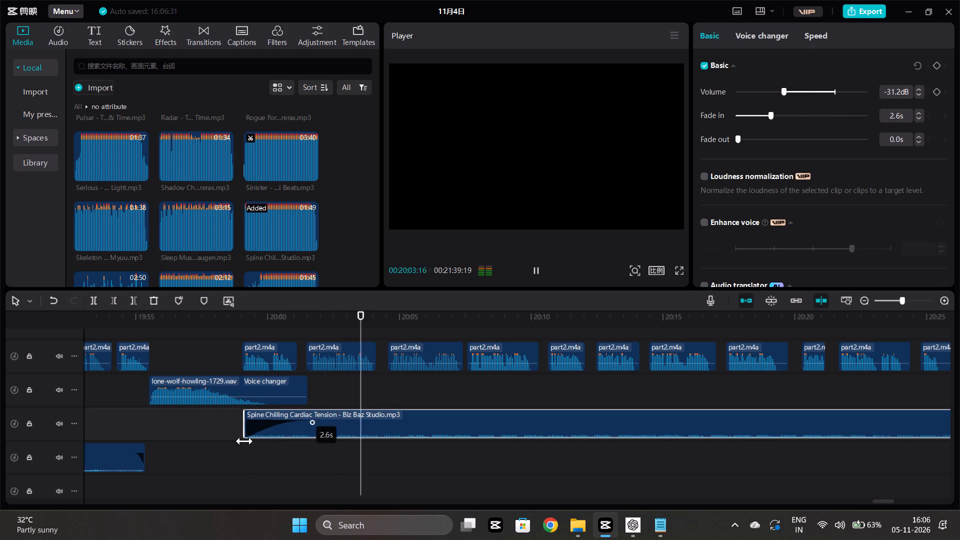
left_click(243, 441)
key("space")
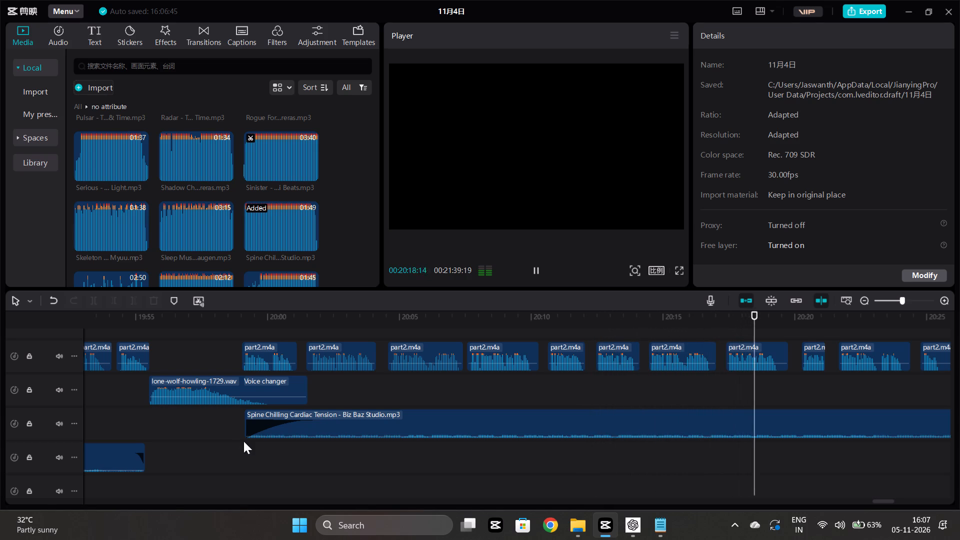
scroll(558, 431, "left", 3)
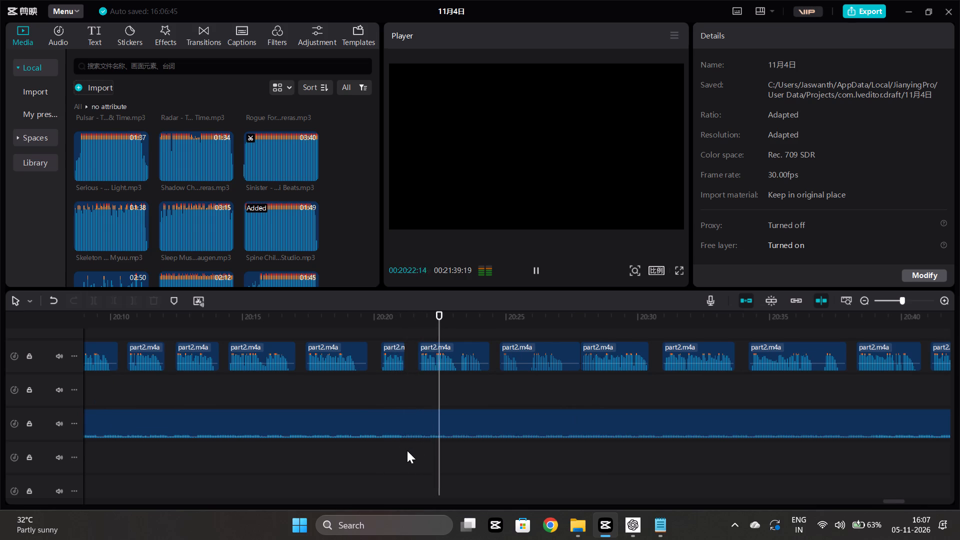
Audition the Skeleton and Spirit of the Dead tracks in the no attribute folder.
left_click(75, 241)
key("space")
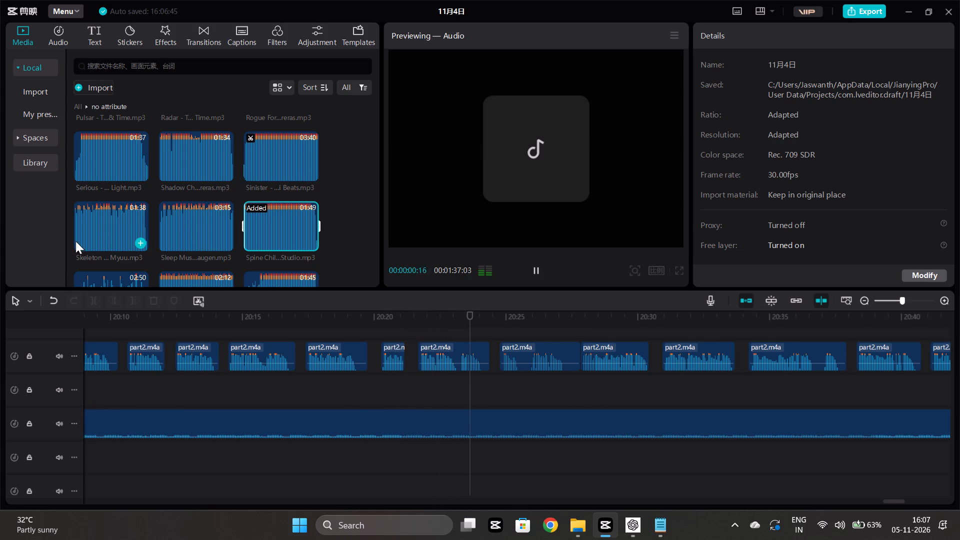
scroll(105, 226, "right", 1)
left_click(91, 218)
key("space")
scroll(91, 218, "down", 2)
left_click(81, 186)
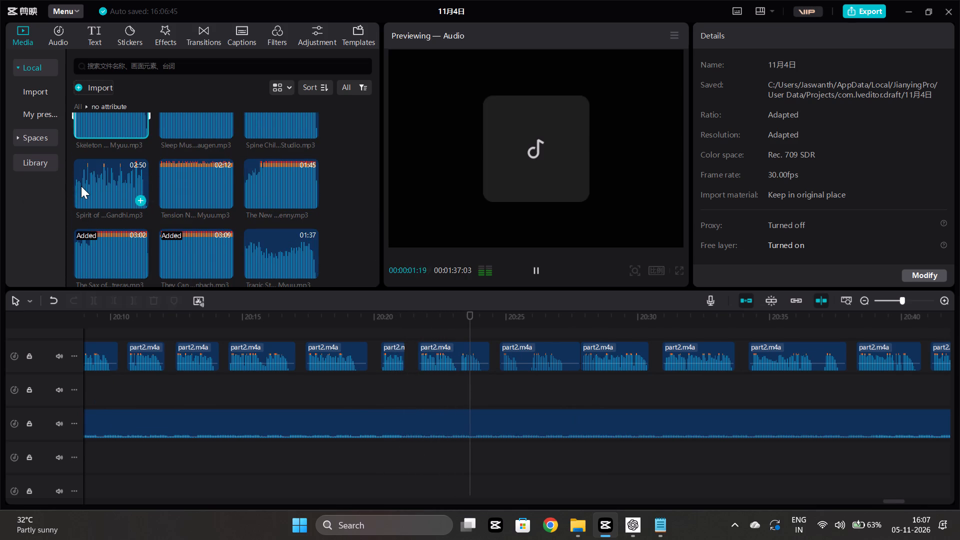
key("space")
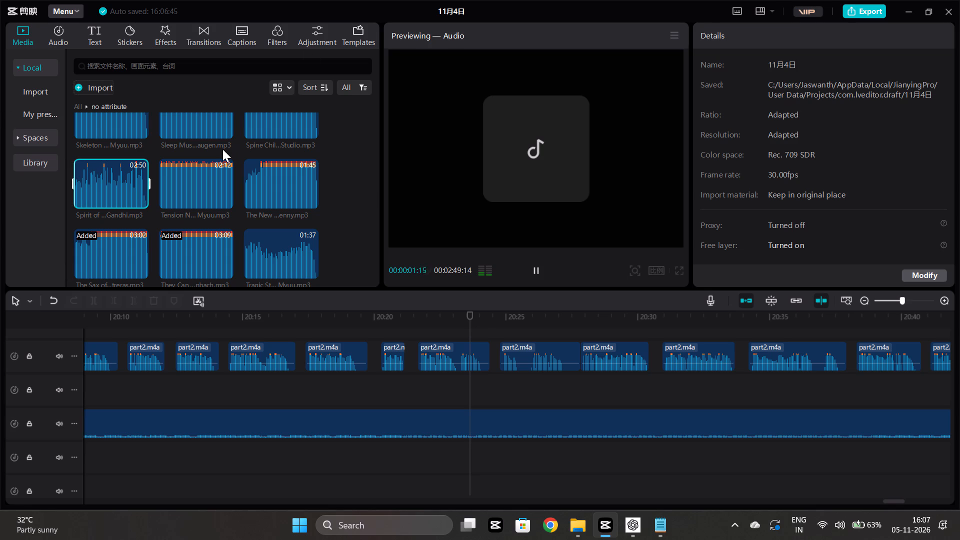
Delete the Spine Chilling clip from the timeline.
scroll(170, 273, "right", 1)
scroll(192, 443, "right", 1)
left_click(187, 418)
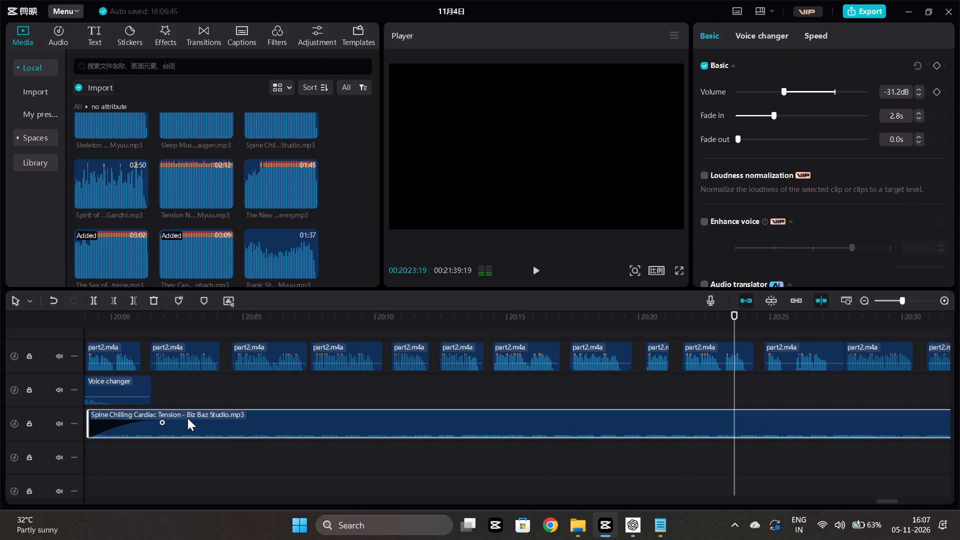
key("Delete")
Add the Spirit of the Dead track to the timeline at 19:59:04, where the narration resumes after the howl.
scroll(157, 471, "right", 1)
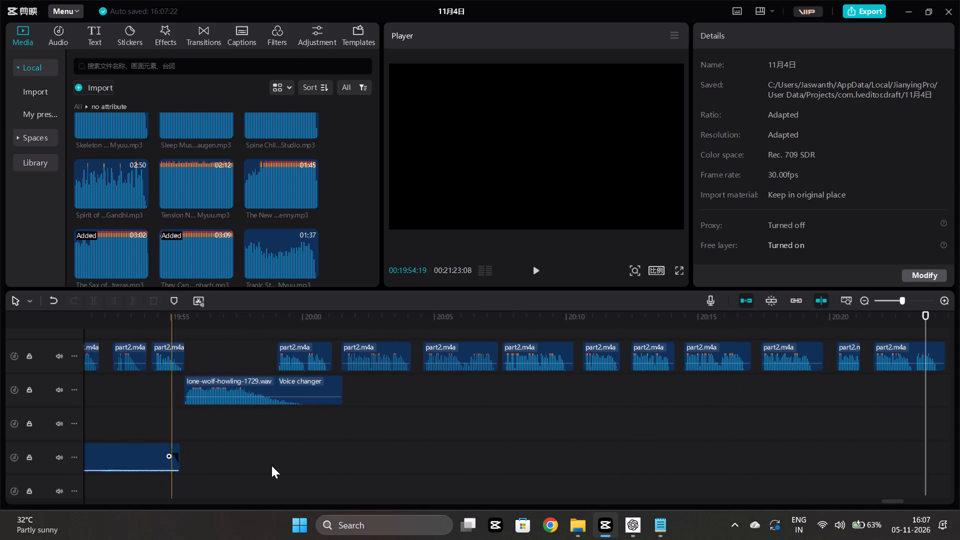
scroll(271, 465, "right", 1)
left_click(266, 454)
left_click(266, 454)
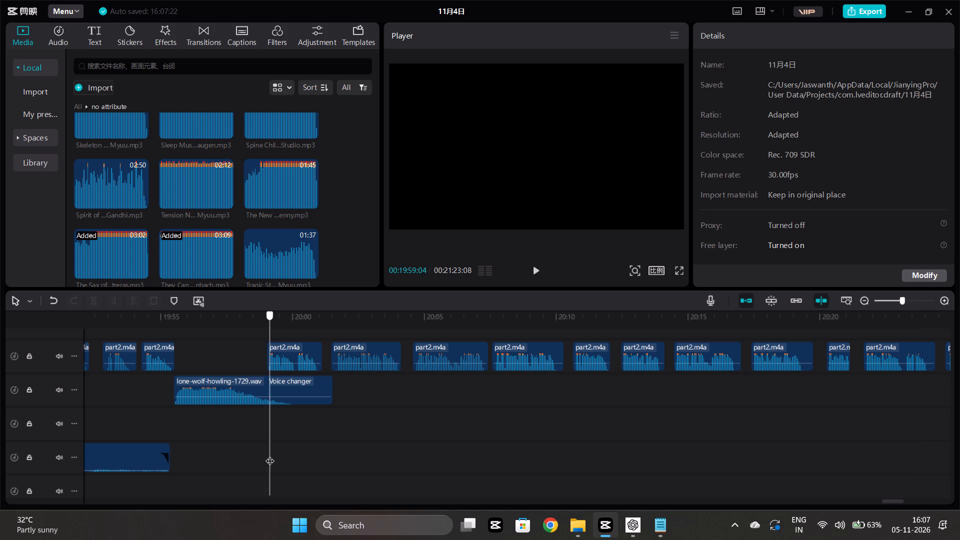
left_click(140, 199)
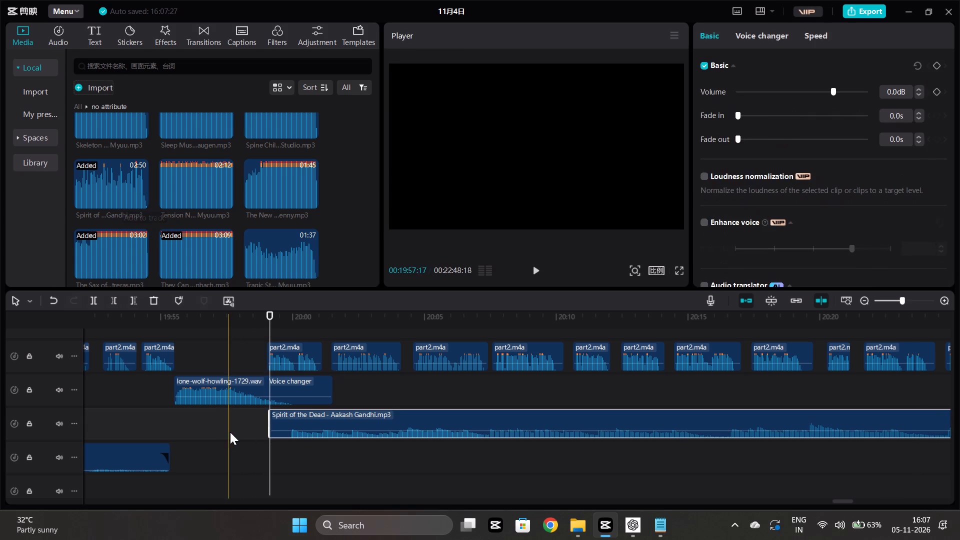
Move the Spirit of the Dead clip earlier to start at about 19:58:14, under the tail of the wolf howl.
left_click(258, 432)
key("space")
left_click_drag(290, 418, 283, 420)
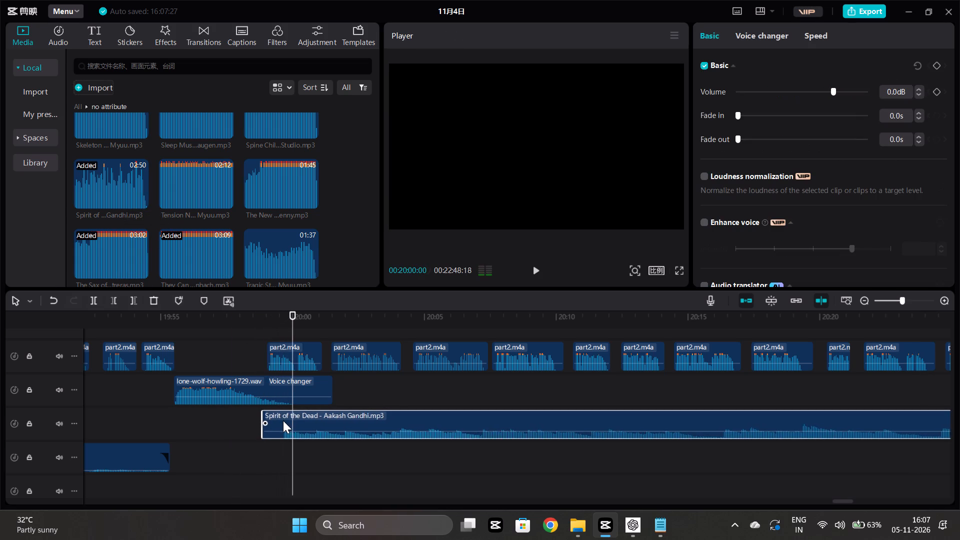
left_click_drag(283, 420, 273, 417)
left_click(273, 427)
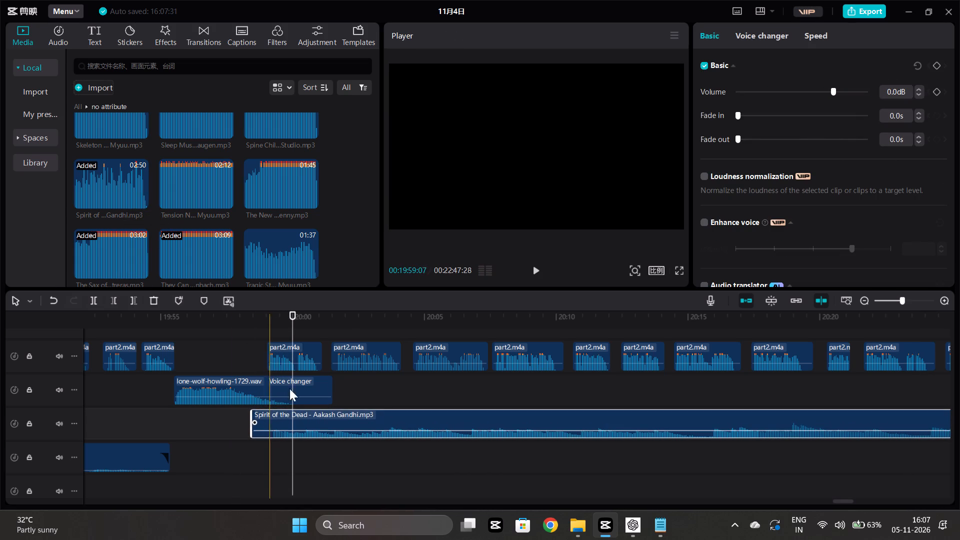
Lower the Spirit of the Dead clip's volume to -20.2 dB.
left_click(799, 97)
Play the Spirit of the Dead music under the narration from about 19:58 while browsing the remaining tracks and following the timeline.
left_click(241, 450)
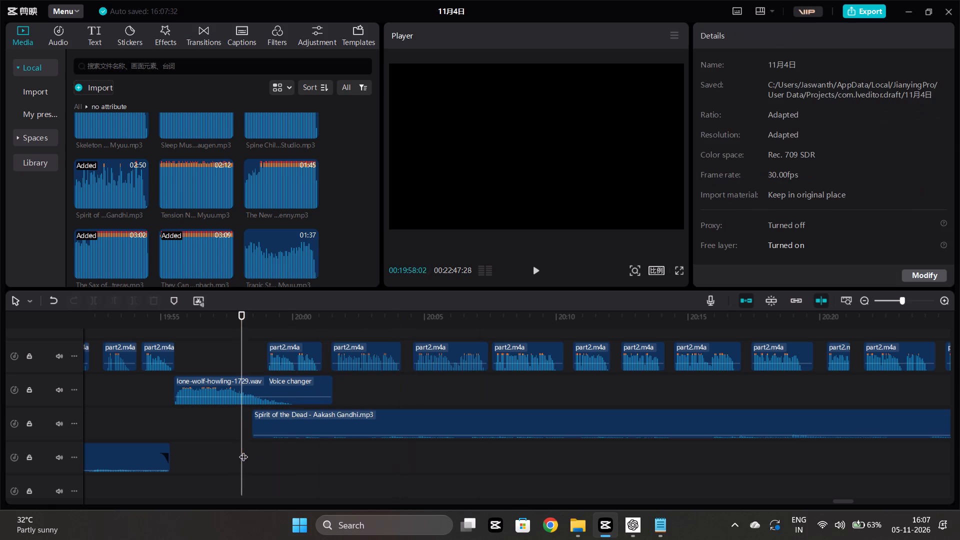
left_click(260, 448)
key("space")
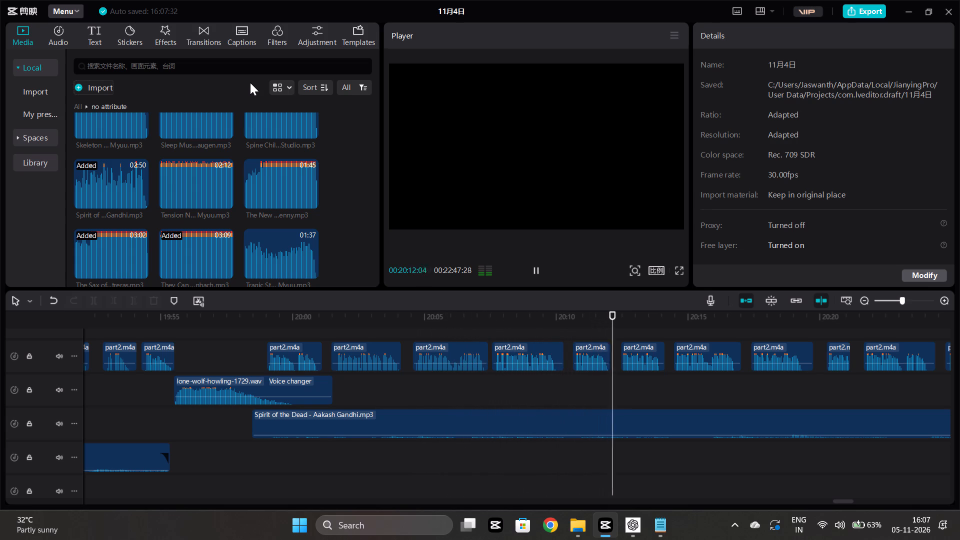
scroll(216, 189, "down", 1)
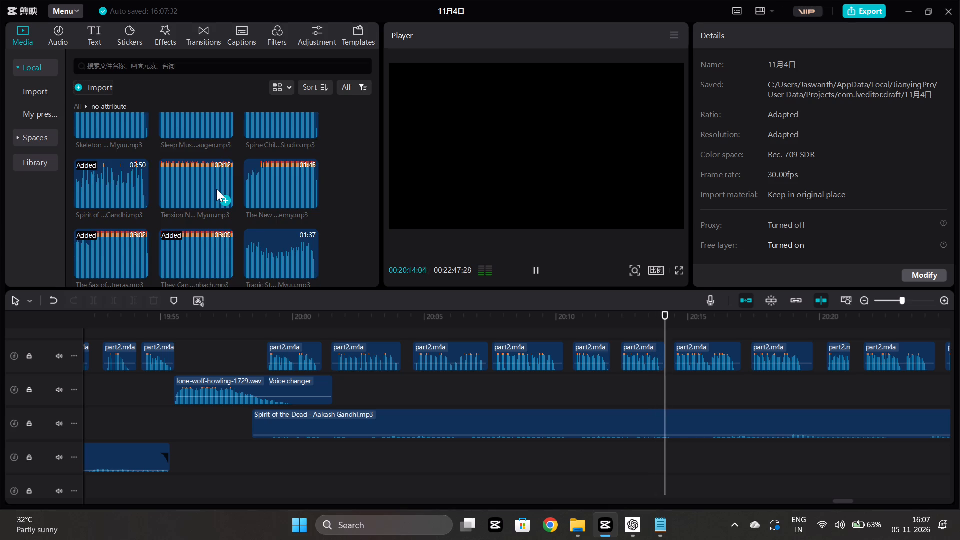
scroll(216, 189, "down", 3)
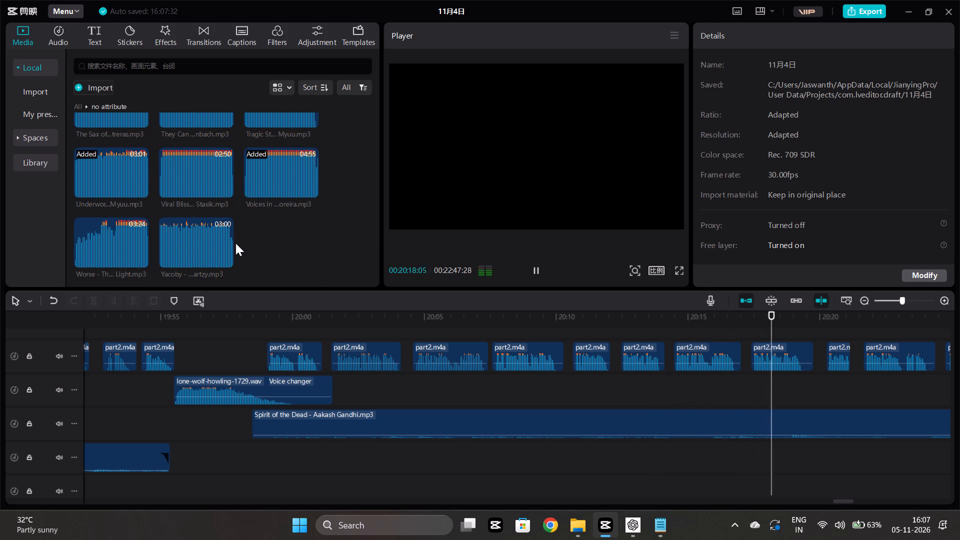
scroll(235, 243, "up", 4)
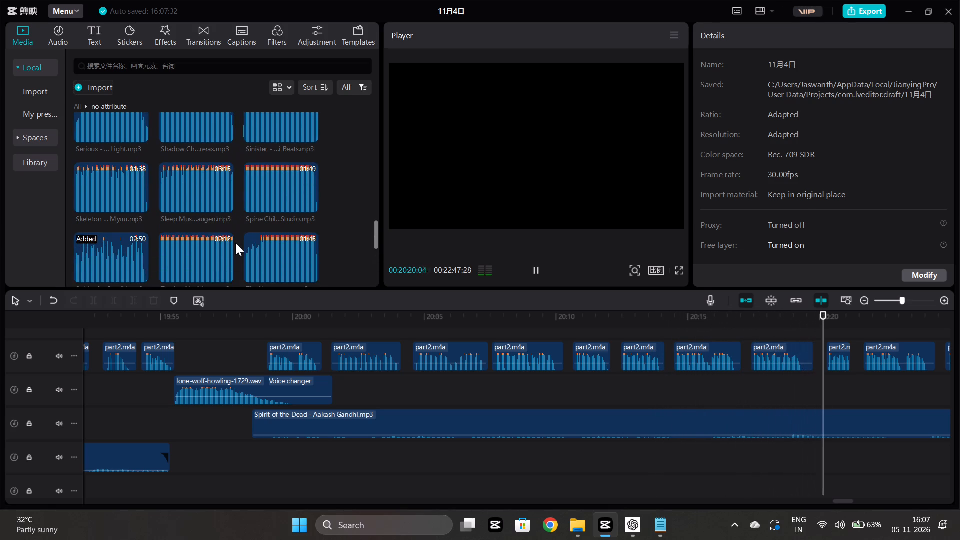
scroll(235, 243, "down", 2)
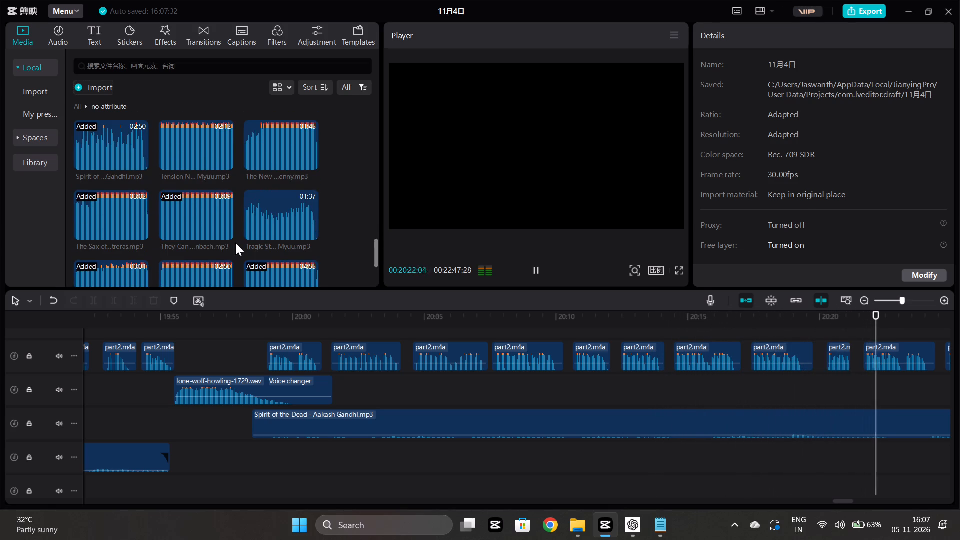
scroll(235, 243, "down", 1)
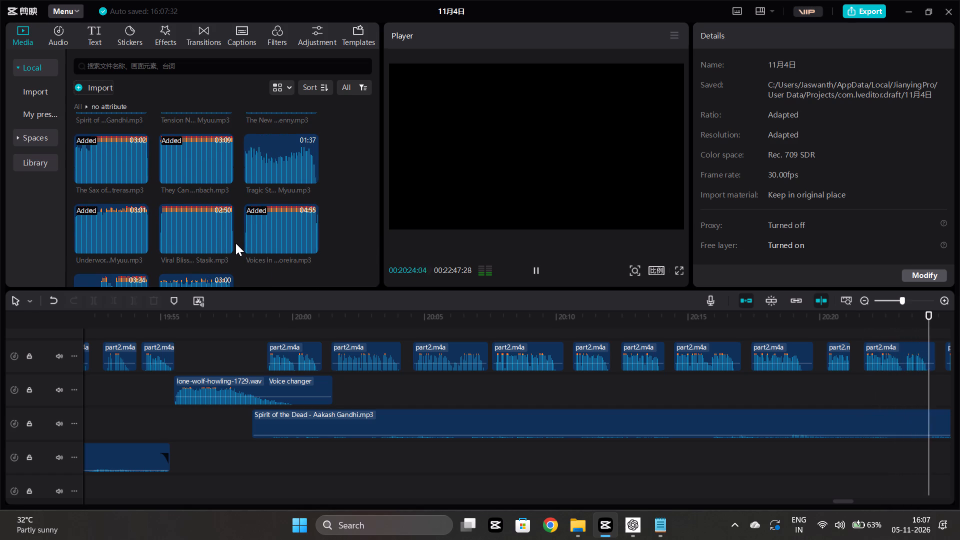
scroll(675, 431, "left", 1)
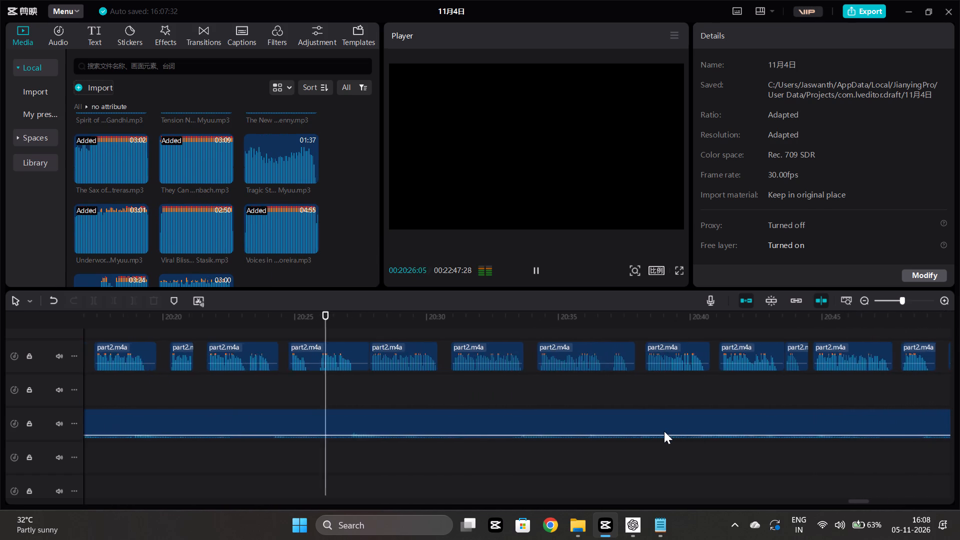
scroll(664, 431, "left", 1)
scroll(485, 406, "left", 1)
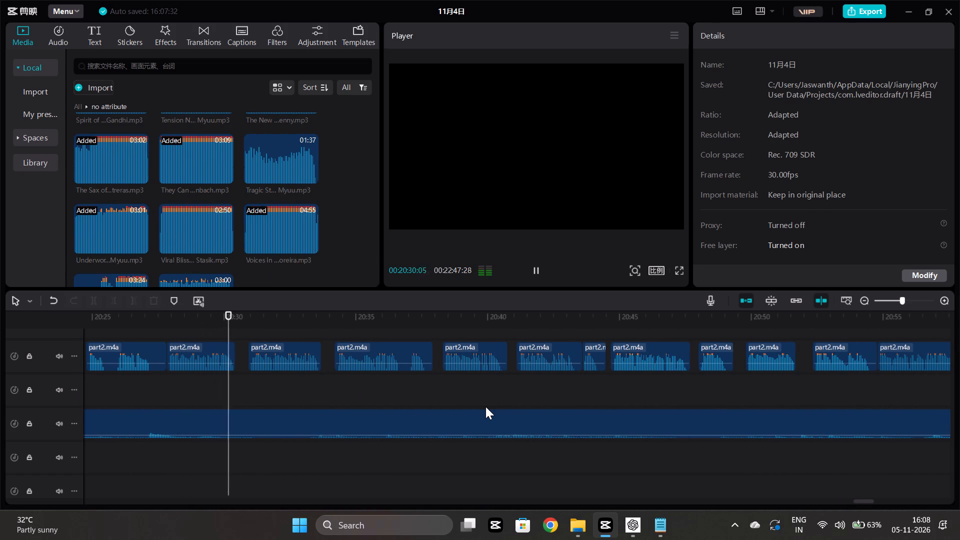
scroll(485, 406, "left", 1)
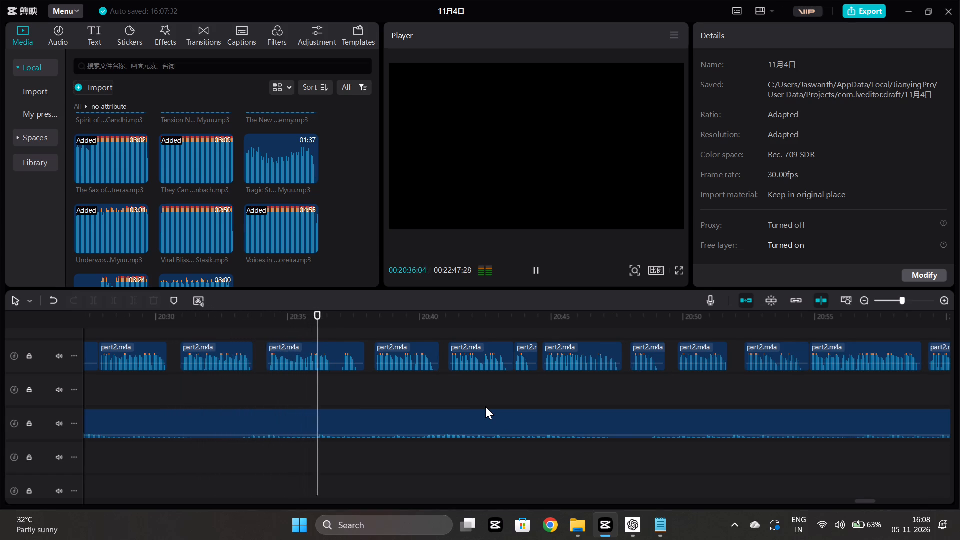
scroll(485, 406, "left", 2)
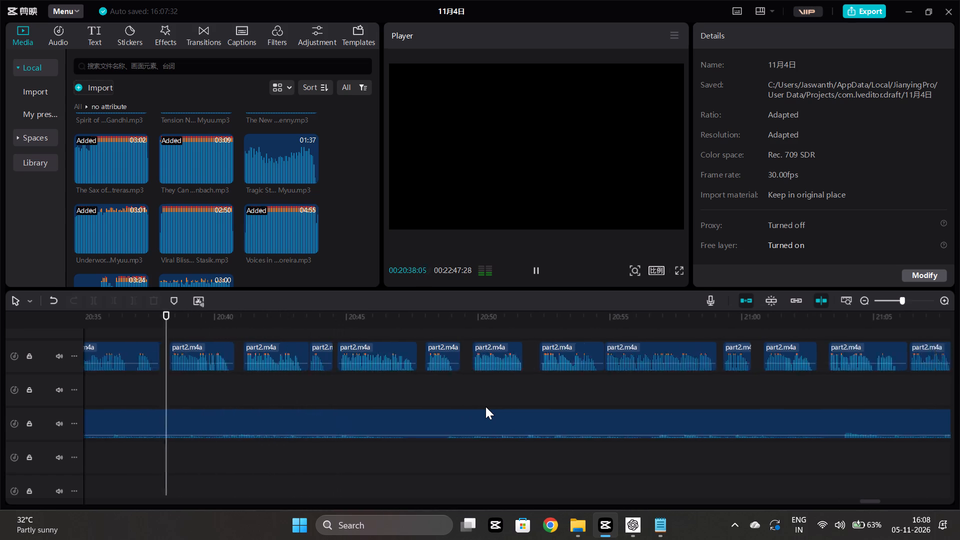
Cut off the excess Spirit of the Dead music just before the narration ends, at about 21:23.
scroll(485, 406, "left", 3)
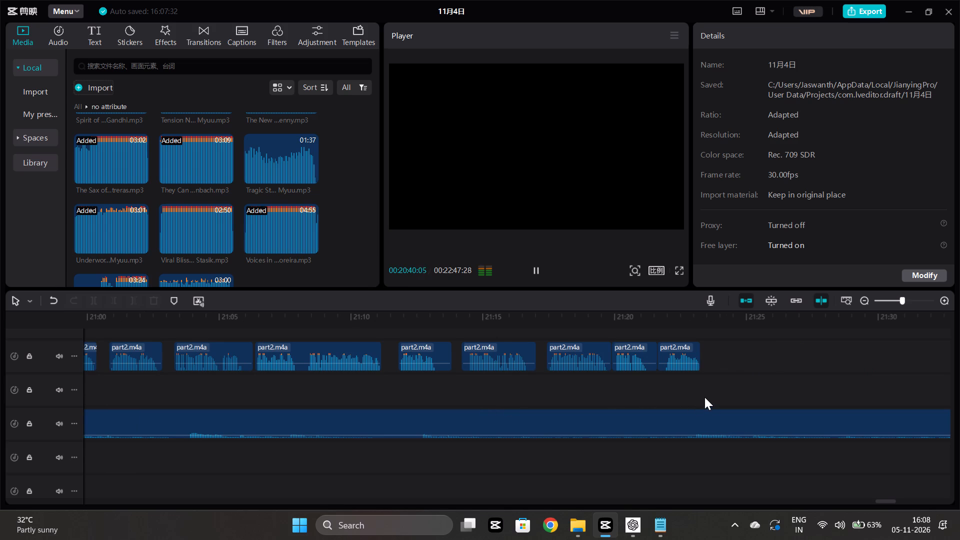
left_click(704, 397)
left_click(701, 392)
left_click(690, 388)
left_click(711, 417)
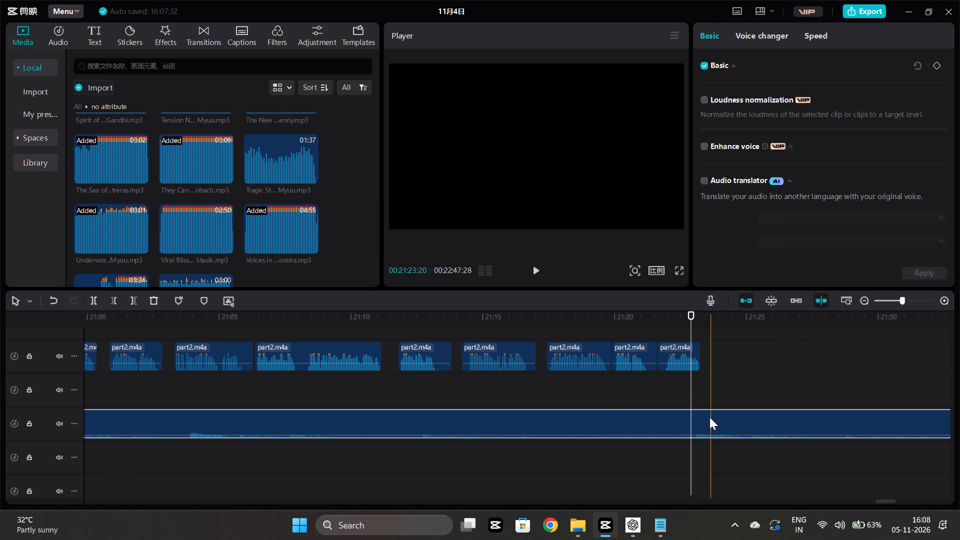
left_click(135, 299)
Play the ending and shorten the Spirit of the Dead clip to end at about 21:20, where the second-to-last narration clip starts.
left_click(594, 384)
key("space")
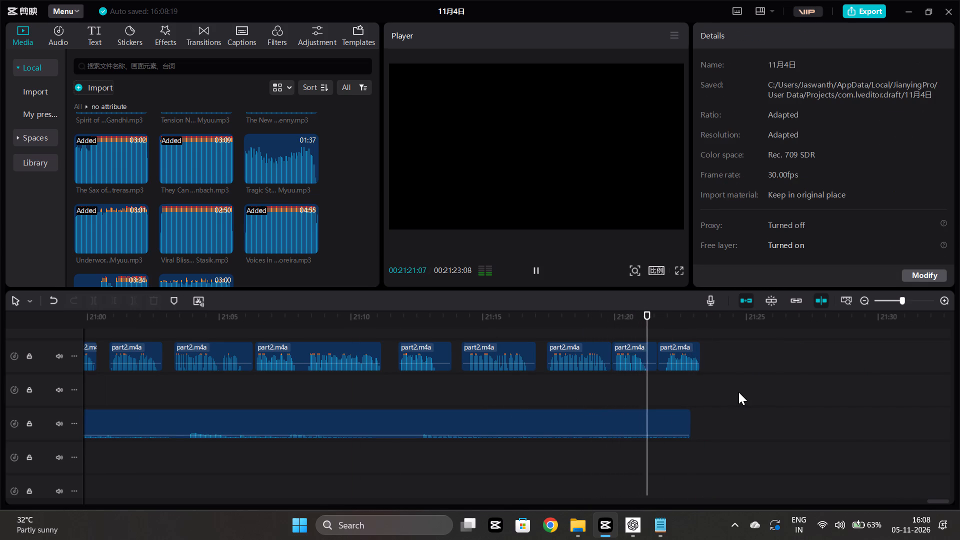
left_click(651, 388)
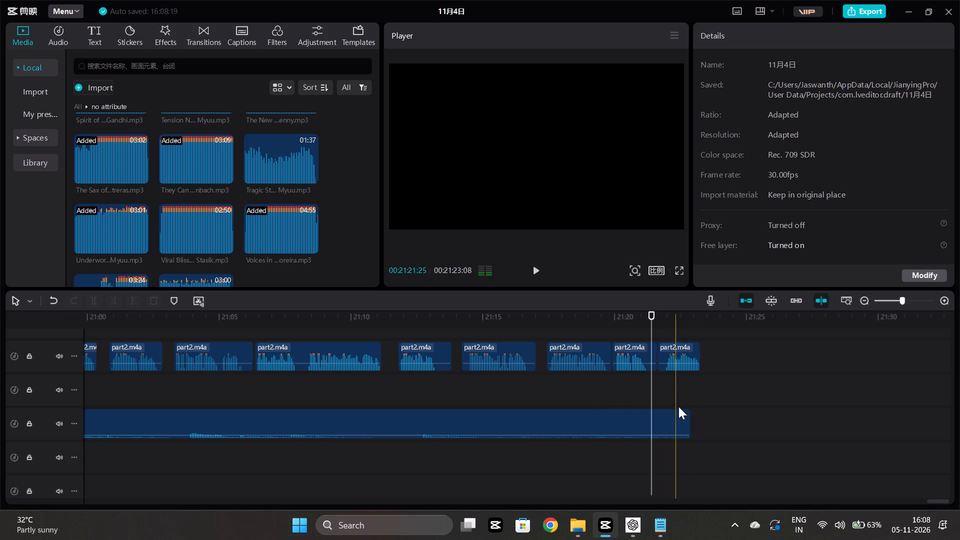
left_click(686, 415)
left_click_drag(692, 421, 684, 418)
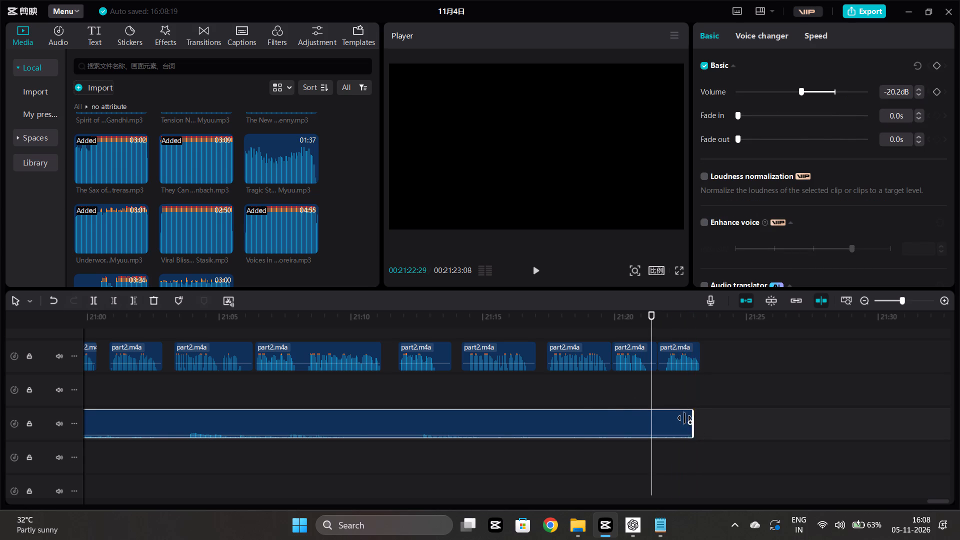
left_click_drag(684, 418, 612, 400)
Add a fade-out of about 3 s to the Spirit of the Dead clip and play from the fade.
left_click_drag(612, 421, 580, 421)
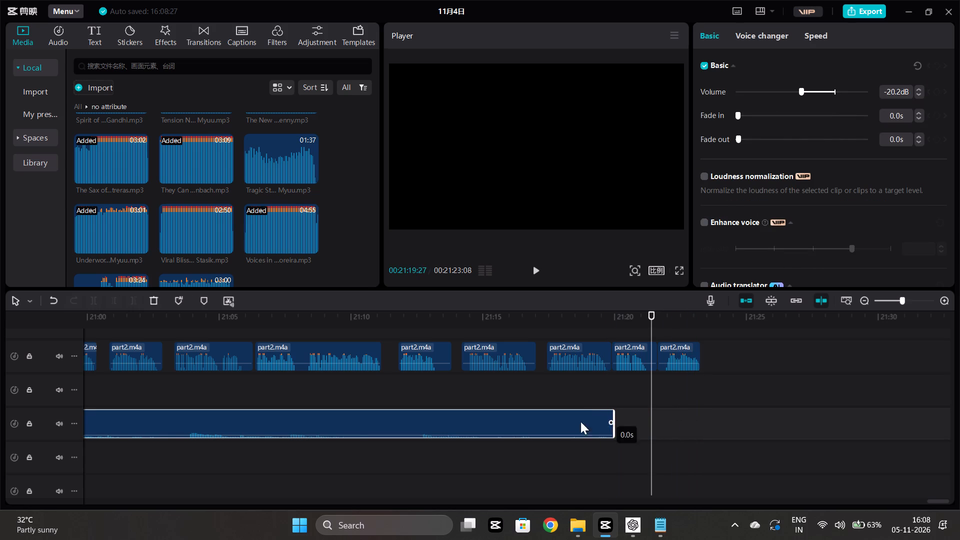
left_click_drag(580, 421, 514, 421)
left_click(529, 396)
key("space")
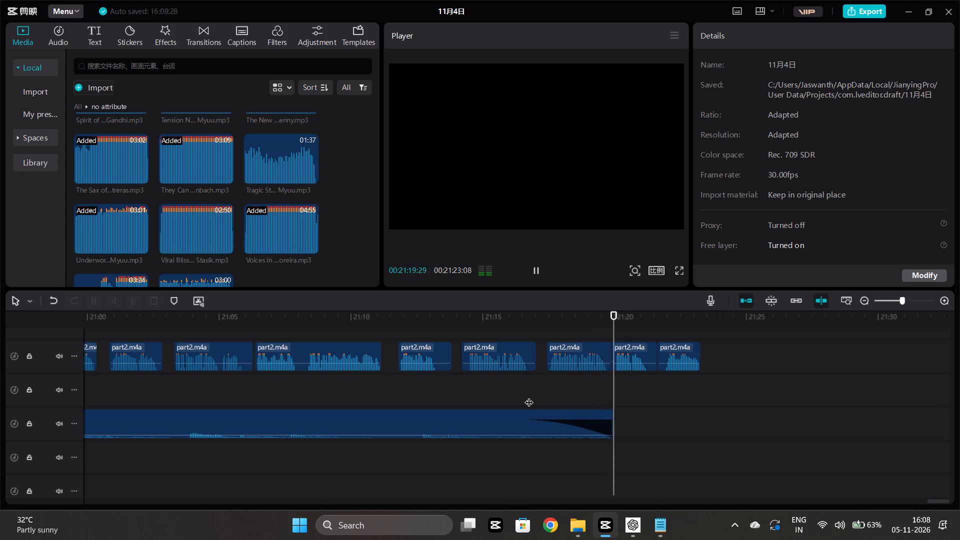
Apply the 超级混响 voice filter to the second-to-last narration clip at about 21:20.
left_click(636, 357)
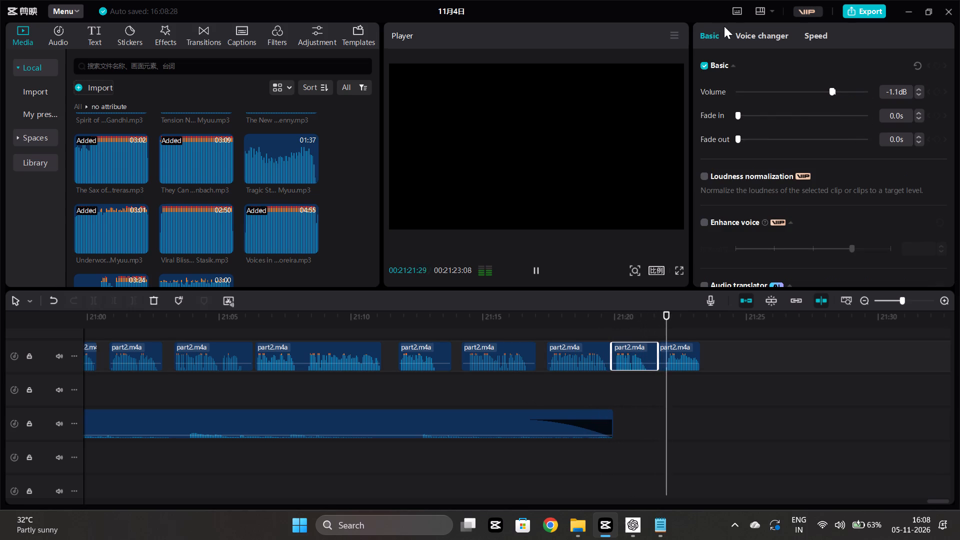
left_click(759, 28)
left_click(915, 141)
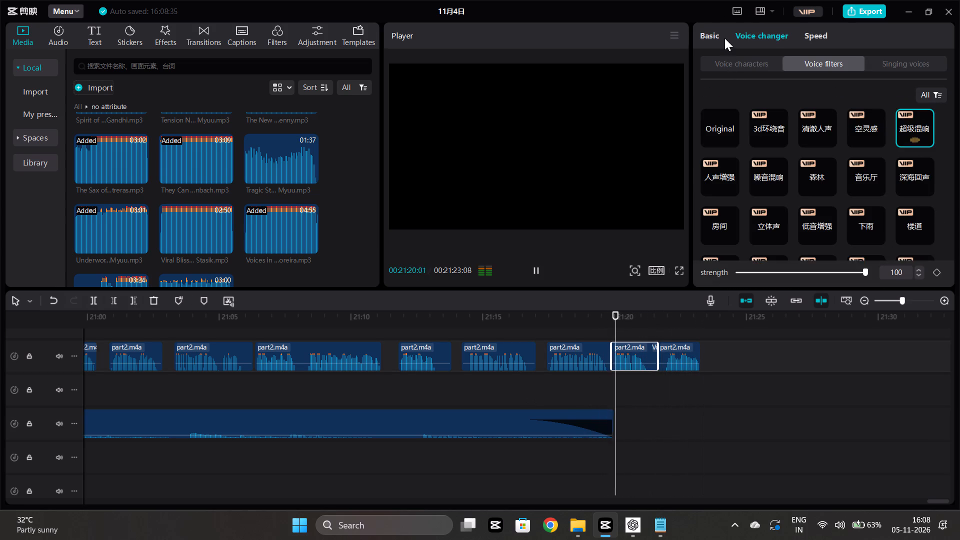
left_click(712, 36)
Apply the 超级混响 voice filter to the last narration clip and play the final lines.
left_click(686, 365)
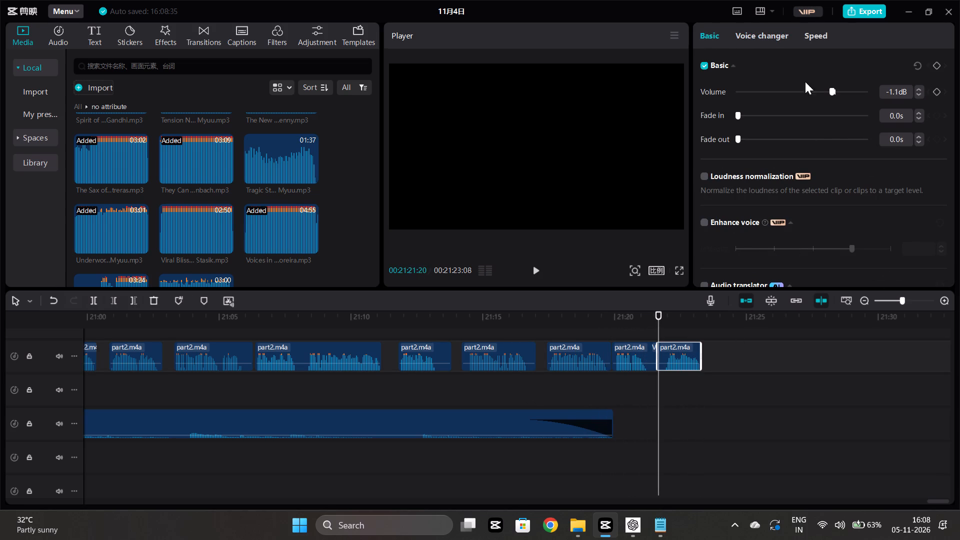
left_click(741, 31)
left_click(924, 134)
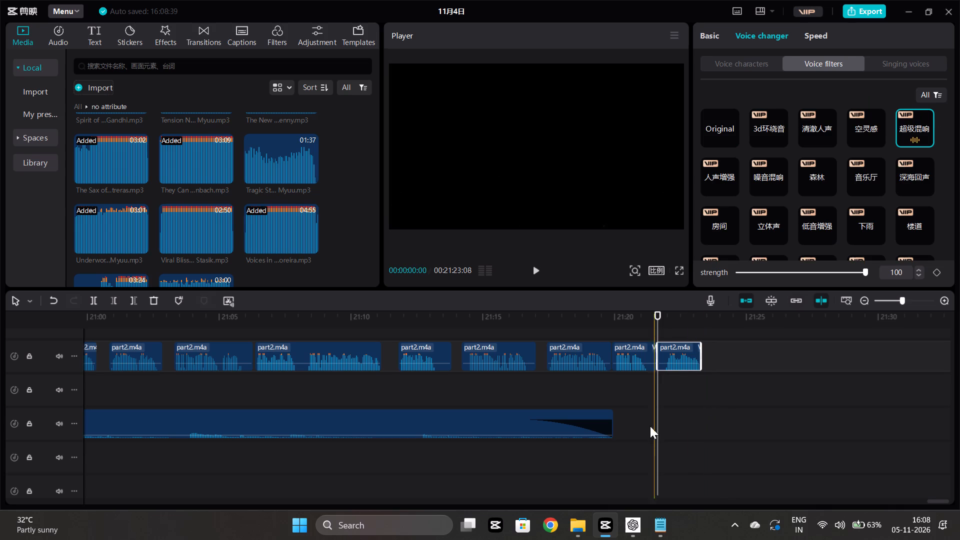
left_click(595, 381)
key("space")
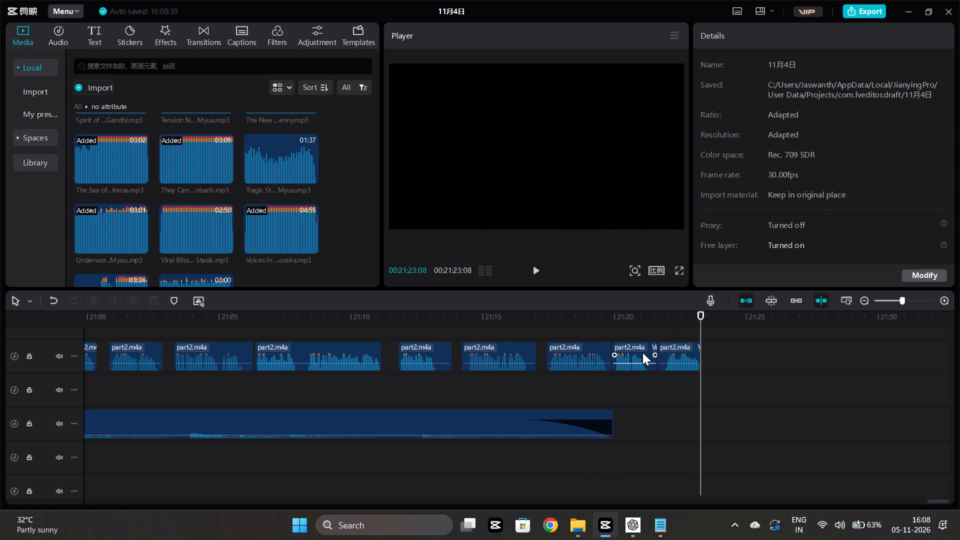
Extend the end of the last narration clip to 21:24:24 so the reverb can ring out, and play it.
left_click(688, 355)
left_click_drag(703, 363, 751, 371)
left_click(688, 379)
key("space")
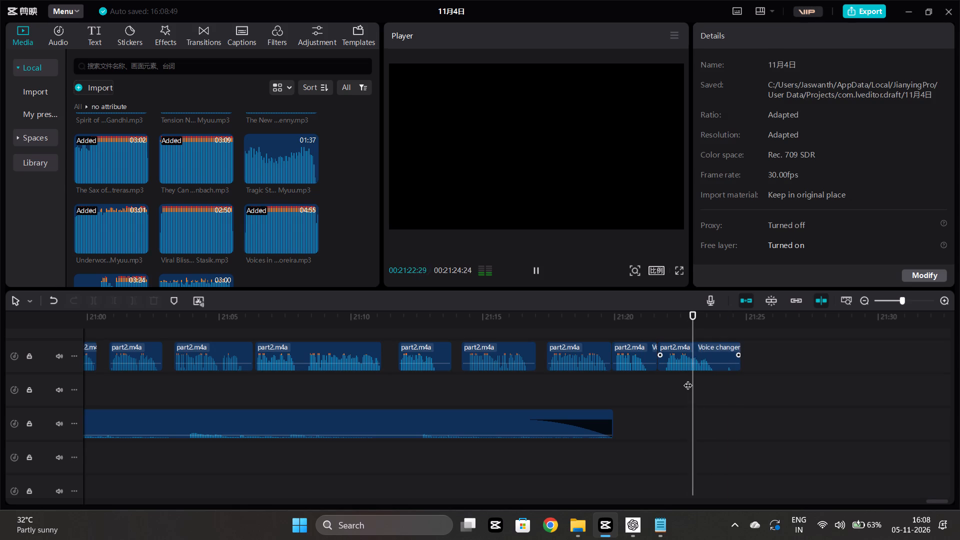
Trim the end of the last narration clip to 21:24:04.
left_click(723, 375)
left_click(724, 351)
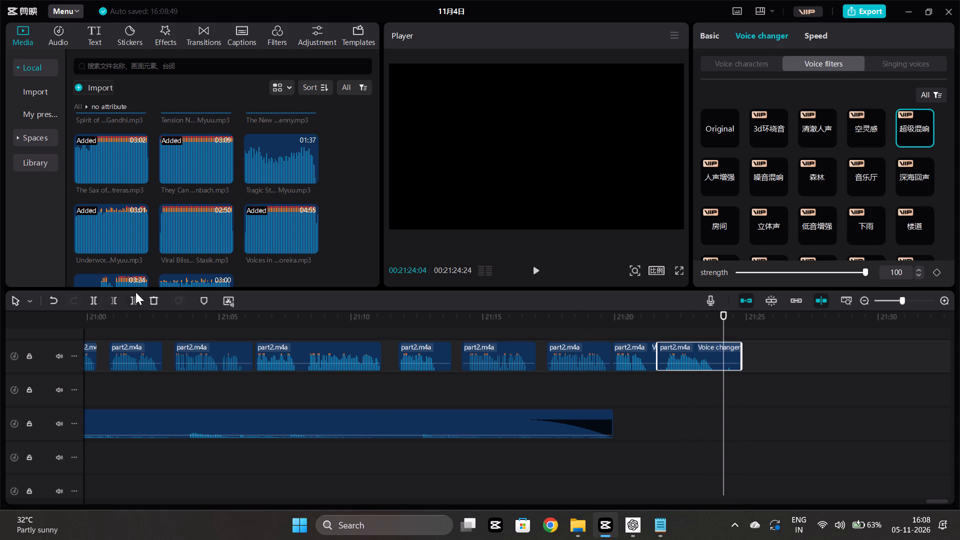
left_click(135, 292)
left_click(132, 299)
Play the final narration lines with reverb and look back over the music and narration tracks before the ending.
left_click(639, 397)
key("space")
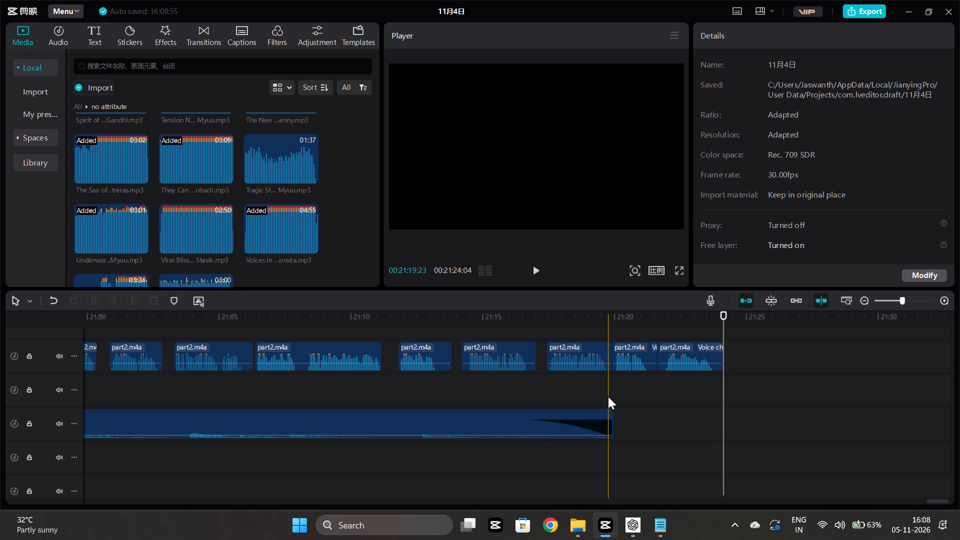
scroll(608, 396, "up", 4)
left_click(637, 358)
key("space")
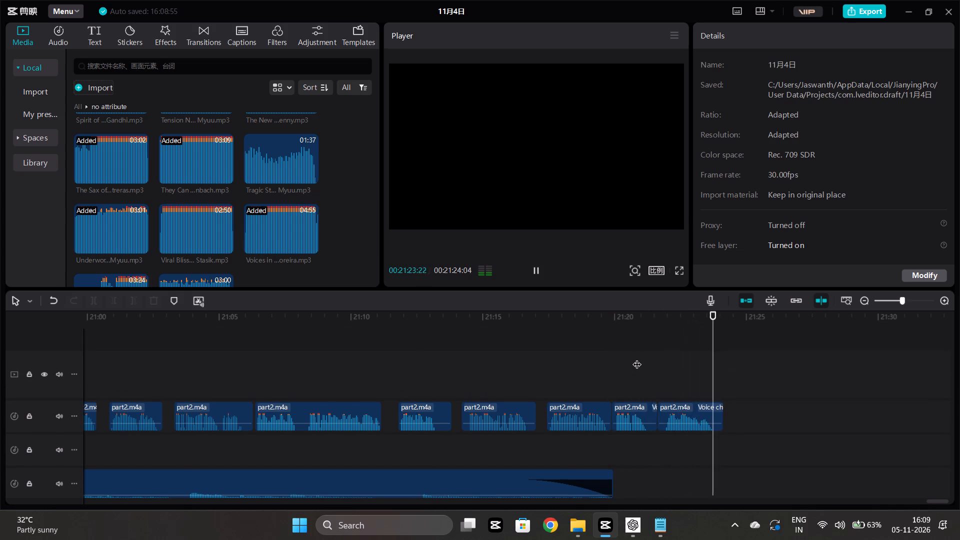
key("space")
scroll(609, 381, "down", 1)
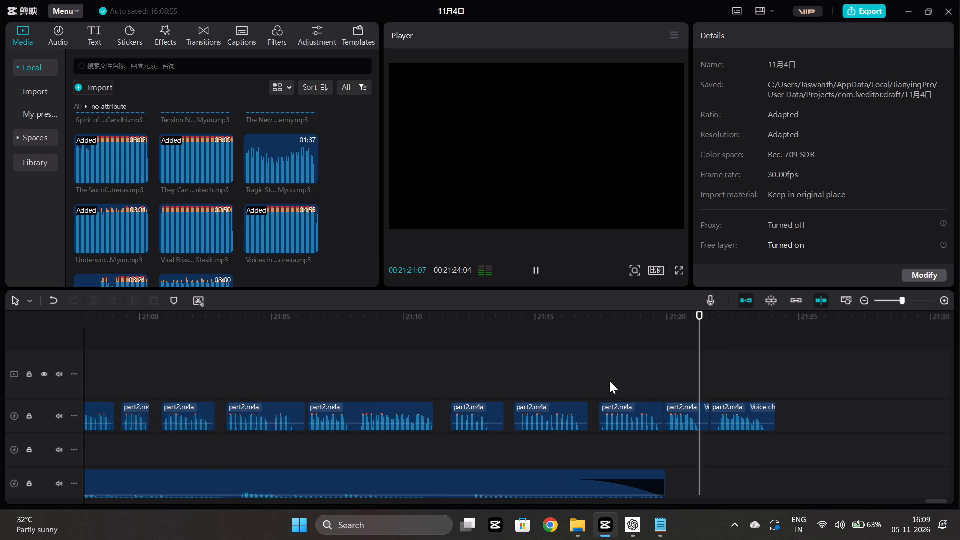
scroll(609, 381, "down", 2)
scroll(527, 409, "right", 2)
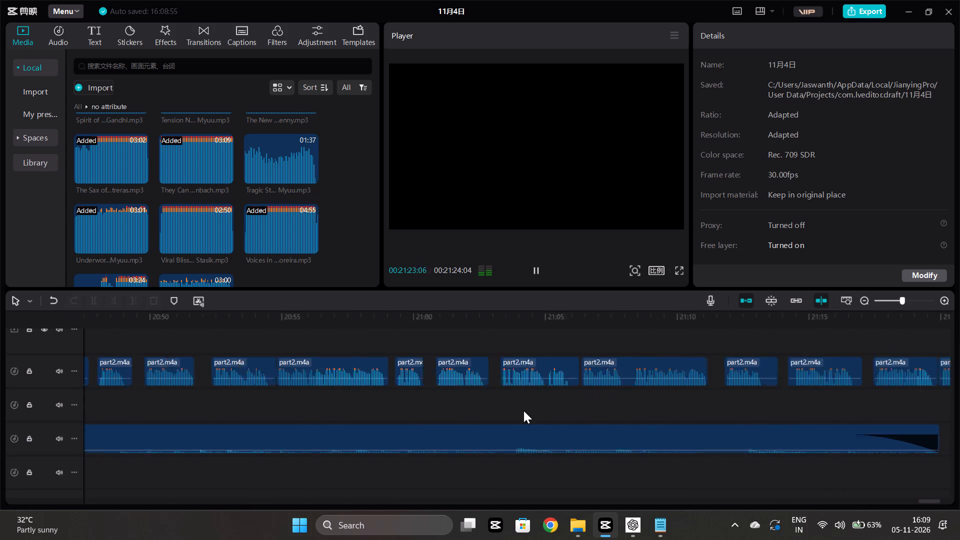
scroll(487, 391, "down", 8)
scroll(557, 453, "down", 5, "ctrl")
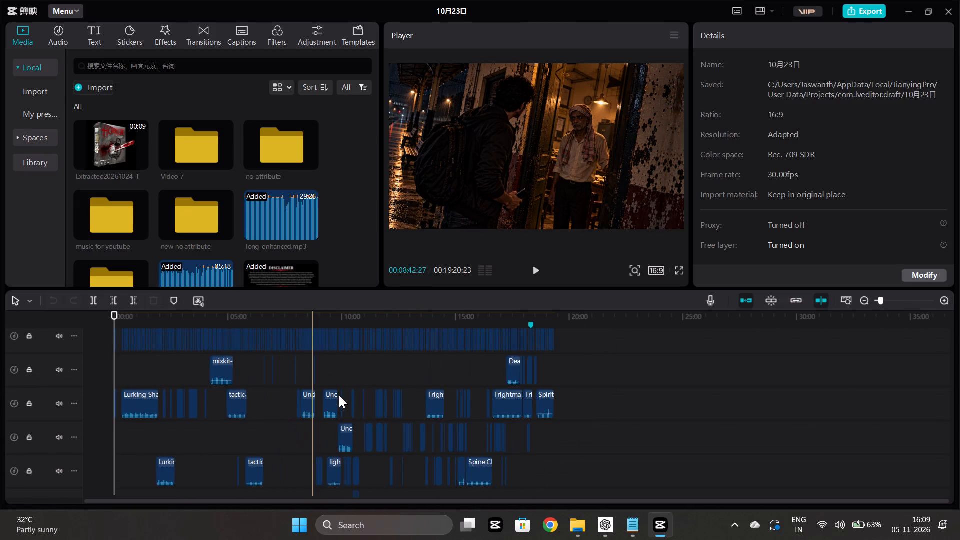
scroll(339, 395, "up", 7, "ctrl")
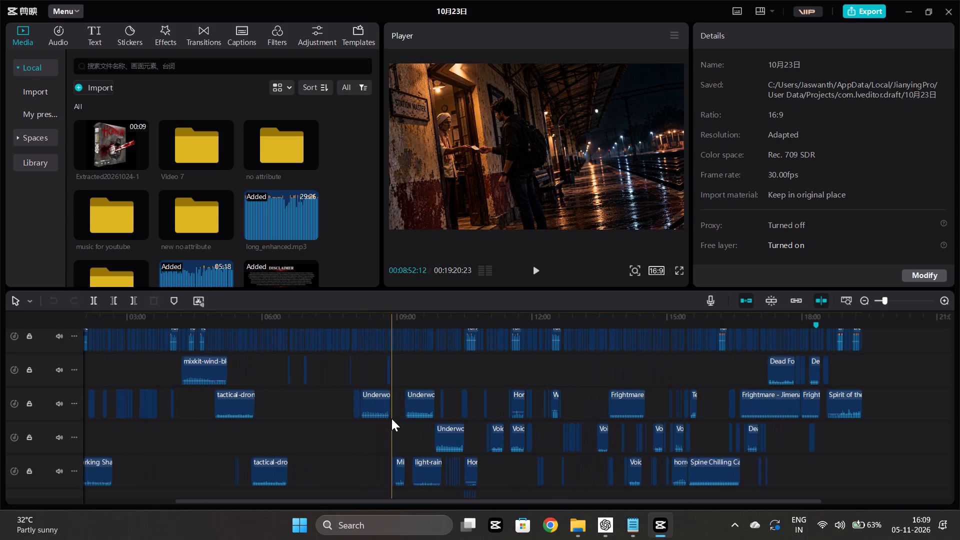
left_click(391, 418)
key("space")
left_click(384, 420)
key("space")
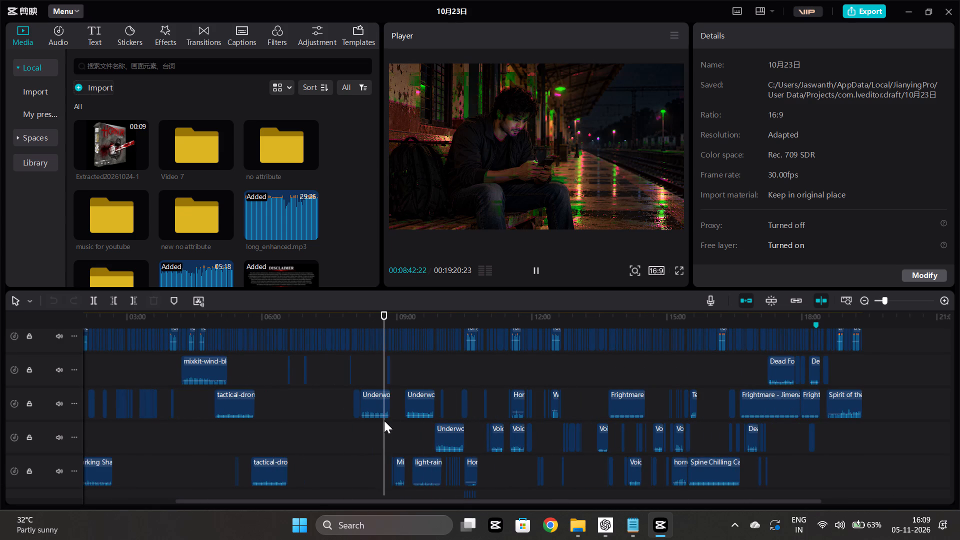
left_click(373, 438)
key("space")
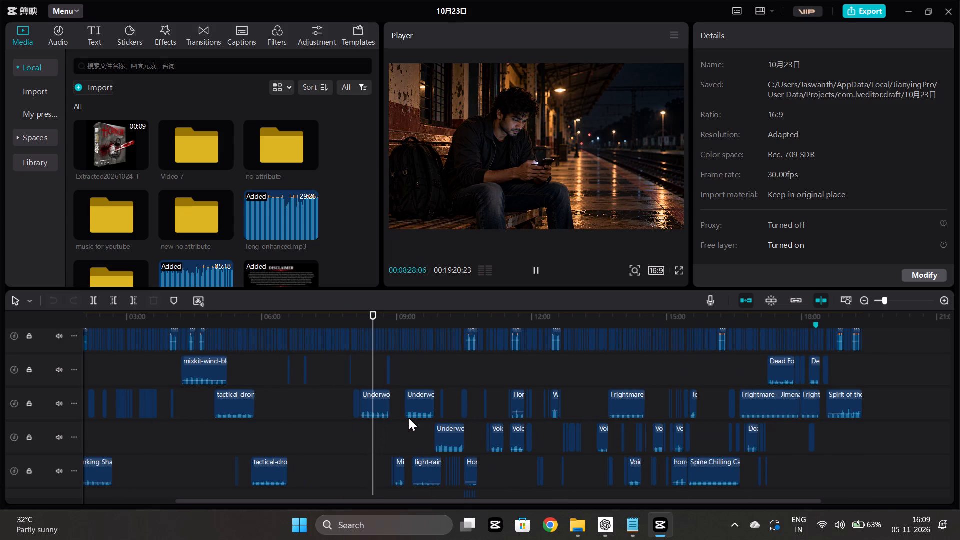
scroll(406, 419, "up", 1, "ctrl")
left_click(360, 447, "ctrl")
scroll(360, 447, "up", 1, "ctrl")
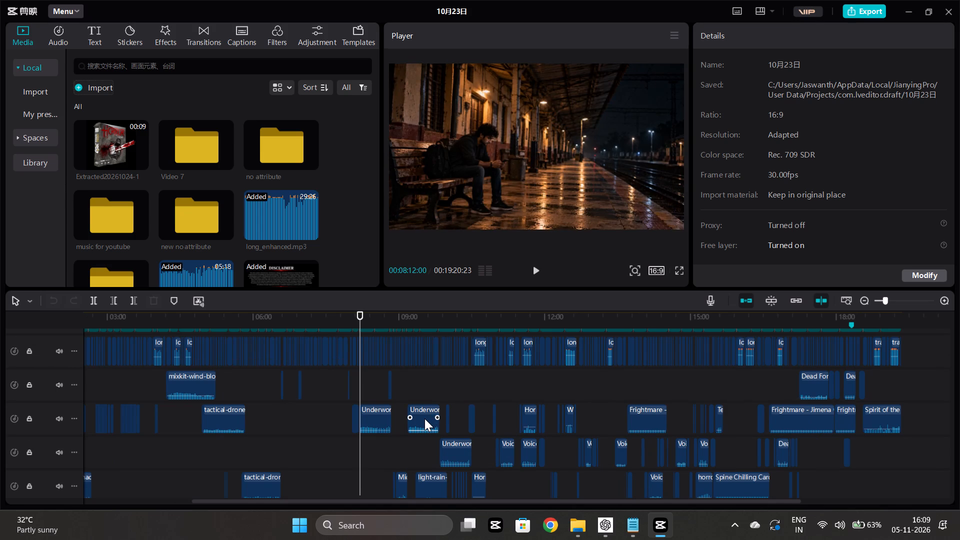
left_click(347, 408)
key("space")
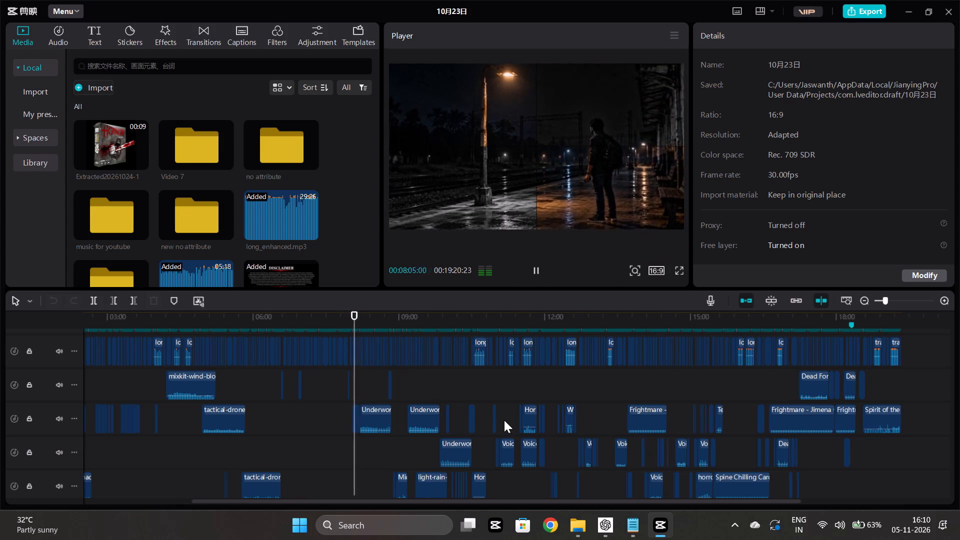
Listen to the soundtrack at about 10:20 and 11:27, and examine the Horror House and Voices in My Head clips.
left_click(464, 391)
key("space")
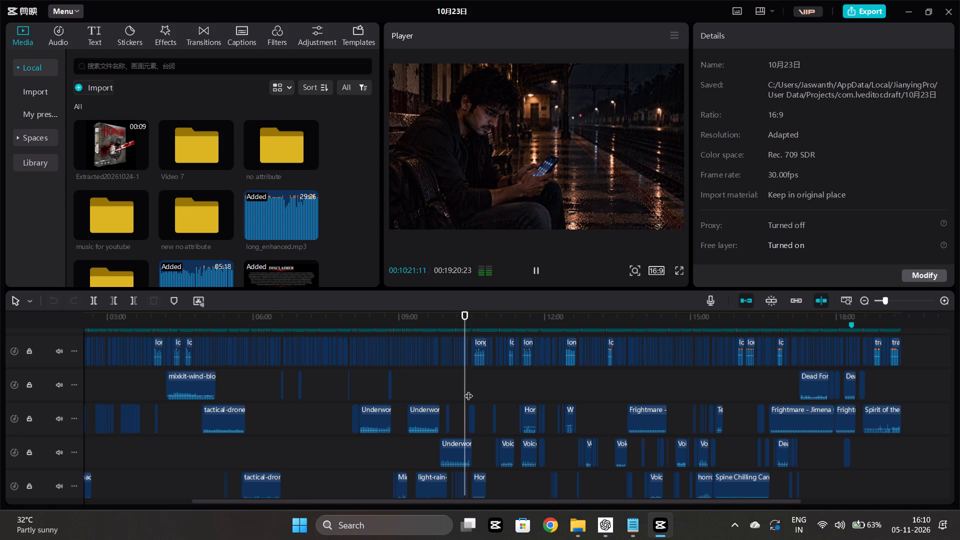
left_click(469, 390)
key("space")
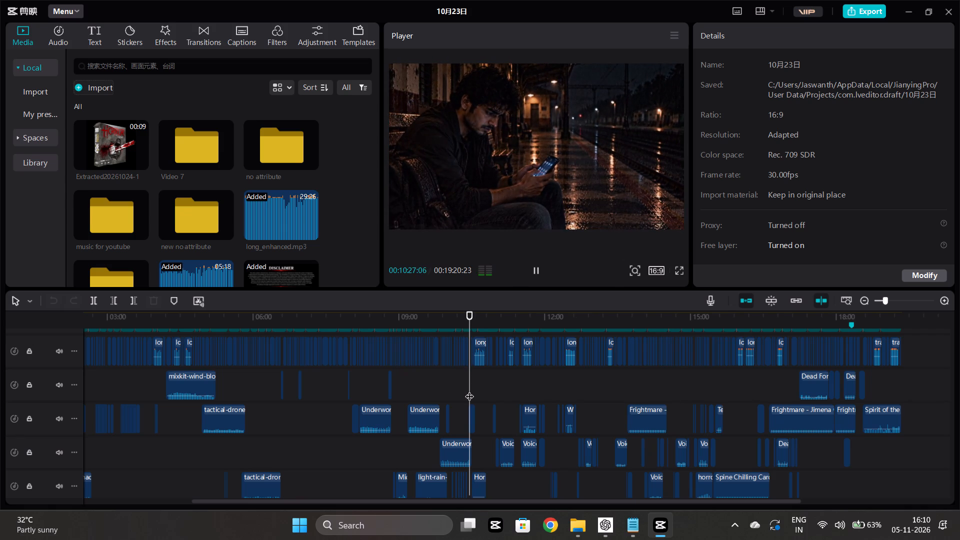
left_click(469, 390)
key("space")
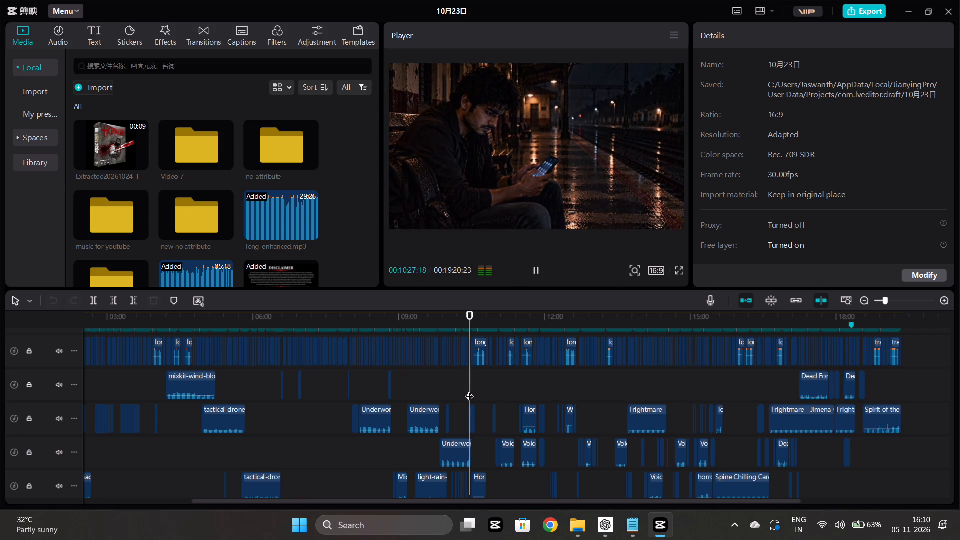
left_click(518, 385)
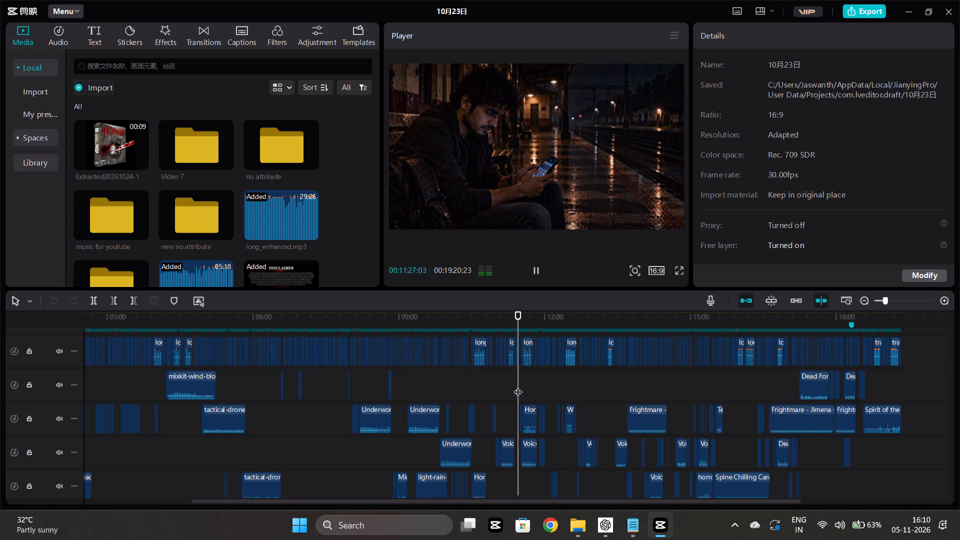
key("space")
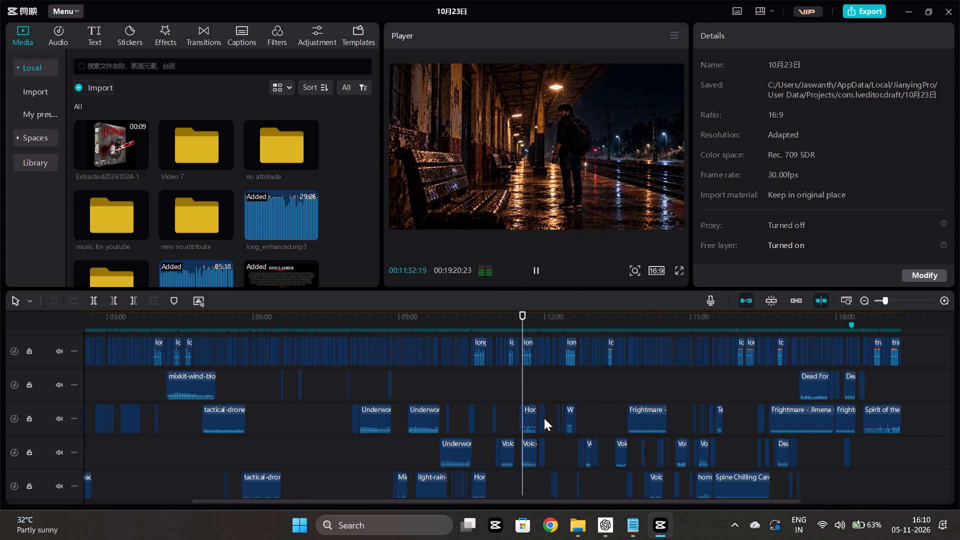
scroll(544, 418, "up", 11, "ctrl")
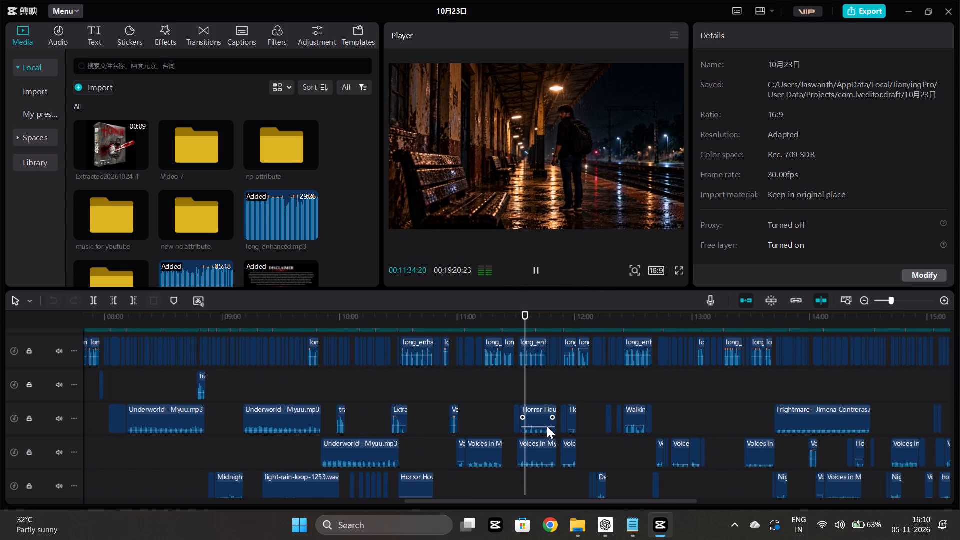
scroll(547, 426, "up", 14, "ctrl")
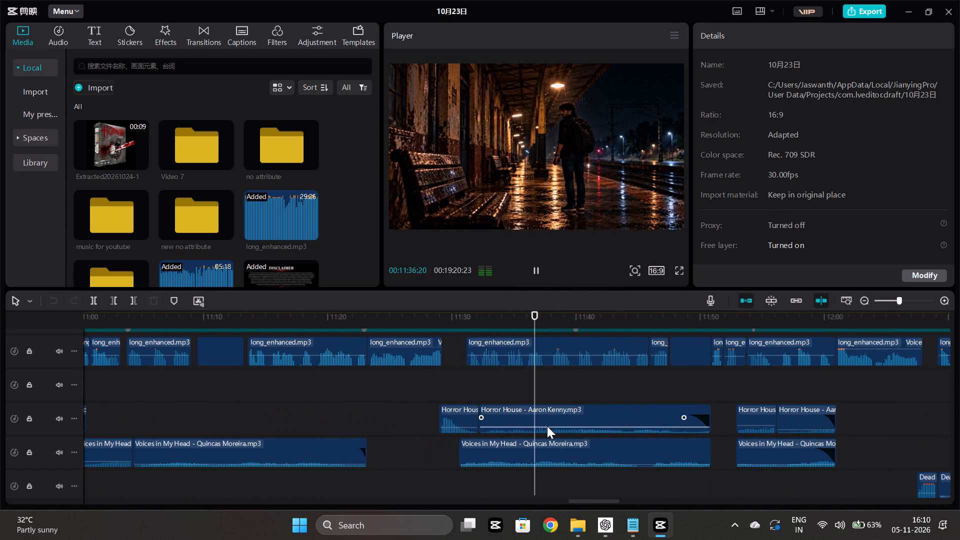
Play the door-knocking scene from about 11:52 and the Dead Forest clips near 12:08 to hear their music.
left_click(735, 389)
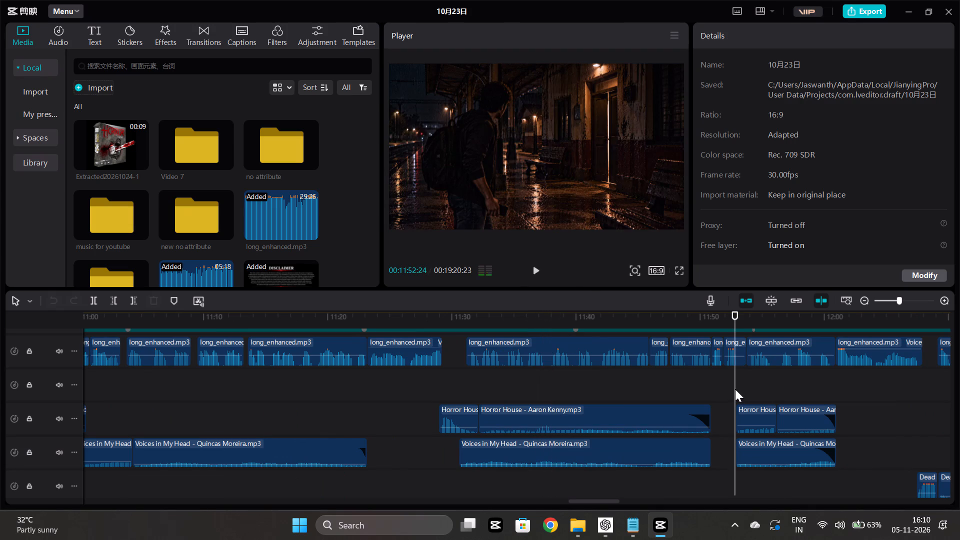
key("space")
scroll(735, 389, "left", 1)
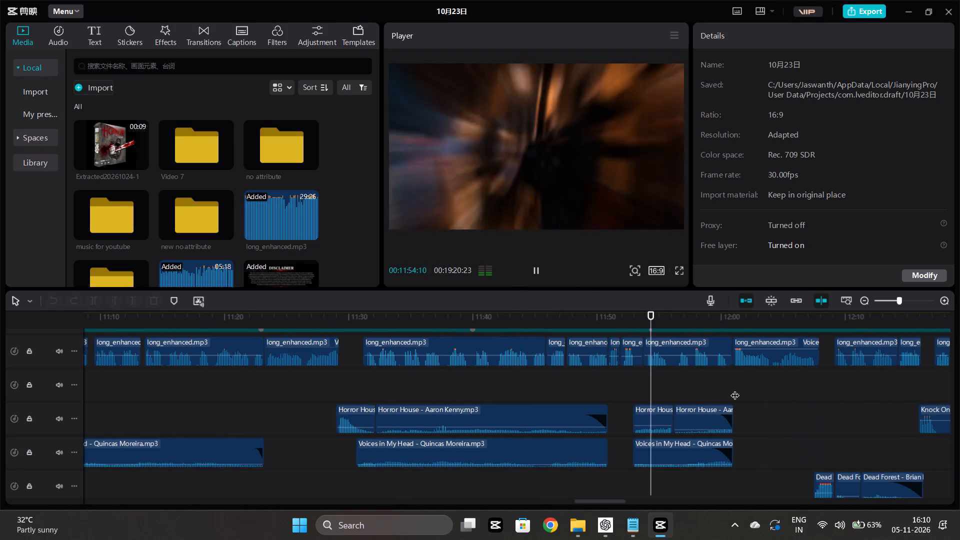
scroll(735, 389, "left", 1)
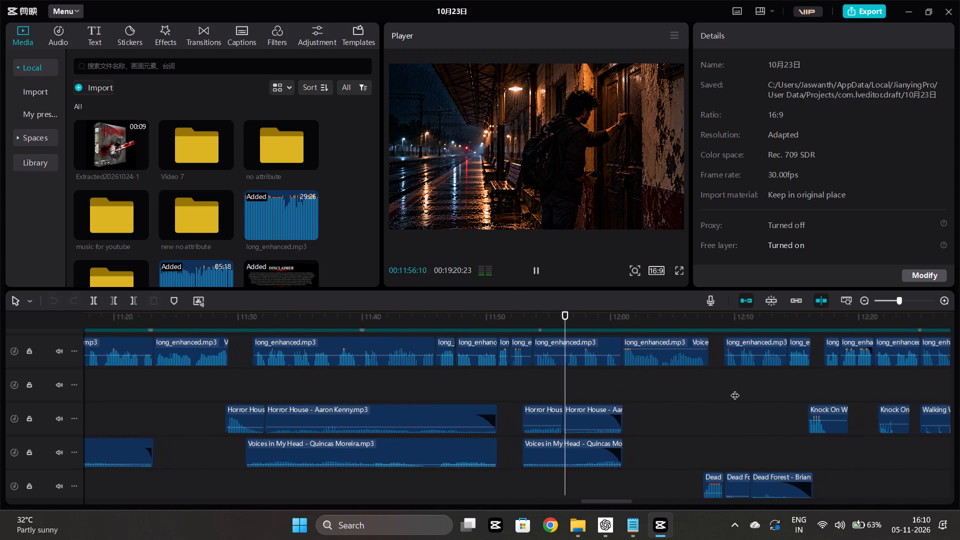
scroll(735, 389, "left", 1)
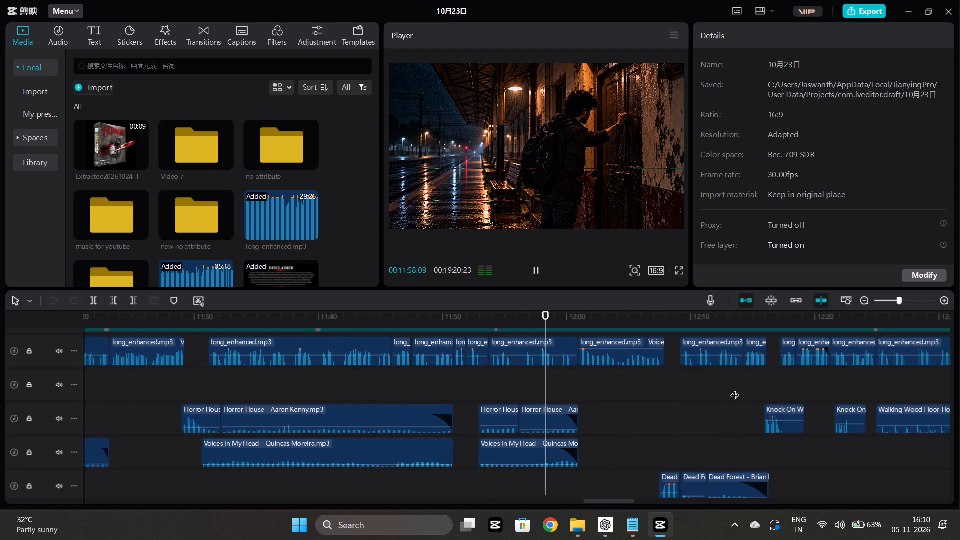
scroll(735, 389, "left", 1)
scroll(735, 389, "down", 2)
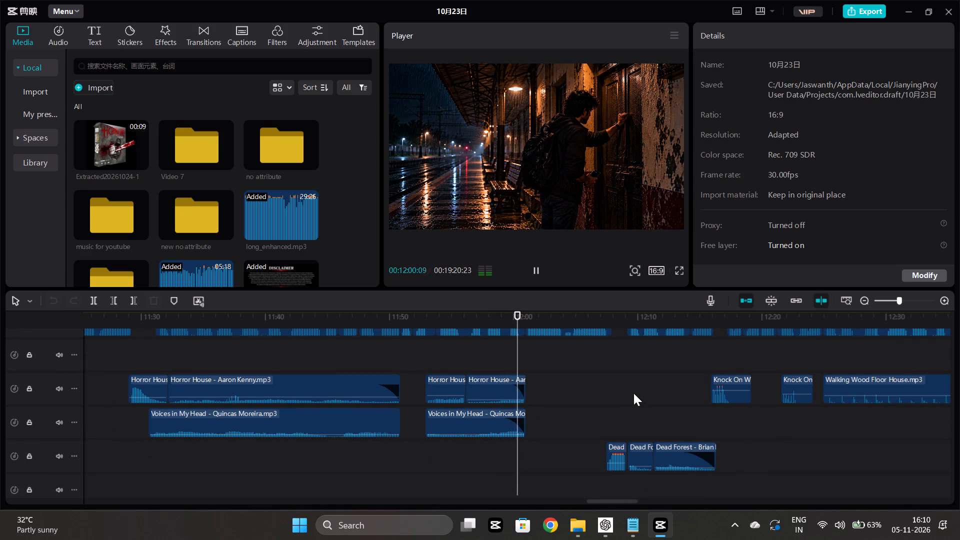
left_click(607, 390)
key("space")
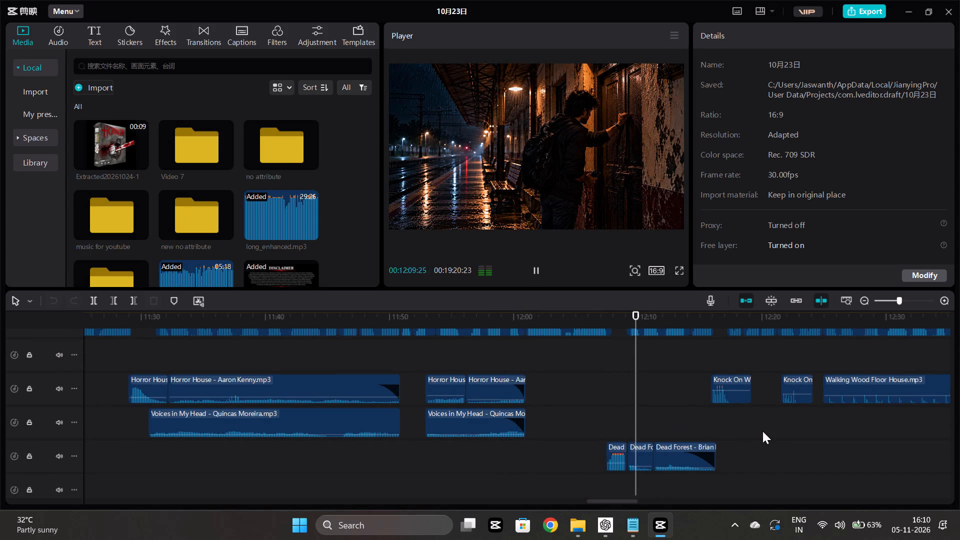
Listen to the music and effects between about 12:37 and 14:00, including the starts of Voices in My Head and Frightmare.
scroll(763, 431, "down", 5, "ctrl")
scroll(763, 431, "left", 1)
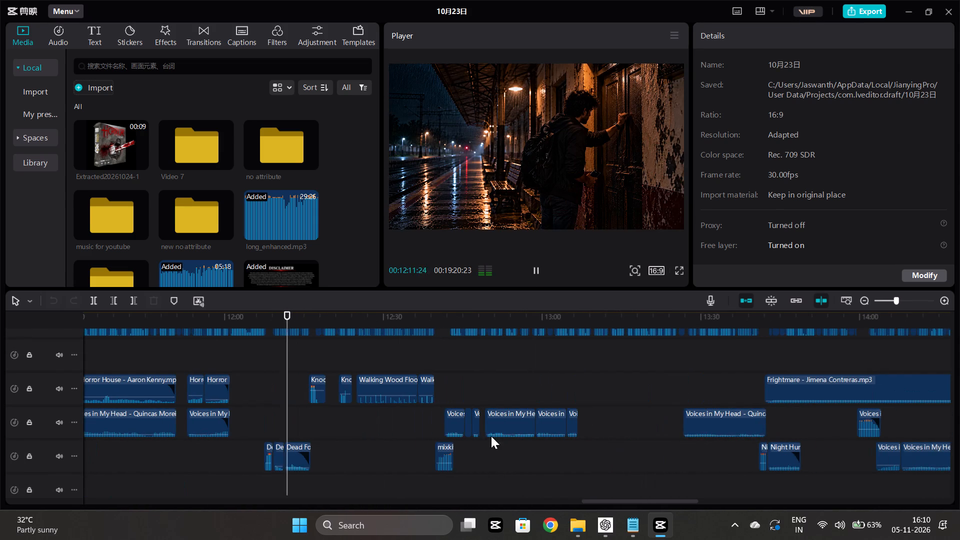
scroll(491, 436, "left", 1)
left_click(432, 409)
key("space")
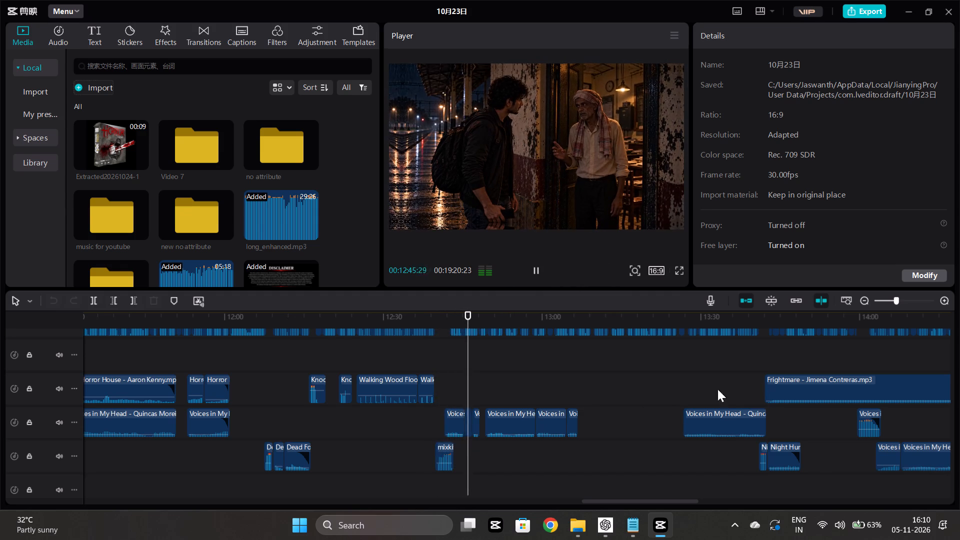
left_click(446, 386)
key("space")
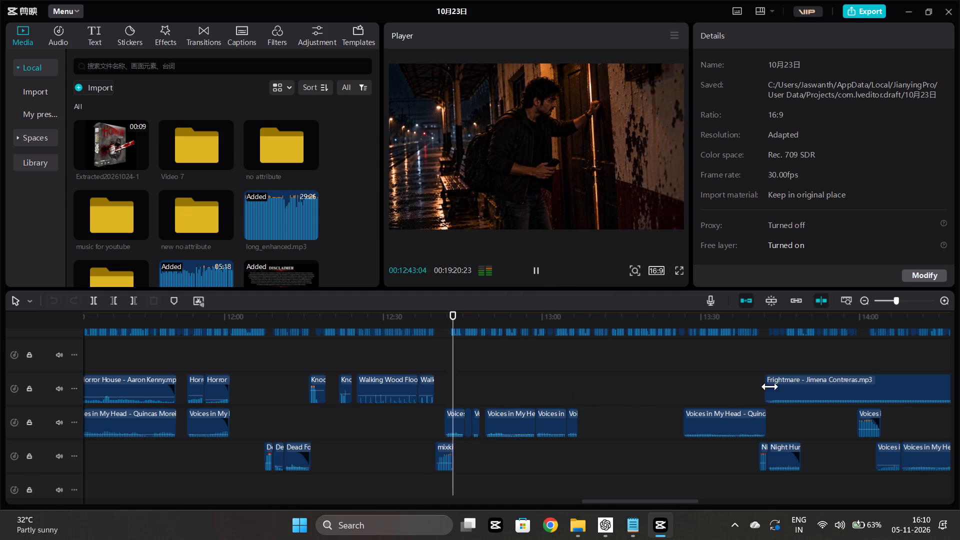
left_click(752, 374)
key("space")
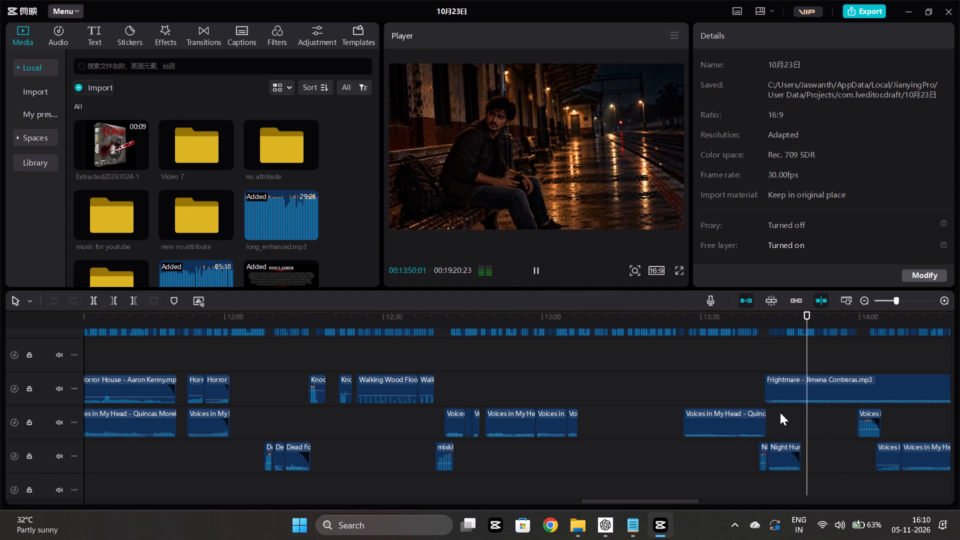
left_click(752, 387)
key("space")
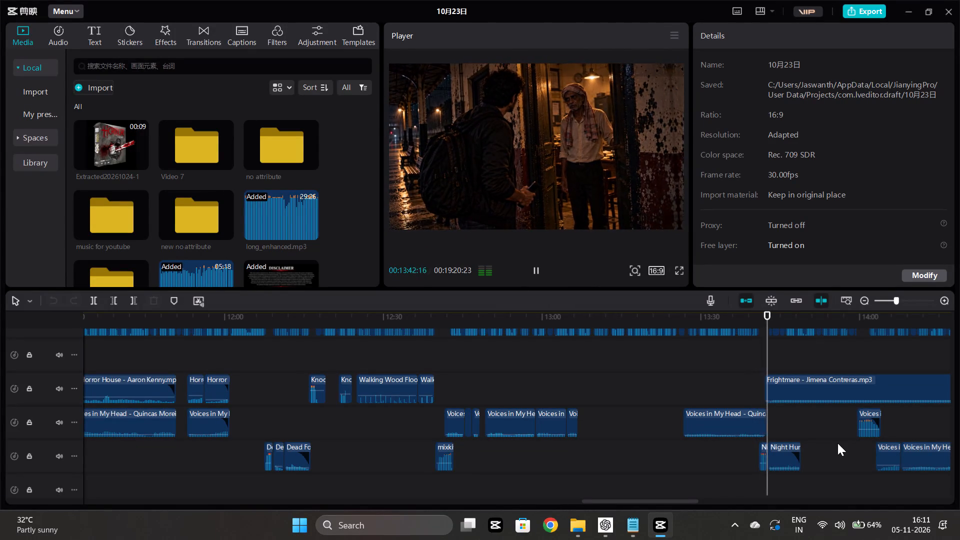
left_click(853, 437)
key("space")
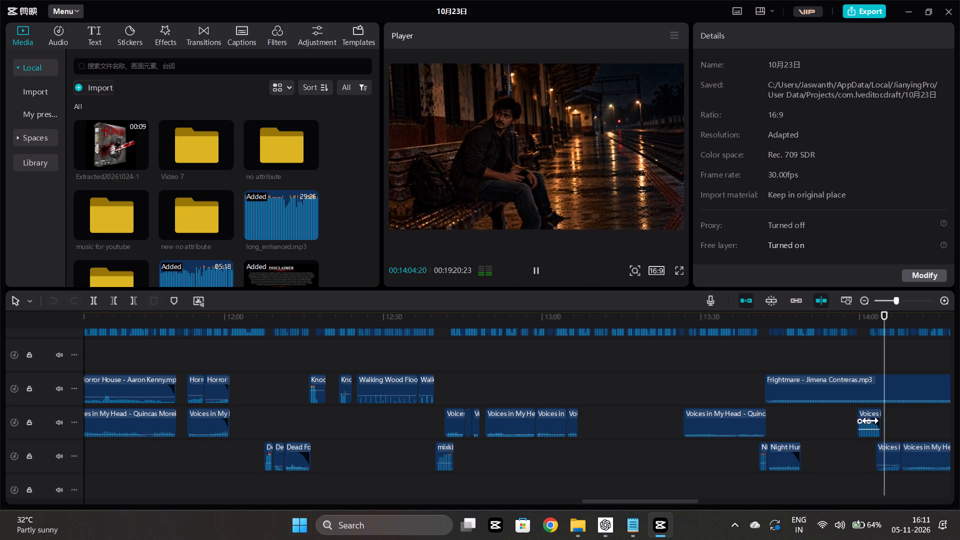
Select the short Voices in My Head clip near 14:00 and examine its volume, fade and other audio settings.
left_click(869, 418)
key("space")
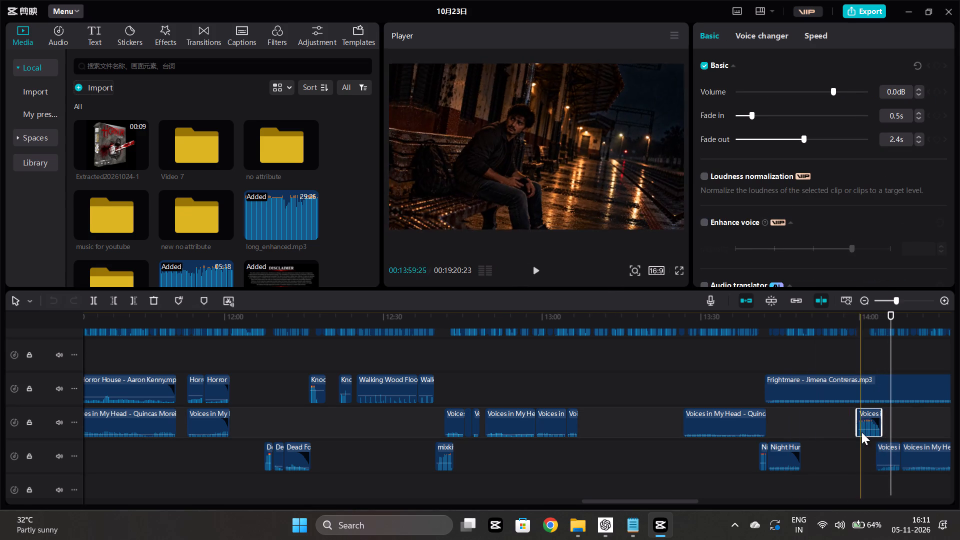
left_click(857, 440)
left_click(865, 423)
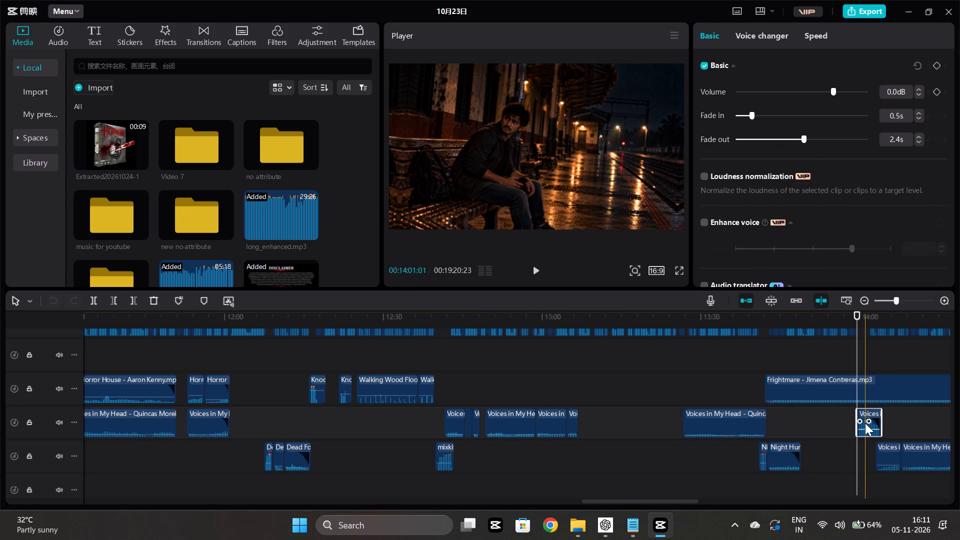
scroll(826, 211, "down", 3)
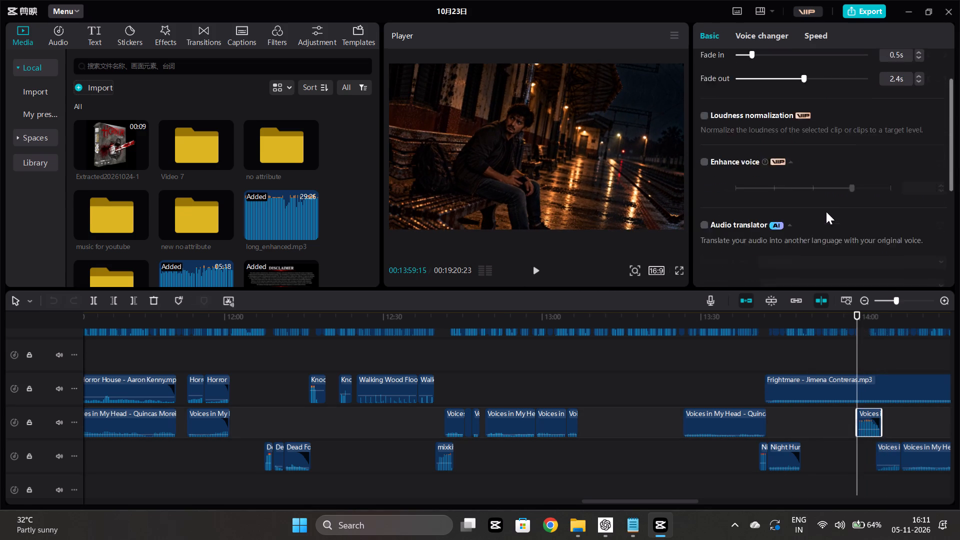
scroll(826, 211, "down", 1)
scroll(794, 173, "down", 5)
scroll(794, 173, "up", 7)
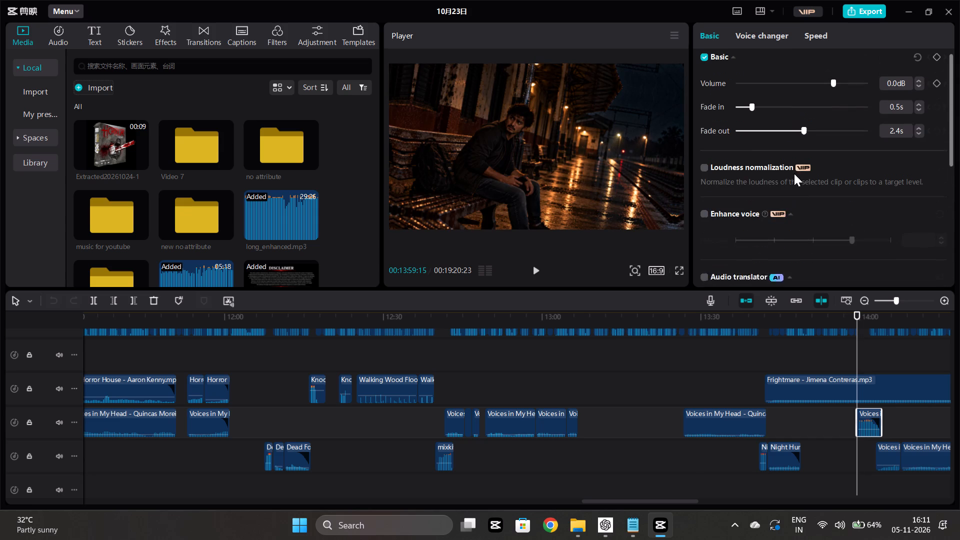
scroll(794, 173, "up", 4)
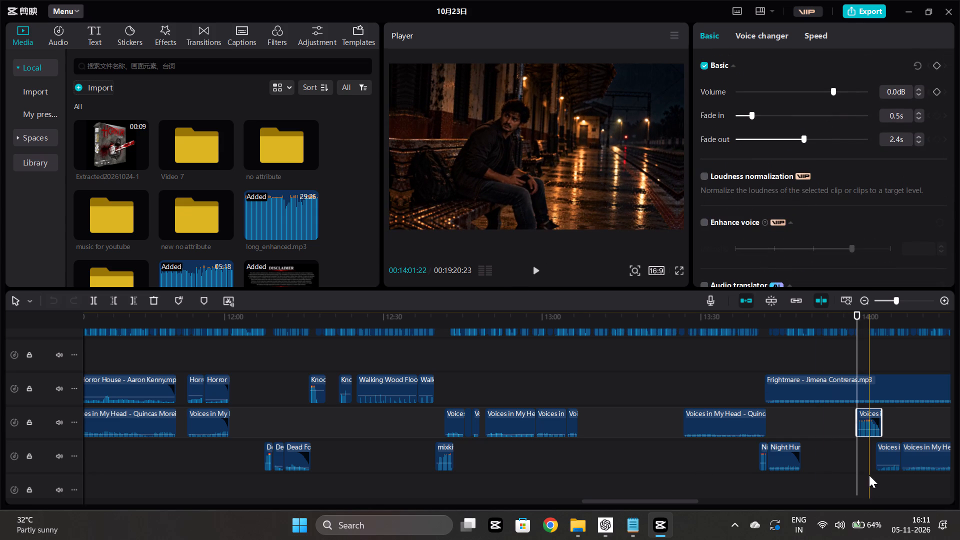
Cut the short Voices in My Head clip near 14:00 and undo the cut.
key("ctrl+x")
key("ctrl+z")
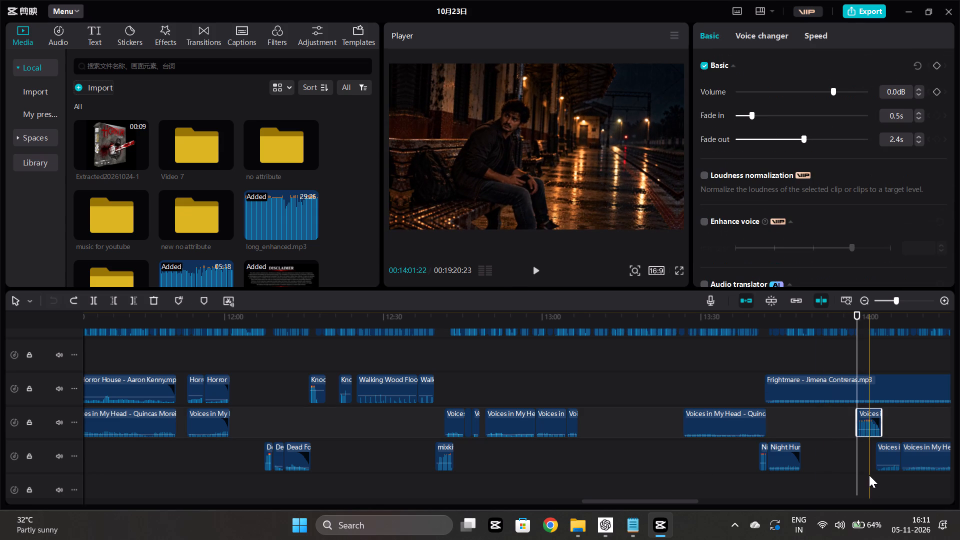
Copy the short Voices in My Head clip near 14:00 and look through its remaining audio settings.
key("ctrl+c")
key("ctrl+c")
key("ctrl+c")
key("ctrl+c")
scroll(819, 206, "down", 2)
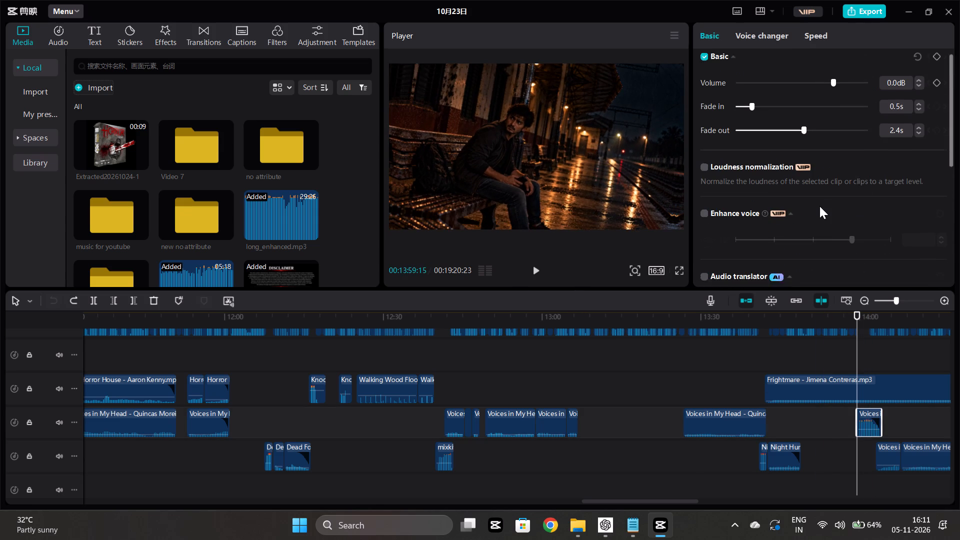
Close the 10月23日 project and open the 11月4日 project.
left_click(78, 7)
left_click(84, 34)
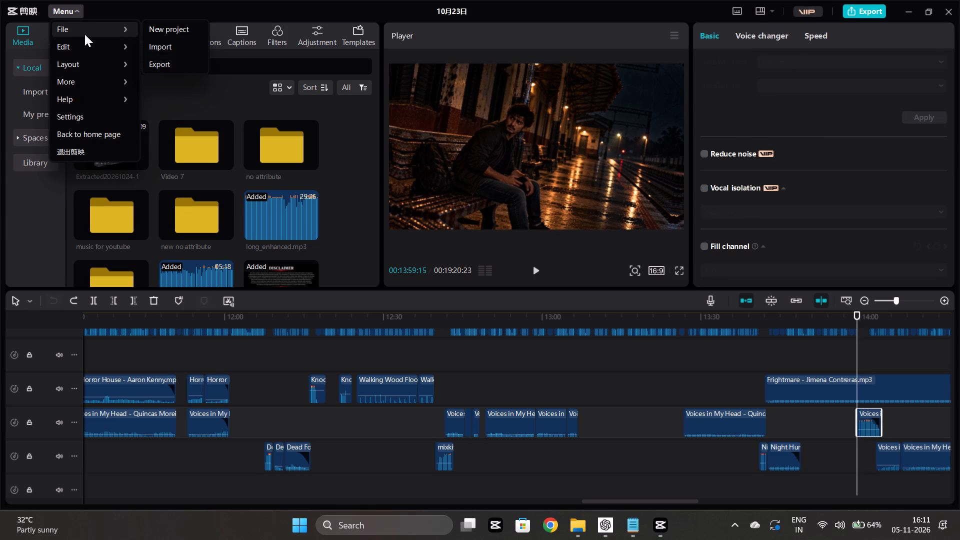
left_click(76, 26)
left_click(940, 14)
left_click(947, 14)
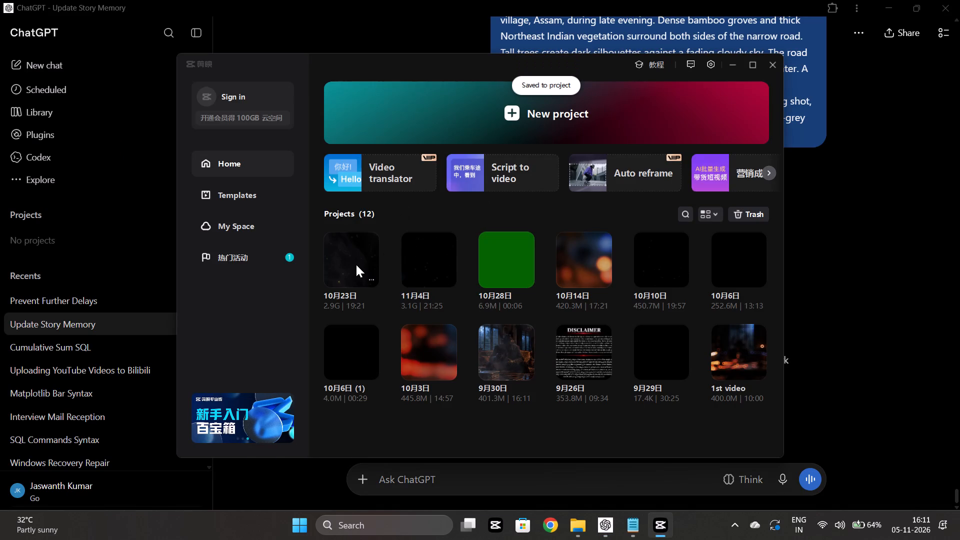
left_click(434, 253)
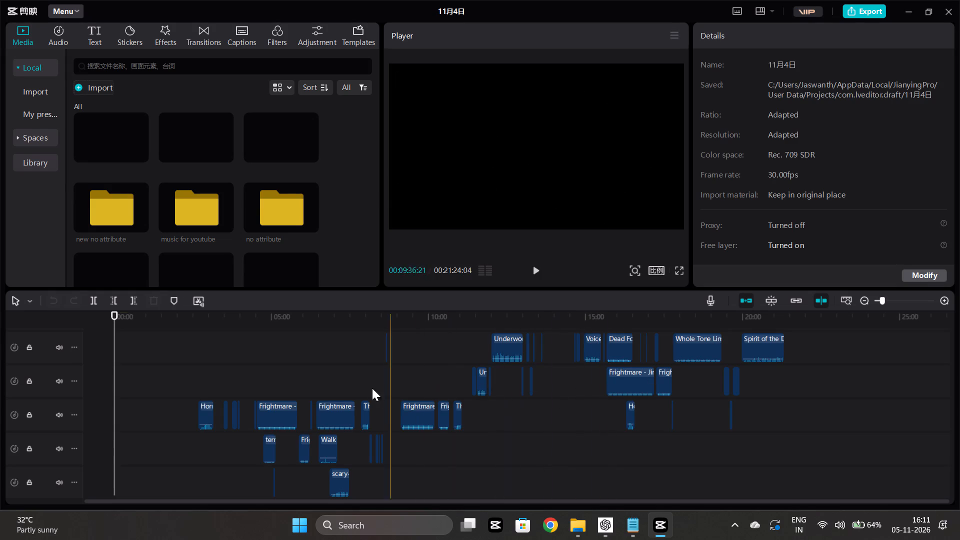
Play the 11月4日 project from about 07:10 and review the music and effect clips around it.
scroll(301, 384, "up", 5)
scroll(317, 417, "down", 1)
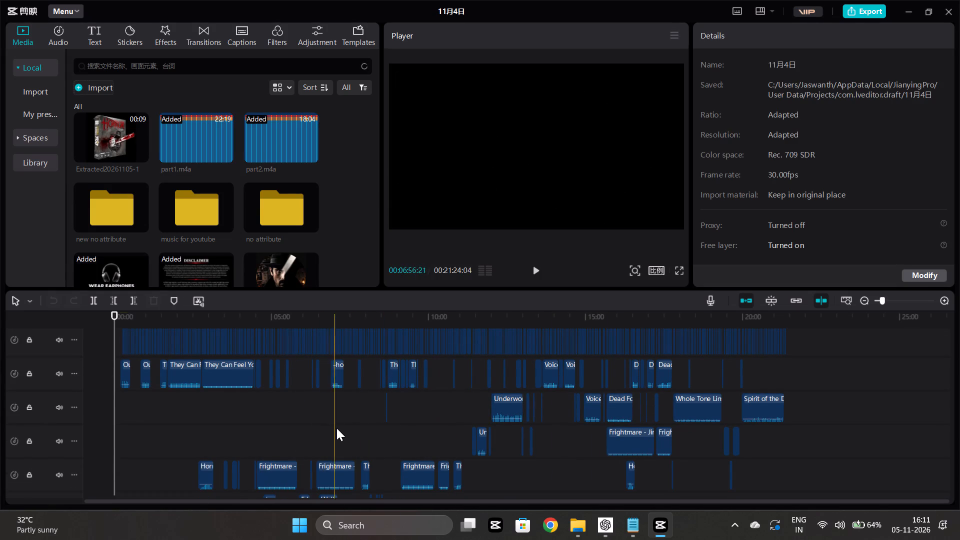
left_click(338, 425)
key("space")
scroll(265, 439, "up", 9, "ctrl")
scroll(265, 439, "down", 3)
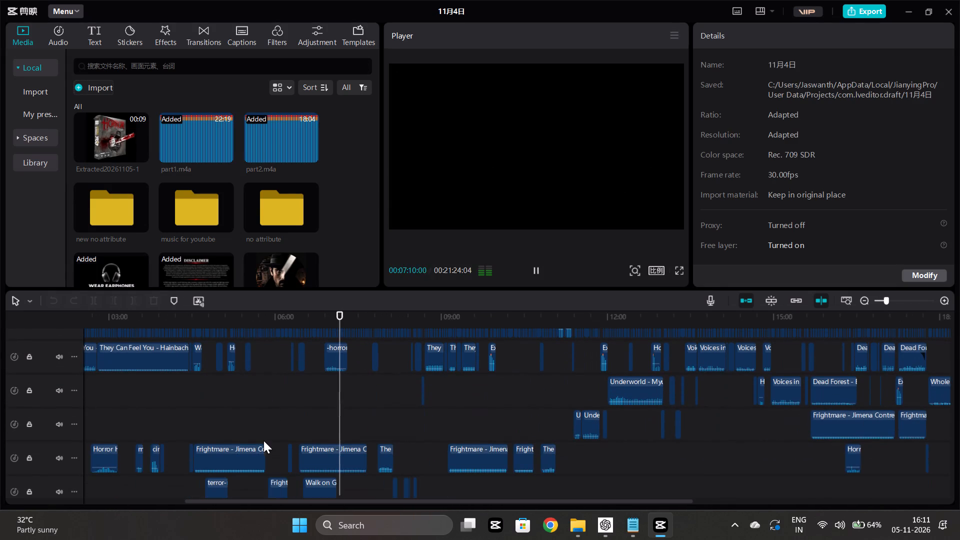
scroll(375, 411, "up", 2)
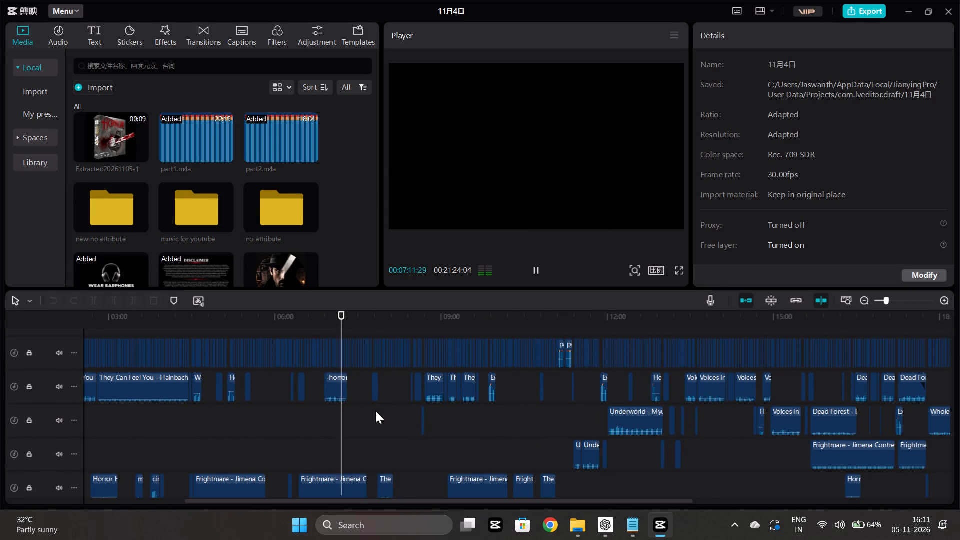
scroll(377, 415, "down", 2)
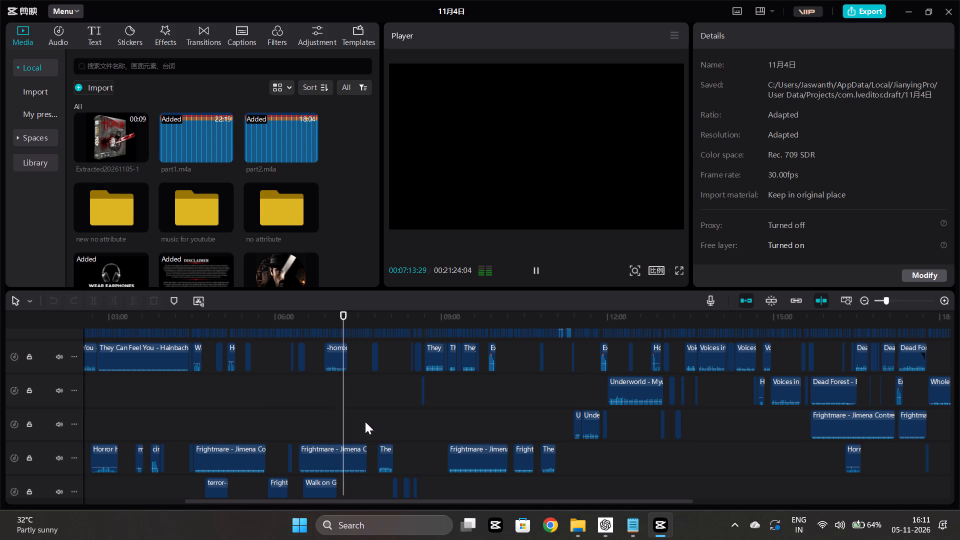
scroll(365, 421, "up", 4)
scroll(380, 433, "down", 6)
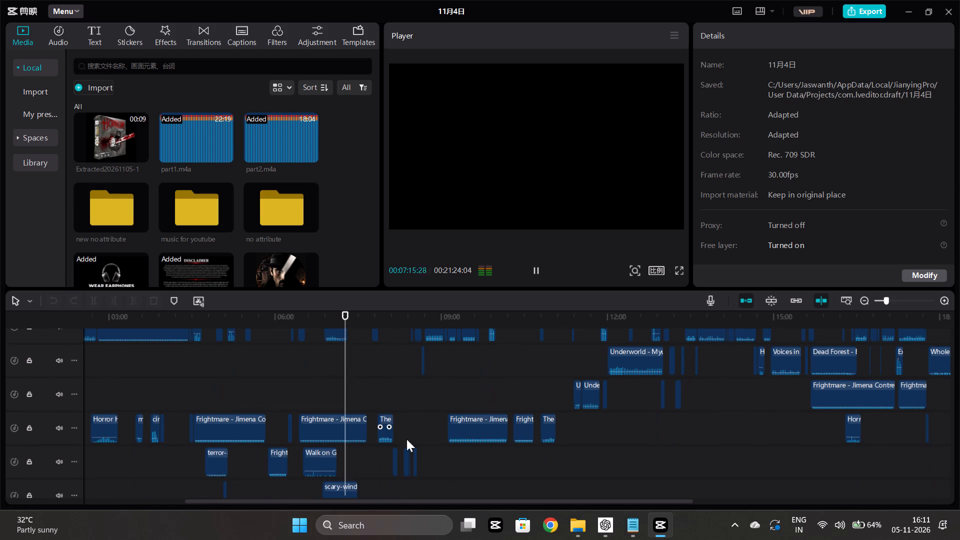
scroll(420, 440, "up", 15, "ctrl")
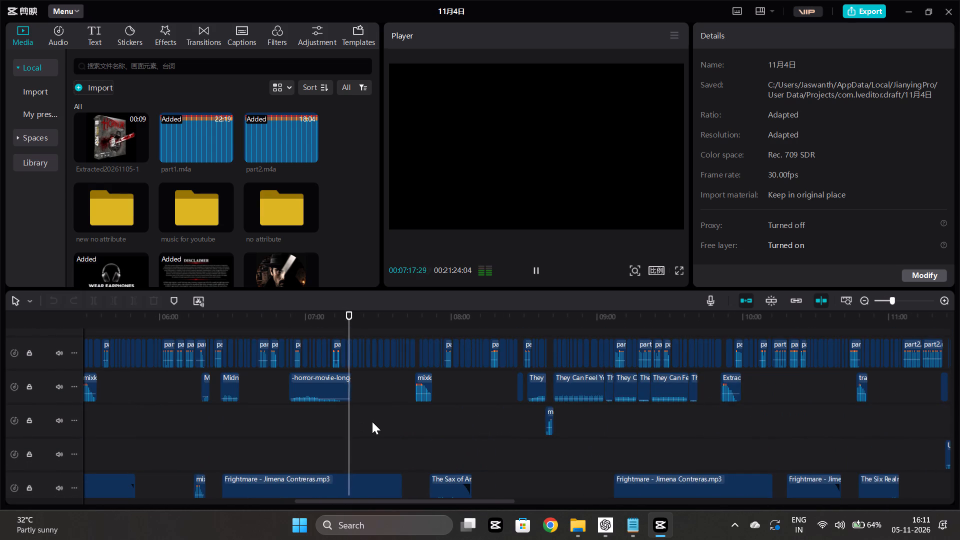
scroll(372, 421, "down", 4)
scroll(372, 421, "up", 3, "ctrl")
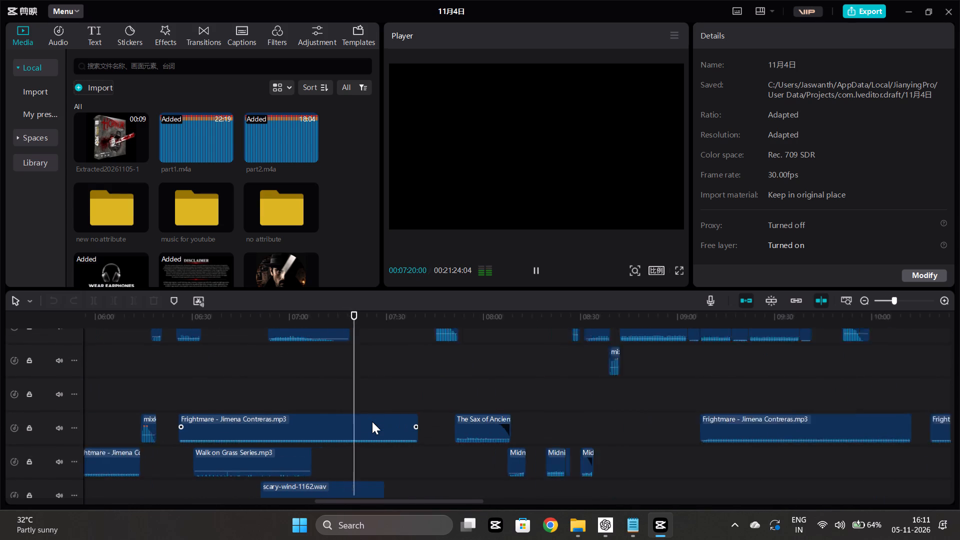
Set the volume of the scary-wind-1162.wav clip near 07:00 to -26.8 dB.
scroll(372, 421, "up", 9, "ctrl")
scroll(372, 421, "down", 4)
scroll(372, 421, "right", 1)
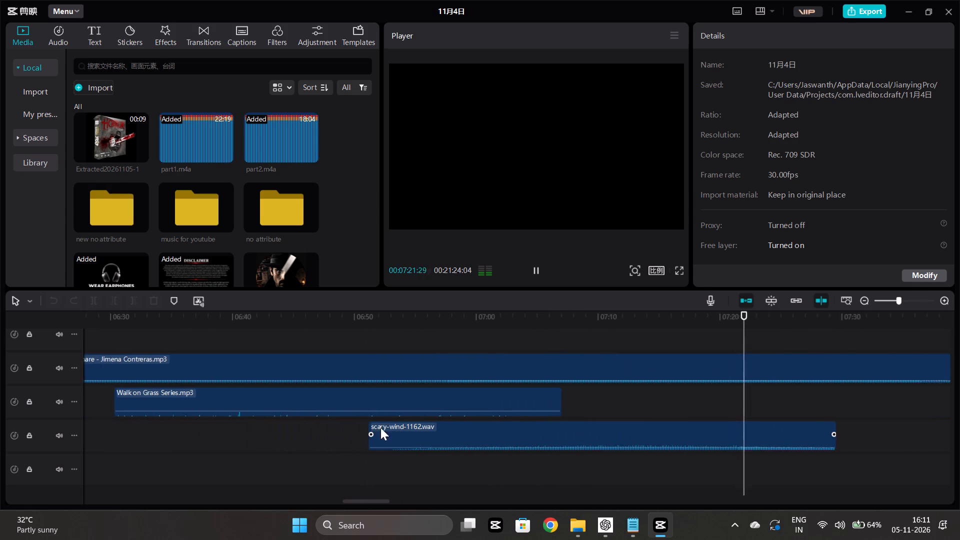
scroll(380, 427, "right", 1)
left_click(435, 436)
left_click(788, 94)
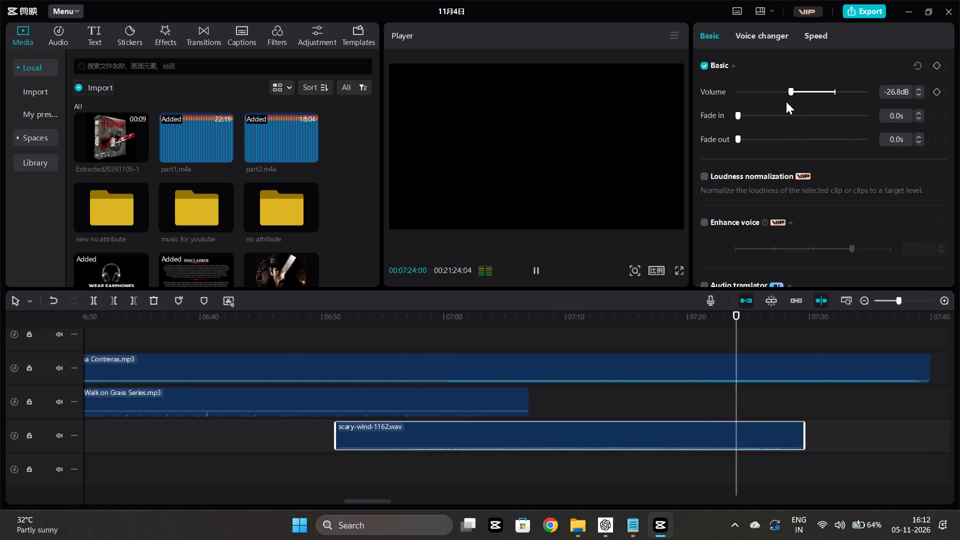
Listen on to about 07:30 and examine the volume and fade settings of the horror-movie-long-transition-2911.wav clip.
scroll(574, 424, "up", 3)
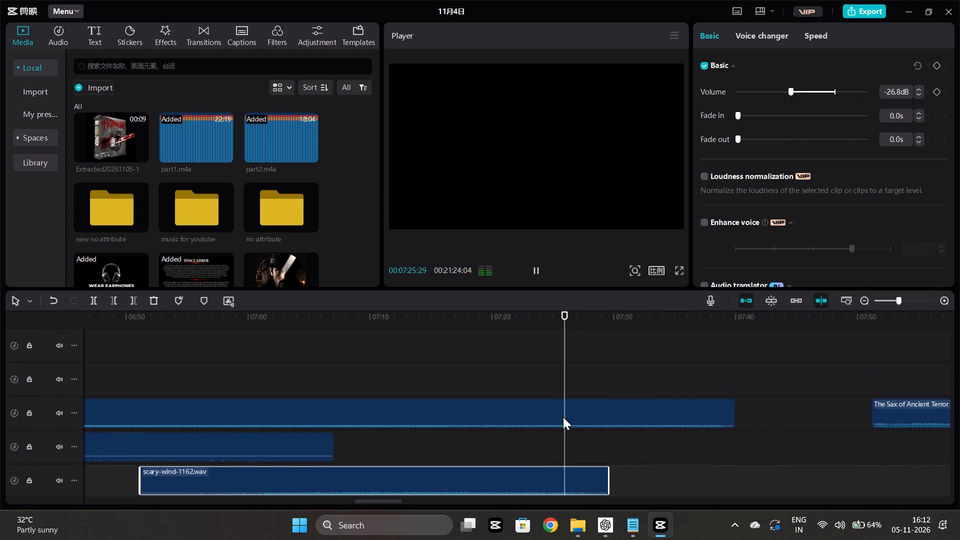
scroll(563, 417, "up", 5)
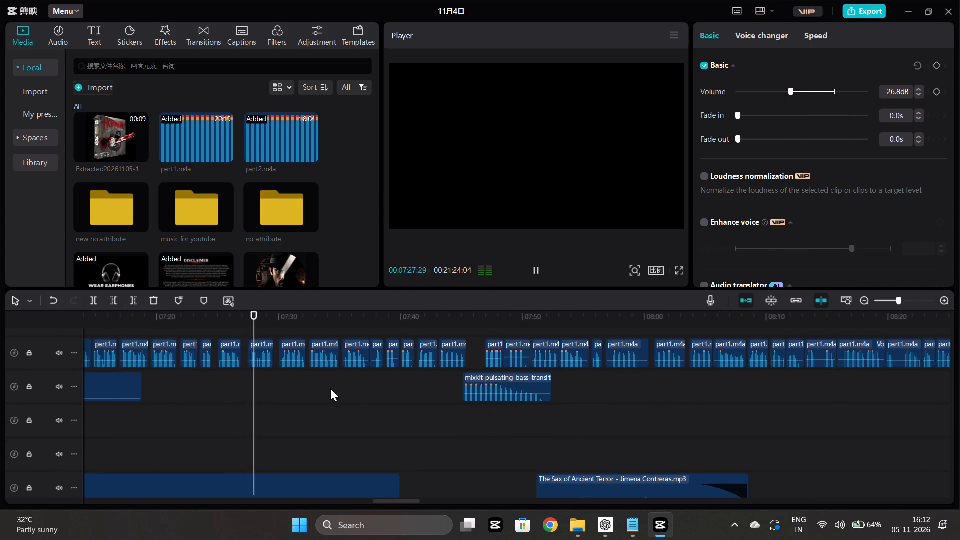
left_click(272, 420)
left_click(277, 419)
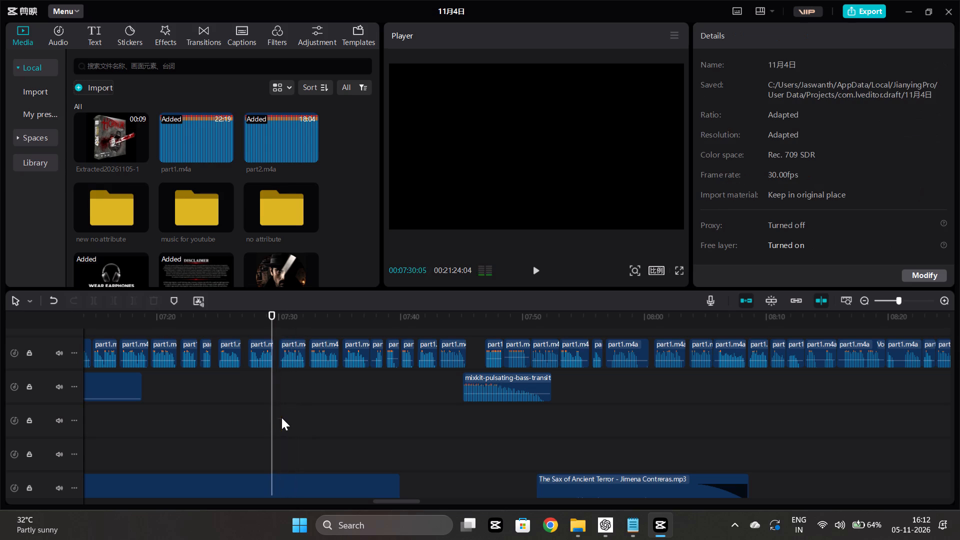
left_click(273, 417)
scroll(281, 416, "right", 1)
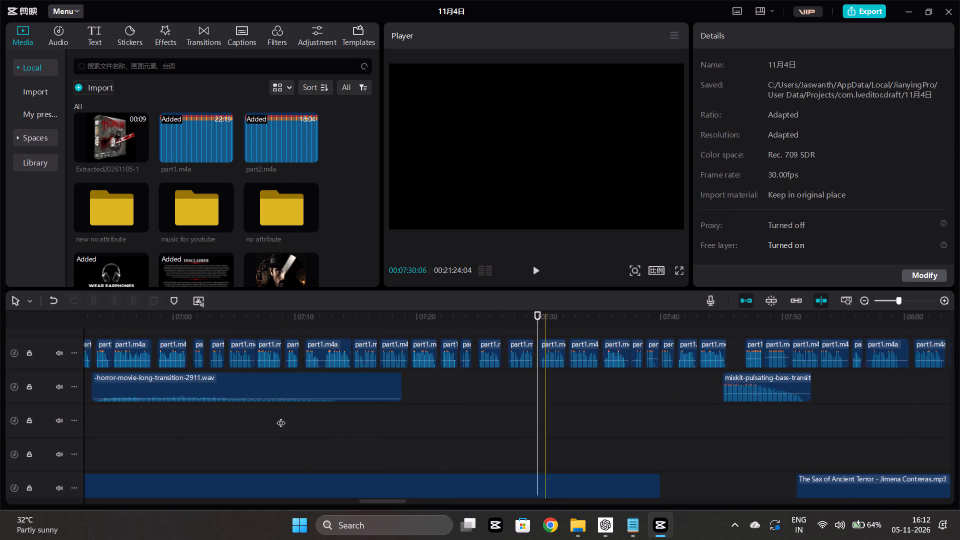
scroll(281, 416, "right", 1)
left_click(273, 390)
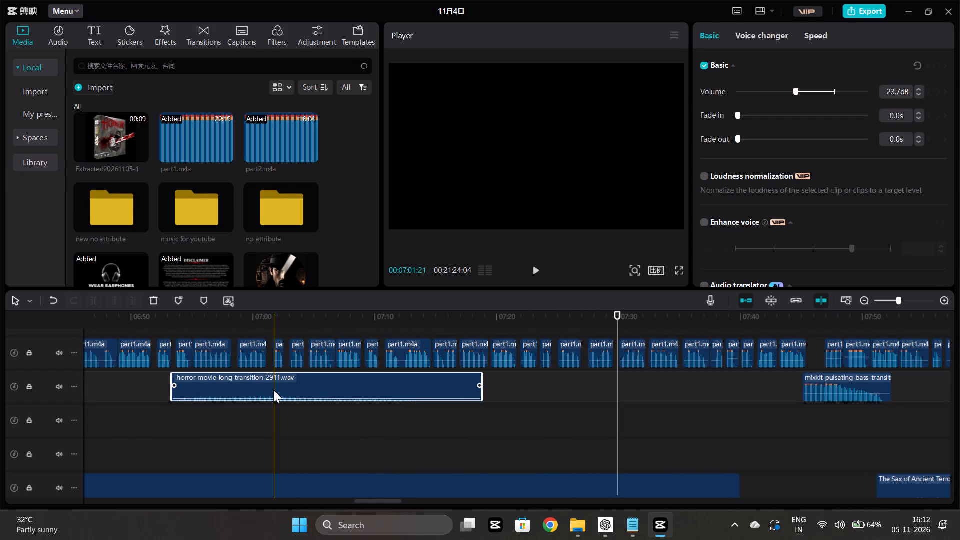
Add Horror House - Aaron Kenny.mp3 from the no attribute media folder to the timeline at about 07:30.
left_click(78, 101)
left_click(78, 108)
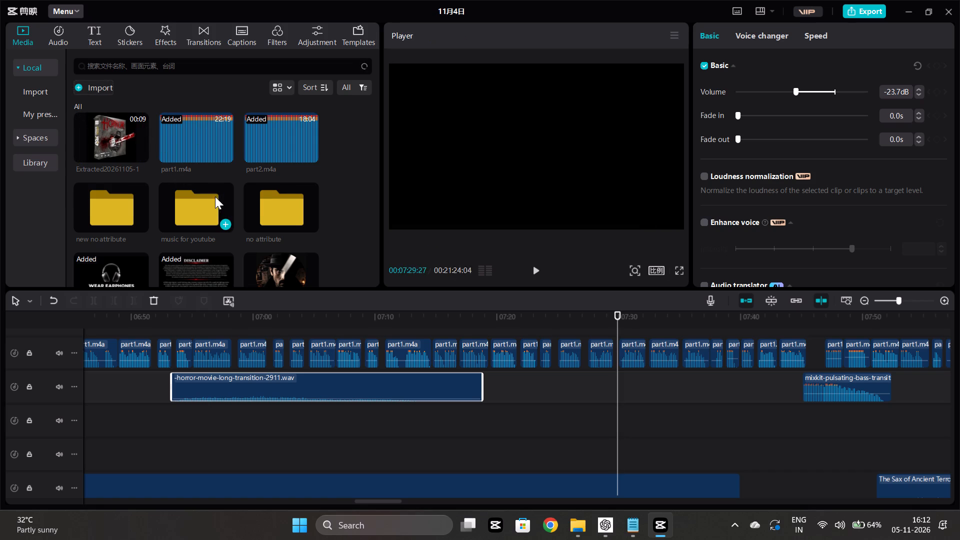
double_click(265, 220)
scroll(290, 183, "down", 5)
left_click(166, 130)
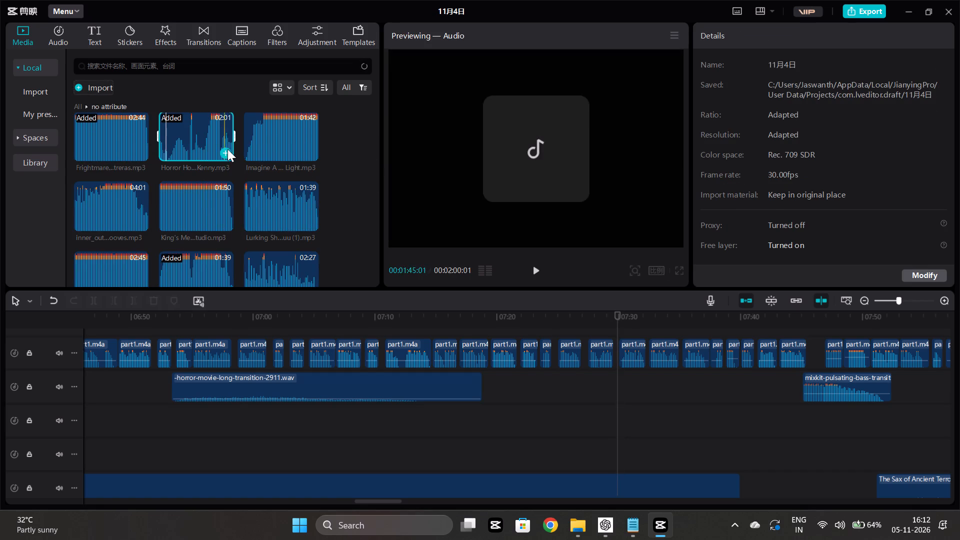
left_click(228, 151)
Play the added Horror House music from its start and trim off everything after about 07:43.
left_click(607, 432)
key("space")
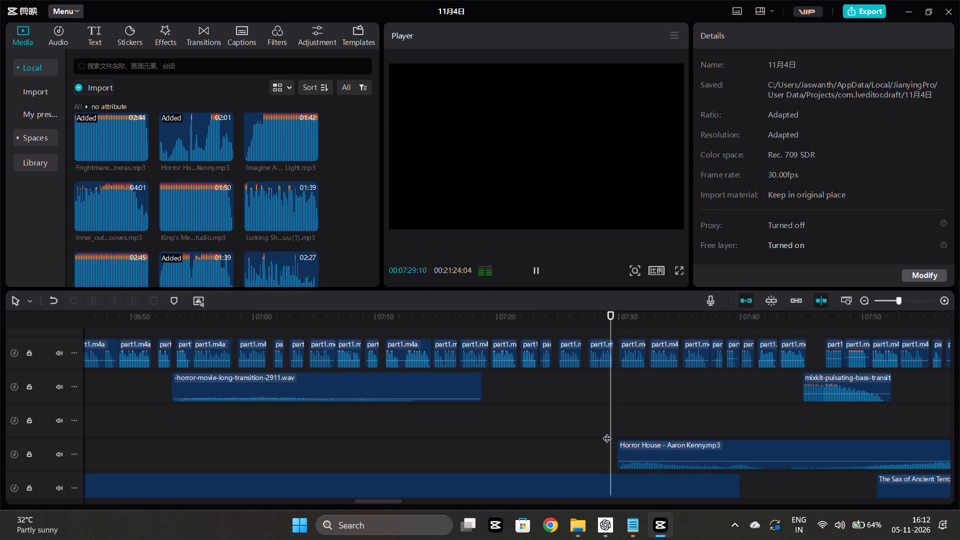
scroll(627, 434, "down", 1)
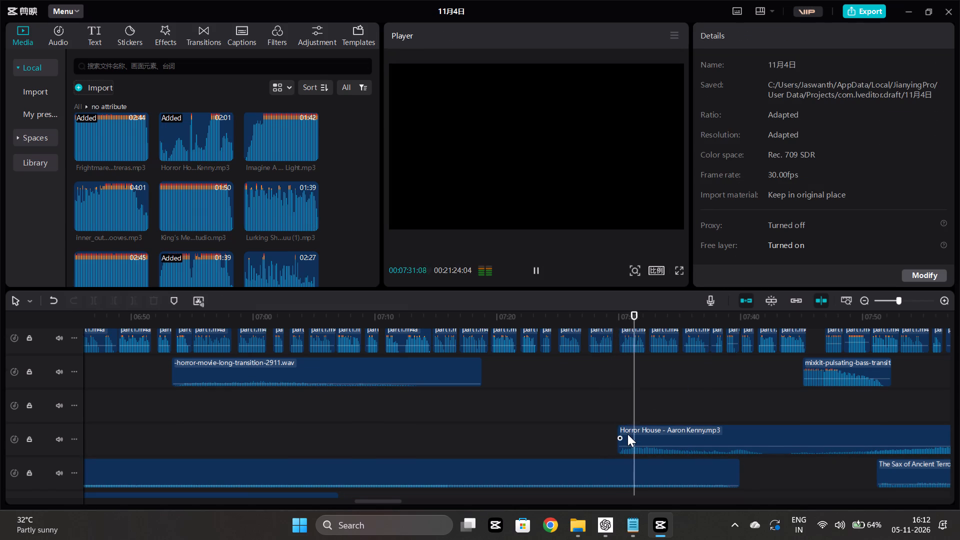
scroll(627, 434, "left", 1)
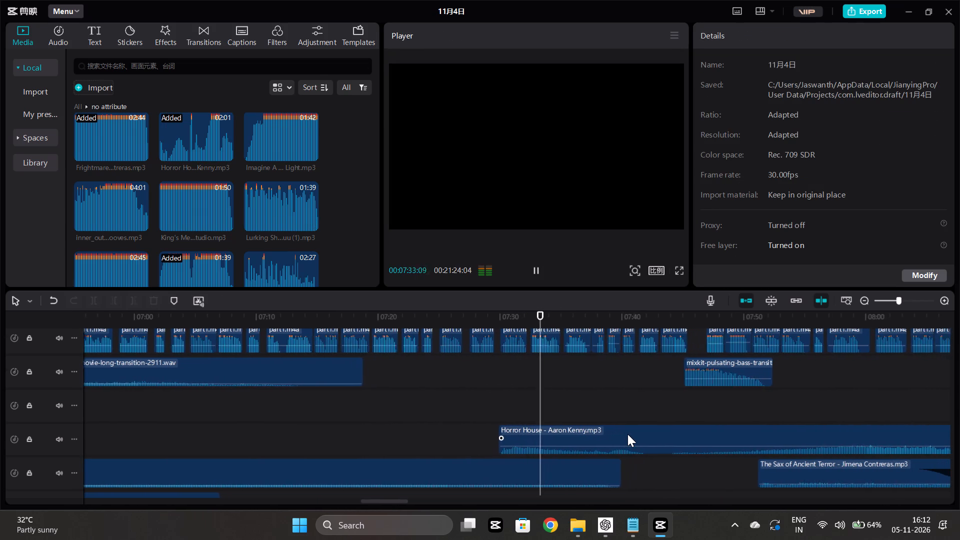
scroll(627, 434, "left", 1)
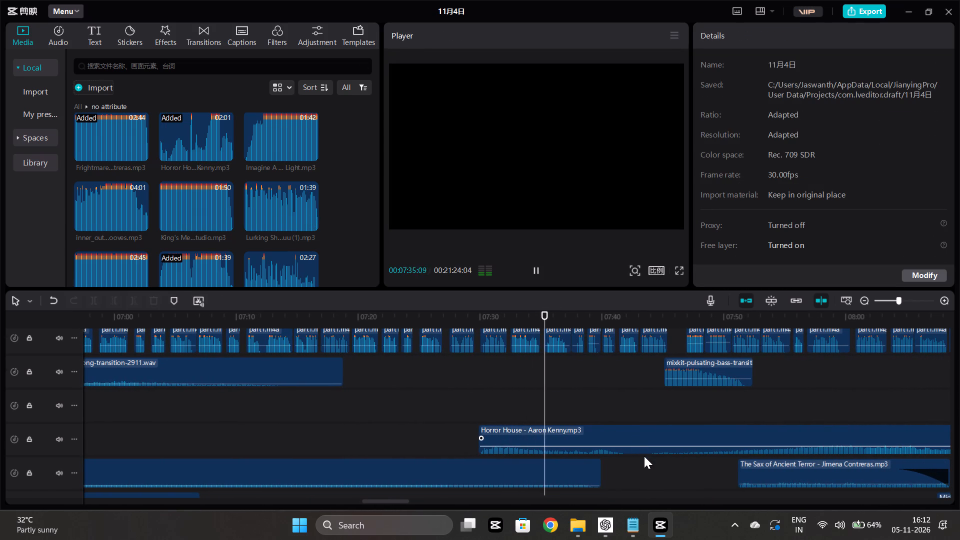
scroll(645, 460, "down", 3)
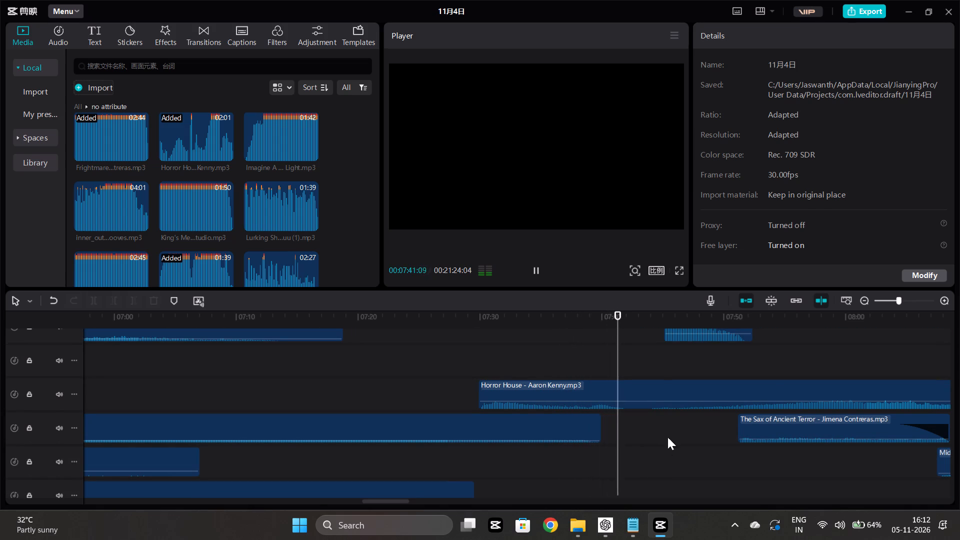
left_click(681, 397)
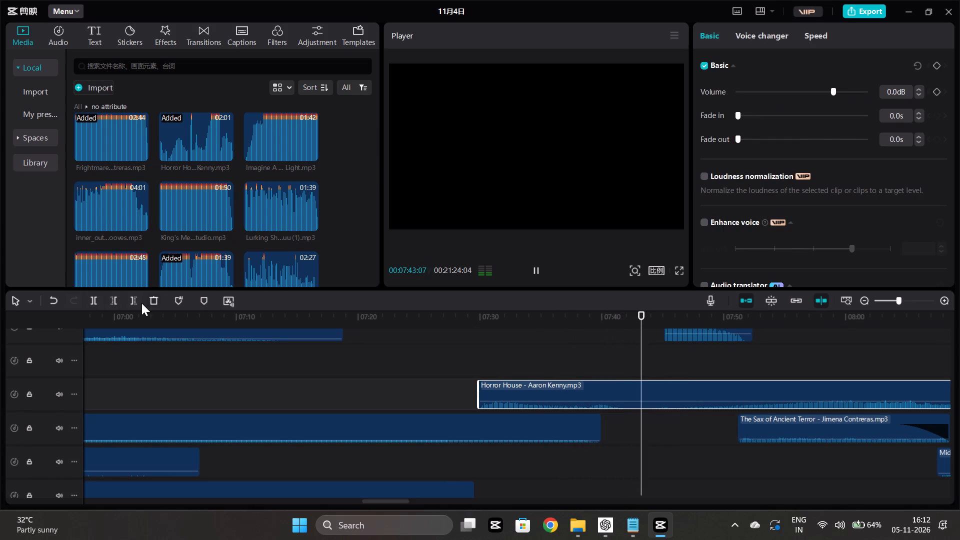
left_click(138, 299)
Replay from just before the trimmed Horror House clip and set its volume to -5.8 dB.
left_click(456, 348)
key("space")
left_click(511, 393)
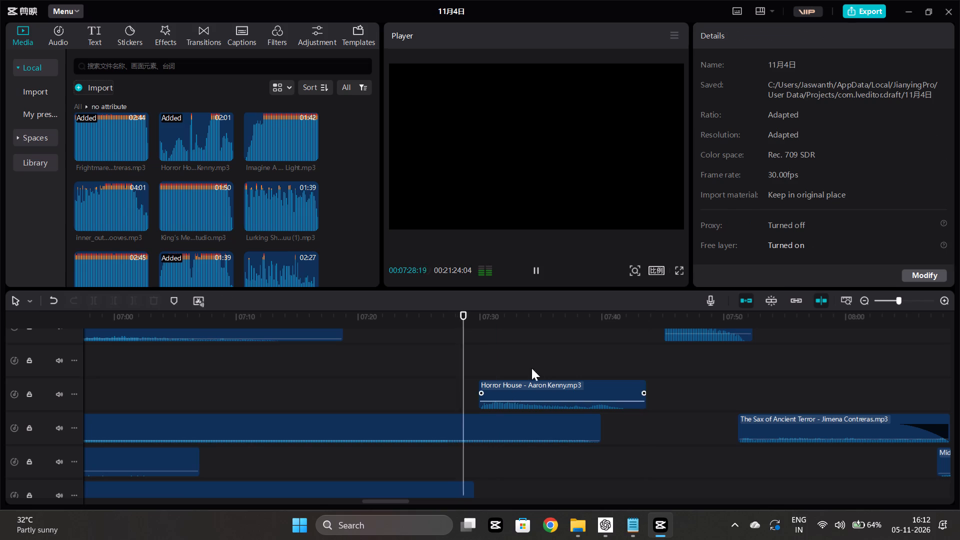
left_click(822, 89)
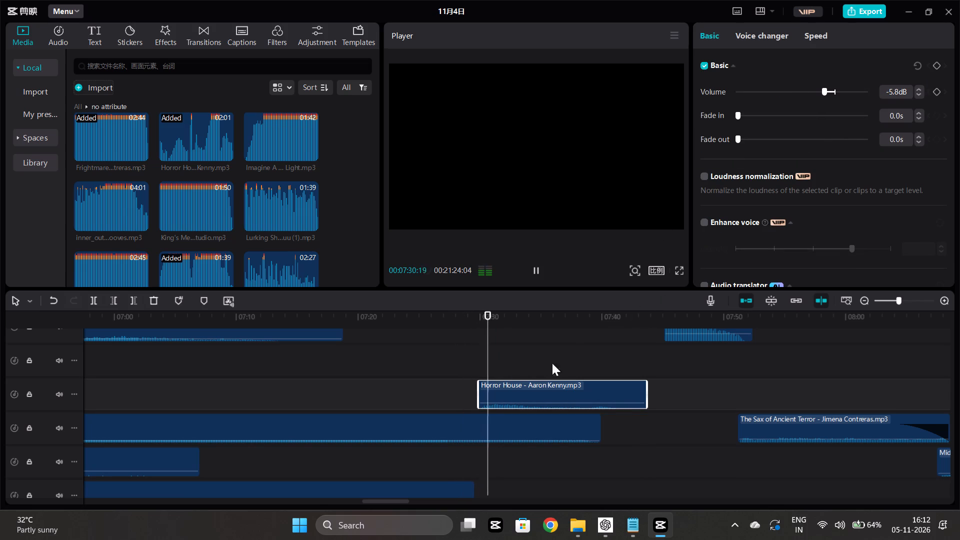
Listen to the Horror House section and the start of the pulsating bass transition near 07:45.
scroll(491, 367, "left", 1)
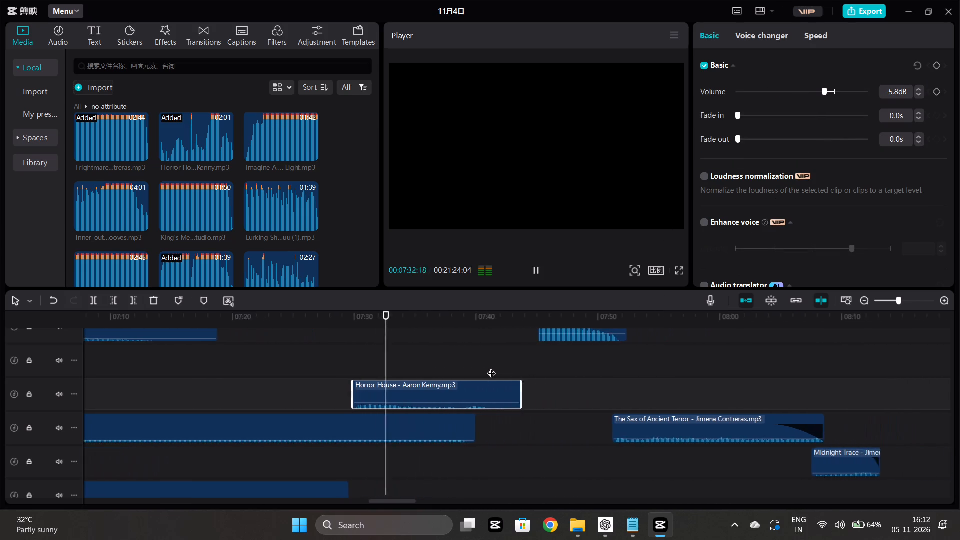
scroll(491, 367, "left", 1)
scroll(491, 367, "up", 3)
left_click(424, 389)
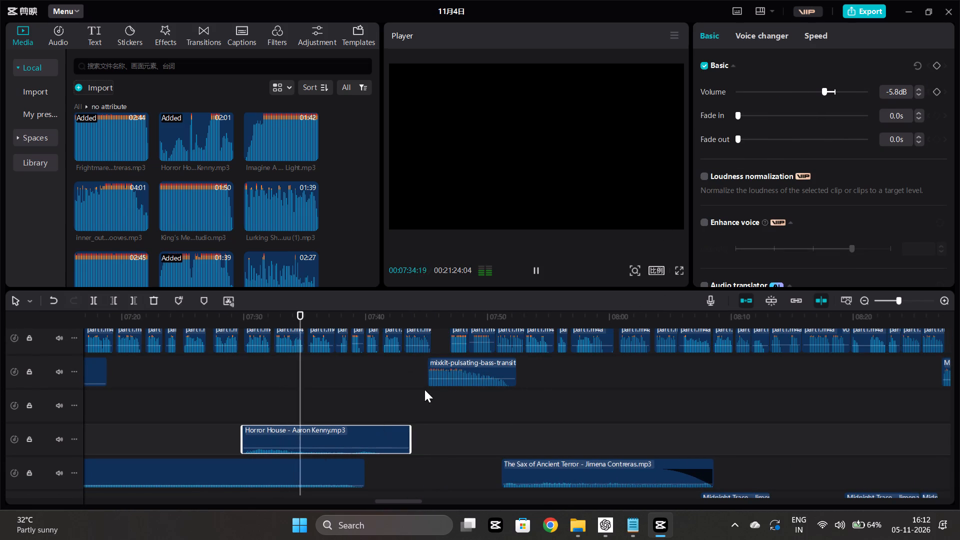
key("space")
scroll(424, 389, "left", 1)
scroll(424, 389, "down", 2)
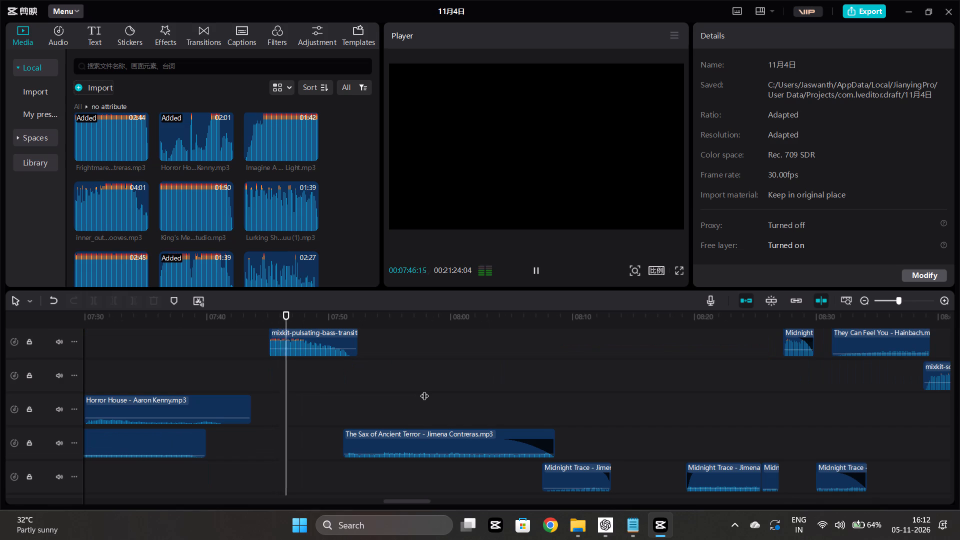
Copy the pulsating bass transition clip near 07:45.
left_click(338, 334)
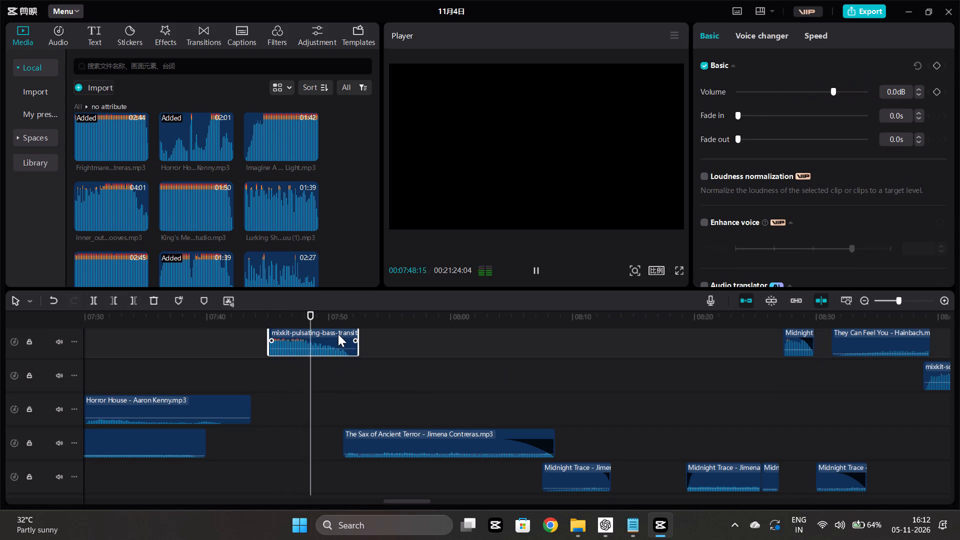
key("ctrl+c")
Listen to the mix from about 07:50 and again from about 08:07, through the Sax of Ancient Terror and Midnight Trace clips.
left_click(339, 372)
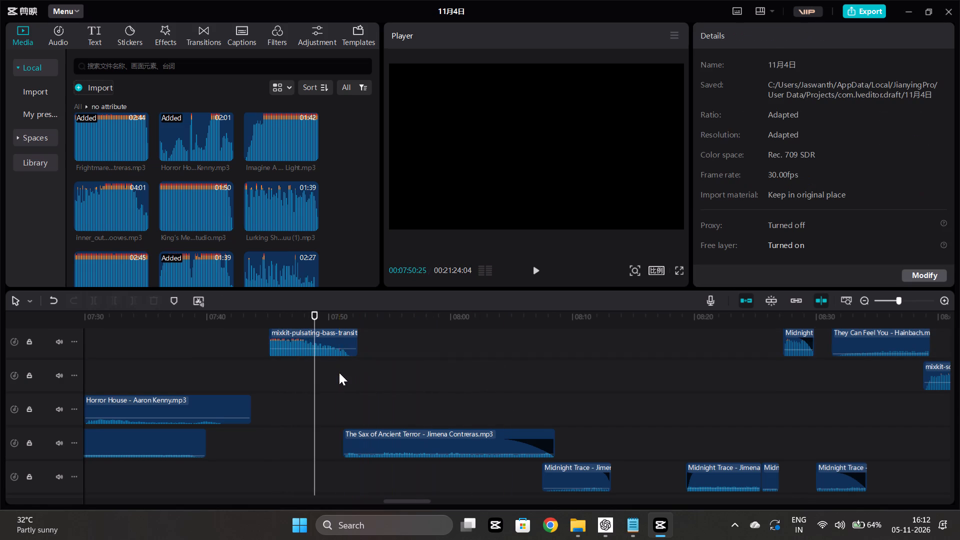
key("space")
scroll(524, 393, "down", 2)
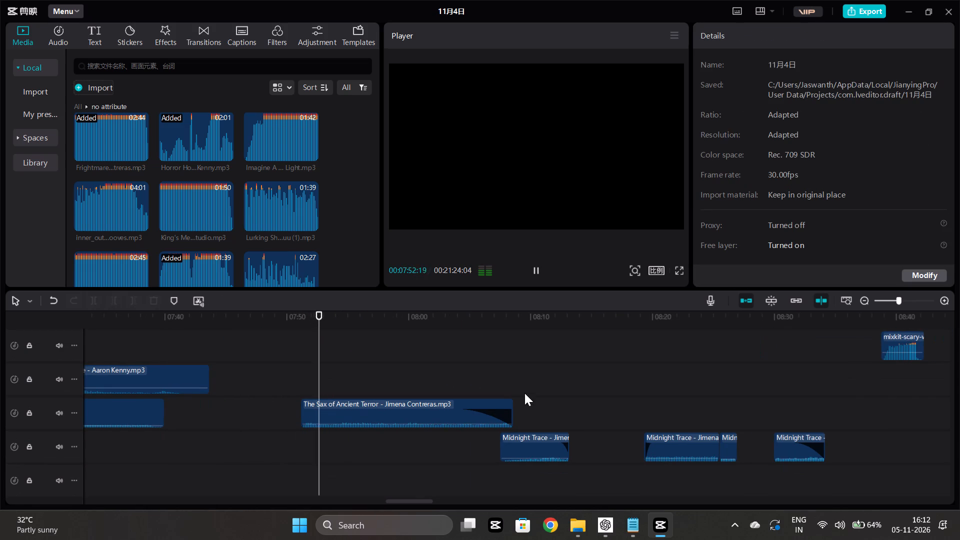
left_click(505, 370)
key("space")
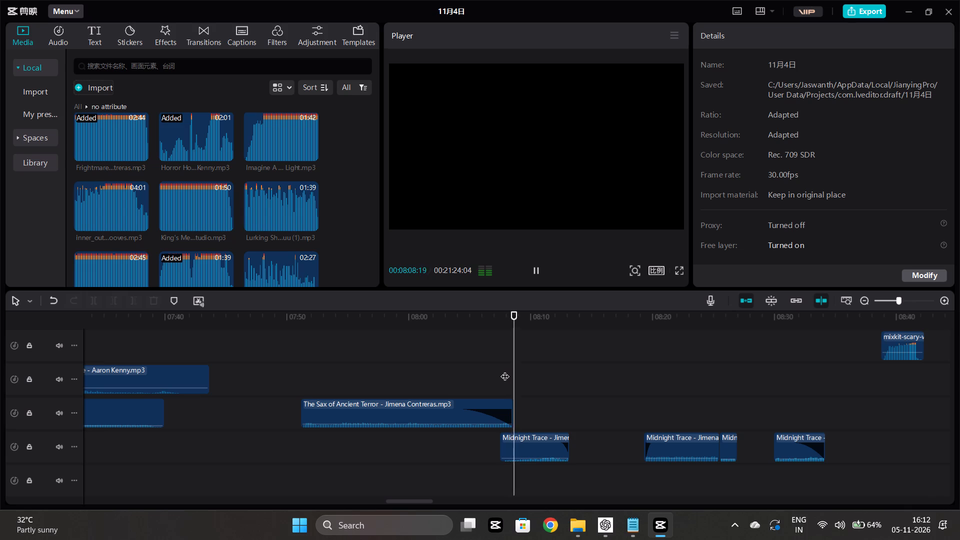
scroll(560, 389, "left", 1)
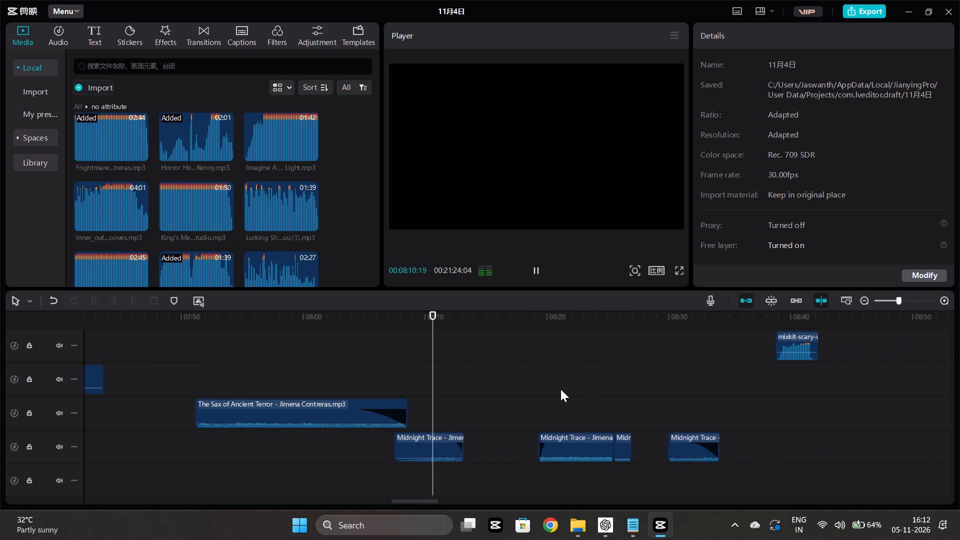
scroll(565, 414, "up", 1)
left_click_drag(766, 420, 747, 413)
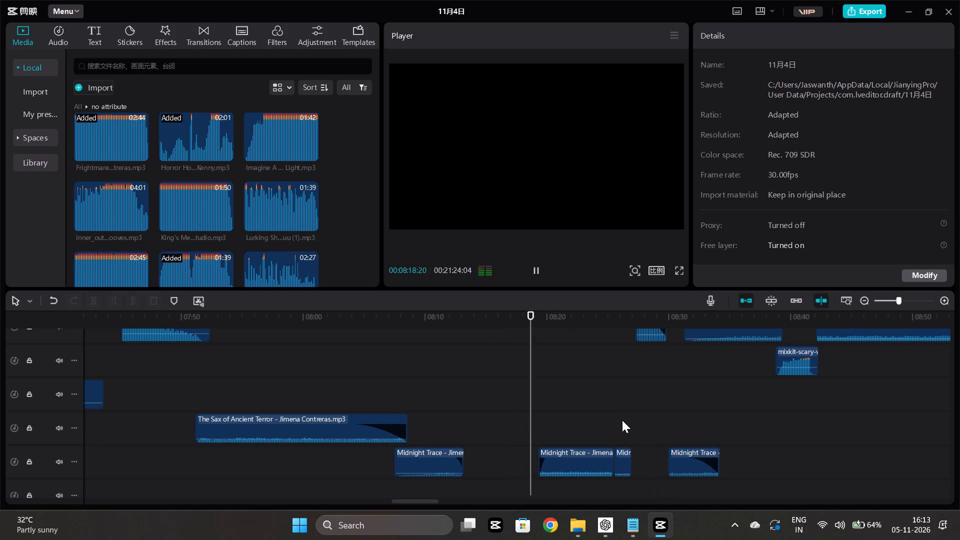
scroll(622, 420, "left", 1)
scroll(550, 410, "up", 3)
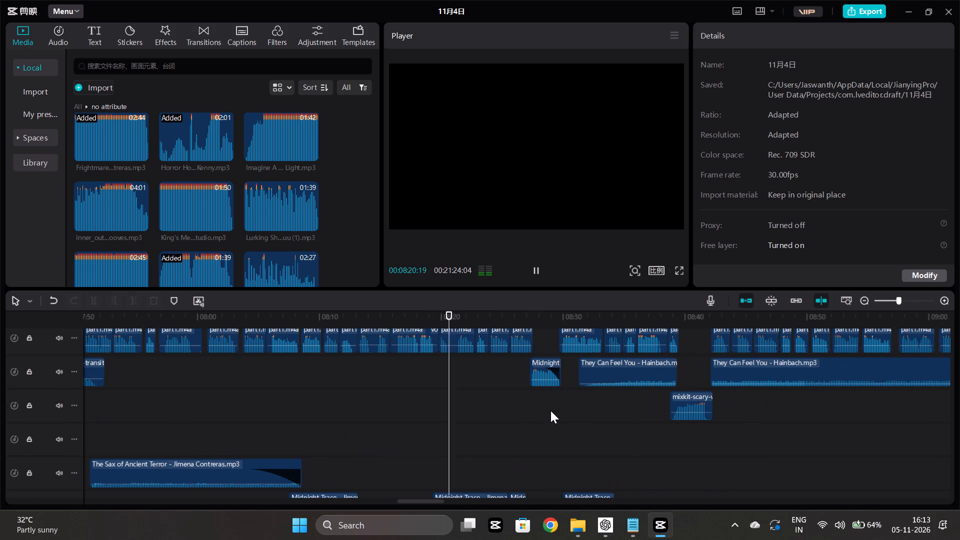
scroll(463, 429, "down", 3)
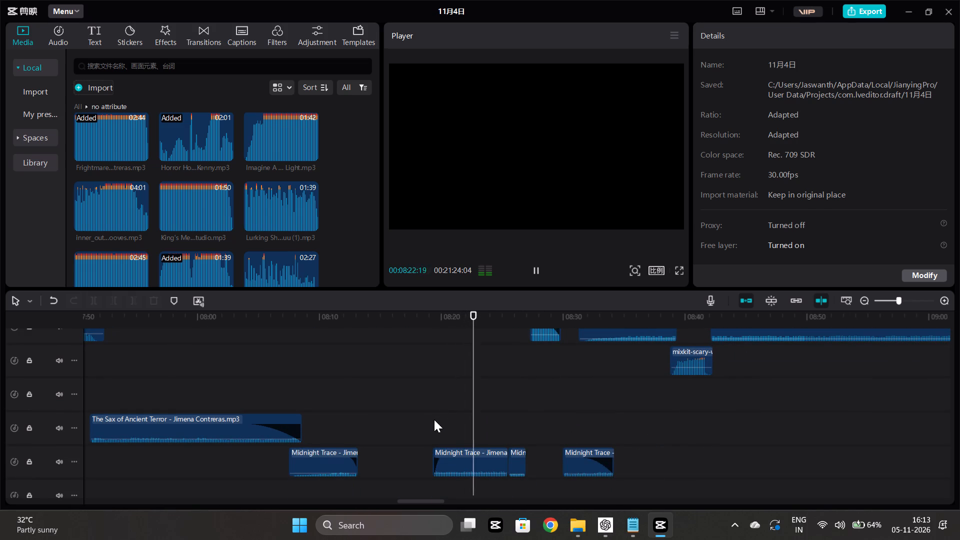
Paste a copy of the trimmed Horror House clip from 07:30 at about 08:20 on the same track.
left_click(433, 419)
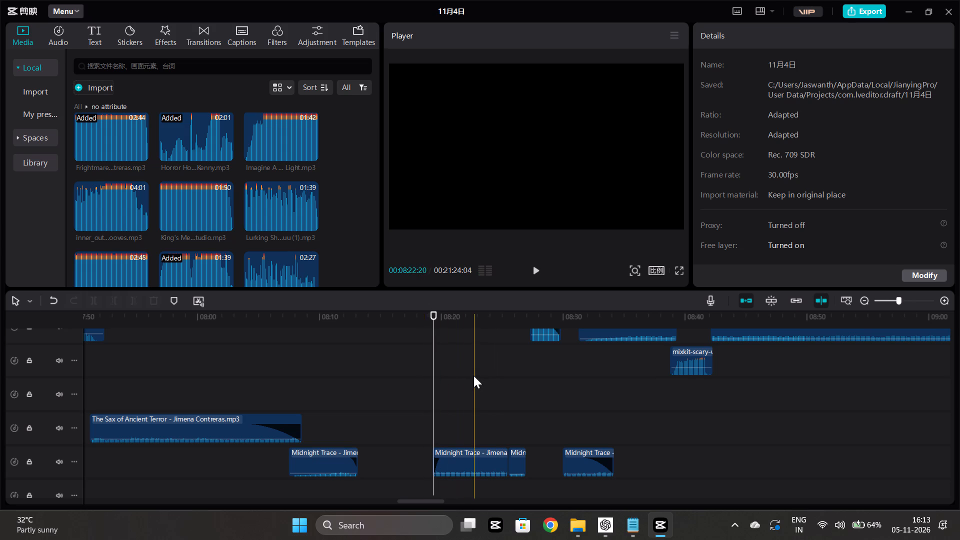
scroll(473, 375, "down", 6, "ctrl")
left_click(273, 391)
key("ctrl+c")
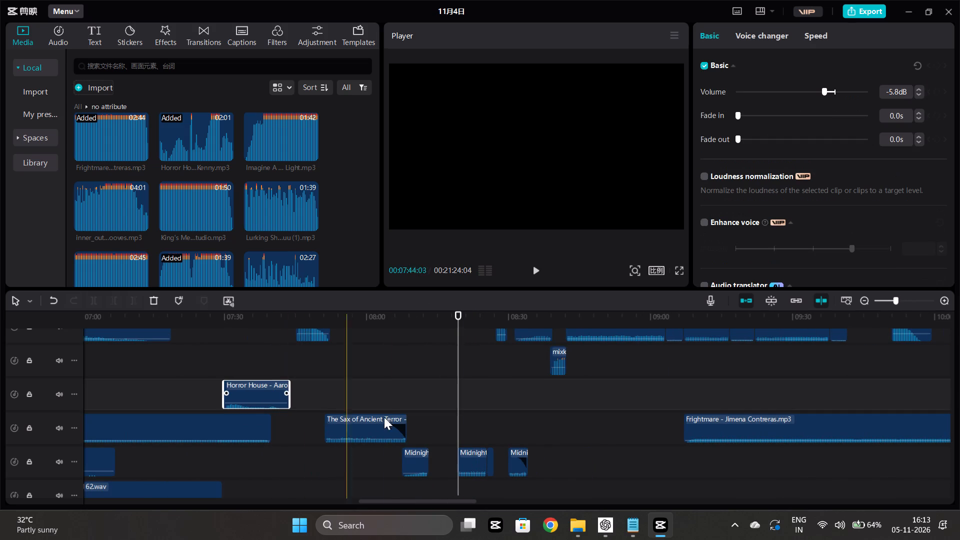
left_click(461, 418)
key("ctrl+v")
Extend the copied Horror House clip's end and trim its start to keep a later portion about 25 seconds long, near 09:06.
left_click_drag(522, 393, 712, 388)
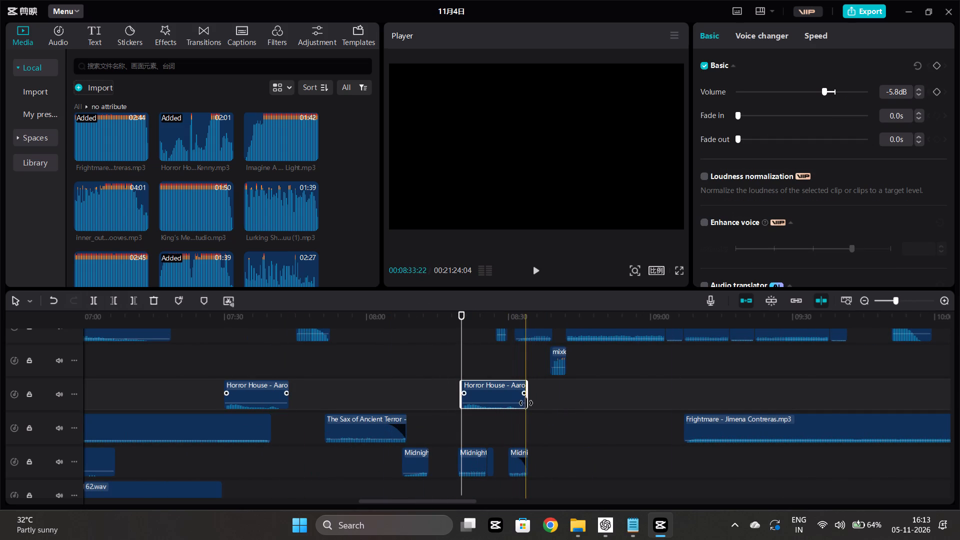
left_click_drag(526, 403, 832, 375)
left_click_drag(459, 402, 594, 393)
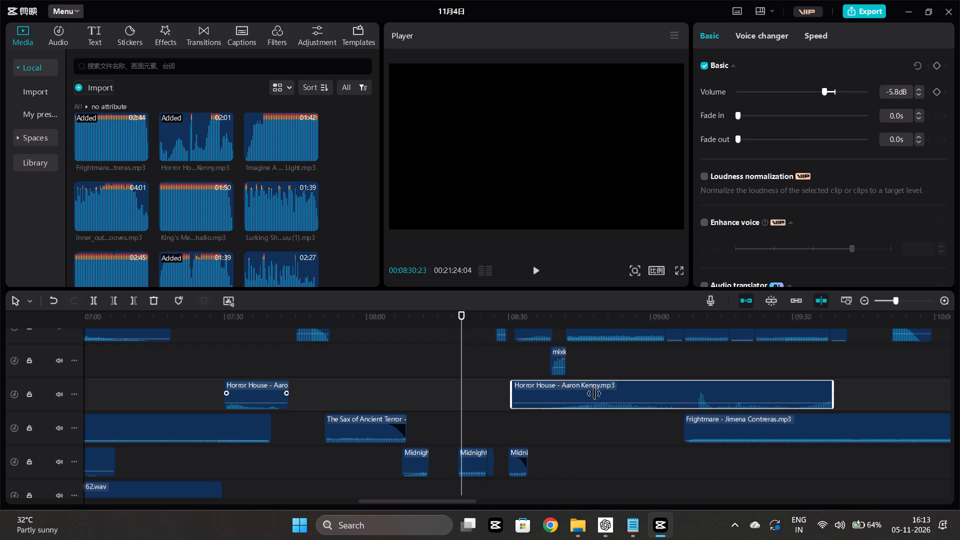
left_click_drag(594, 393, 715, 403)
left_click_drag(742, 390, 705, 399)
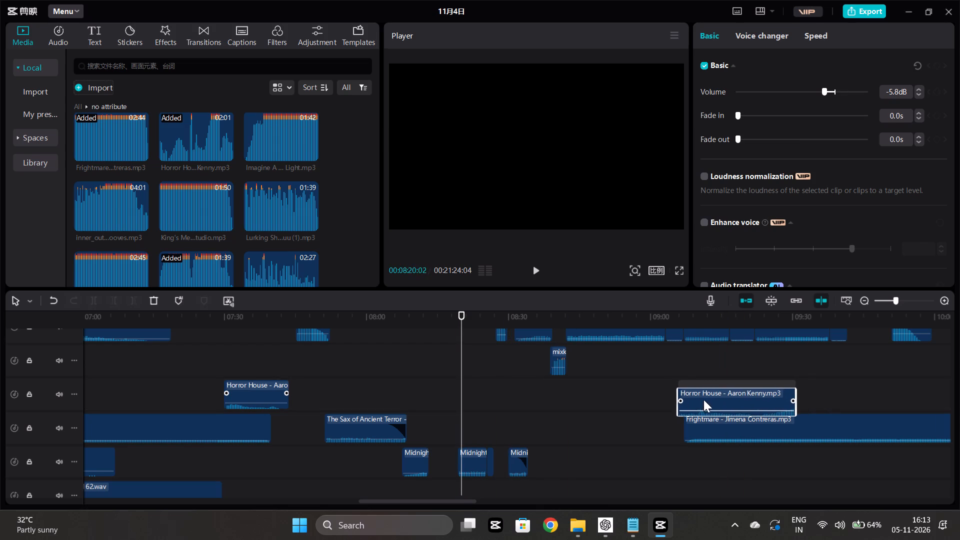
Listen to the mix from about 08:28 through the scary sound effect near 08:39.
left_click(500, 404)
key("space")
scroll(500, 404, "left", 1)
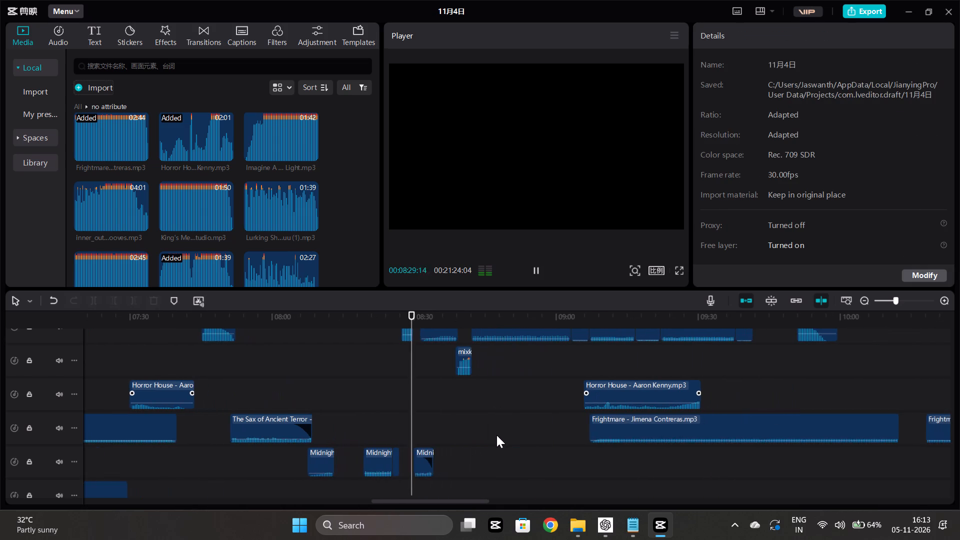
scroll(495, 433, "up", 3)
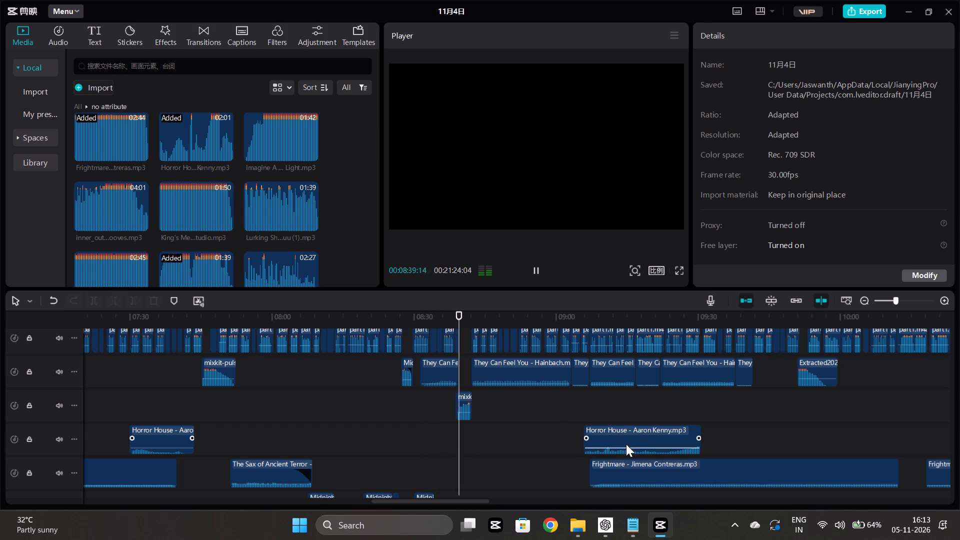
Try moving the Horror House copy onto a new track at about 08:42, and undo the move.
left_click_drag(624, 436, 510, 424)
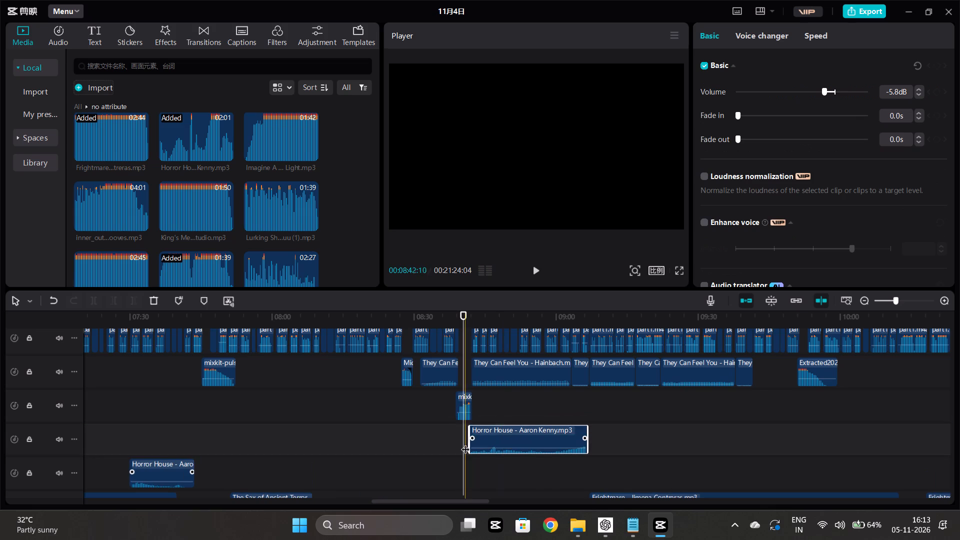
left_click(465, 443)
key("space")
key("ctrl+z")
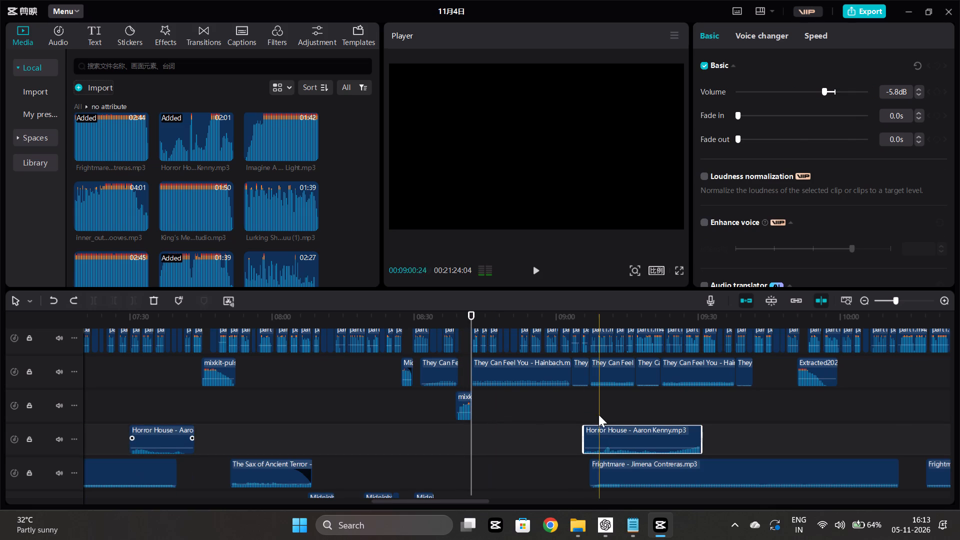
Move the Horror House copy along its own track to start at about 08:42 and play from just before it.
left_click_drag(606, 441, 493, 435)
left_click(465, 443)
key("space")
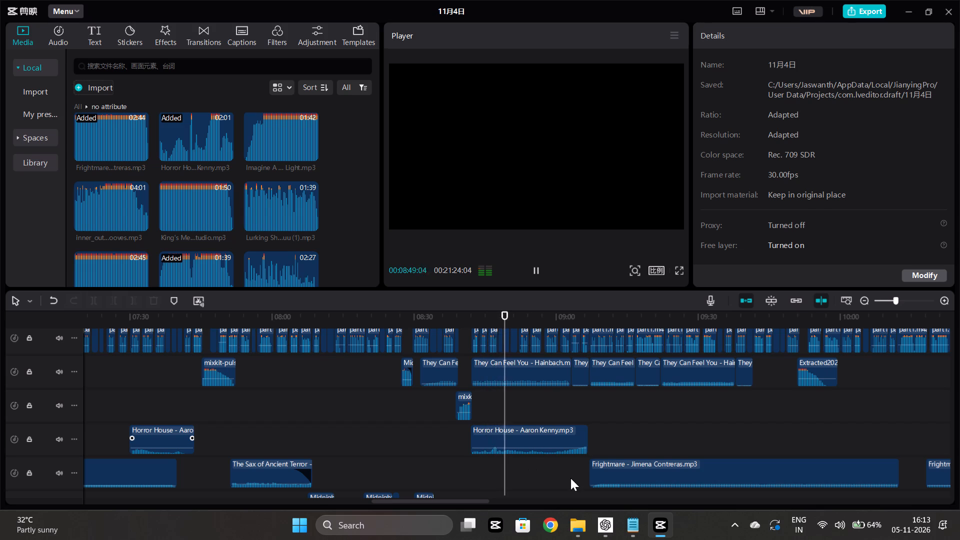
Trim the end of the Horror House copy to about 08:58 and replay from about 08:51.
scroll(569, 475, "up", 5, "ctrl")
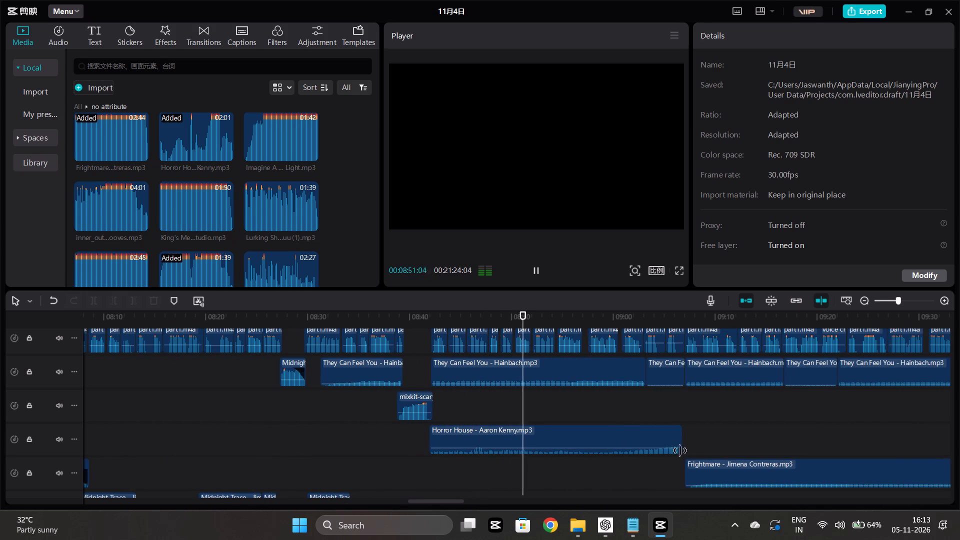
left_click_drag(681, 451, 597, 456)
left_click(526, 457)
key("space")
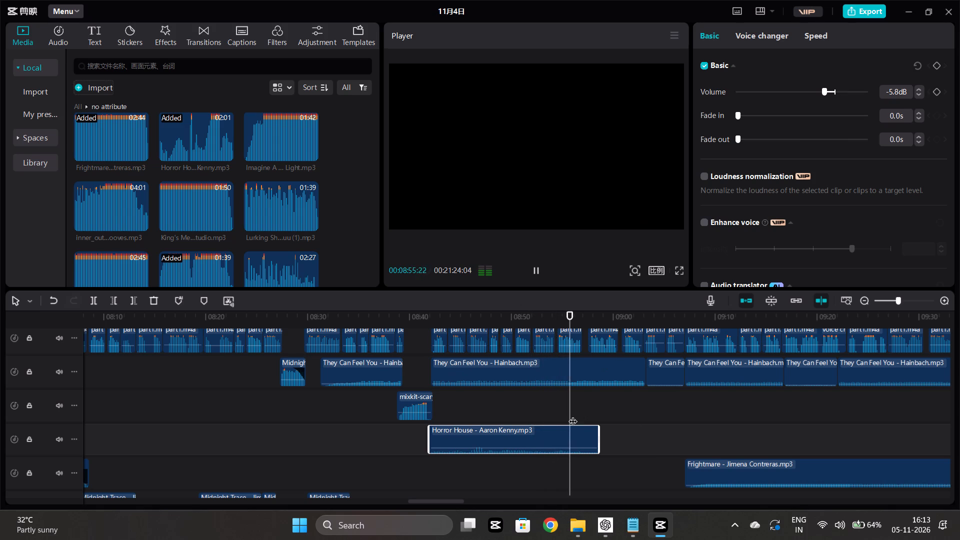
Listen to the mix around 09:07, 09:41 and 09:49, up to the extracted transition sound near 09:50.
scroll(655, 419, "left", 1)
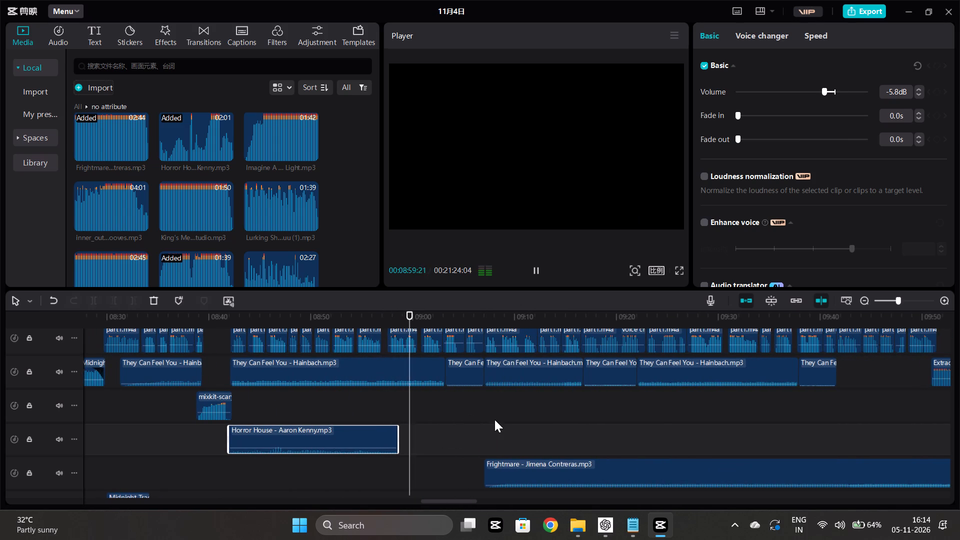
left_click(482, 410)
key("space")
scroll(482, 410, "left", 1)
scroll(482, 410, "down", 1)
scroll(482, 410, "left", 1)
scroll(482, 410, "down", 1)
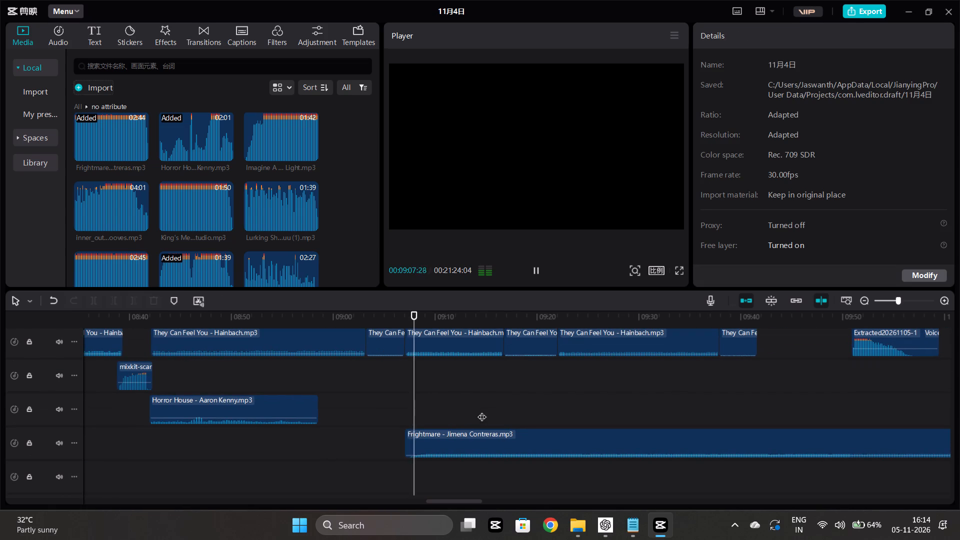
scroll(581, 399, "left", 1)
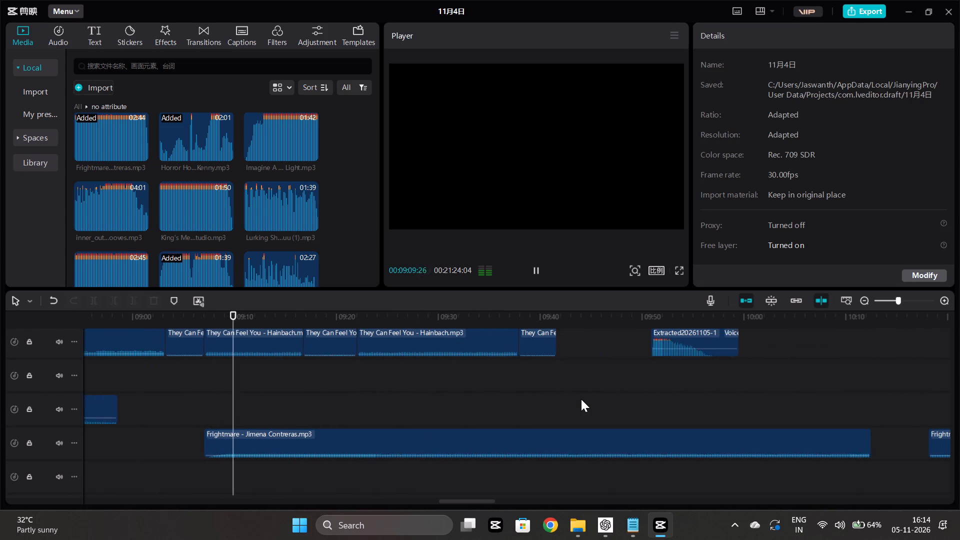
scroll(581, 399, "left", 1)
left_click(511, 401)
key("space")
scroll(529, 383, "up", 2)
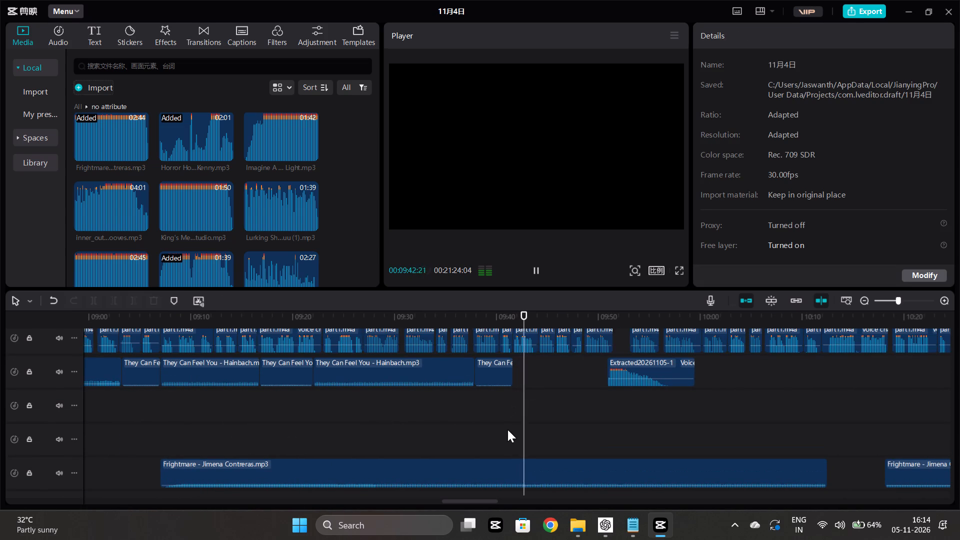
left_click(509, 430)
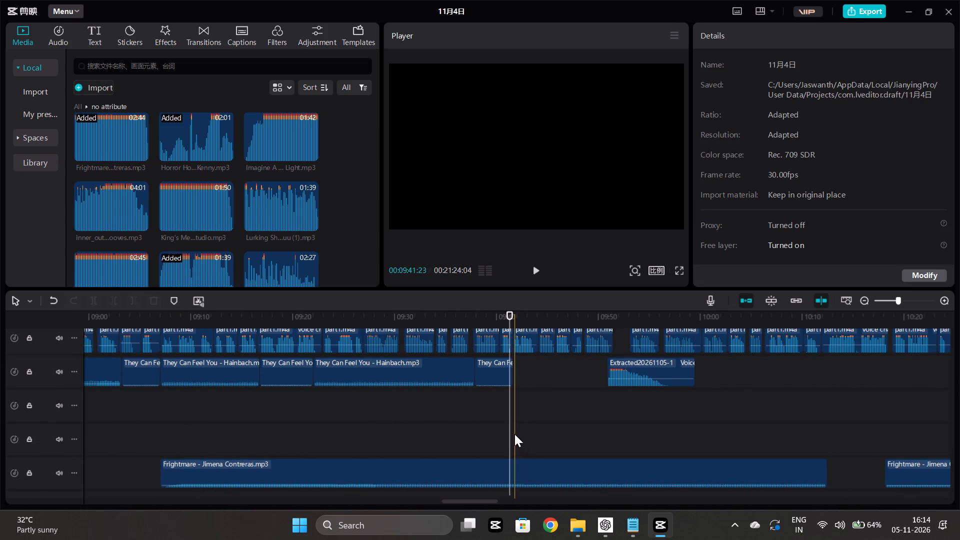
left_click(514, 434)
key("space")
left_click(587, 421)
key("space")
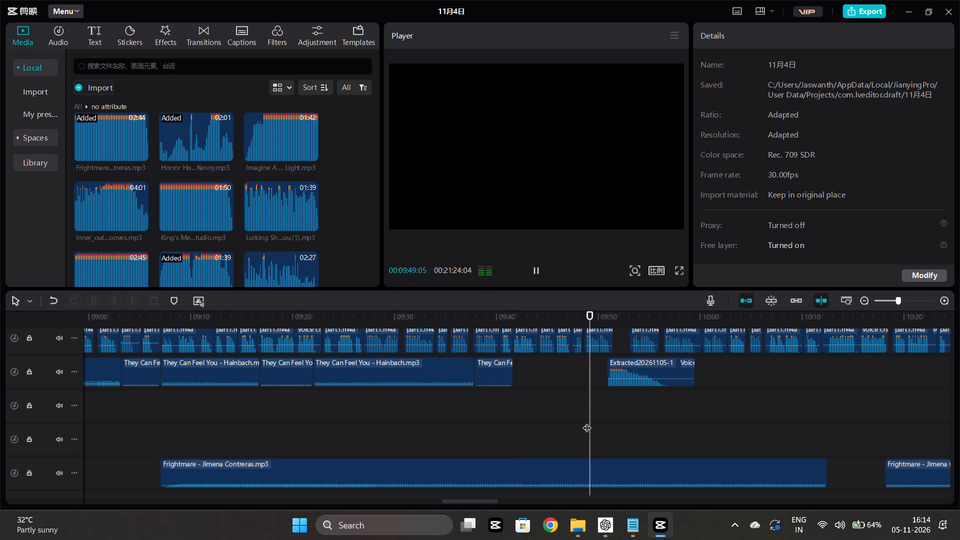
Add Midnight Trace - Jimena Contreras.mp3 to the timeline at about 09:52 and trim off about its first 39 seconds.
scroll(587, 421, "left", 1)
scroll(214, 247, "down", 2)
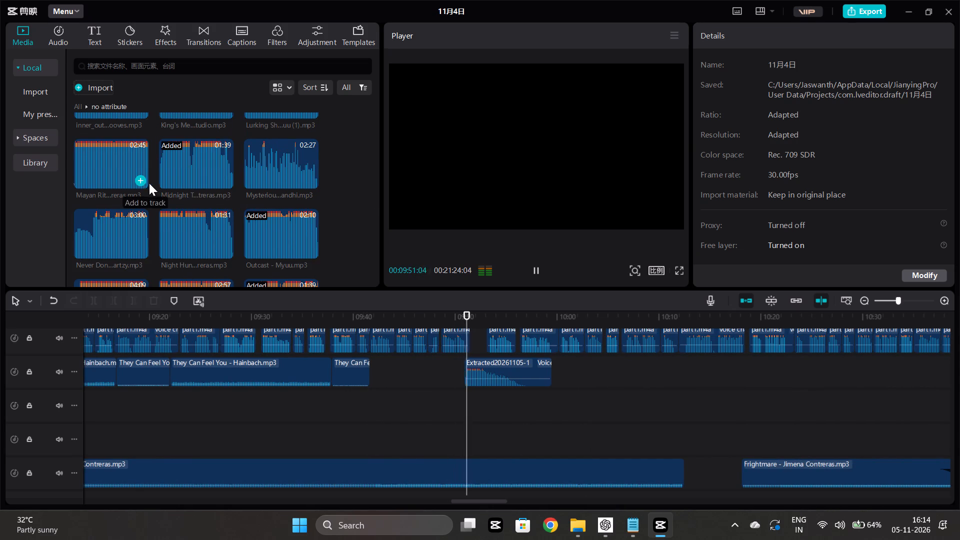
left_click(183, 159)
left_click(188, 158)
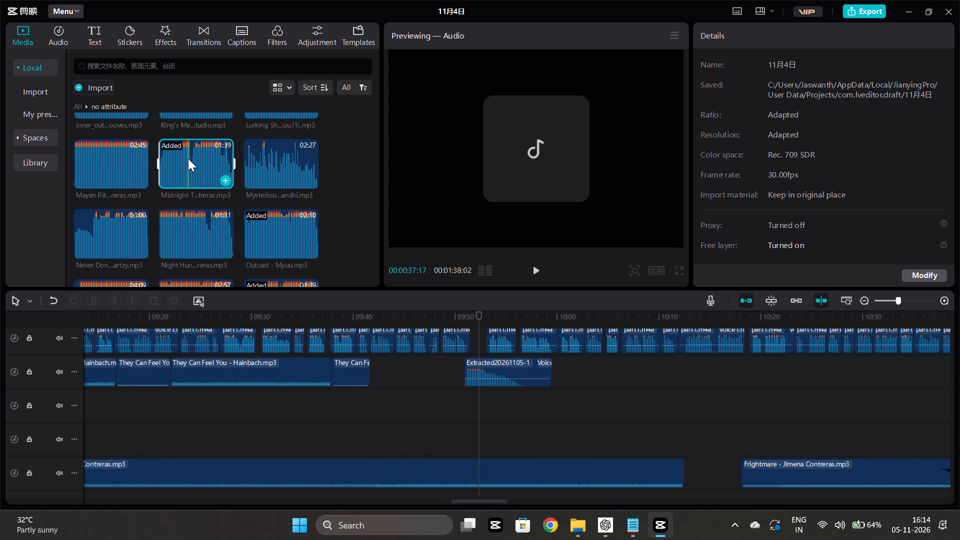
left_click(223, 180)
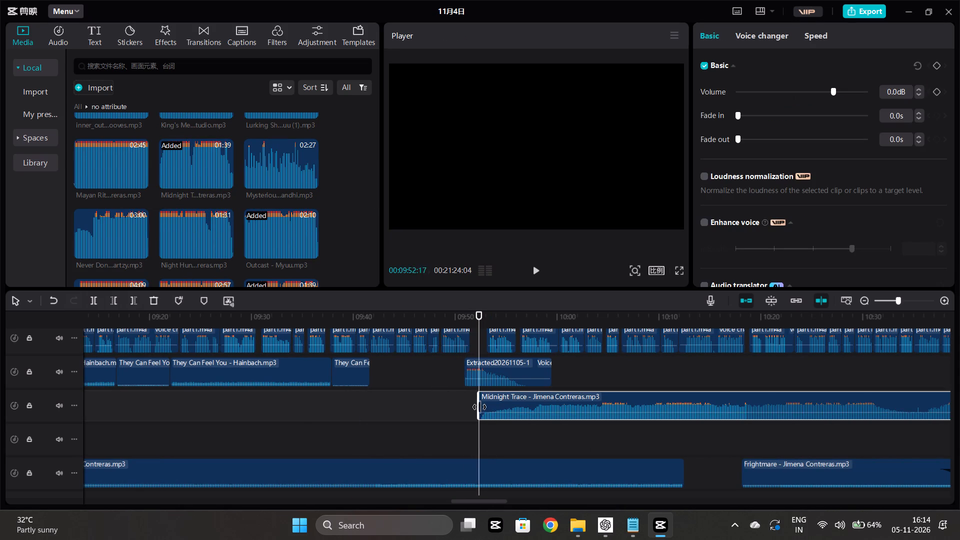
left_click_drag(478, 407, 879, 412)
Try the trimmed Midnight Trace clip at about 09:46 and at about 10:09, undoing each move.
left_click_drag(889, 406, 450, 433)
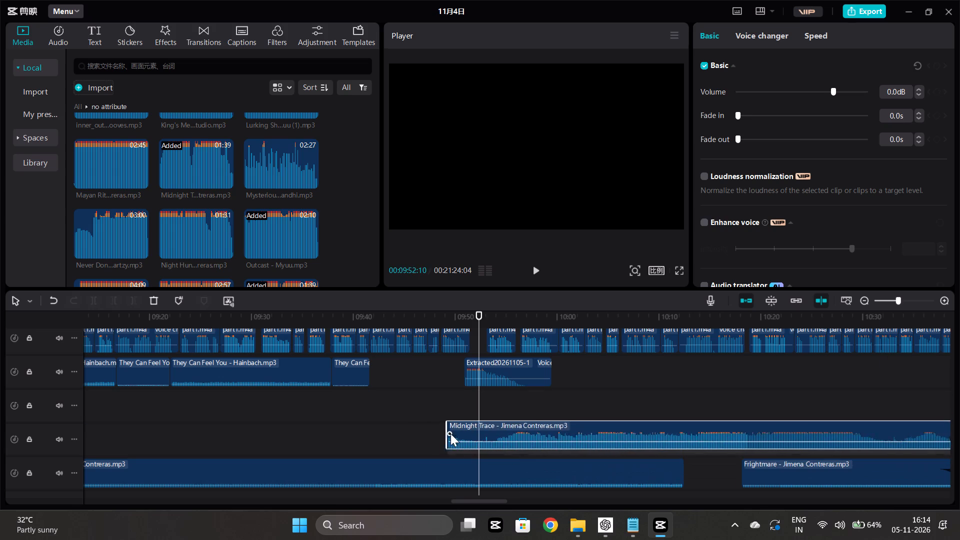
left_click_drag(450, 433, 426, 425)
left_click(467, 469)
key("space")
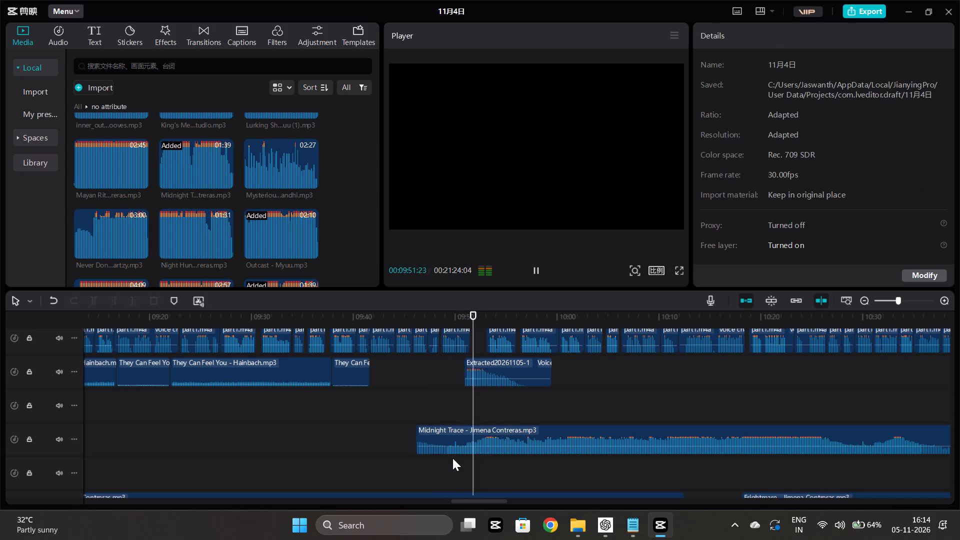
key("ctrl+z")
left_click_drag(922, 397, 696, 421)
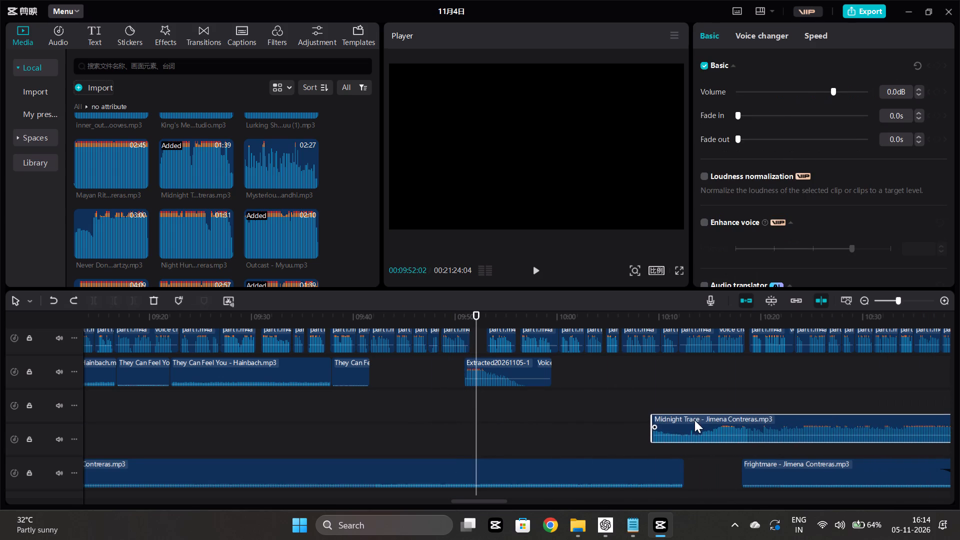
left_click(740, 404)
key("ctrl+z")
Listen to the mix around 10:51, 10:44 and 11:18, following the Midnight Trace clip toward its end.
scroll(832, 424, "left", 1)
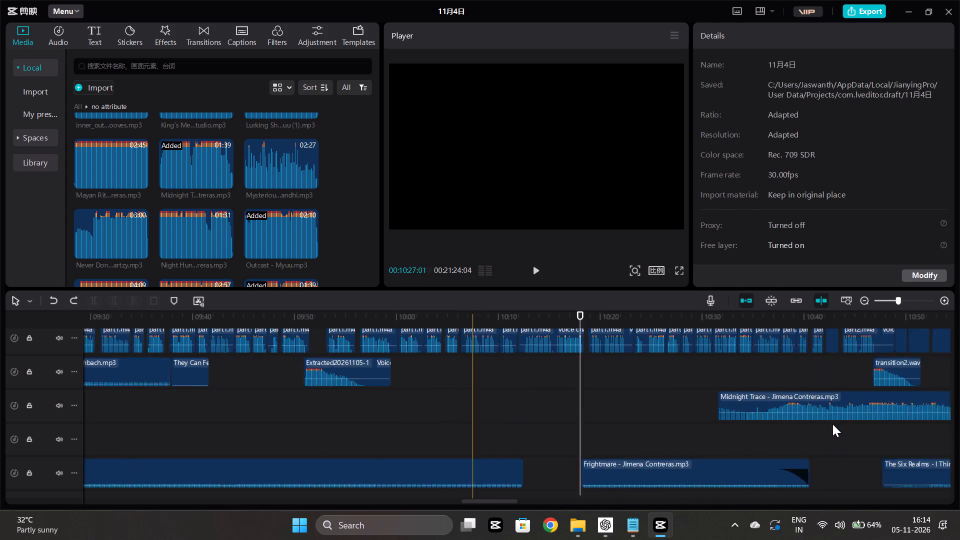
scroll(832, 424, "left", 2)
scroll(279, 415, "left", 1)
left_click(274, 444)
key("space")
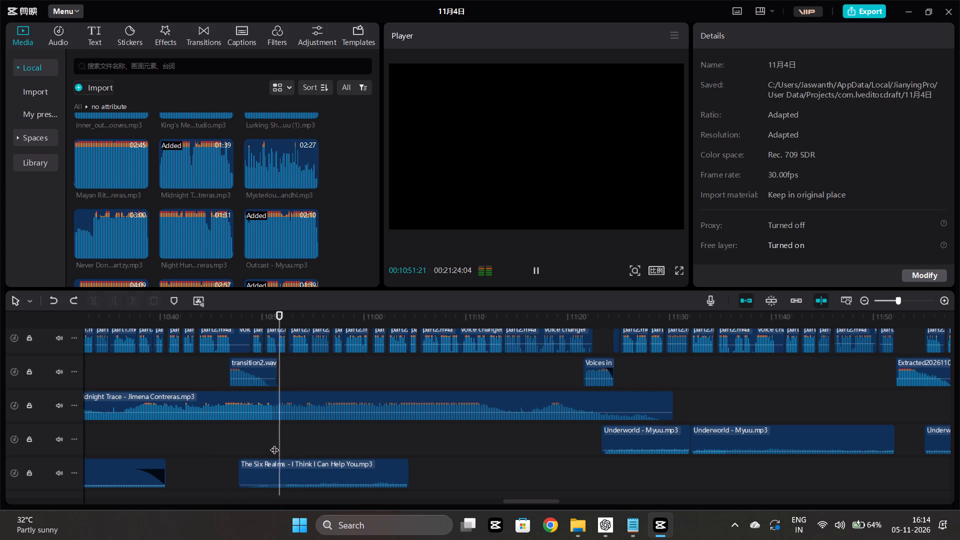
left_click(199, 436)
key("space")
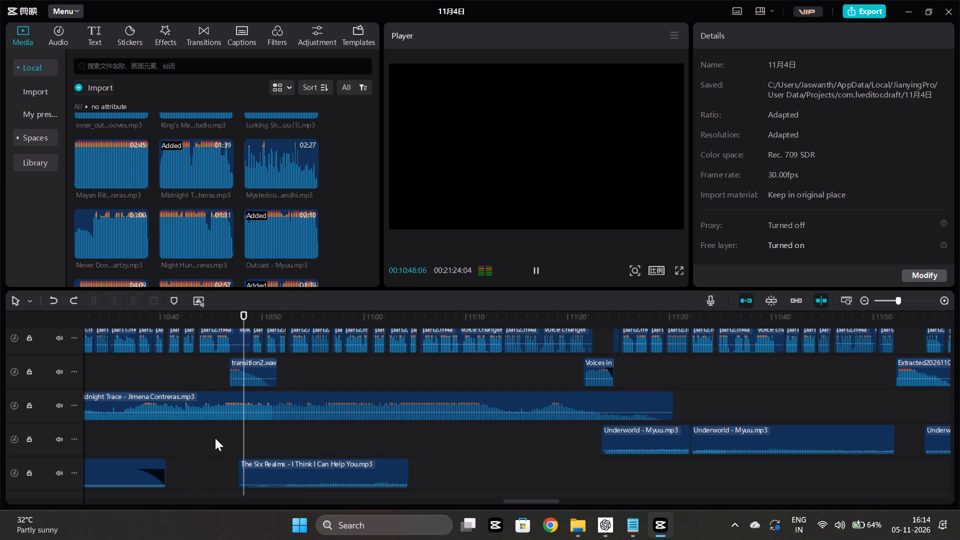
left_click(543, 445)
key("space")
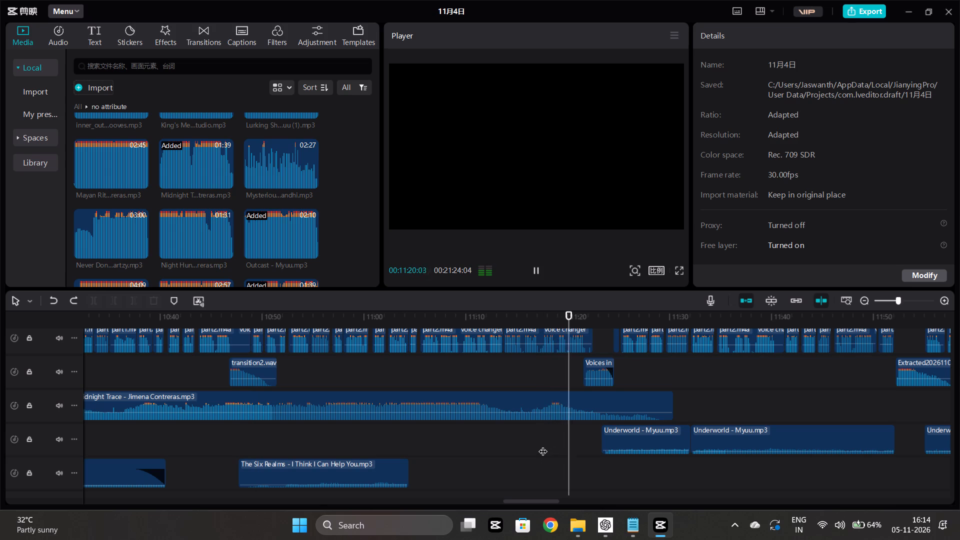
scroll(543, 445, "down", 4)
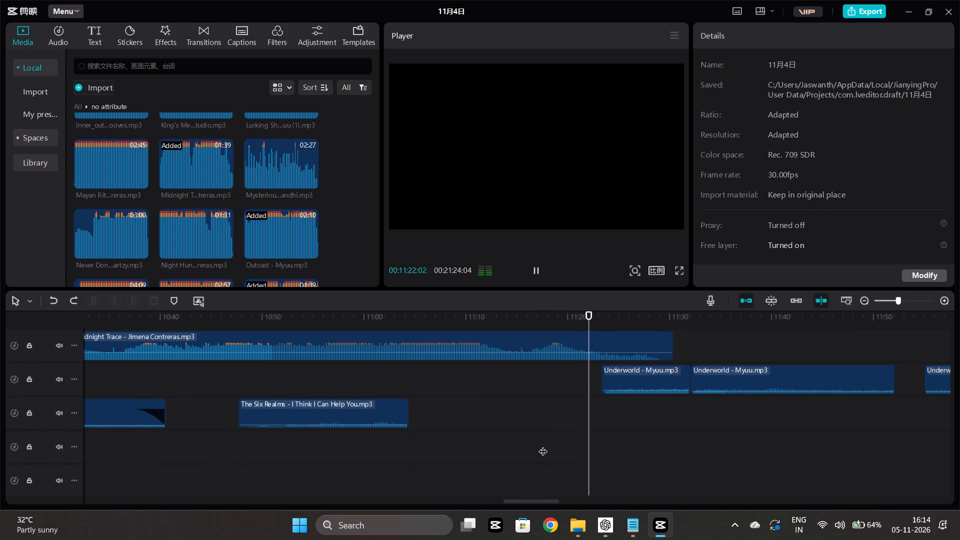
scroll(543, 445, "down", 6)
scroll(543, 445, "up", 8)
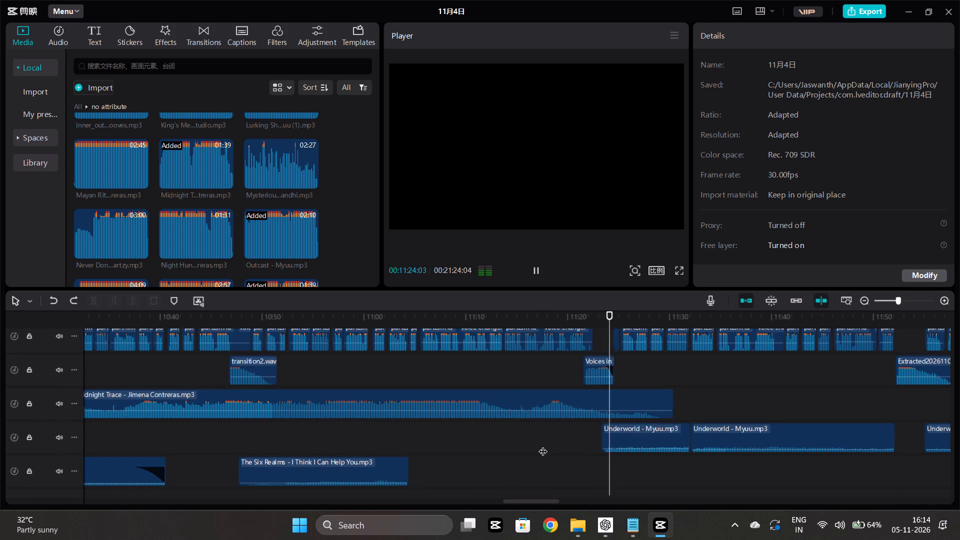
Find the cut point near the end of the Midnight Trace clip by ear and split it at 11:18:03.
left_click(519, 437)
key("space")
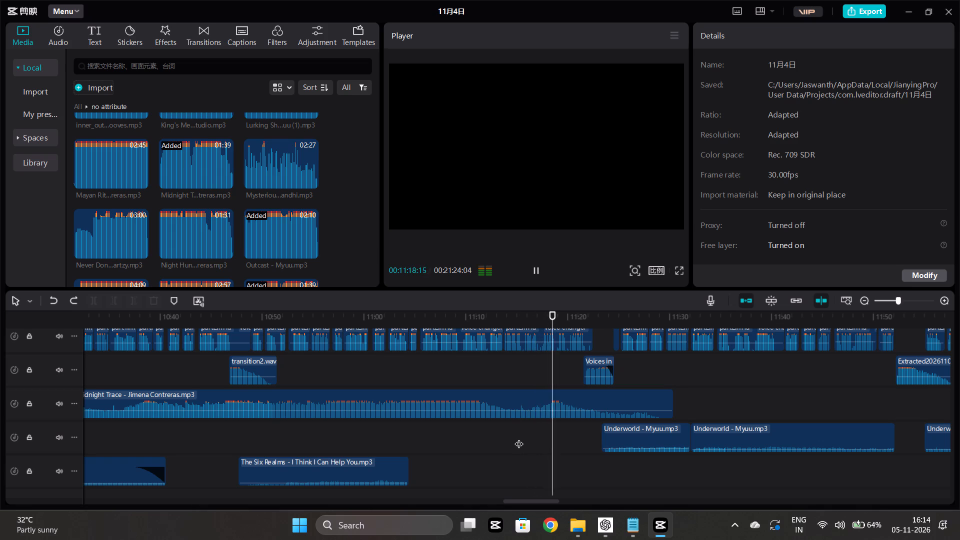
left_click(525, 437)
left_click_drag(525, 437, 528, 438)
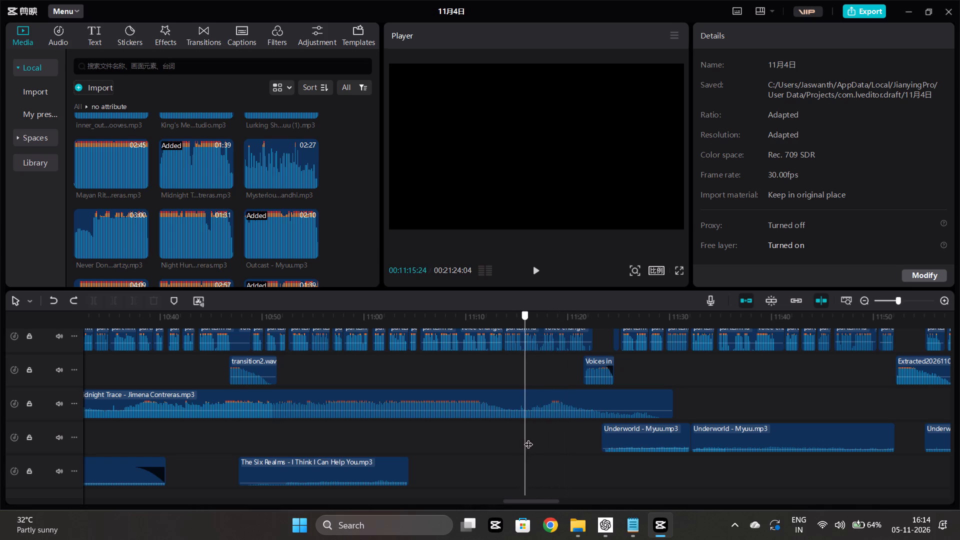
left_click_drag(528, 438, 532, 439)
left_click(534, 439)
left_click_drag(534, 439, 548, 440)
left_click(548, 433)
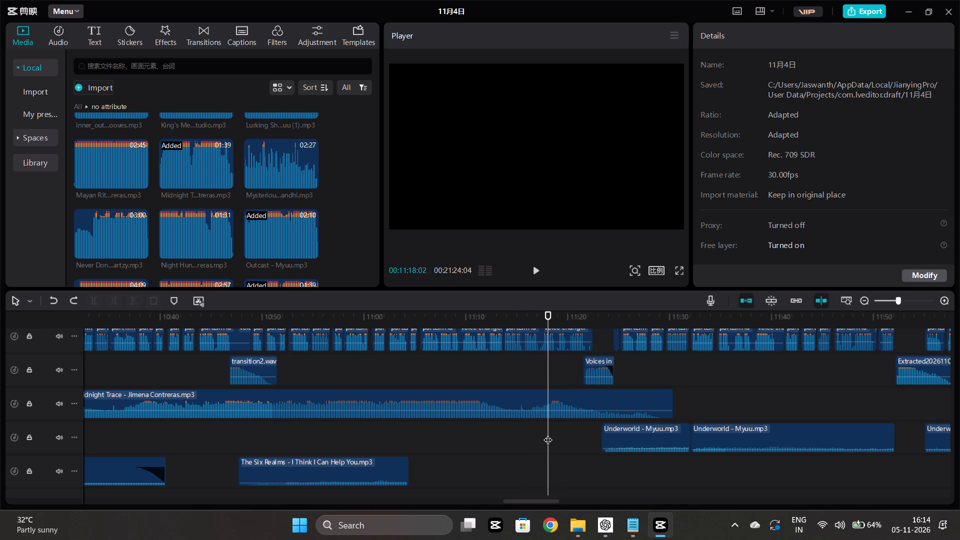
key("space")
left_click(548, 433)
left_click(548, 433)
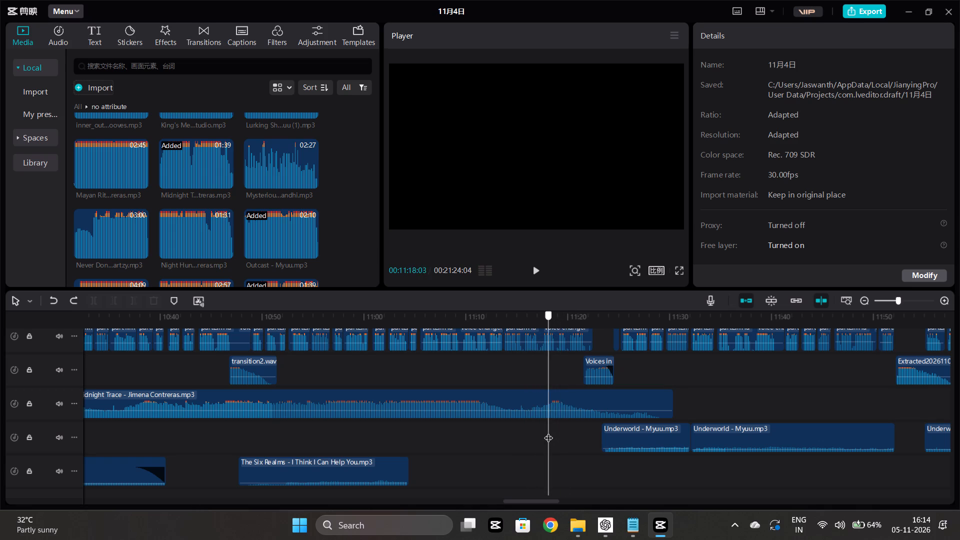
key("space")
left_click(551, 431)
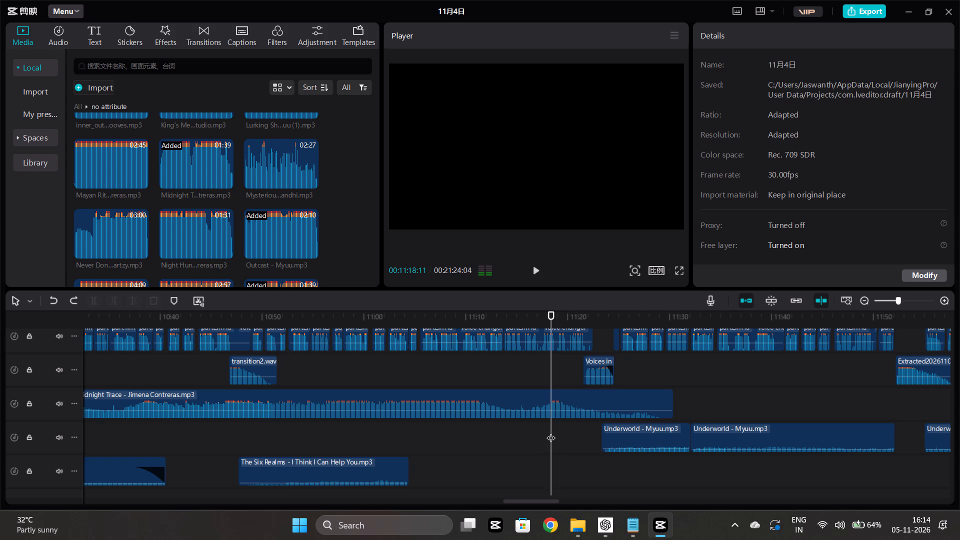
left_click(551, 431)
left_click(550, 401)
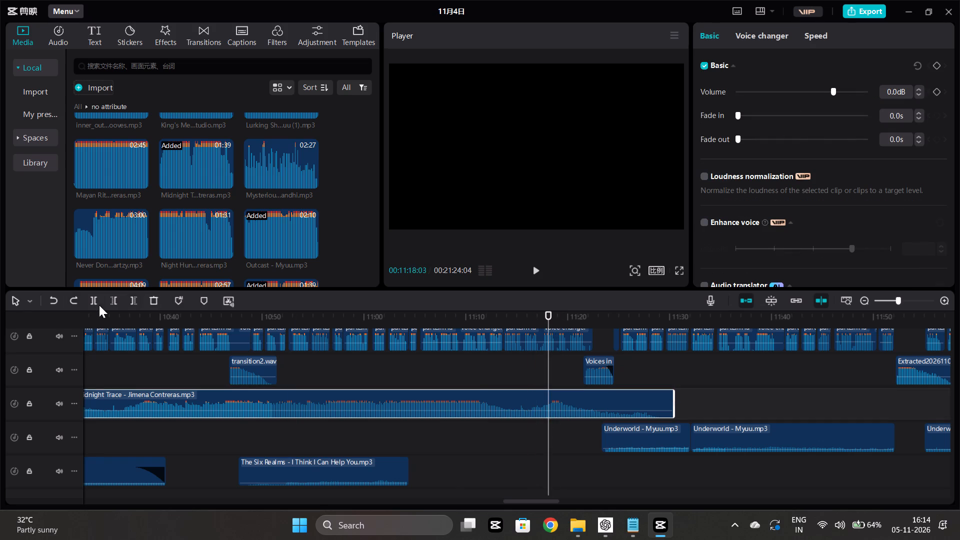
left_click(96, 302)
Play the longer Midnight Trace section from about 10:33, then delete it and keep the short piece after 11:18.
scroll(279, 417, "right", 1)
left_click(238, 430)
key("space")
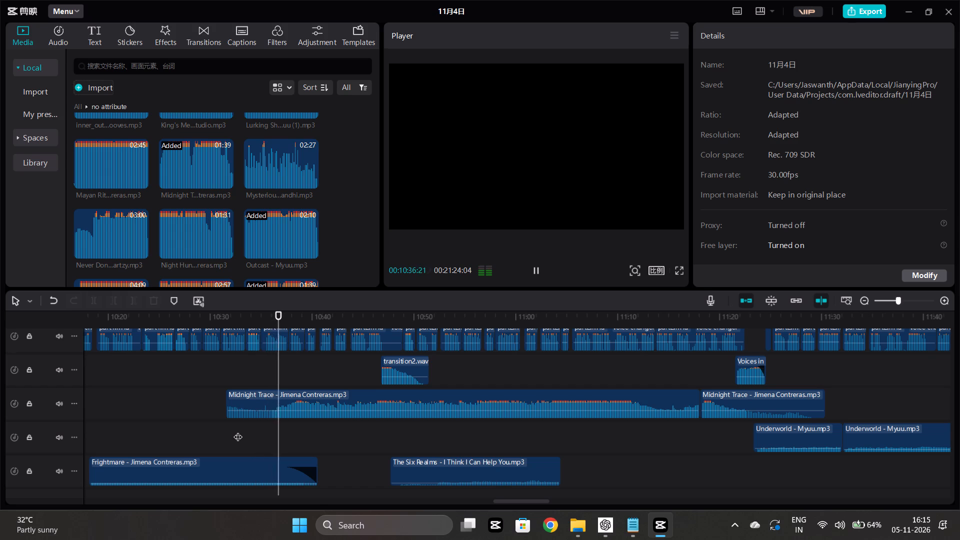
scroll(215, 235, "down", 2)
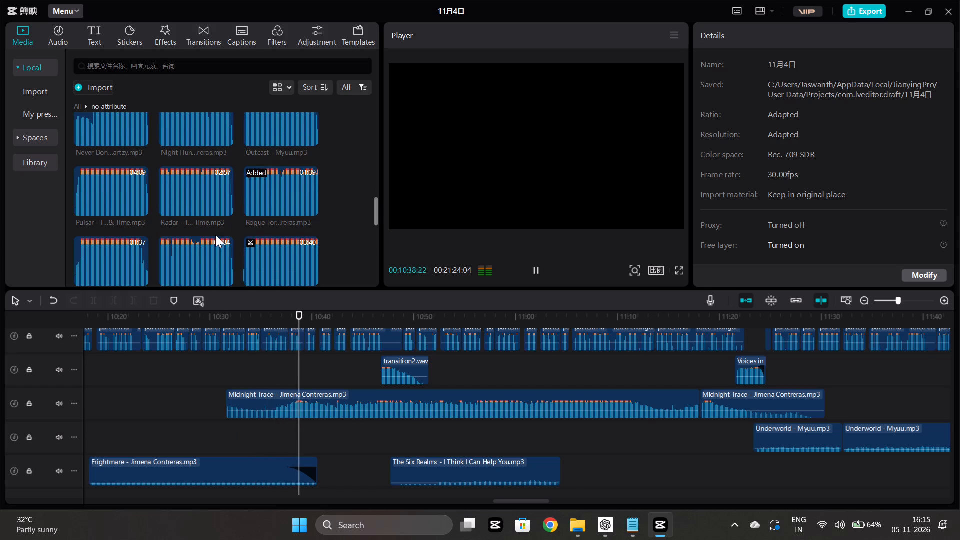
scroll(215, 235, "up", 1)
left_click(285, 398)
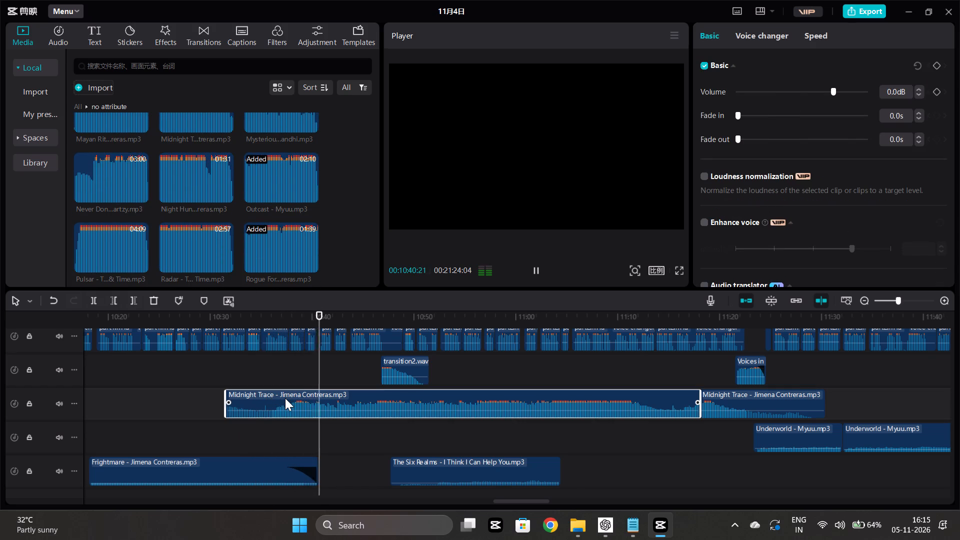
key("Delete")
Add Night Hunt - Jimena Contreras.mp3 to the timeline at about 10:41.
left_click(205, 178)
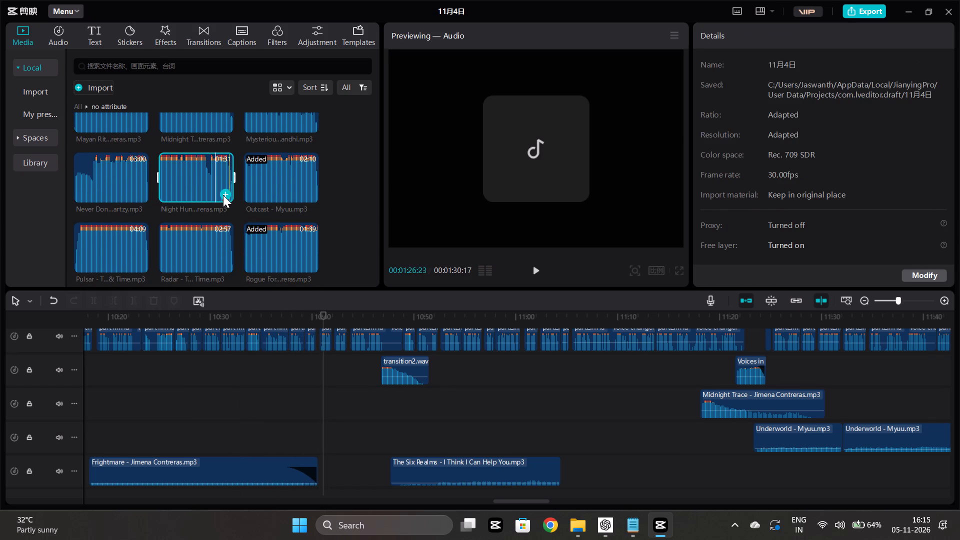
left_click(223, 195)
Listen to the Night Hunt clip from about 11:01 and from about 11:09.
scroll(377, 405, "down", 2)
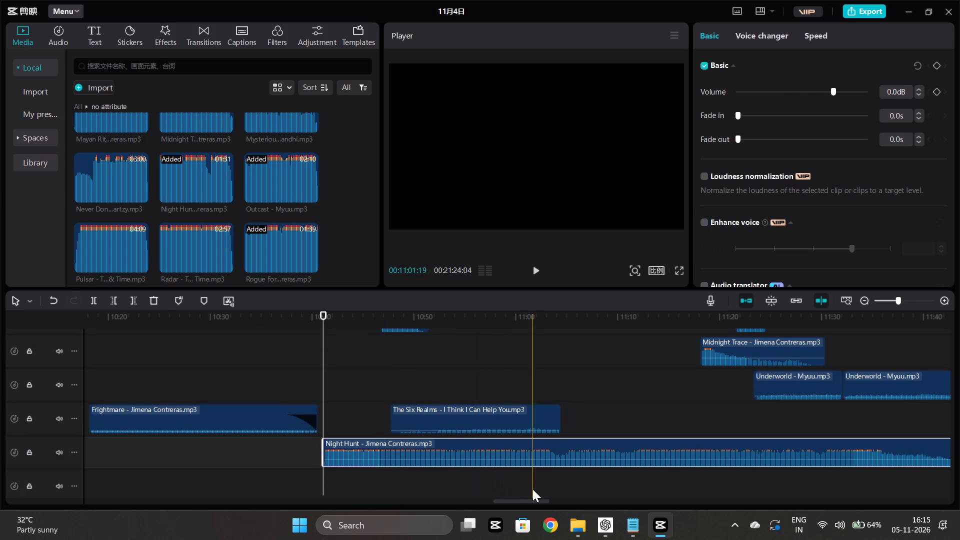
left_click(532, 489)
key("space")
scroll(525, 487, "left", 1)
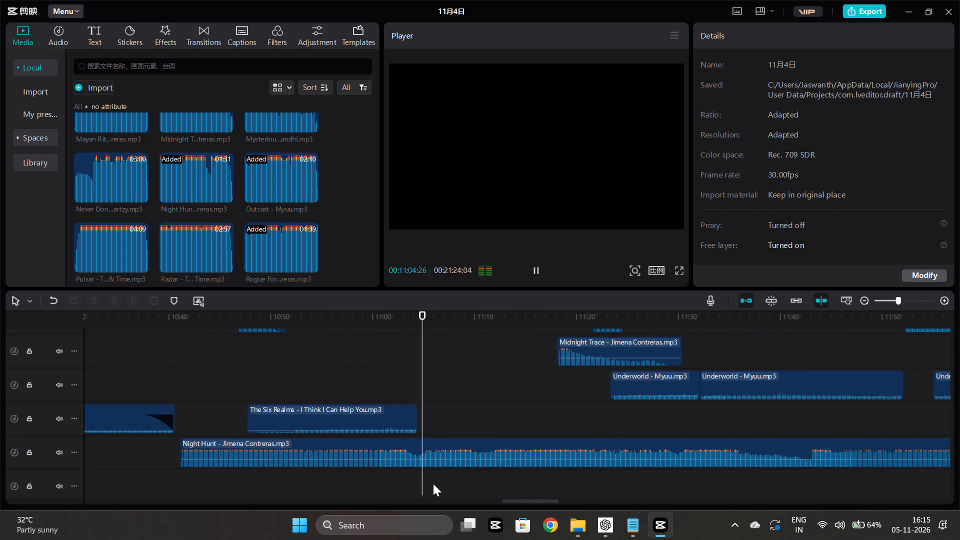
left_click(470, 481)
key("space")
scroll(470, 481, "left", 1)
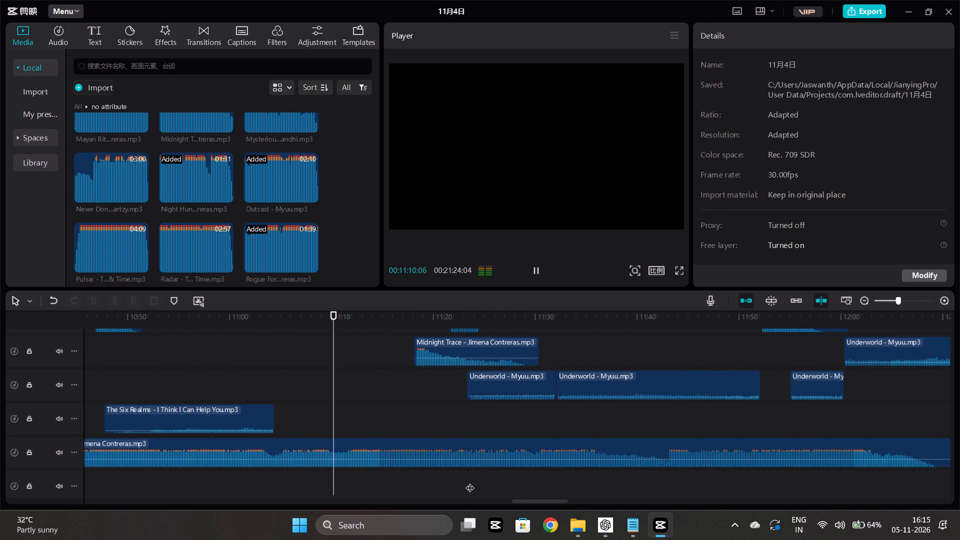
scroll(470, 481, "left", 1)
Listen to Night Hunt at several points between about 11:29 and 11:45 for a suitable trim point.
left_click(558, 465)
key("space")
left_click(563, 483)
key("space")
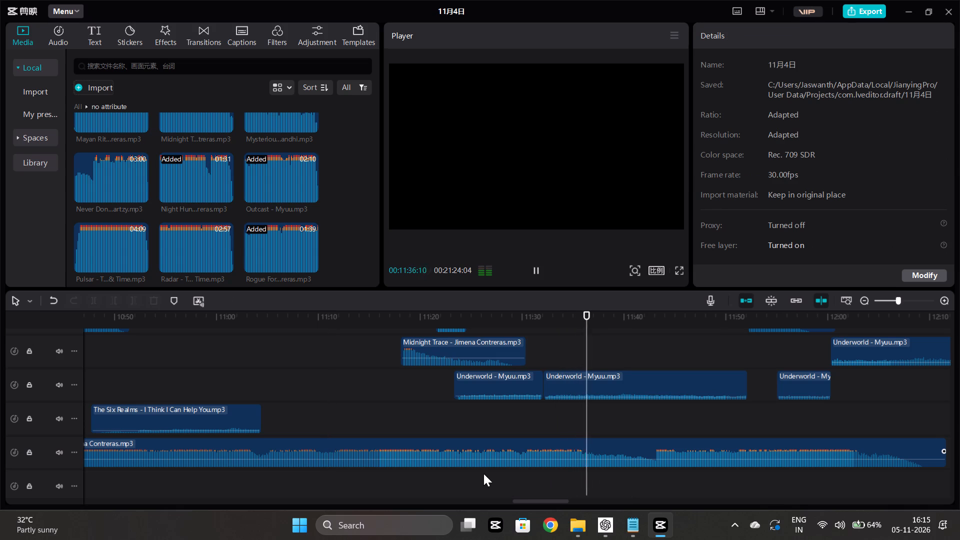
left_click(512, 482)
key("space")
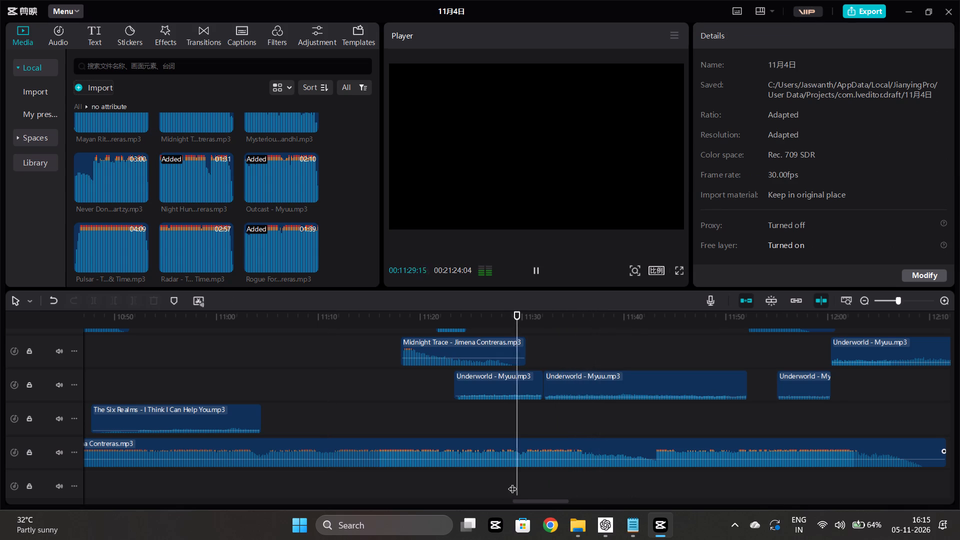
left_click(603, 475)
key("space")
left_click(627, 477)
key("space")
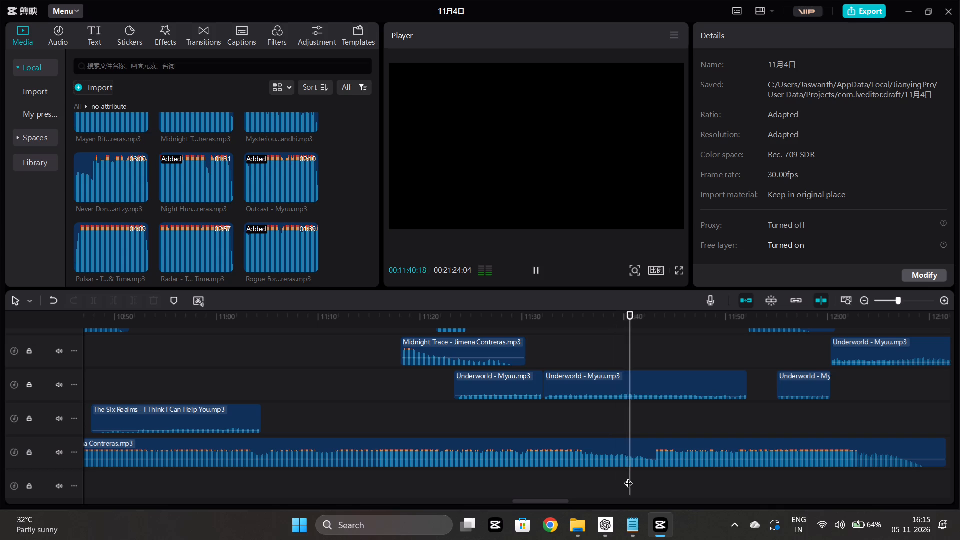
left_click(642, 476)
key("space")
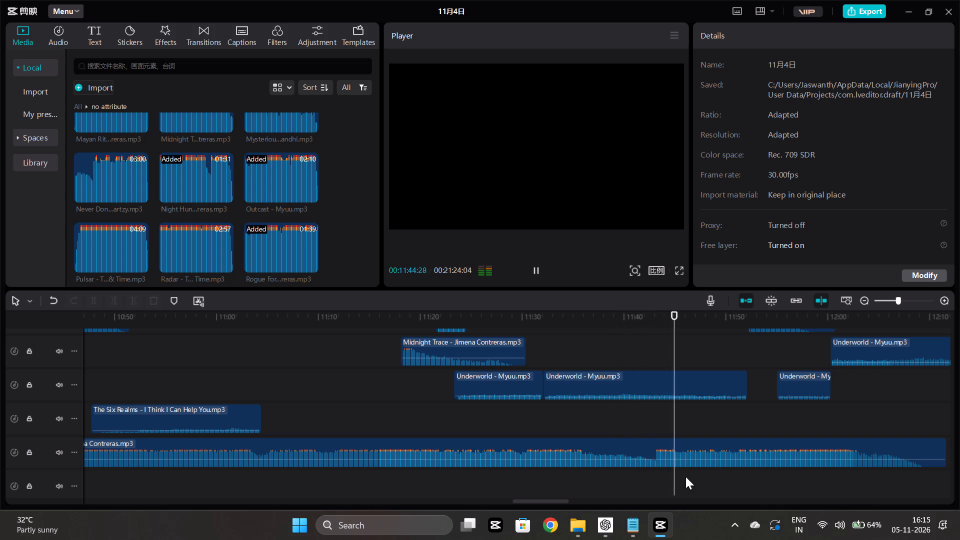
Pinpoint the swell after Night Hunt's quiet passage and trim off everything before 11:43:00.
scroll(685, 476, "up", 9, "ctrl")
left_click(600, 483)
left_click(600, 483)
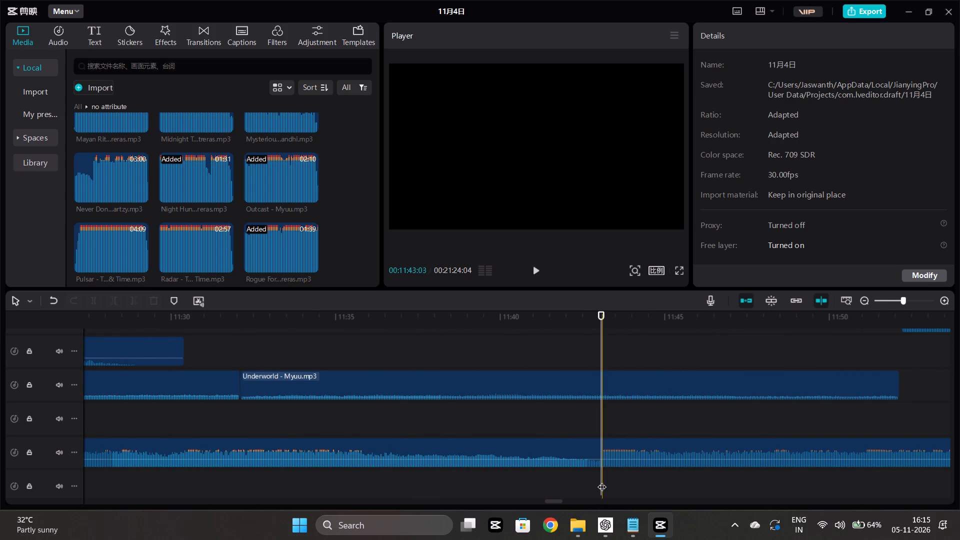
key("space")
left_click(602, 480)
left_click_drag(602, 480, 591, 478)
key("space")
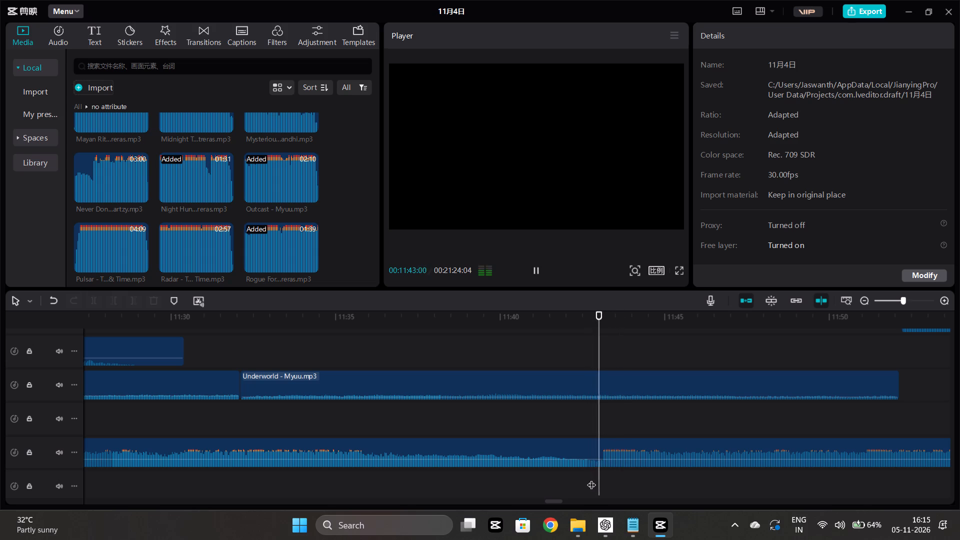
left_click(594, 478)
left_click_drag(594, 478, 600, 478)
left_click(599, 456)
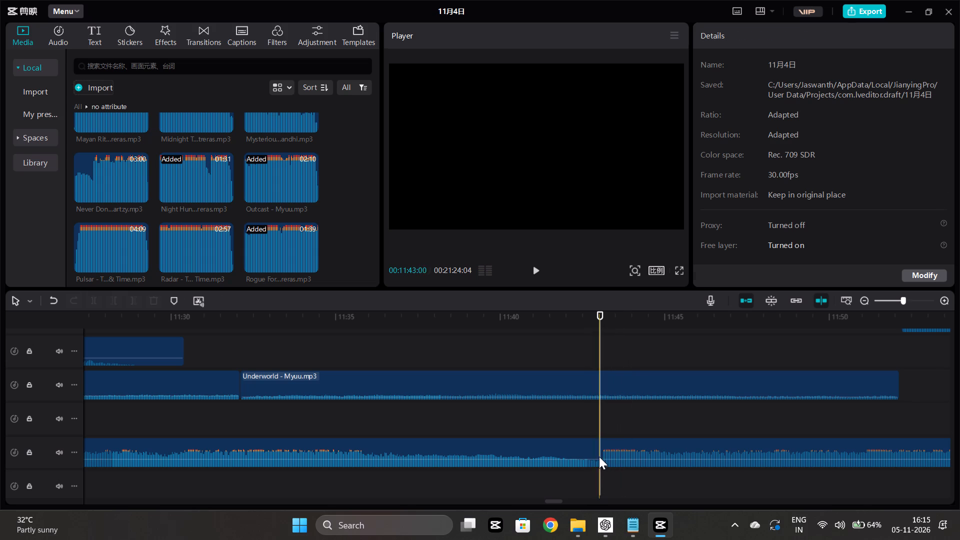
left_click(115, 301)
Replay the mix from about 11:18 and 11:16, leading into the short Midnight Trace piece.
scroll(577, 432, "down", 2, "ctrl")
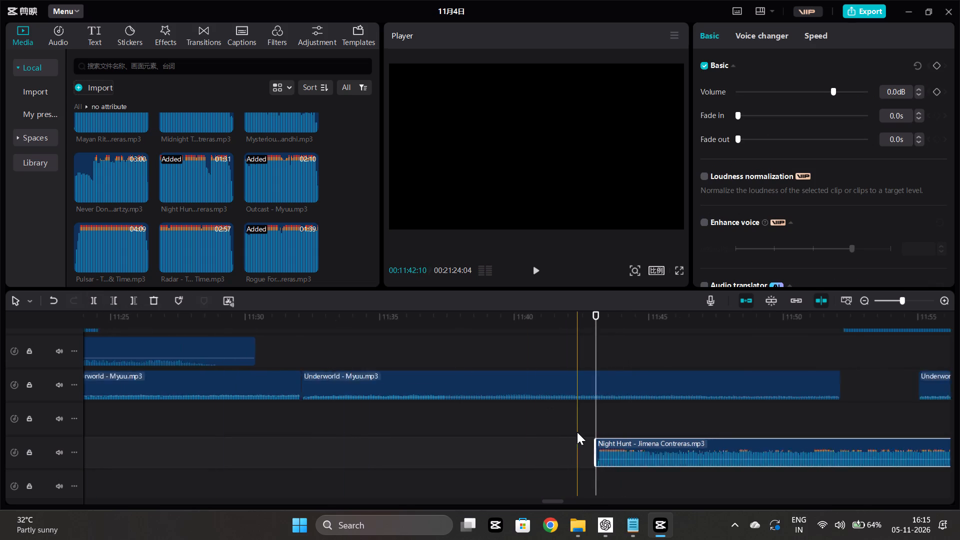
scroll(577, 432, "down", 9, "ctrl")
scroll(406, 458, "up", 5)
scroll(346, 460, "up", 3)
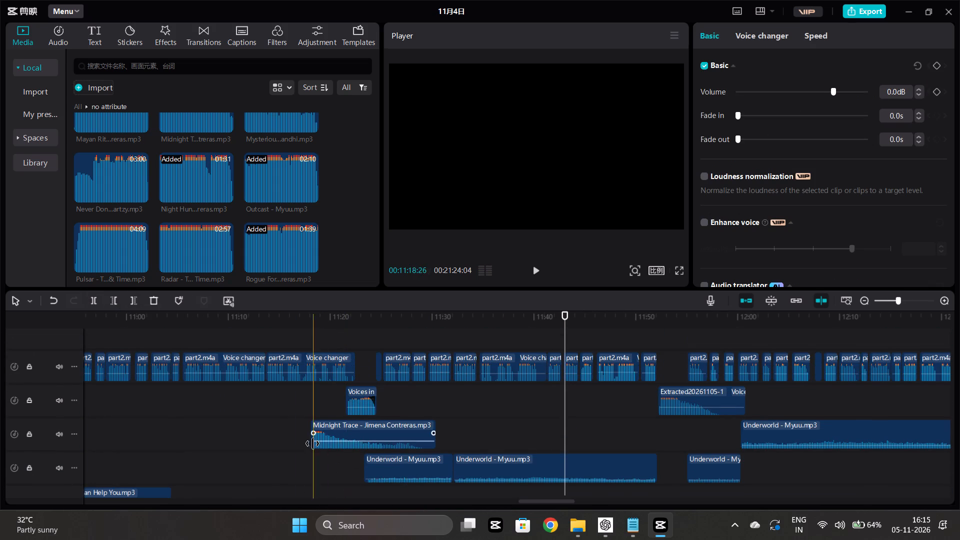
left_click(312, 443)
key("space")
left_click(291, 447)
key("space")
scroll(305, 451, "down", 4)
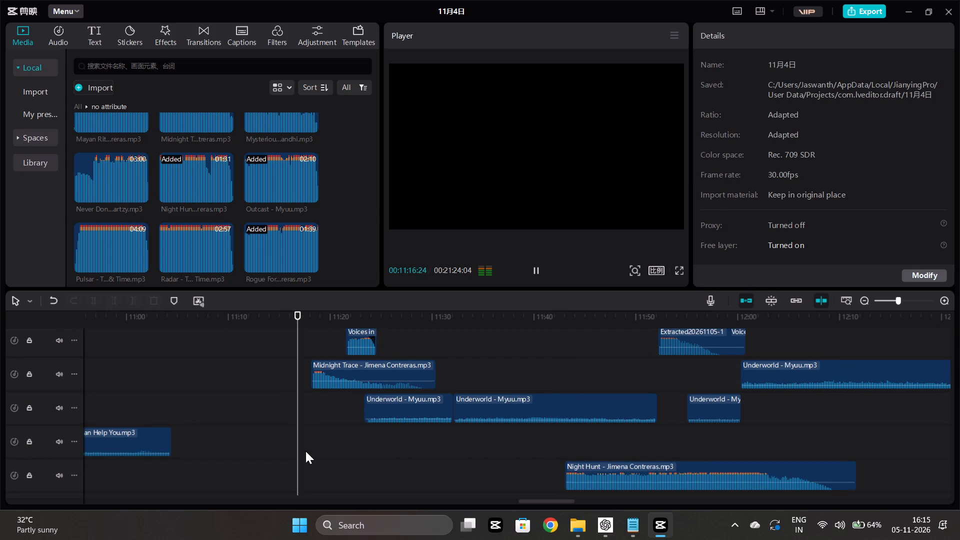
scroll(305, 451, "right", 1)
scroll(232, 399, "up", 2)
scroll(232, 399, "right", 1)
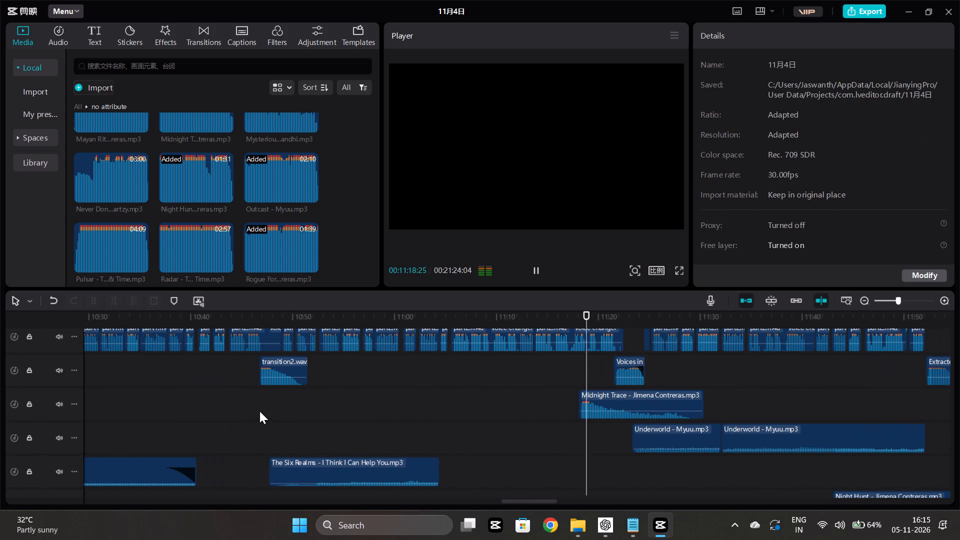
Replay from about 10:47, then move the short Midnight Trace piece to start at about 11:22, aligned with the Voices in clip.
left_click(264, 412)
key("space")
scroll(516, 373, "down", 9)
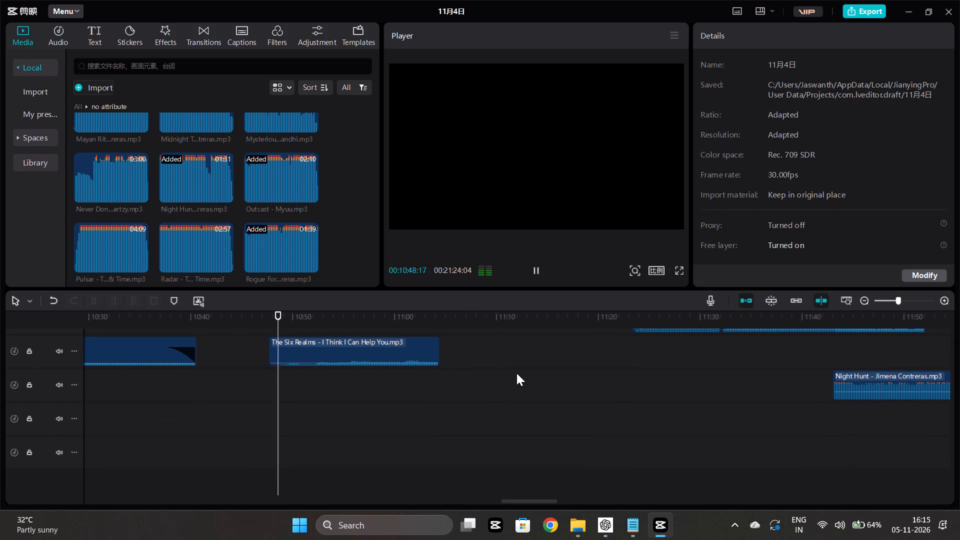
scroll(516, 373, "up", 7)
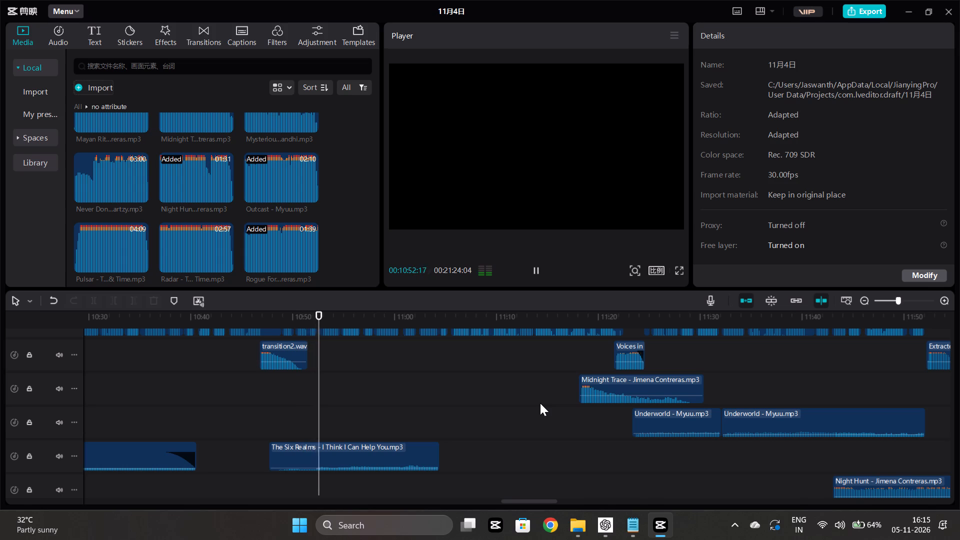
scroll(547, 414, "up", 2)
scroll(489, 413, "down", 1)
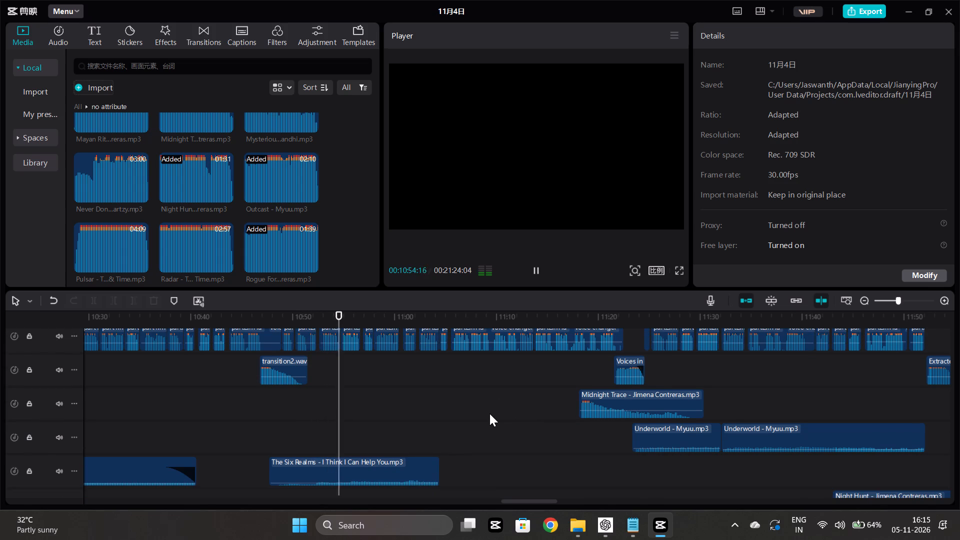
scroll(489, 413, "left", 1)
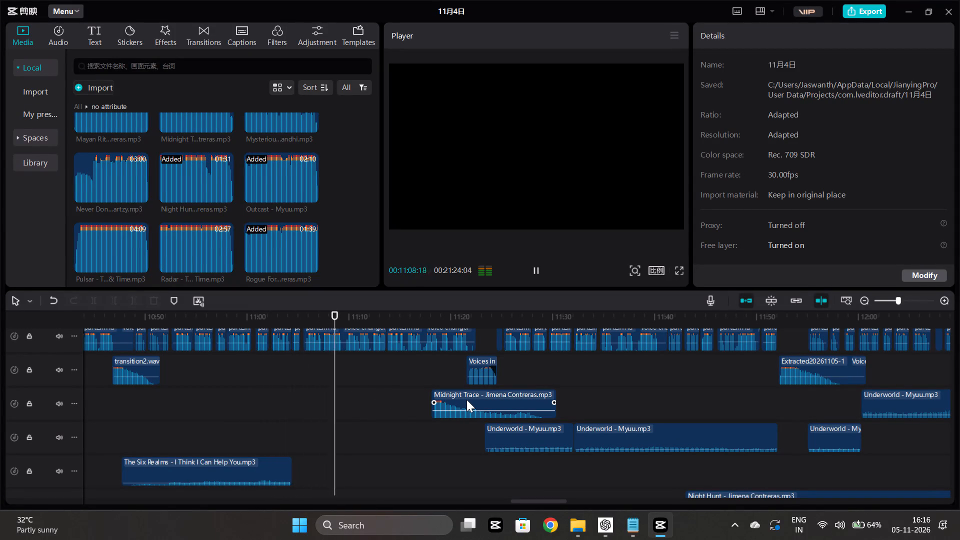
left_click_drag(466, 399, 502, 399)
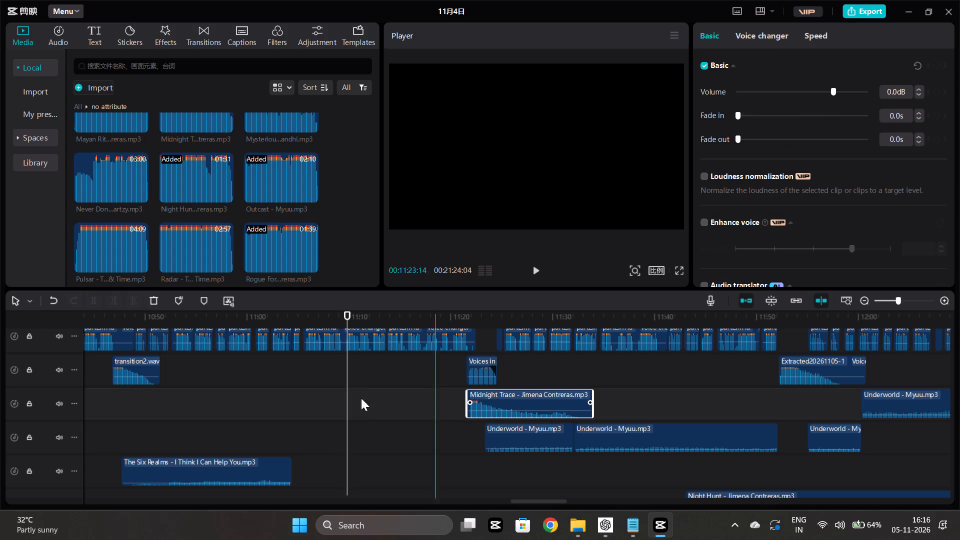
Replay the mix from about 11:10 through the short Midnight Trace piece and the Underworld clips to check the balance.
left_click(346, 400)
key("space")
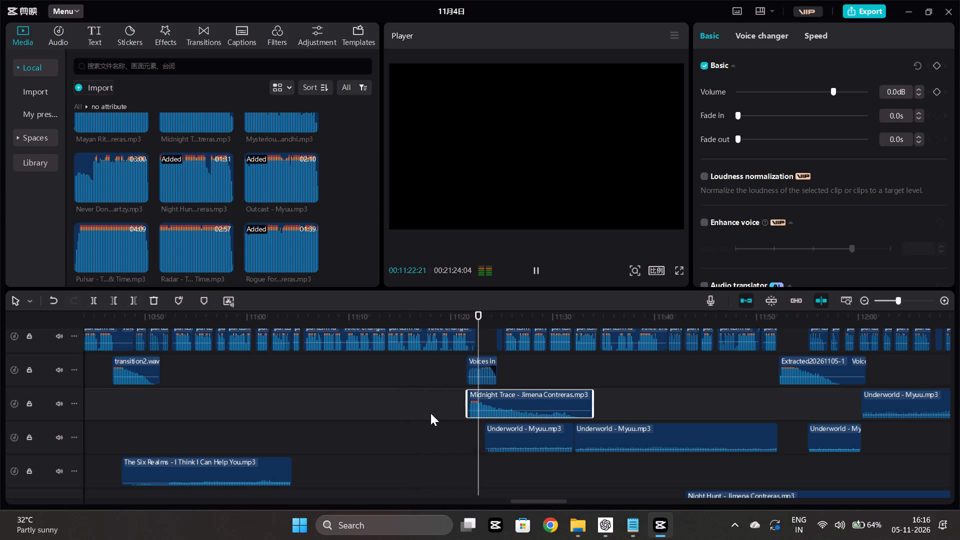
scroll(430, 413, "left", 1)
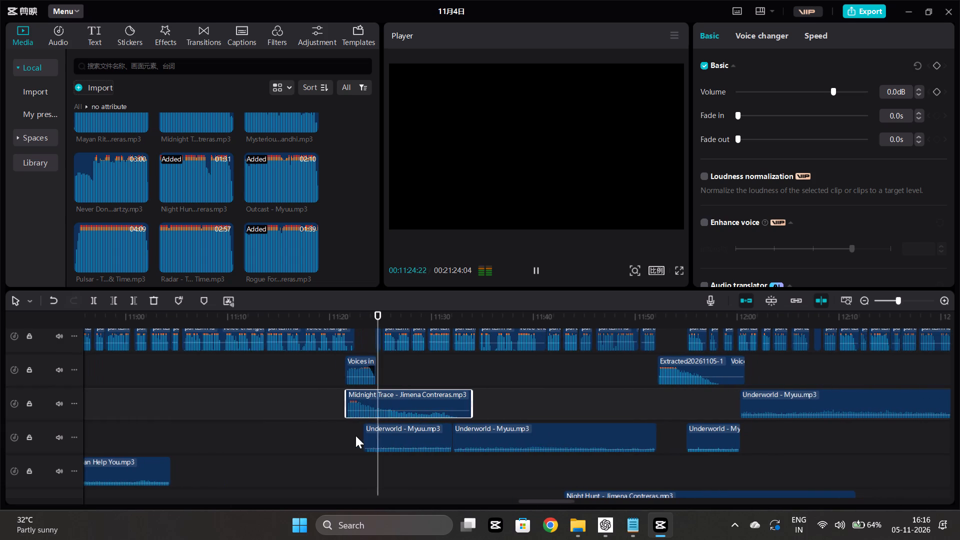
scroll(352, 438, "left", 1)
scroll(265, 461, "up", 4)
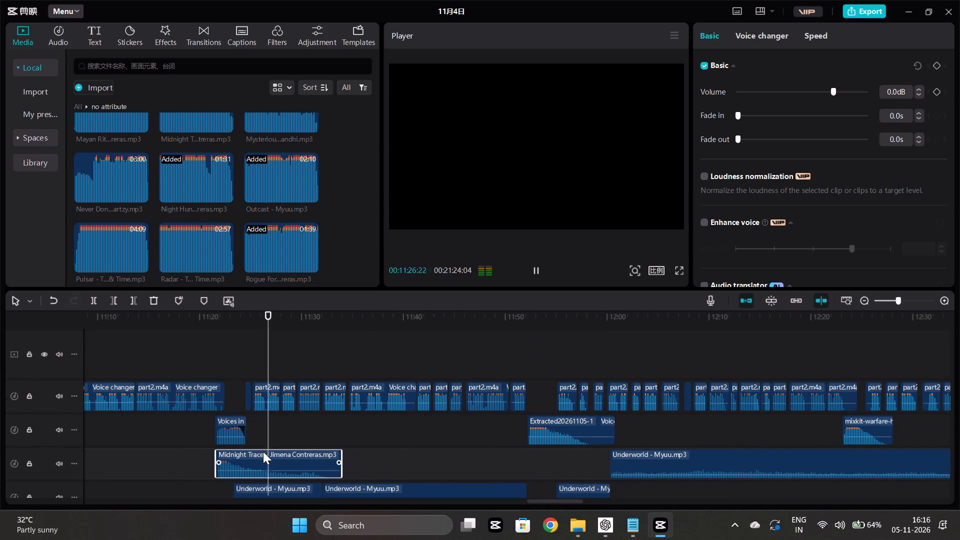
scroll(263, 451, "down", 2)
scroll(389, 404, "down", 2)
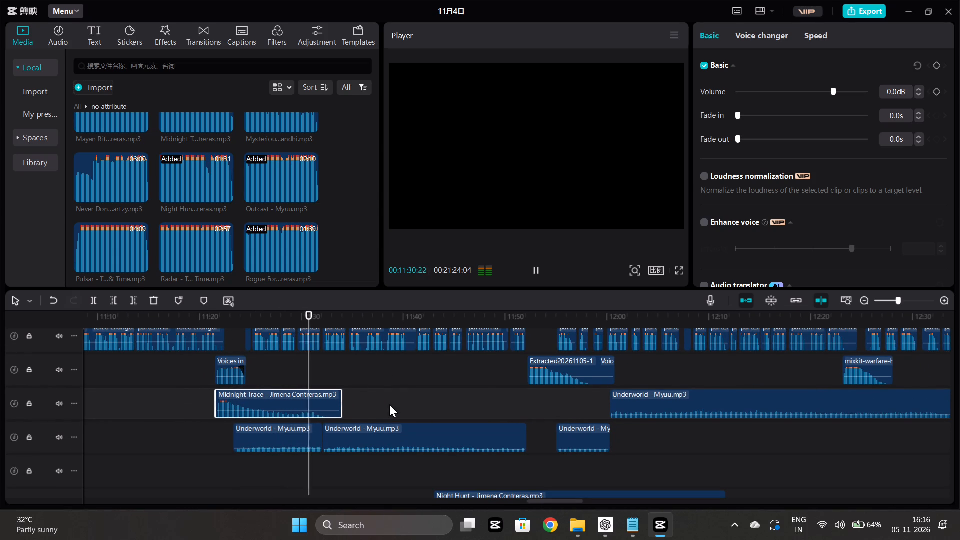
scroll(389, 404, "down", 2)
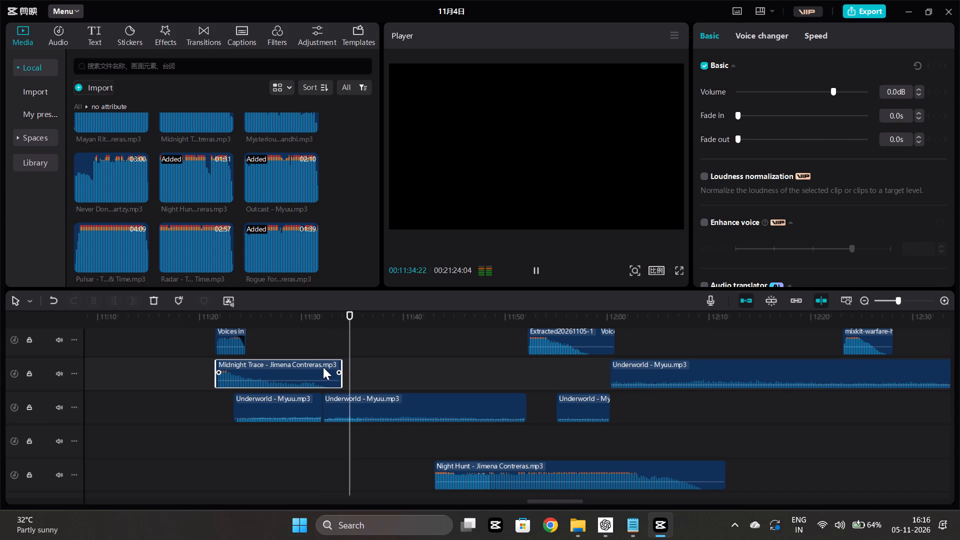
Lower the short Midnight Trace piece's volume to -12.4 dB and replay from about 11:20.
left_click(263, 381)
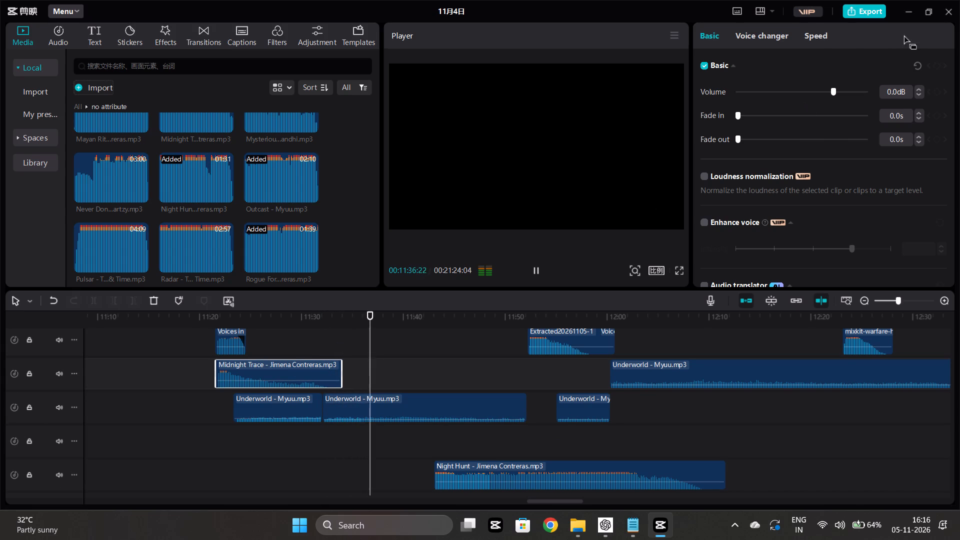
left_click(817, 85)
left_click(811, 88)
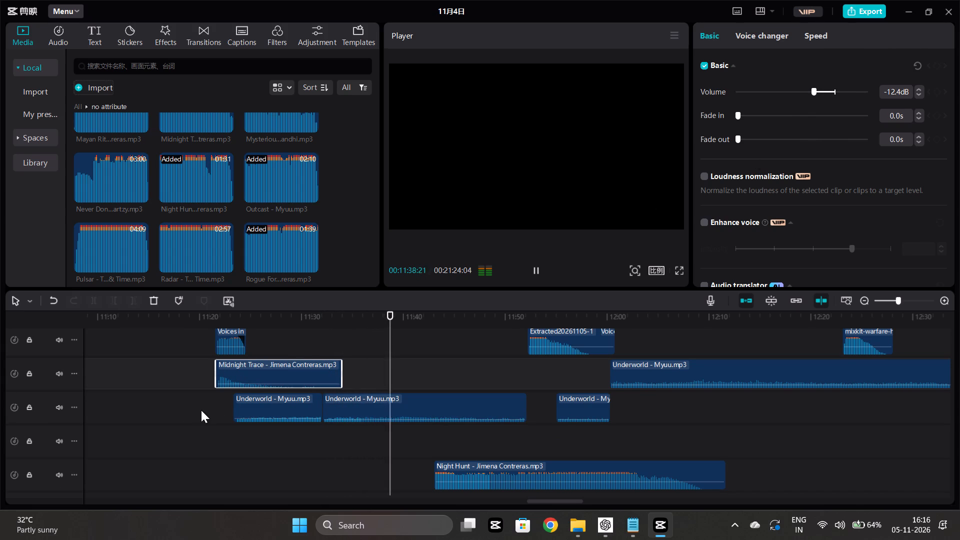
left_click(201, 410)
key("space")
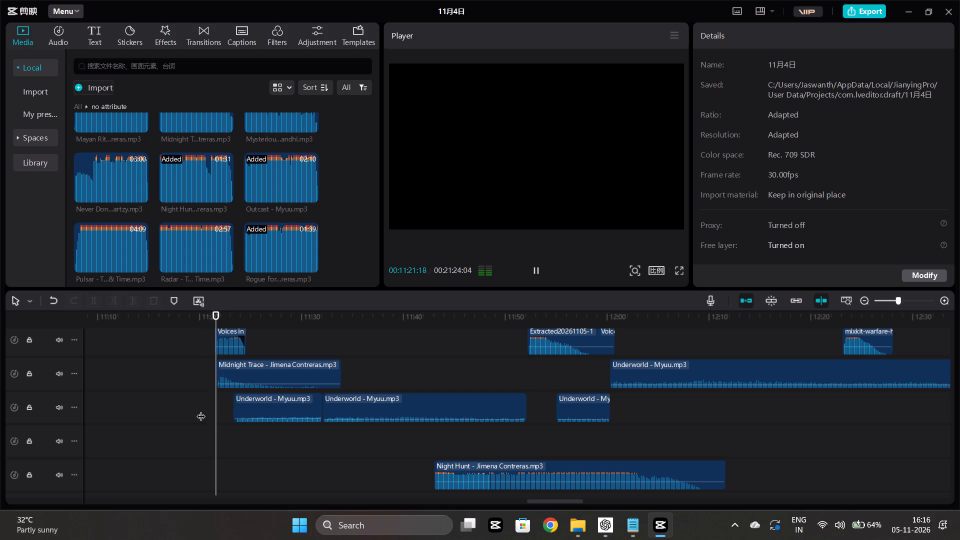
Nudge the short Midnight Trace piece slightly earlier, to start at about 11:21 just before the Voices in clip, and replay it.
left_click(227, 371)
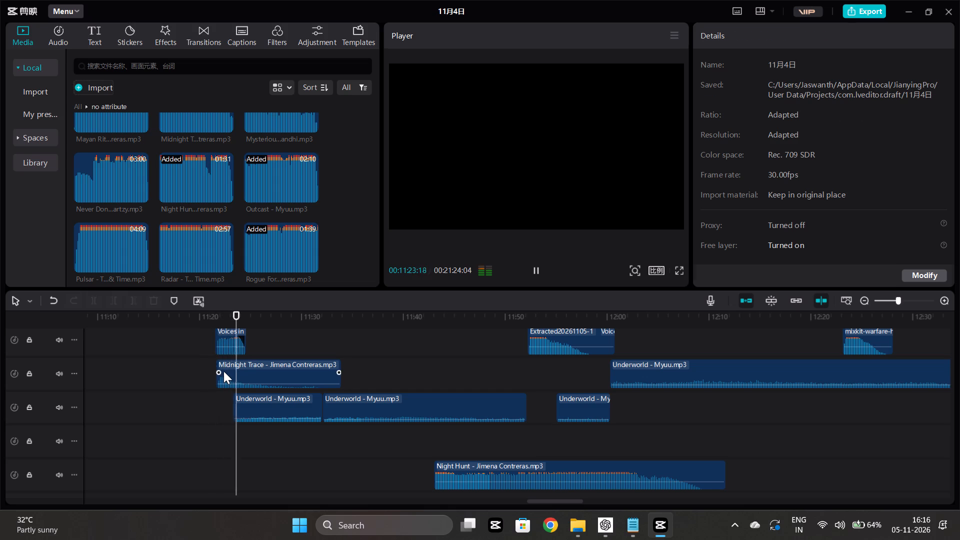
left_click(210, 397)
key("space")
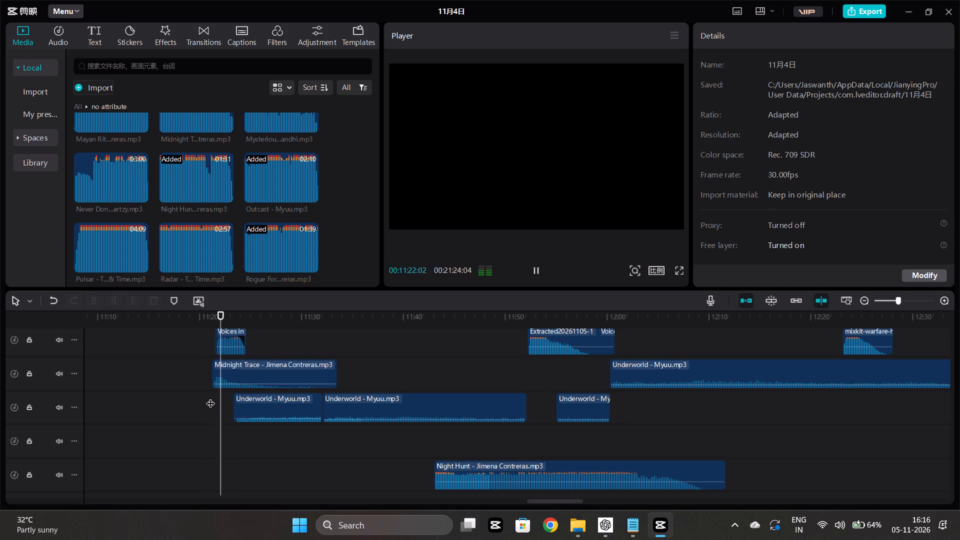
left_click(214, 400)
key("space")
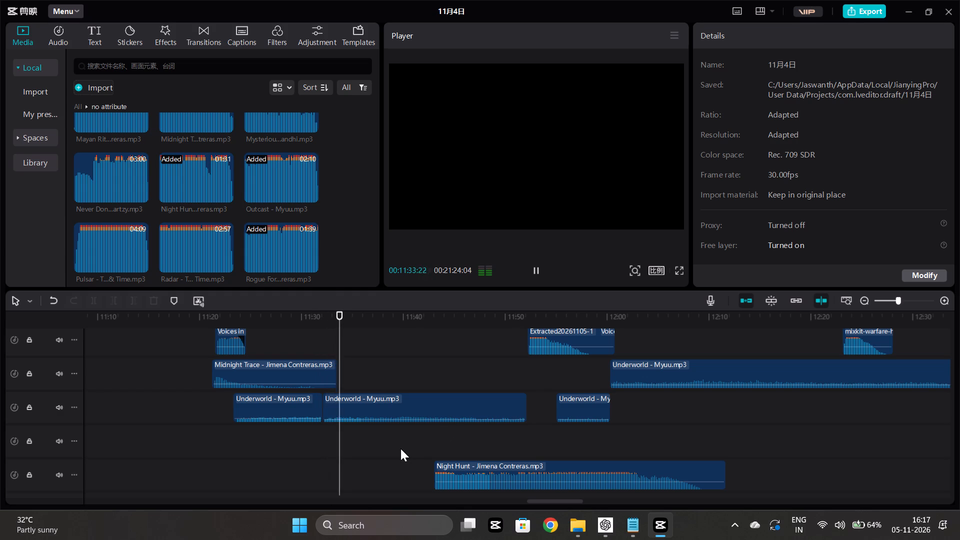
Move the trimmed Night Hunt clip to start at about 12:00, and play the mix from about 11:52.
left_click(511, 436)
type("b")
key("space")
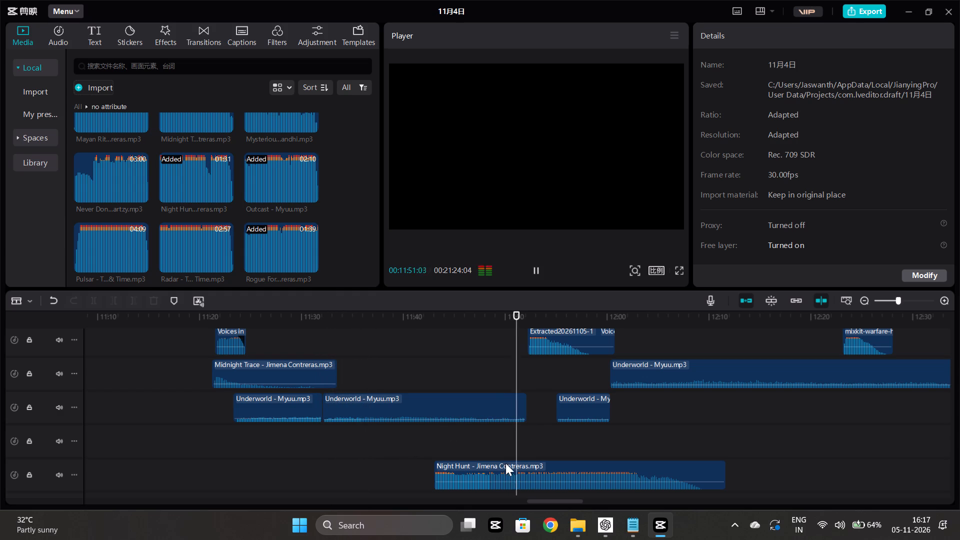
left_click_drag(483, 467, 303, 464)
left_click_drag(479, 465, 607, 468)
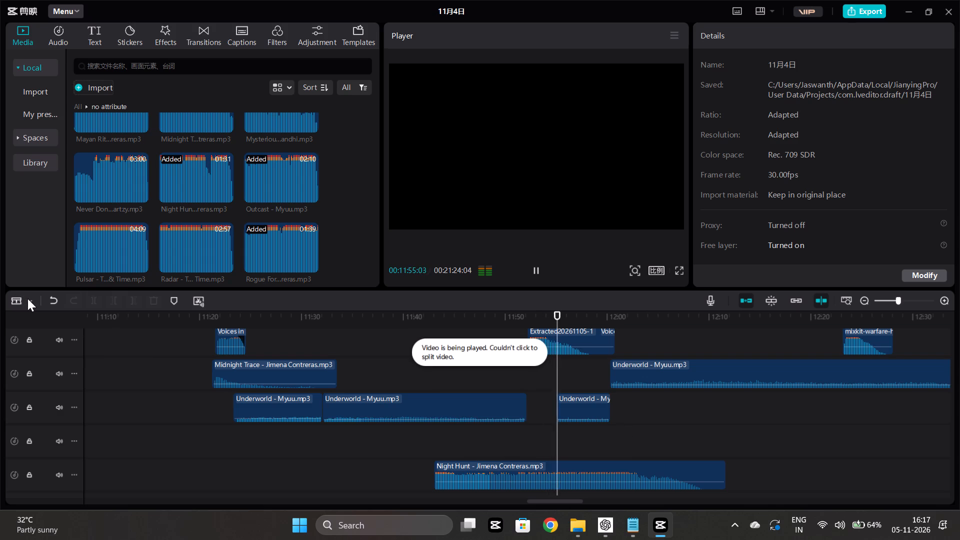
left_click(29, 299)
left_click(37, 326)
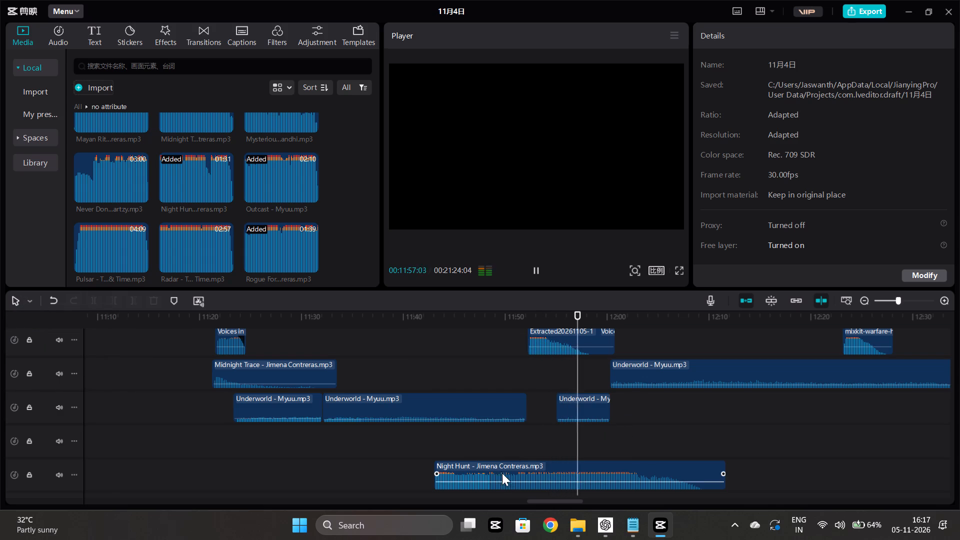
left_click_drag(499, 468, 670, 467)
left_click(522, 372)
key("space")
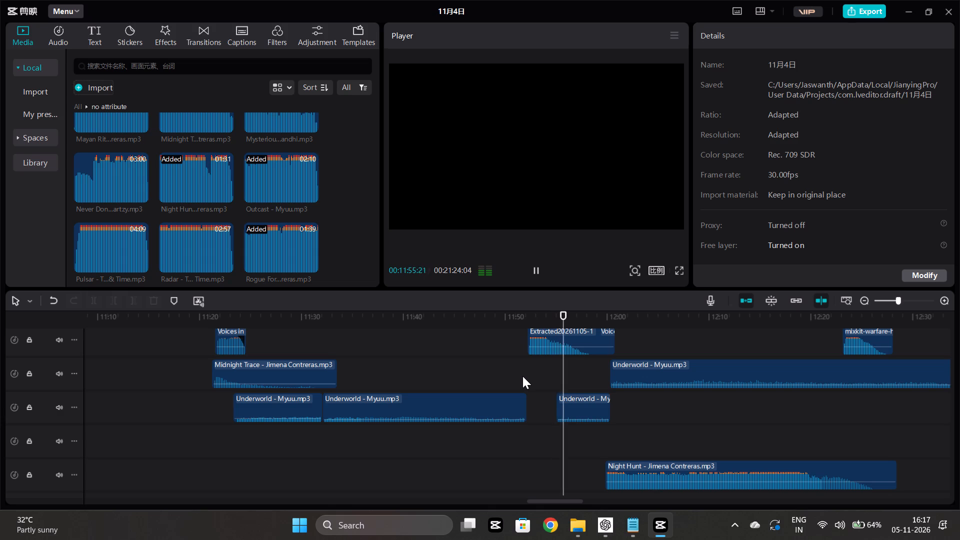
Copy the Horror House piece that starts at about 8:41 and paste it at about 11:53, on the track above Night Hunt.
left_click(522, 376)
scroll(522, 376, "right", 1)
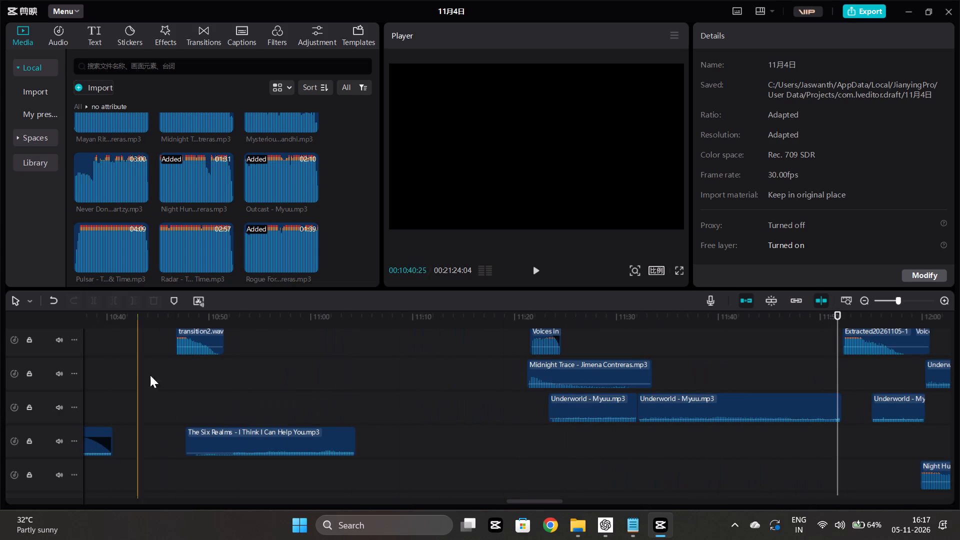
scroll(199, 403, "right", 1)
scroll(321, 415, "right", 2)
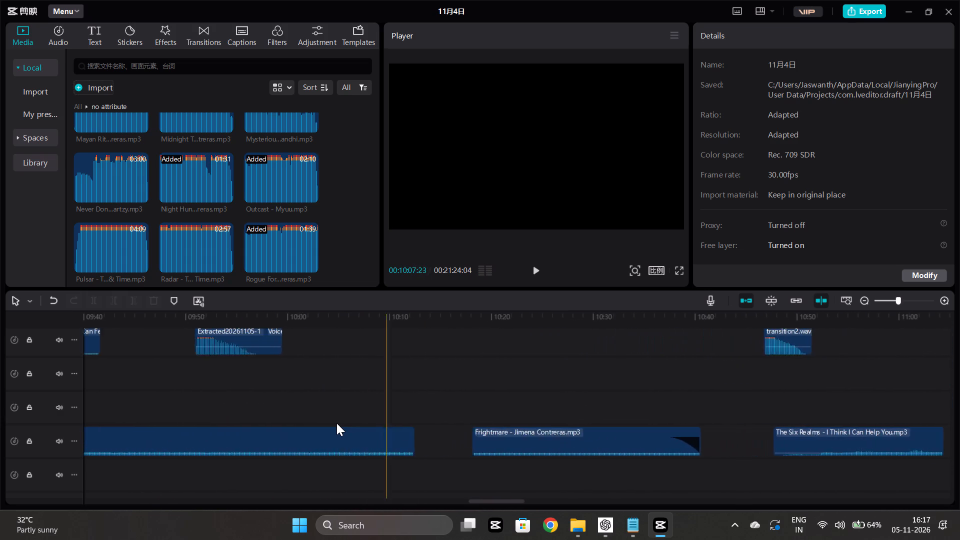
scroll(336, 423, "right", 2)
scroll(188, 418, "right", 1)
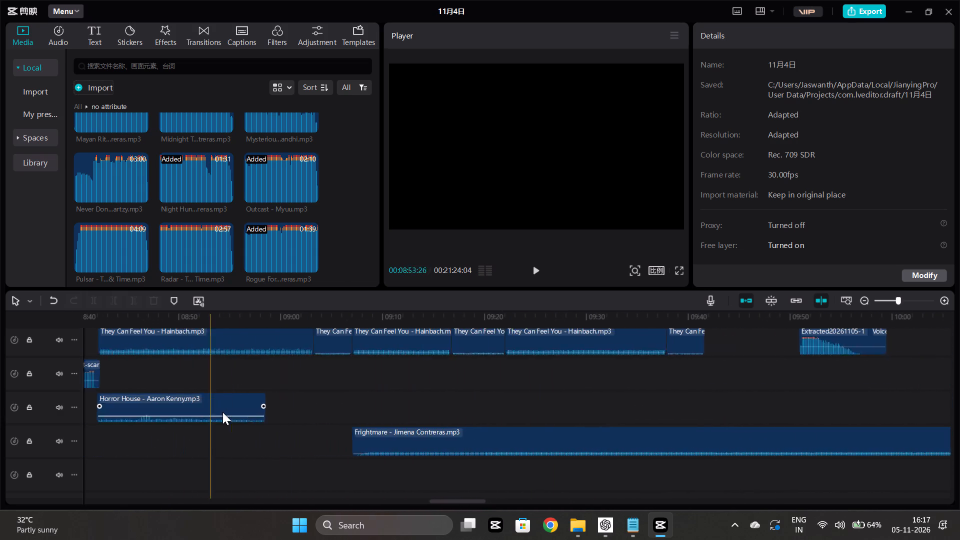
scroll(222, 412, "right", 1)
left_click(221, 403)
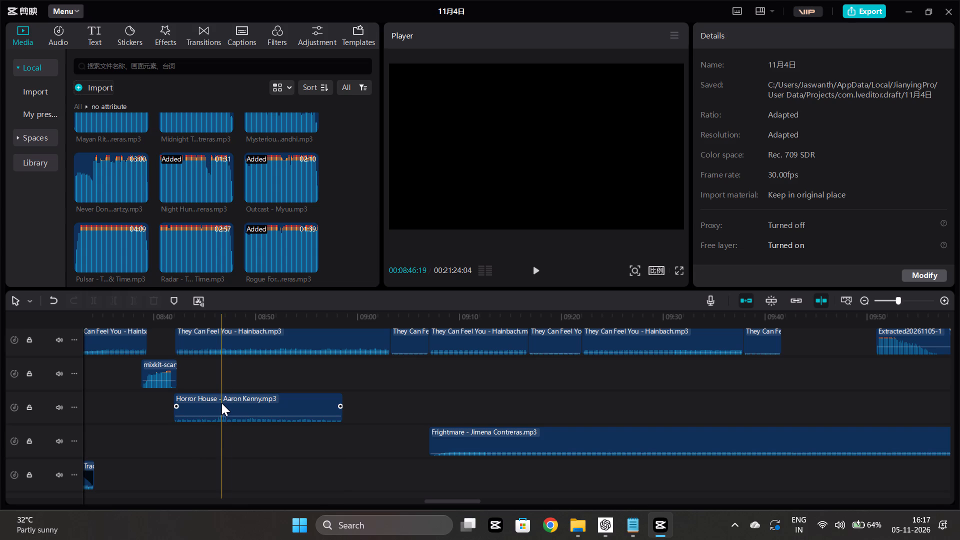
scroll(221, 403, "right", 1)
key("ctrl+c")
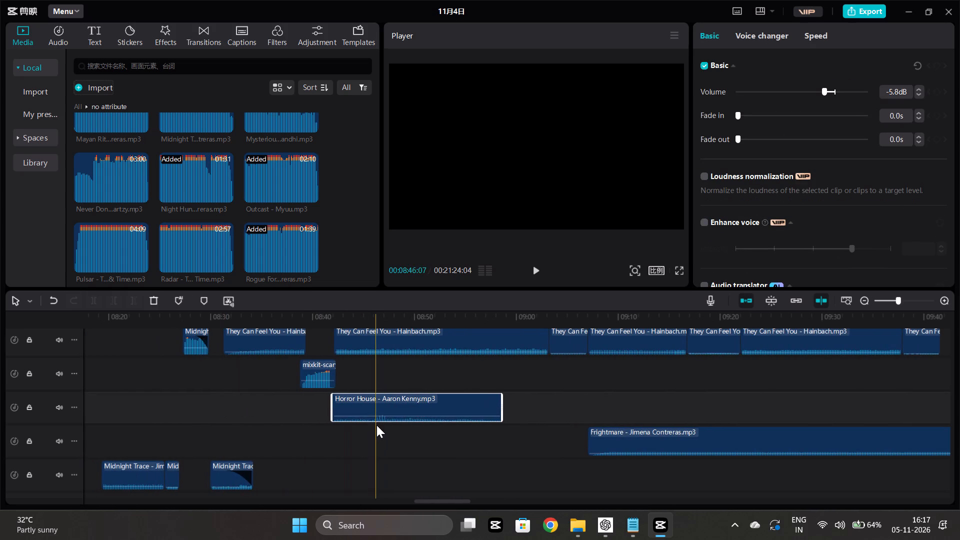
scroll(611, 440, "left", 8)
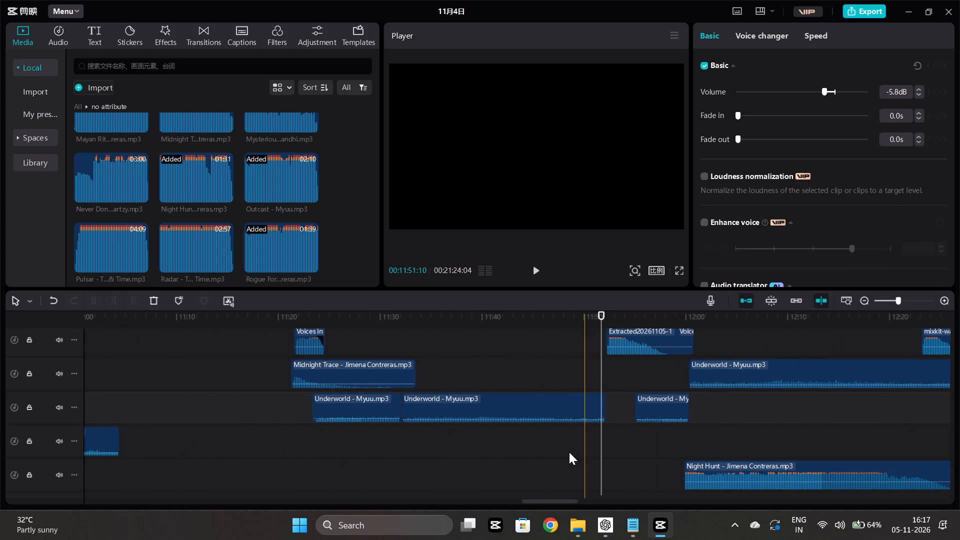
scroll(569, 452, "left", 1)
key("ctrl+v")
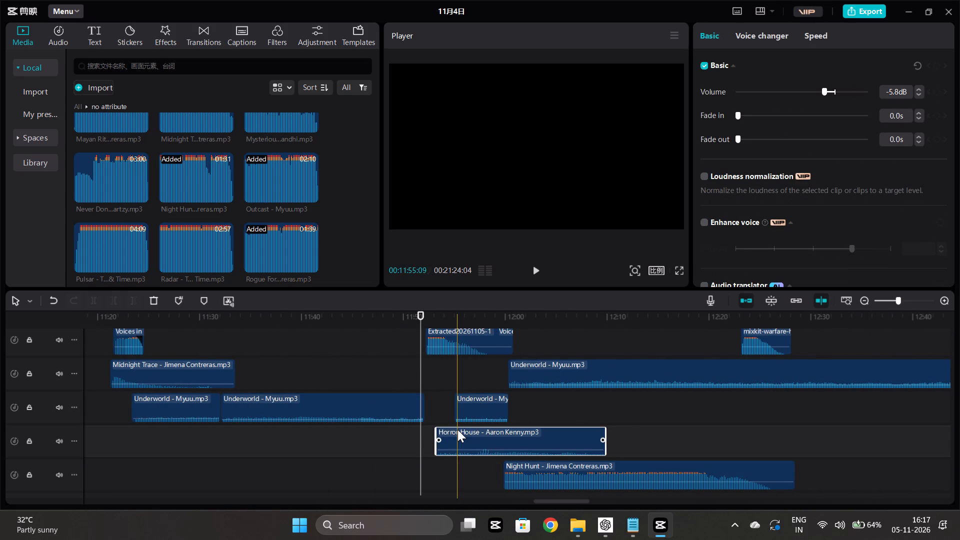
Move the pasted Horror House piece to start at about 11:34, right after Midnight Trace ends, and play through its placement.
left_click(405, 381)
key("space")
left_click_drag(461, 437, 328, 444)
left_click(312, 493)
key("space")
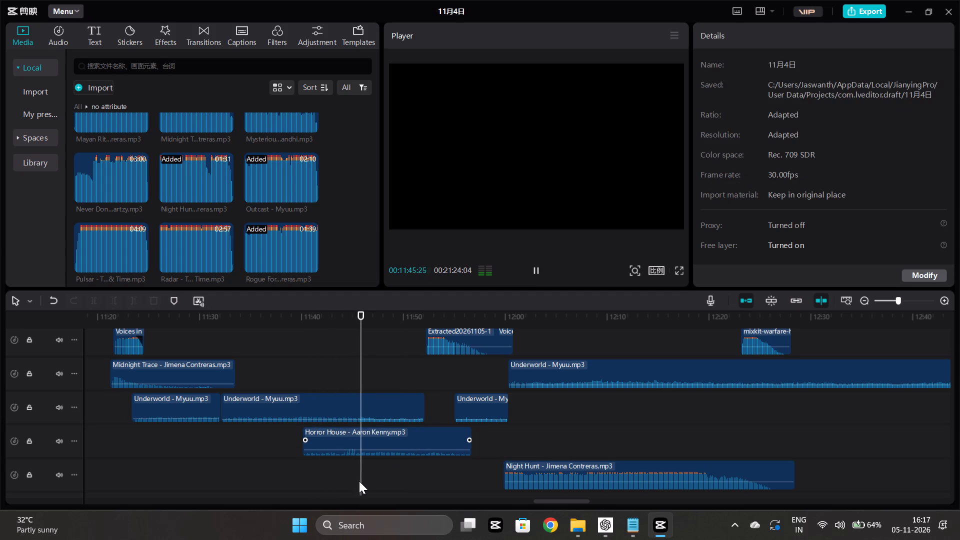
left_click_drag(380, 433, 341, 435)
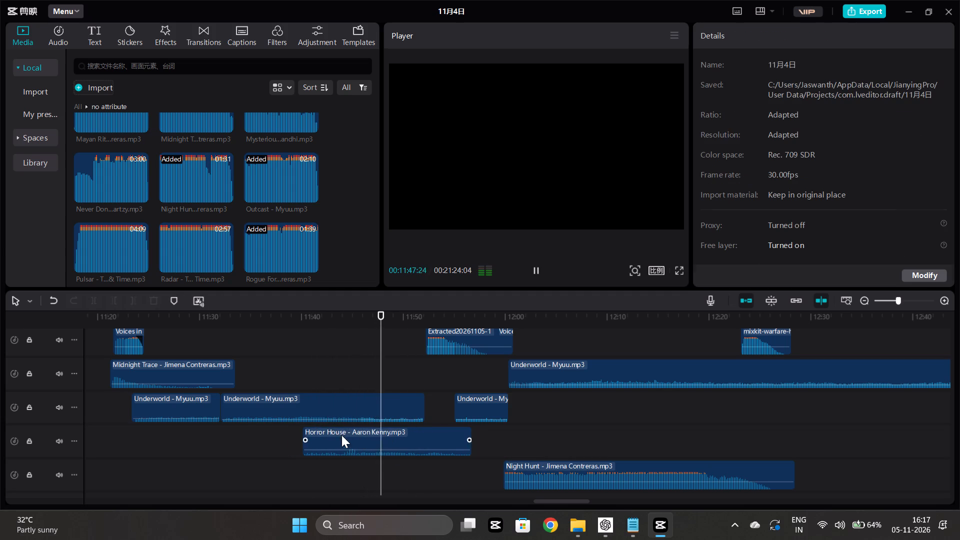
left_click_drag(341, 435, 315, 432)
left_click(232, 469)
key("space")
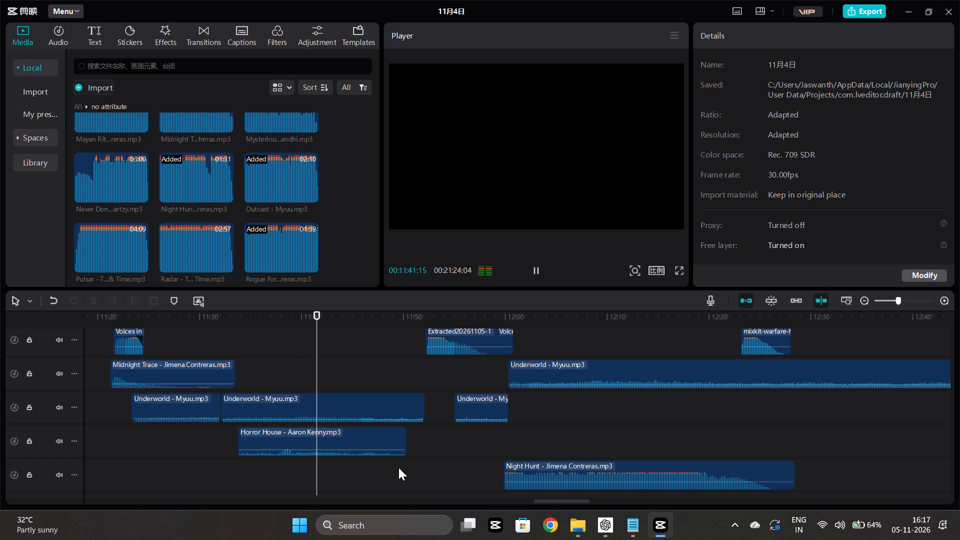
scroll(405, 463, "left", 1)
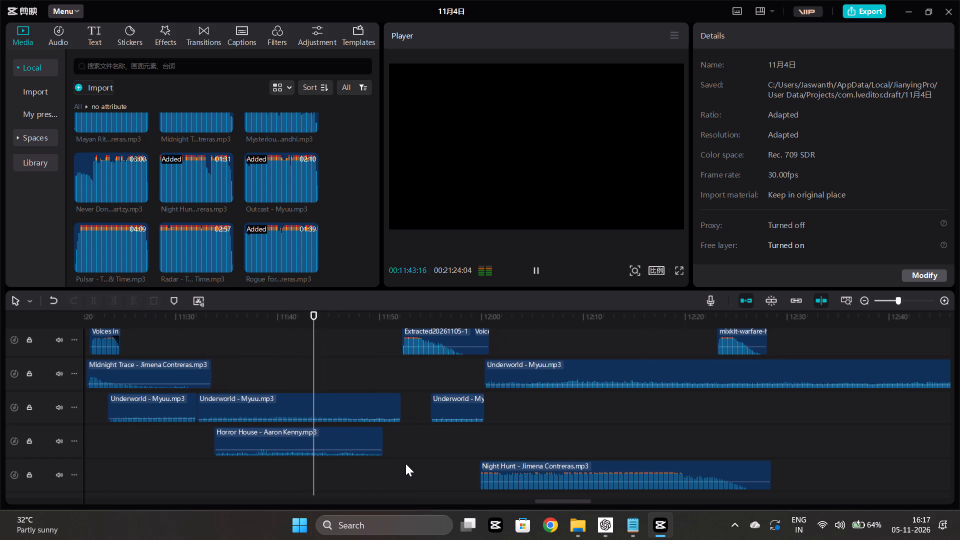
scroll(405, 463, "left", 1)
scroll(292, 462, "up", 2)
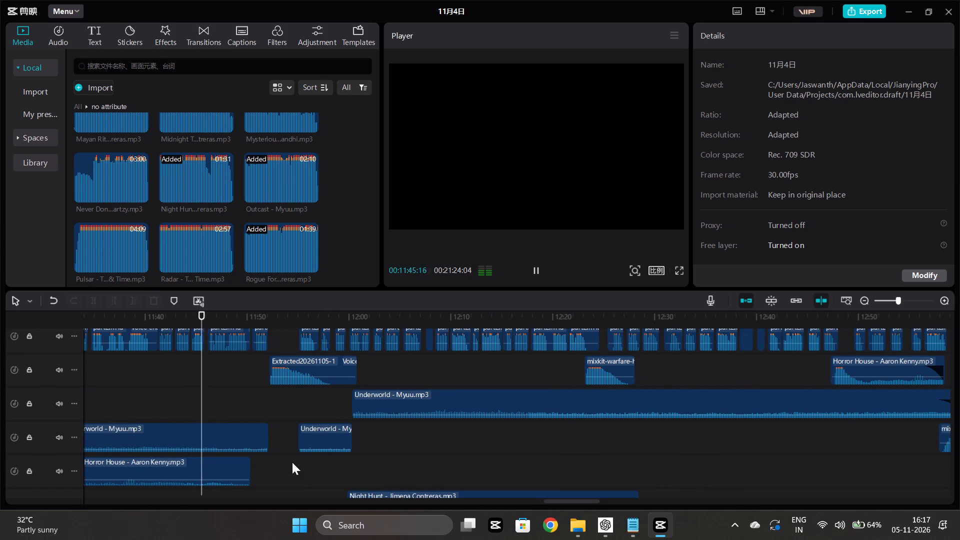
scroll(292, 462, "down", 2)
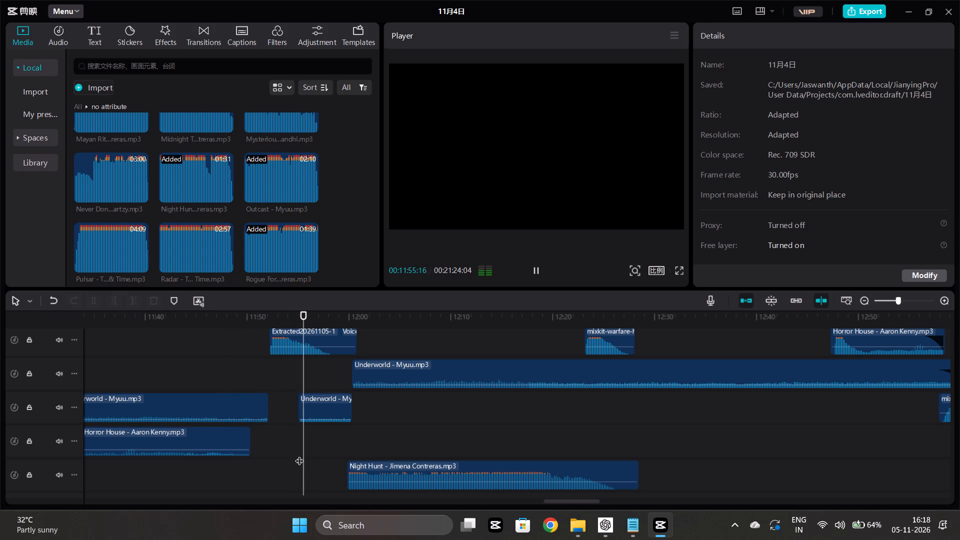
Add a 5.2 s fade-out to the end of the pasted Horror House piece.
left_click_drag(246, 441, 213, 441)
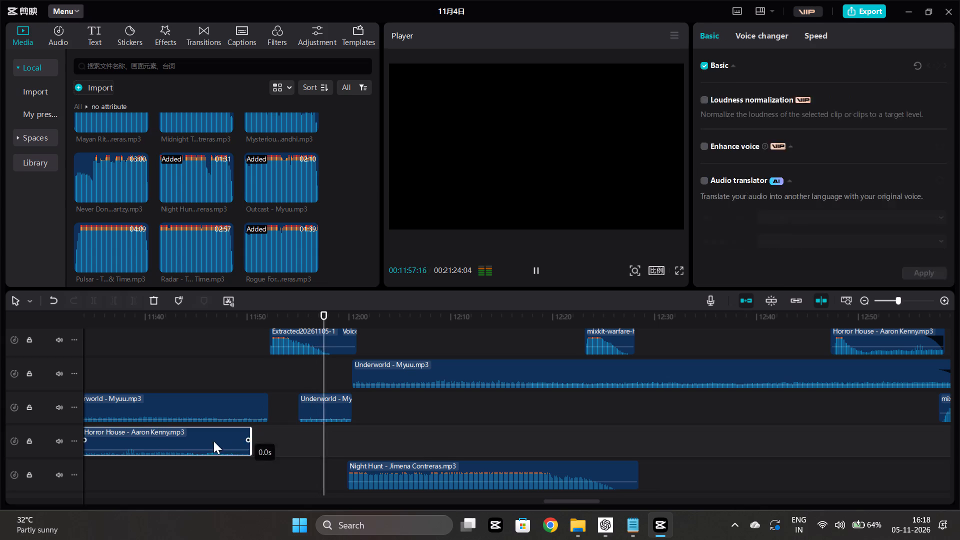
left_click_drag(213, 441, 194, 441)
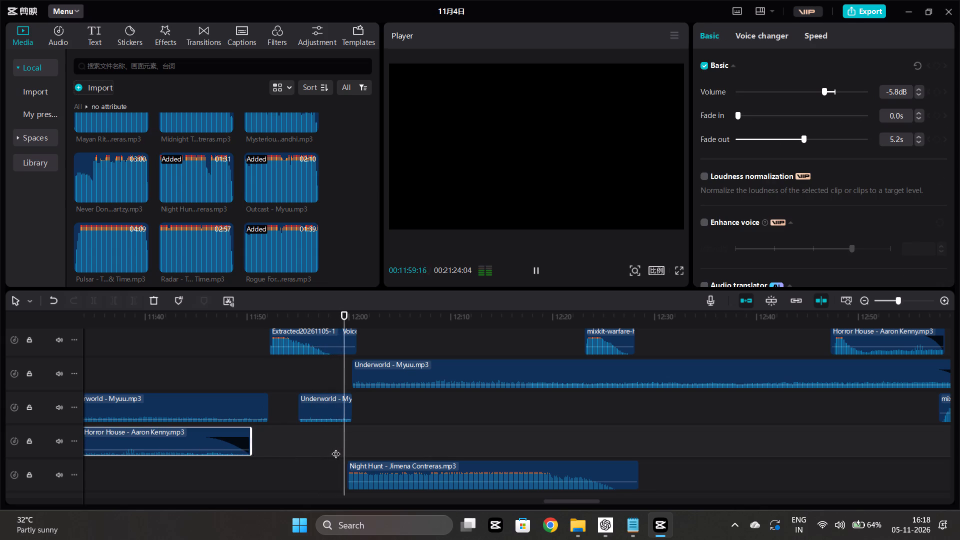
Move Night Hunt one track up, to start at about 12:15 under the long Underworld clip, and play into it from about 12:09.
left_click_drag(387, 468, 537, 441)
left_click(368, 439)
key("space")
scroll(377, 441, "up", 2)
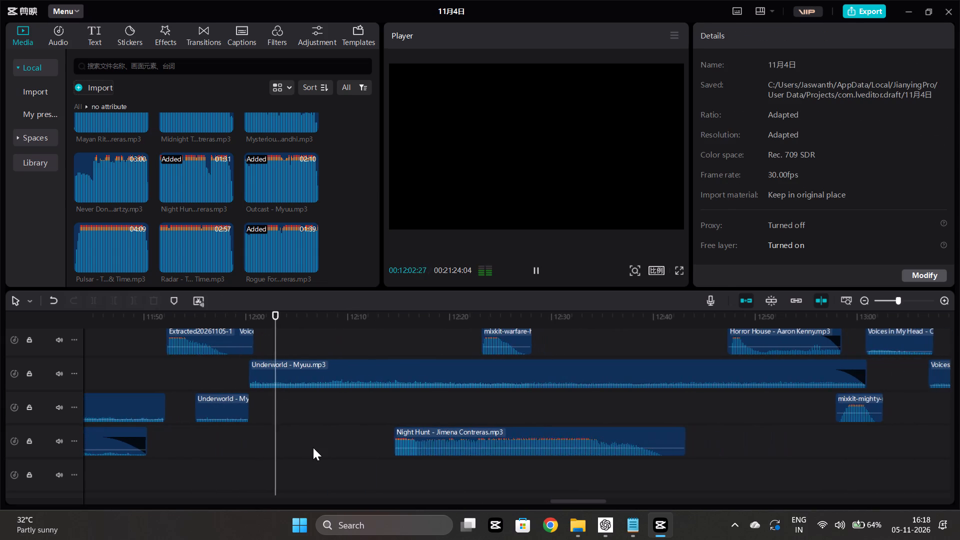
scroll(313, 447, "up", 2)
left_click(342, 398)
key("space")
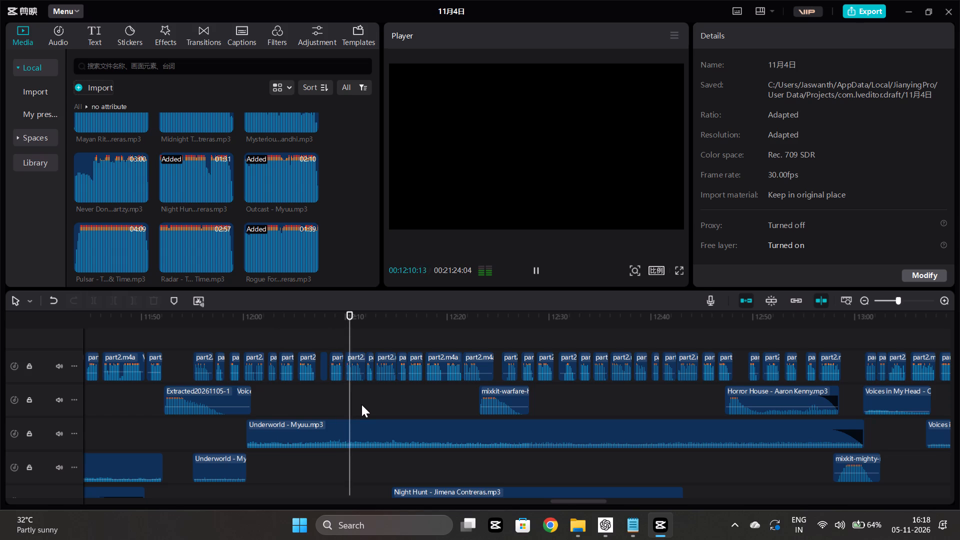
scroll(361, 404, "down", 5, "ctrl")
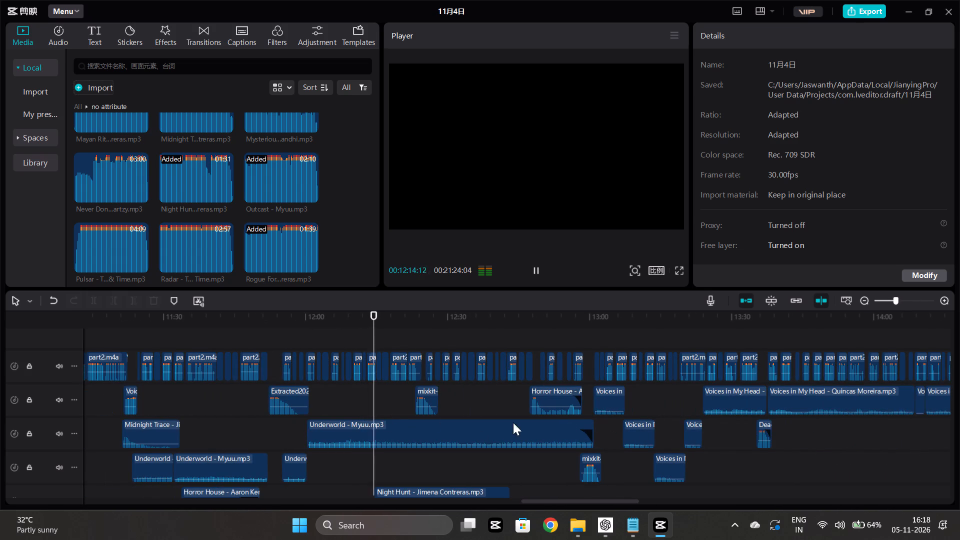
scroll(362, 433, "down", 2)
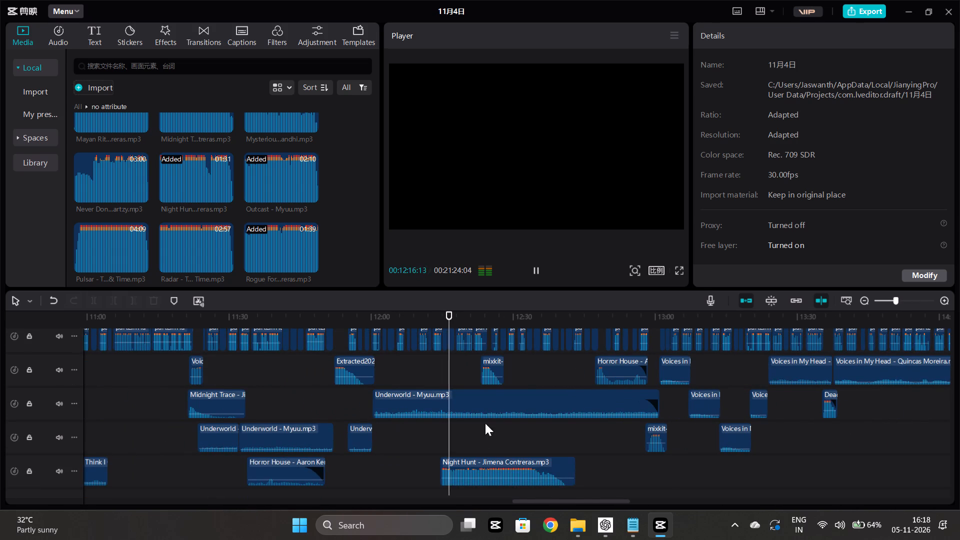
key("space")
scroll(435, 440, "right", 1)
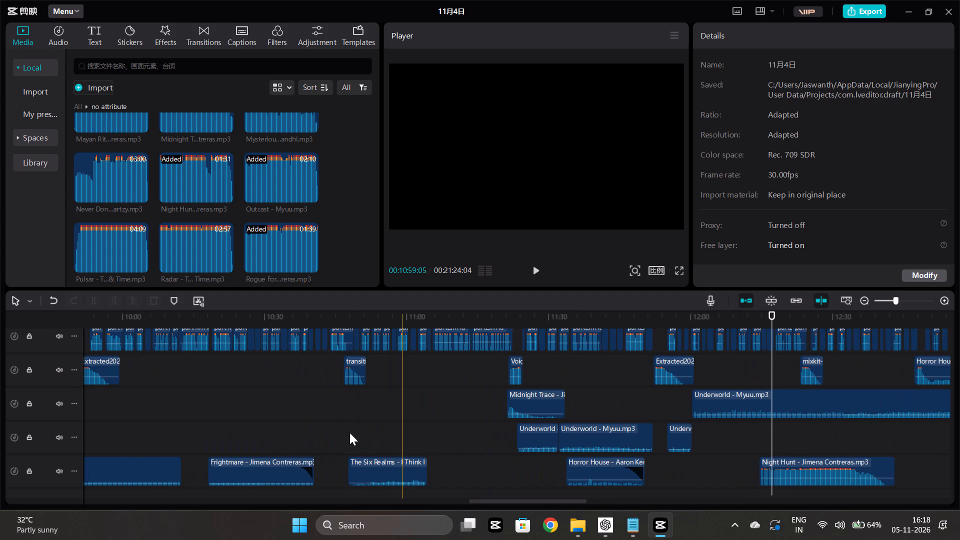
Copy the Horror House piece that starts at about 8:41.
scroll(364, 435, "right", 1)
scroll(414, 424, "right", 1)
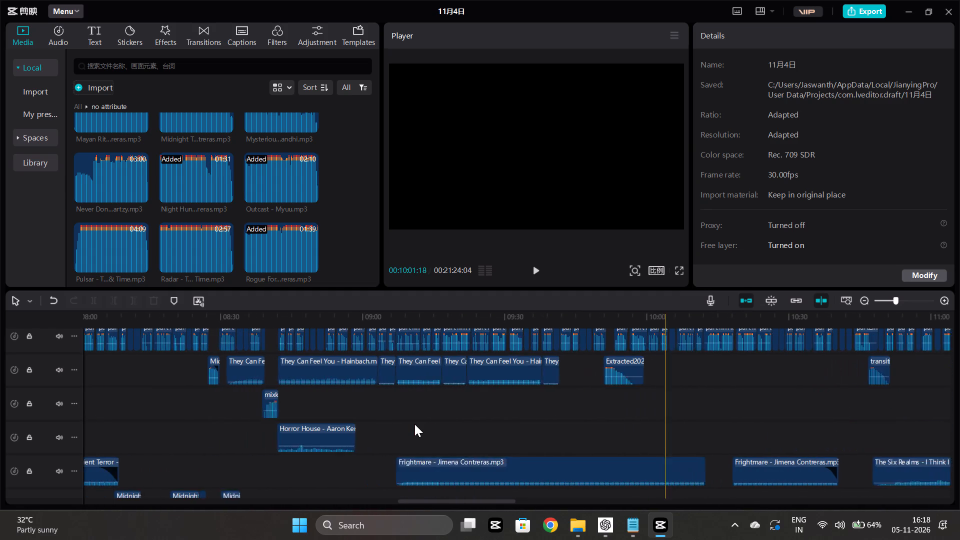
scroll(414, 424, "right", 1)
left_click(350, 427)
key("ctrl+c")
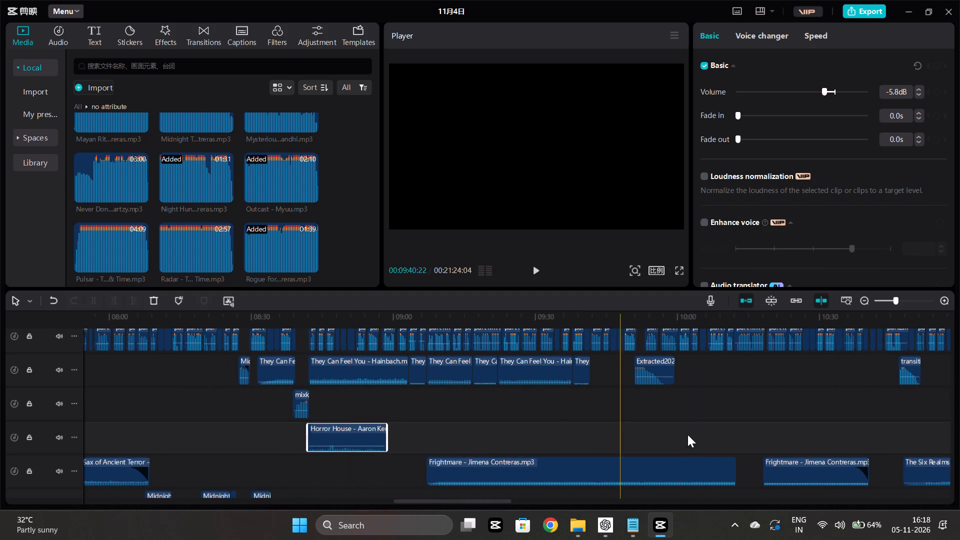
Play briefly around 12:15 and move Night Hunt out of that stretch, to start at about 13:24 on the same track.
scroll(690, 433, "left", 3)
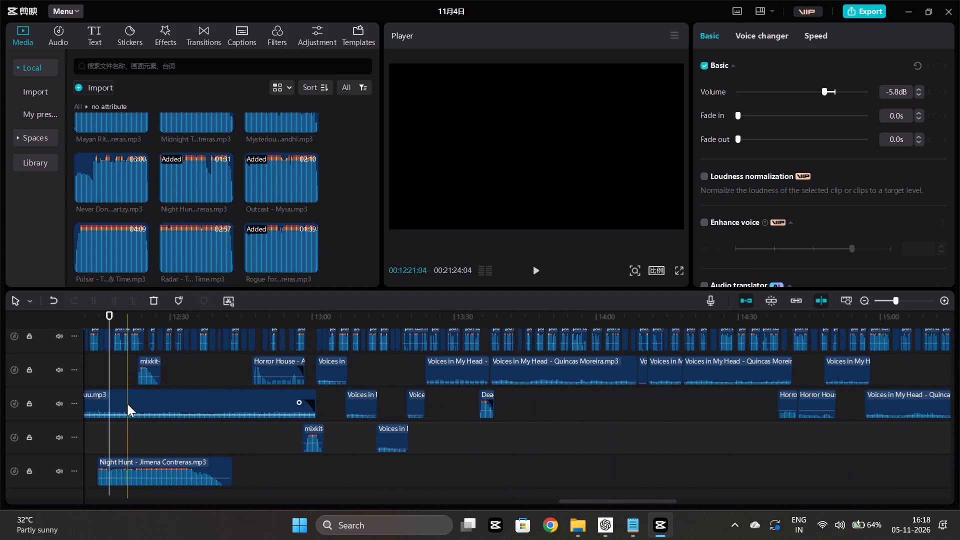
left_click(102, 370)
key("space")
scroll(421, 426, "right", 1)
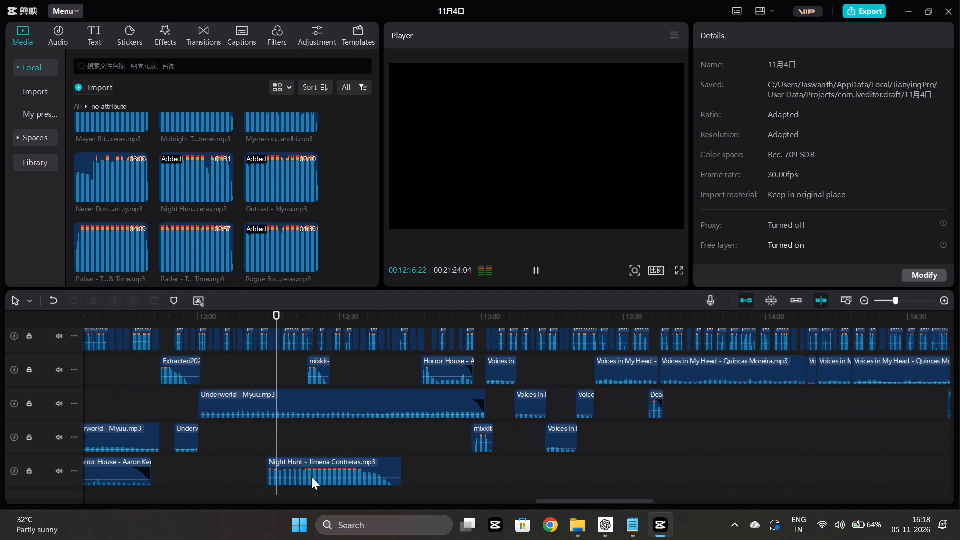
left_click_drag(308, 469, 637, 464)
Paste the copied Horror House piece at about 12:03 on the track below the long Underworld clip and play through it.
left_click(248, 441)
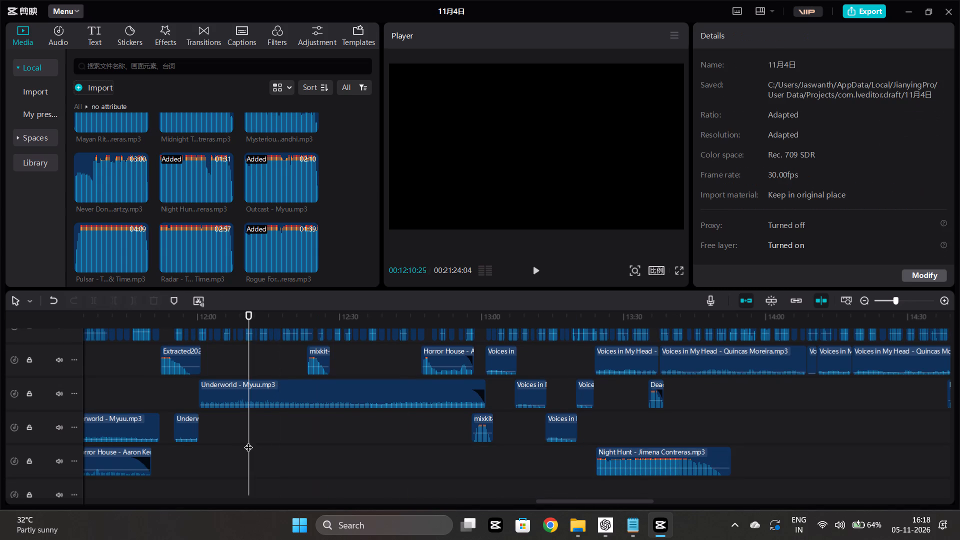
key("space")
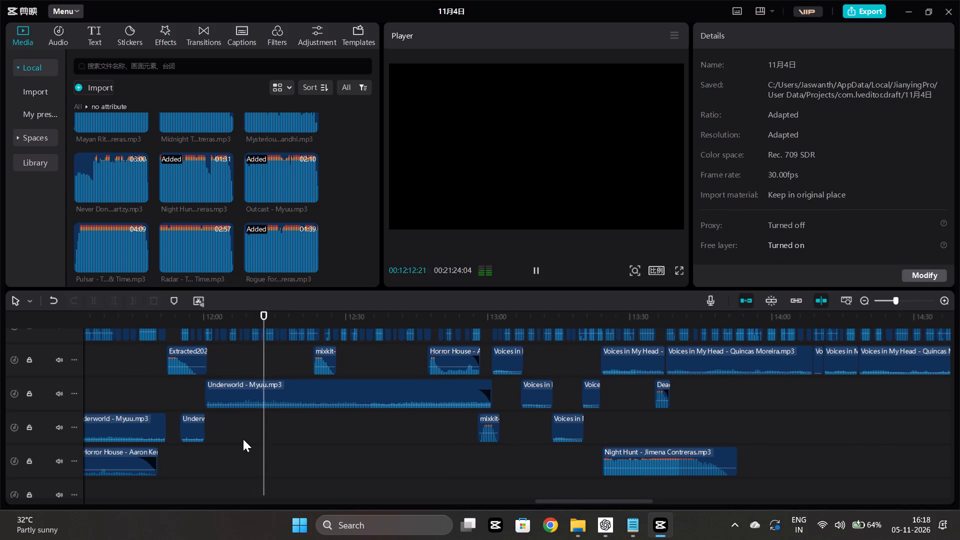
left_click(229, 436)
key("ctrl+v")
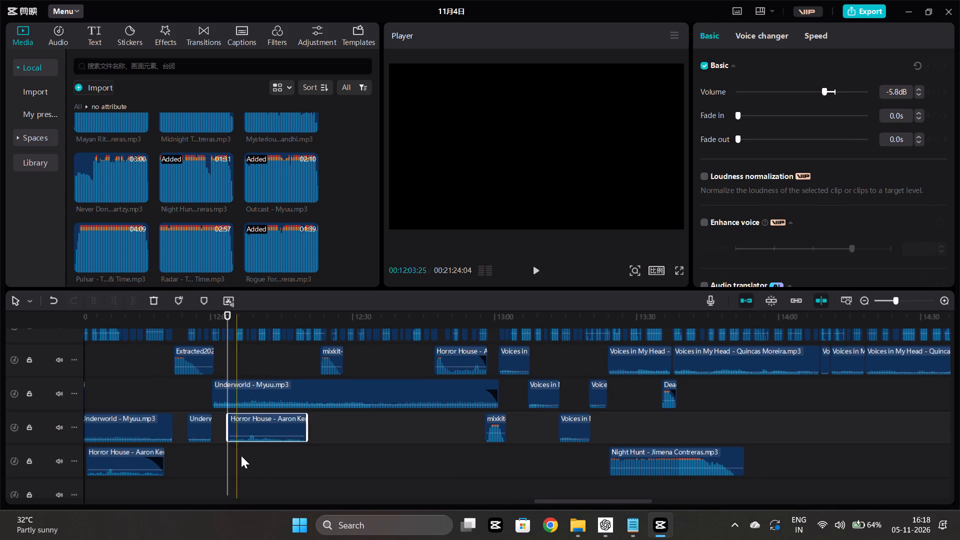
left_click(213, 449)
key("space")
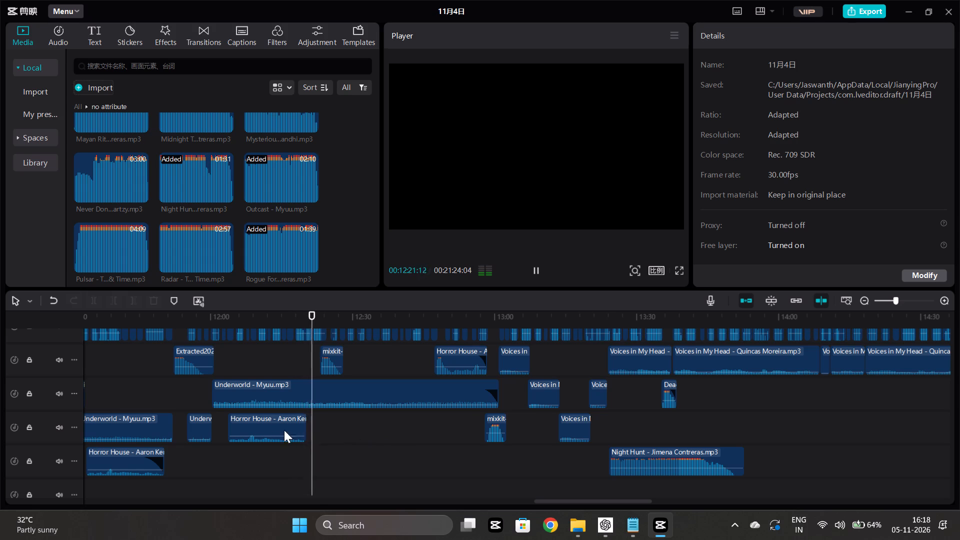
Extend the end of the pasted Horror House piece to about 12:22 and play past its new end.
left_click(296, 427)
left_click_drag(306, 431, 314, 433)
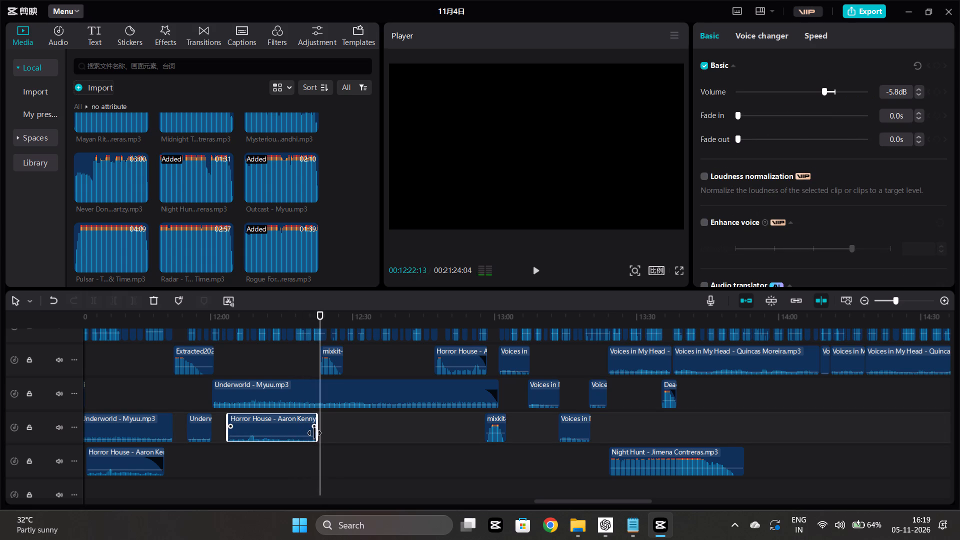
left_click_drag(314, 433, 316, 435)
left_click(306, 448)
key("space")
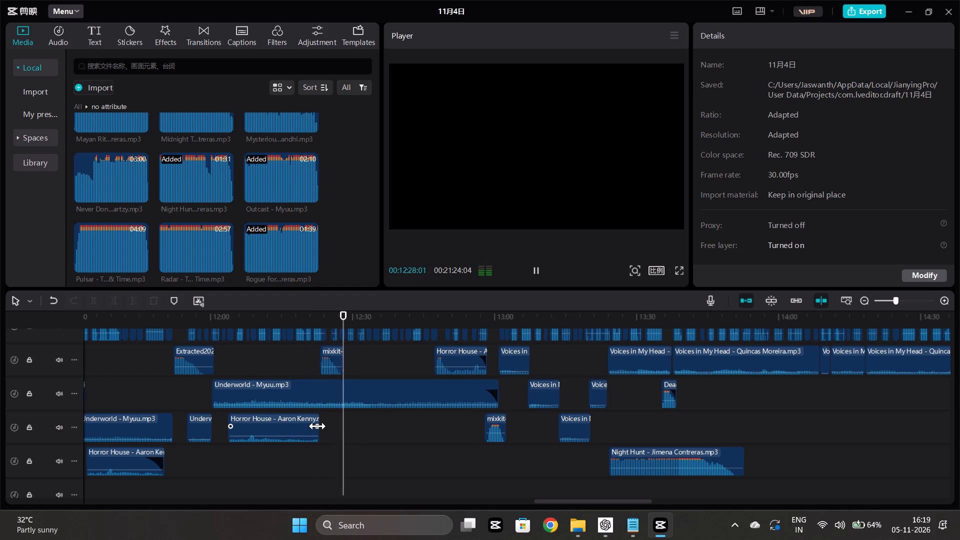
Copy the extended Horror House piece, paste it at about 12:28 on the same track, and check parts of it by playback.
left_click(301, 430)
key("ctrl+c")
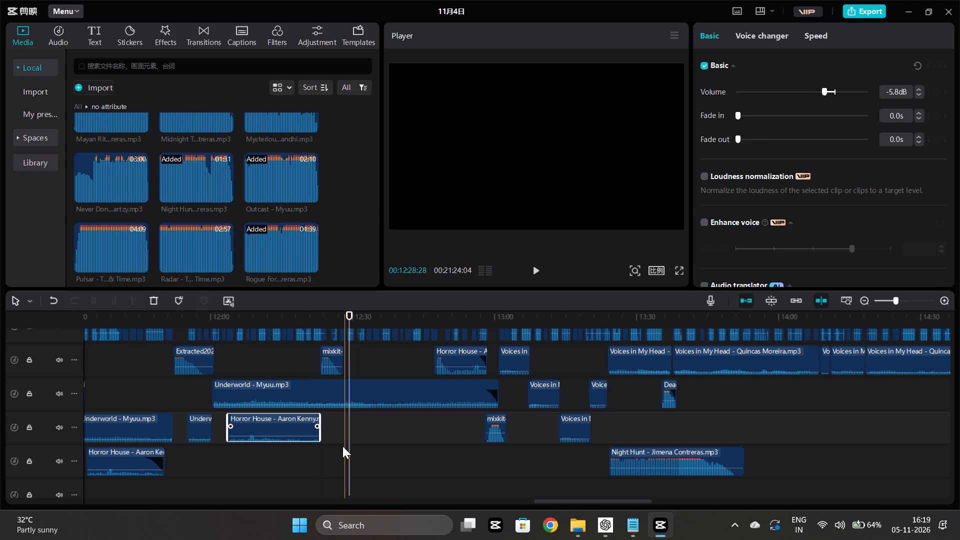
left_click(342, 446)
key("ctrl+v")
left_click(325, 460)
key("space")
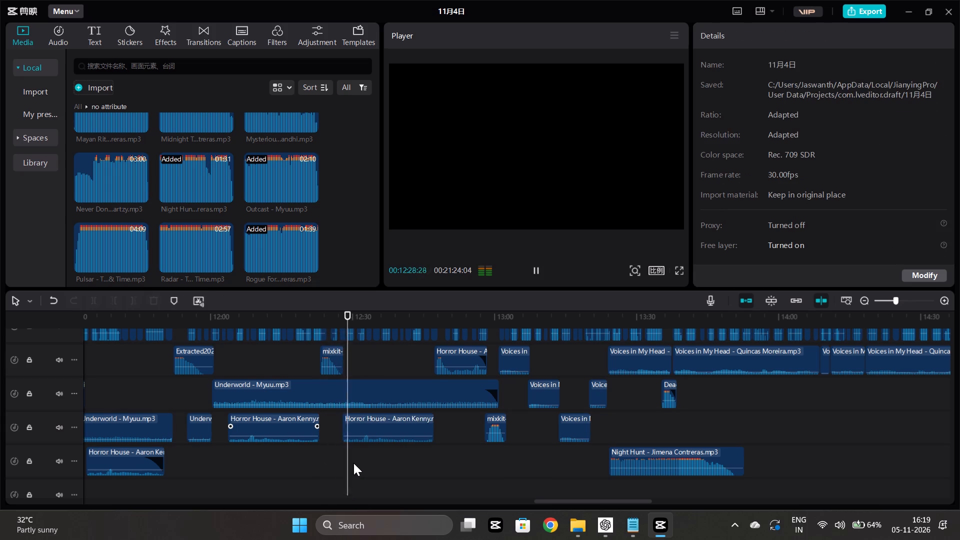
left_click(394, 454)
key("space")
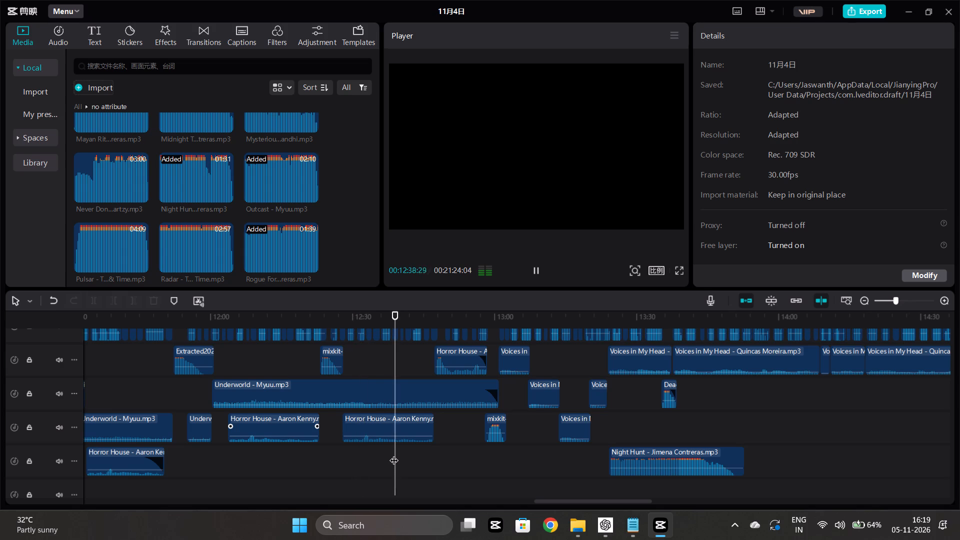
left_click(411, 457)
key("space")
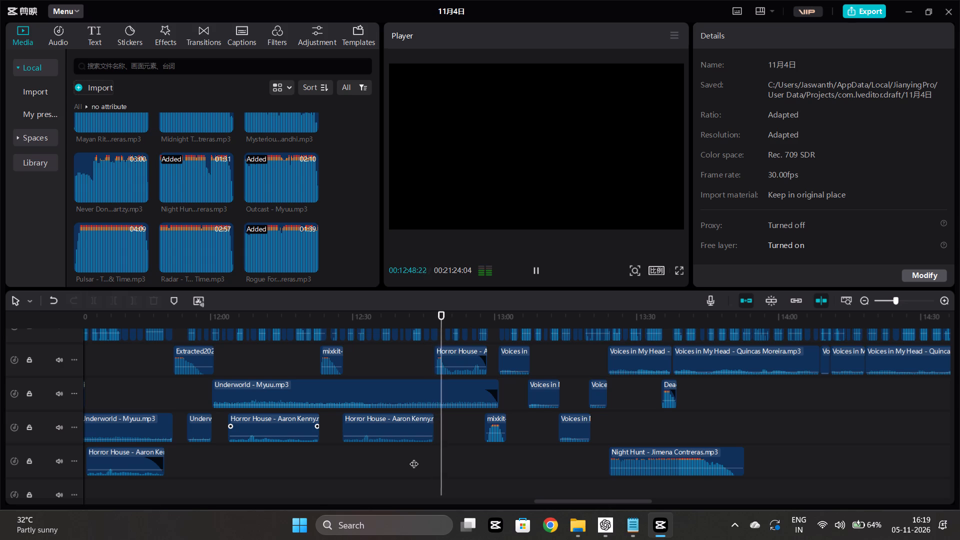
Listen on to about 13:04 and replay the transition around 13:00 where Underworld gives way to Voices in My Head.
scroll(414, 457, "left", 1)
scroll(379, 465, "up", 2)
scroll(375, 465, "down", 2)
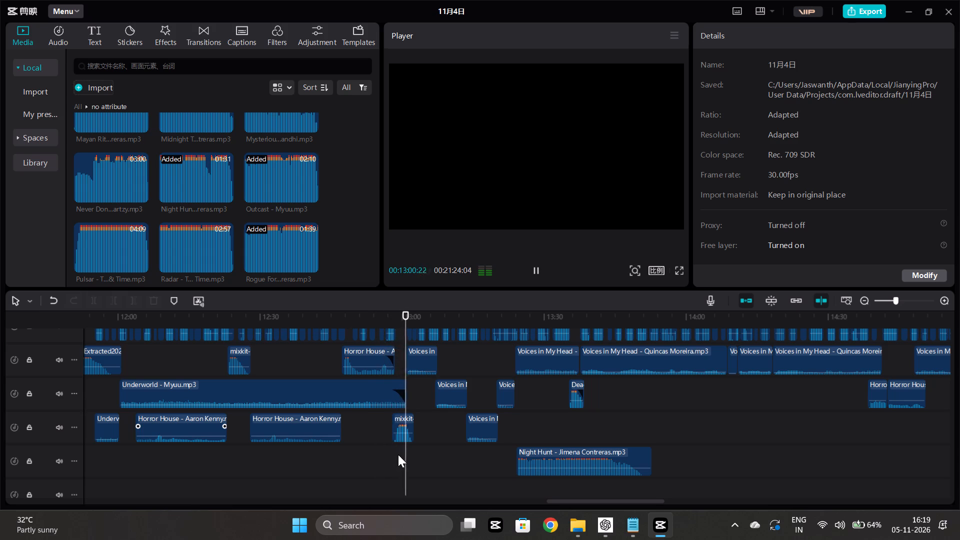
scroll(435, 443, "up", 3)
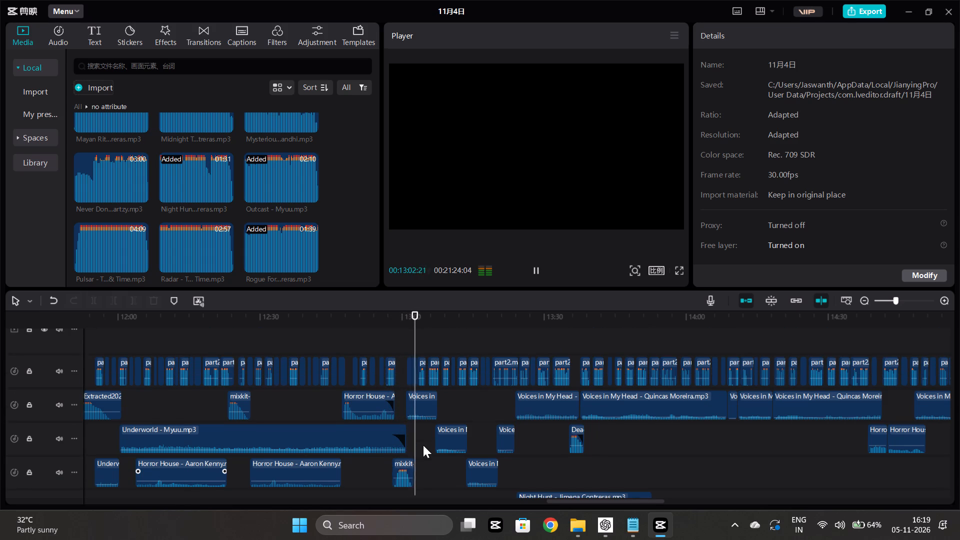
scroll(421, 444, "up", 5, "ctrl")
scroll(393, 420, "up", 1)
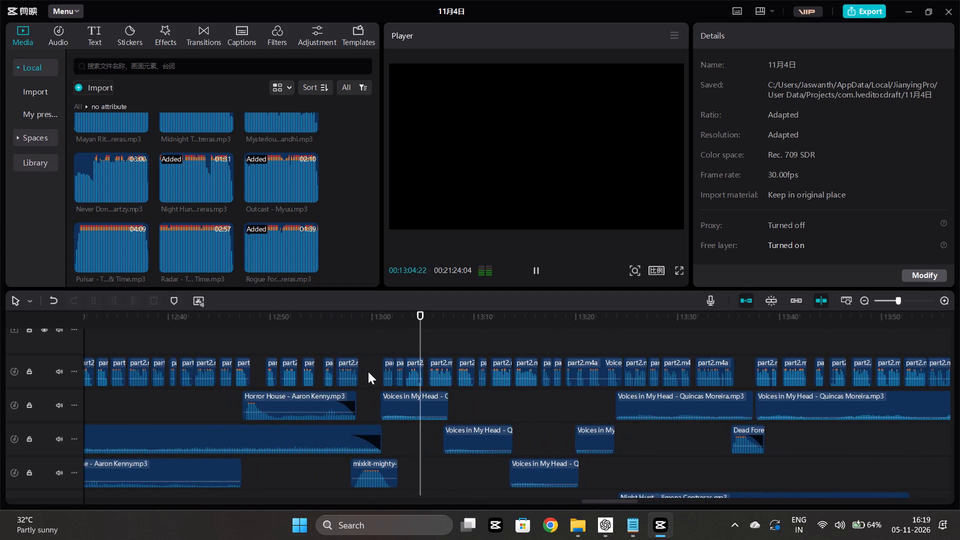
left_click(351, 331)
key("space")
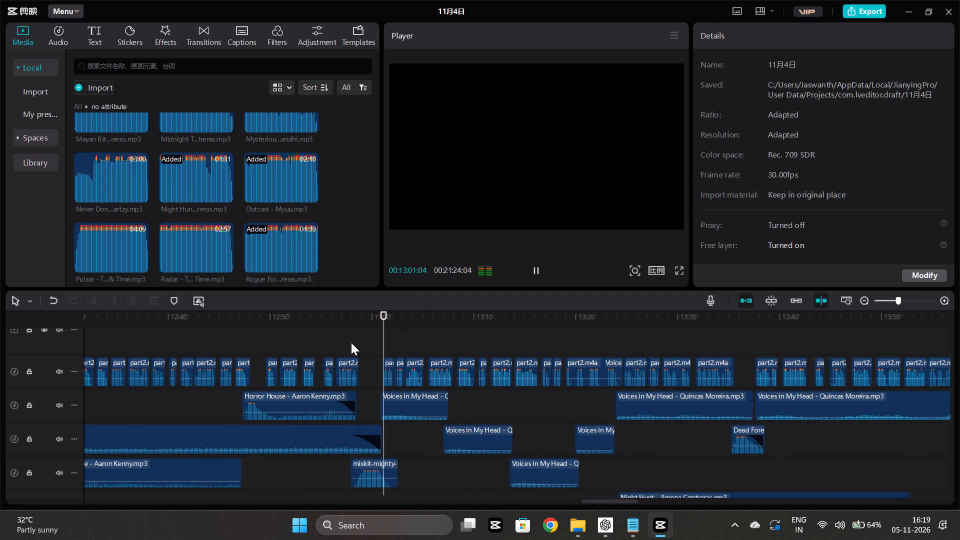
scroll(372, 342, "down", 1, "ctrl")
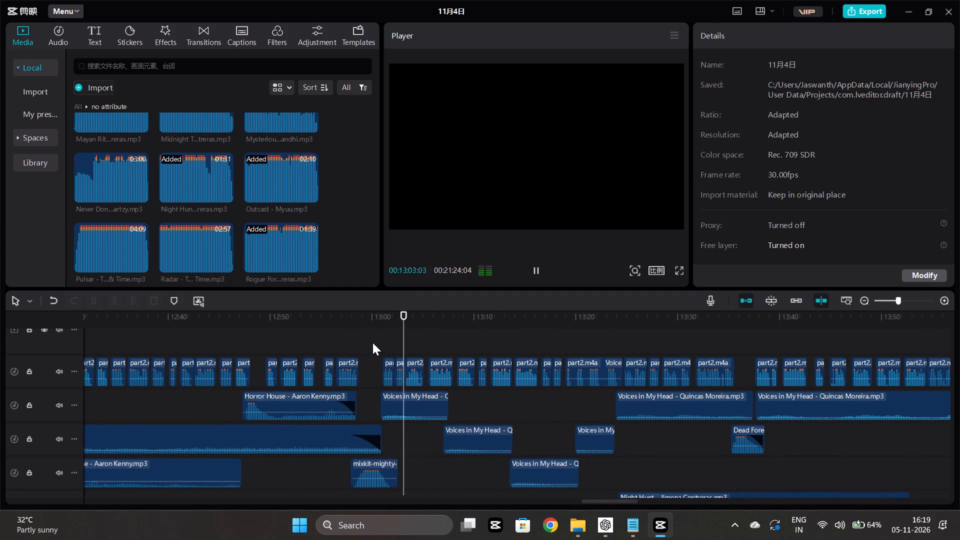
scroll(372, 342, "down", 4, "ctrl")
key("space")
scroll(392, 345, "down", 1)
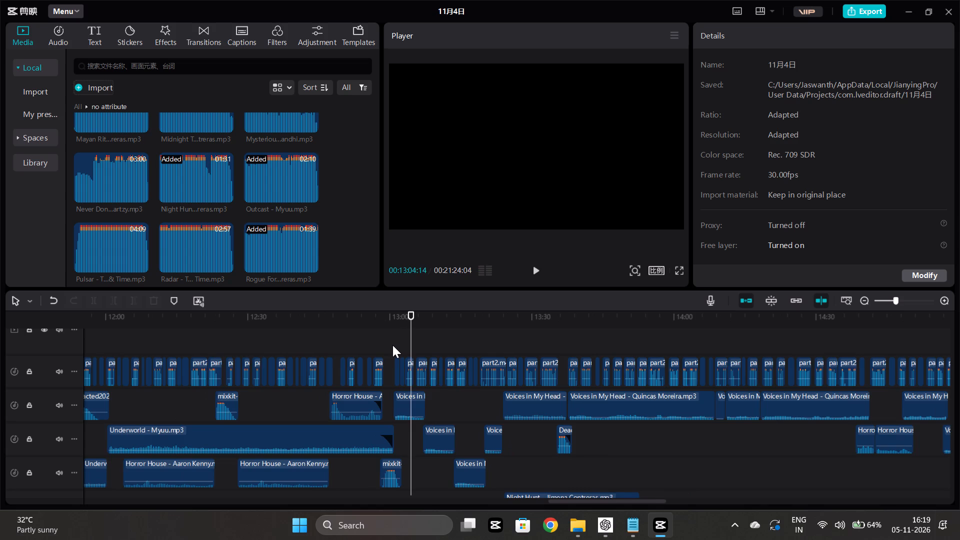
Shift the long Underworld clip about 2 s earlier on its track, to end at about 12:58.
scroll(392, 345, "down", 1)
left_click_drag(396, 341, 555, 445)
left_click(398, 339)
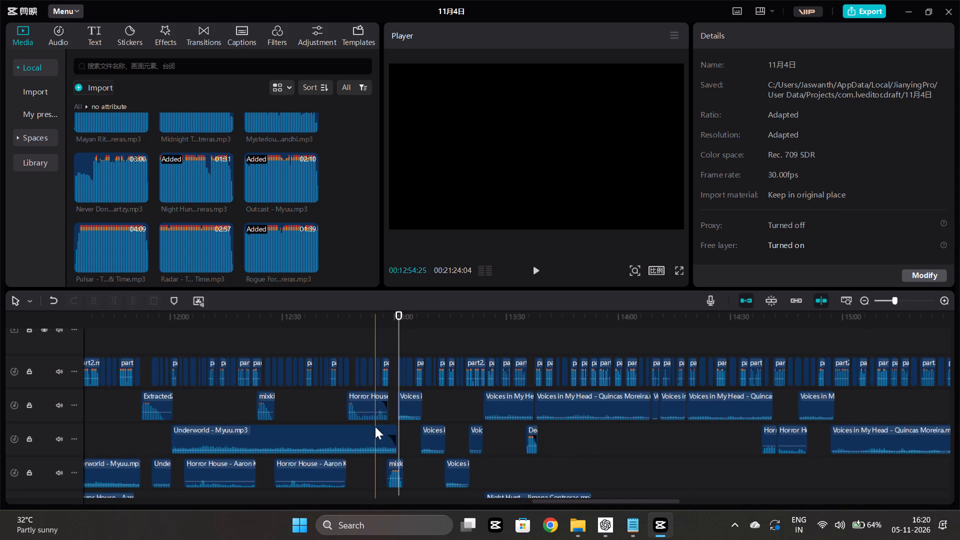
left_click_drag(377, 432, 368, 433)
Select the narration, music and effect clips on all tracks from about 13:00 to the end and shift them about 0.7 s later.
left_click_drag(392, 342, 402, 346)
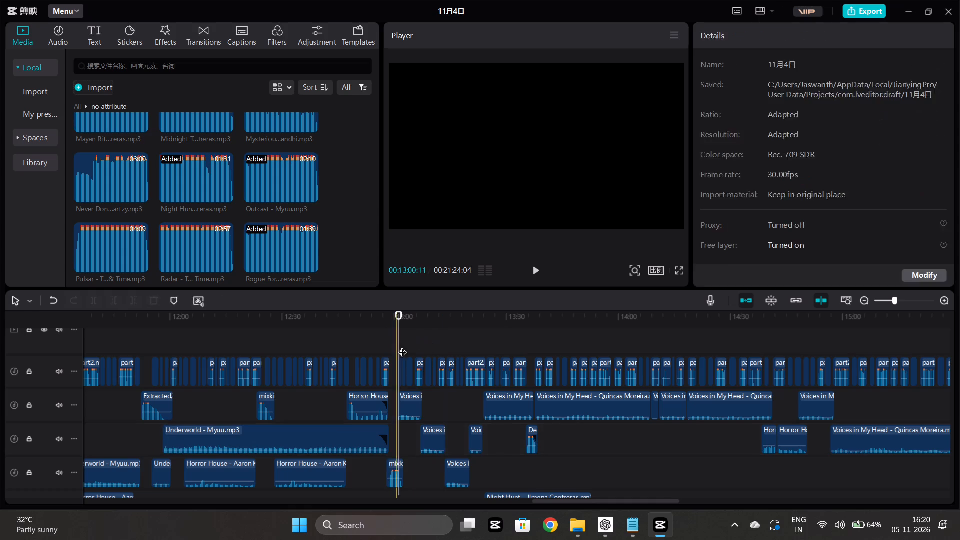
left_click_drag(402, 346, 908, 512)
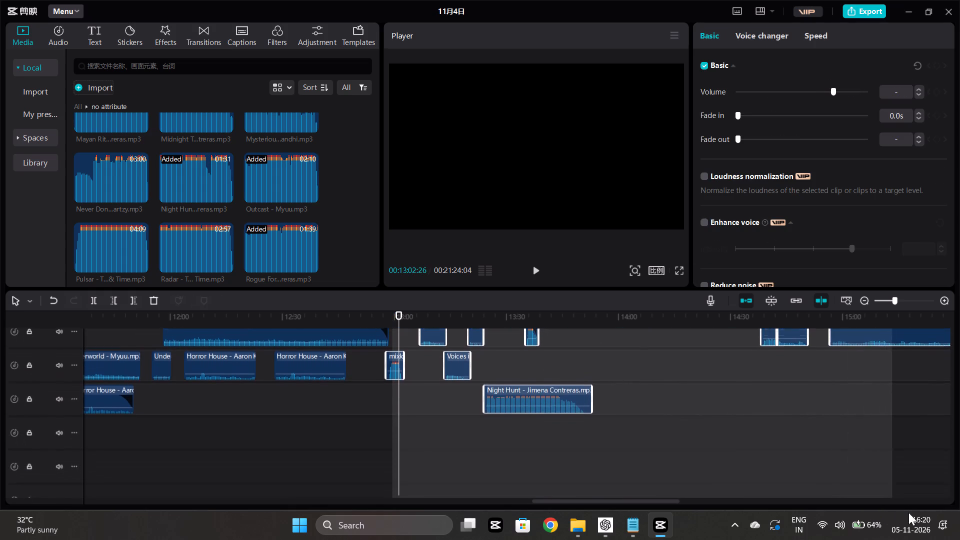
left_click_drag(908, 512, 959, 489)
scroll(586, 507, "right", 7)
scroll(449, 459, "right", 2)
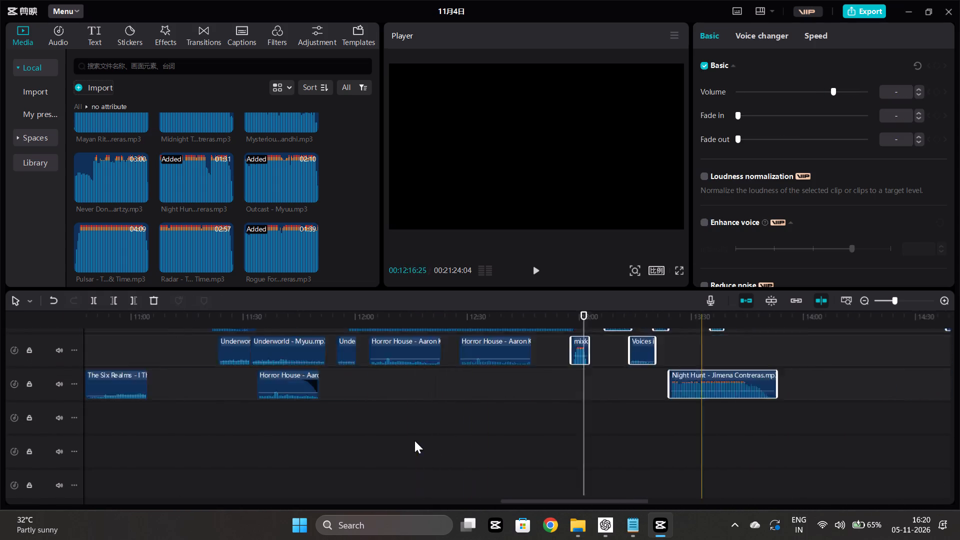
scroll(414, 440, "right", 1)
scroll(776, 433, "up", 7)
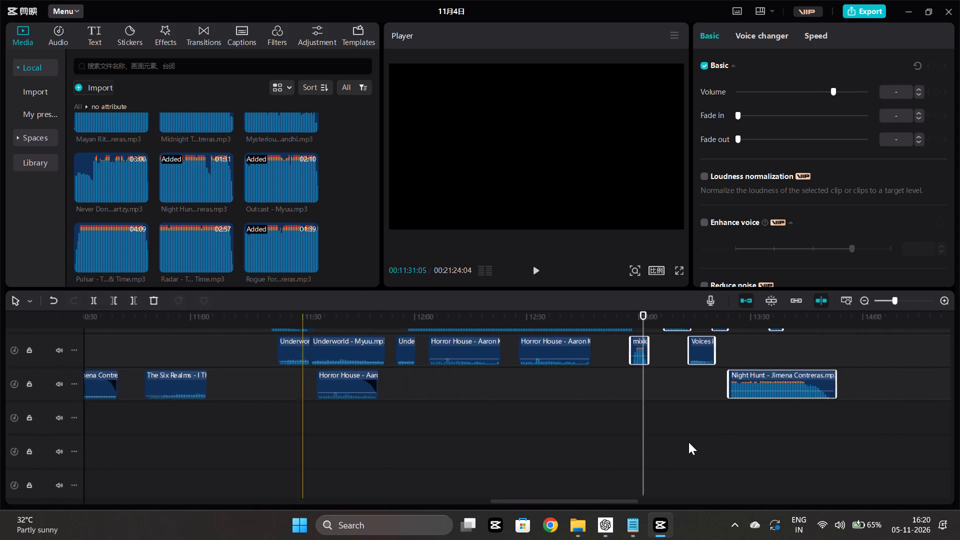
scroll(688, 442, "up", 3)
scroll(637, 403, "up", 4, "ctrl")
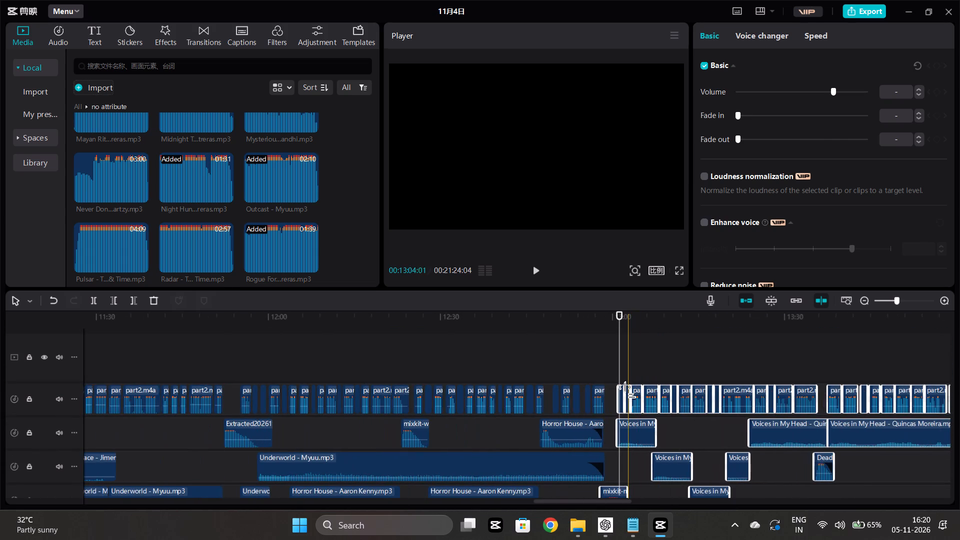
scroll(629, 391, "up", 10, "ctrl")
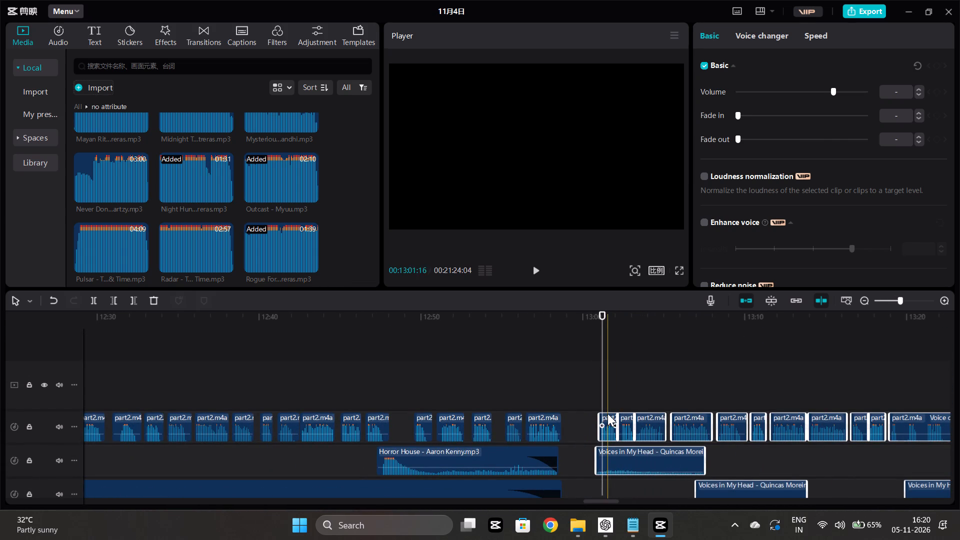
left_click_drag(607, 415, 614, 415)
scroll(607, 403, "down", 3)
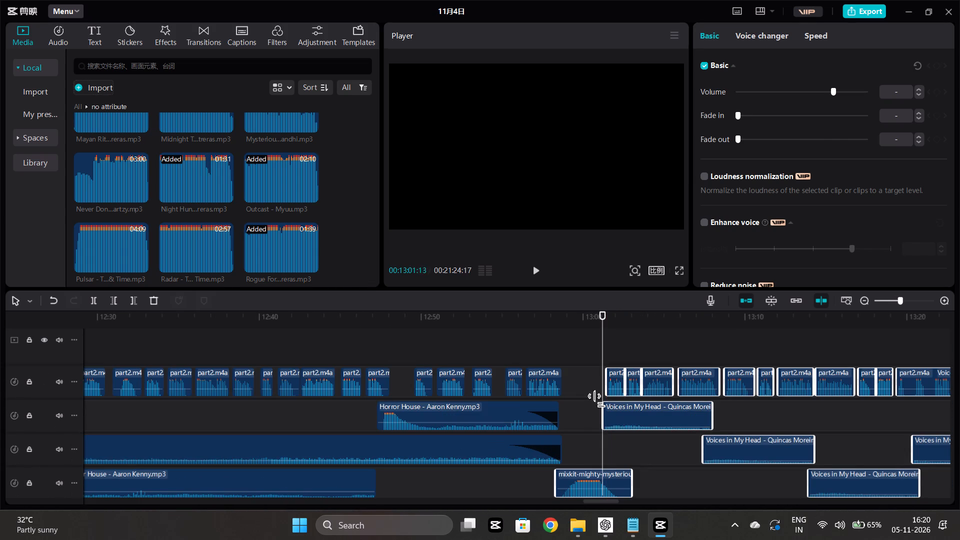
left_click_drag(616, 376, 624, 376)
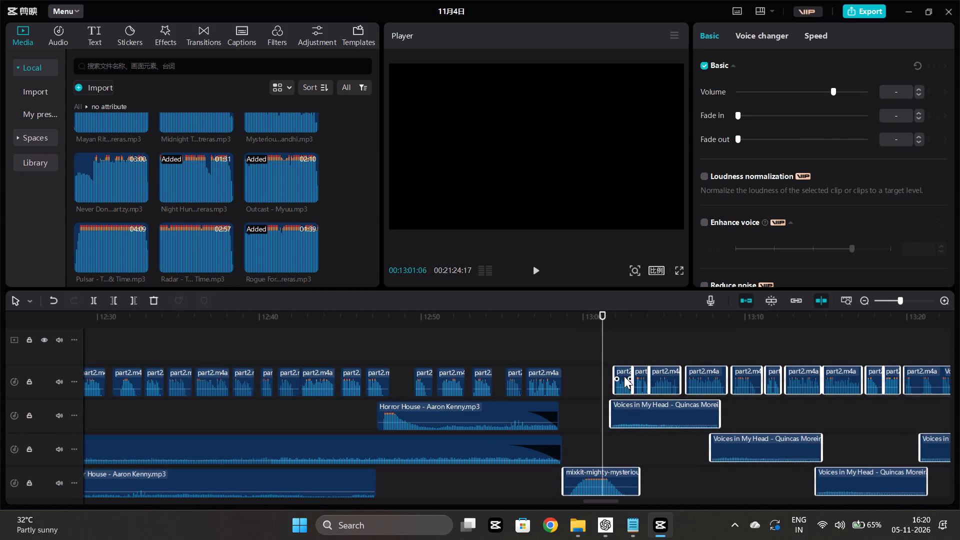
left_click_drag(624, 376, 621, 378)
Nudge the mixkit-mighty effect slightly earlier, to start as the long Underworld clip ends, and play the transition.
left_click(578, 447)
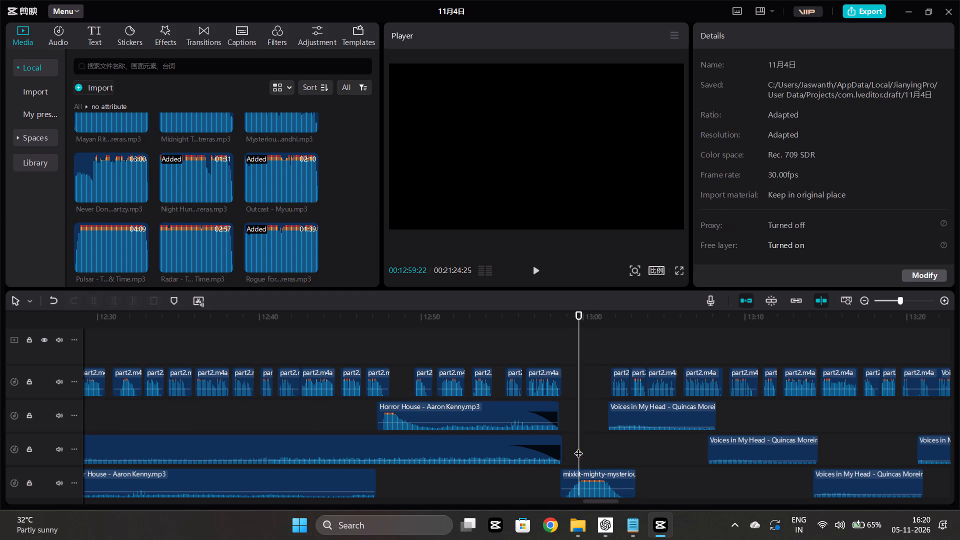
left_click(579, 476)
left_click(545, 481)
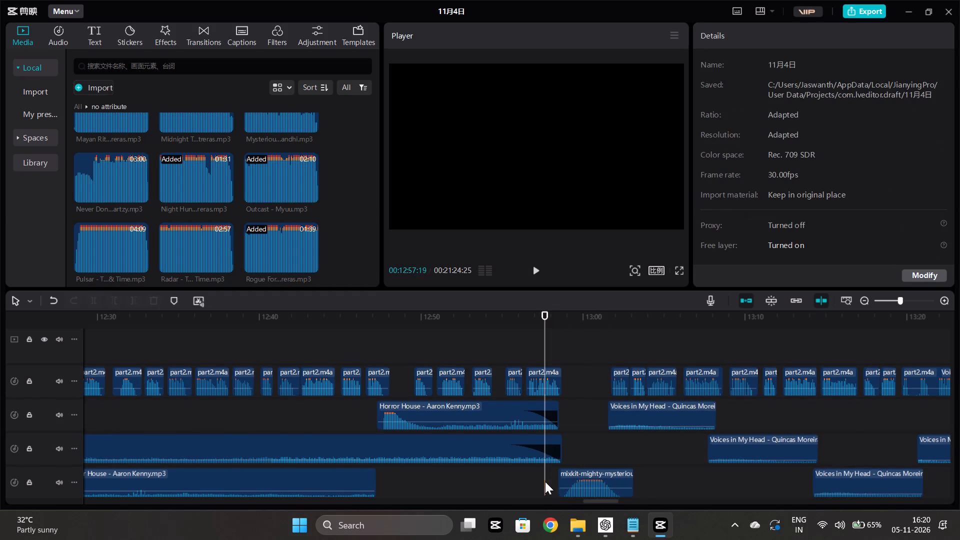
key("space")
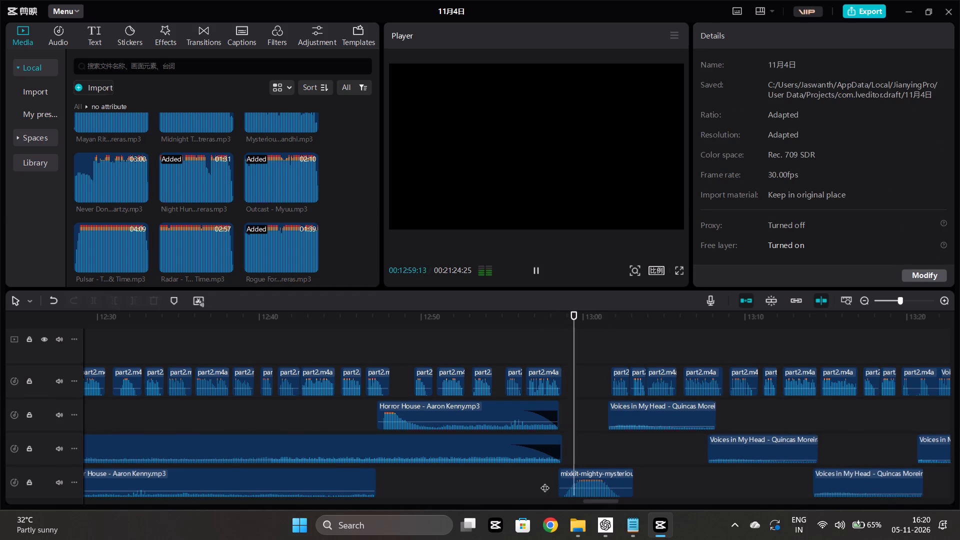
scroll(545, 481, "down", 2)
left_click(524, 467)
key("space")
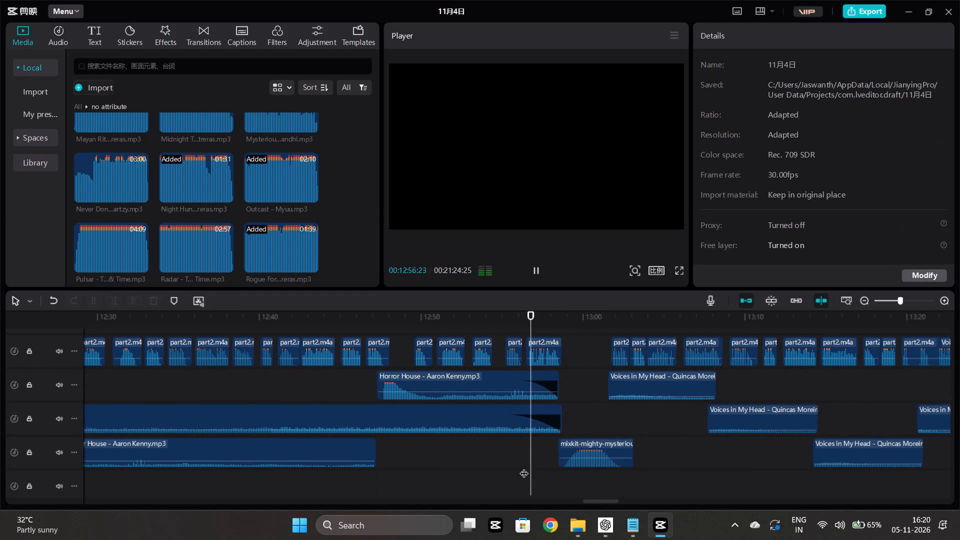
Shift the fading Horror House clip above Underworld about 0.3 s later, to end at about 12:59, and play its ending.
left_click(549, 387)
left_click_drag(555, 390, 561, 390)
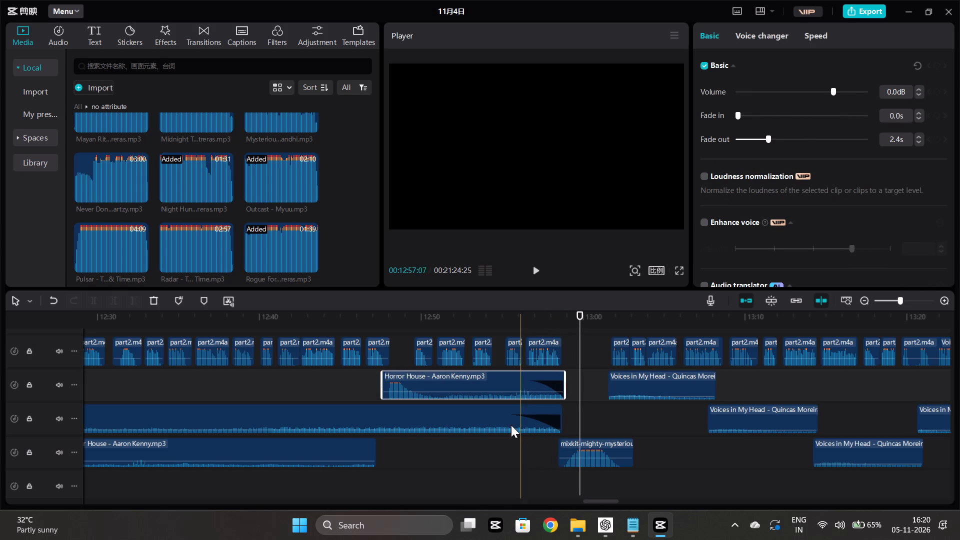
left_click(531, 449)
key("space")
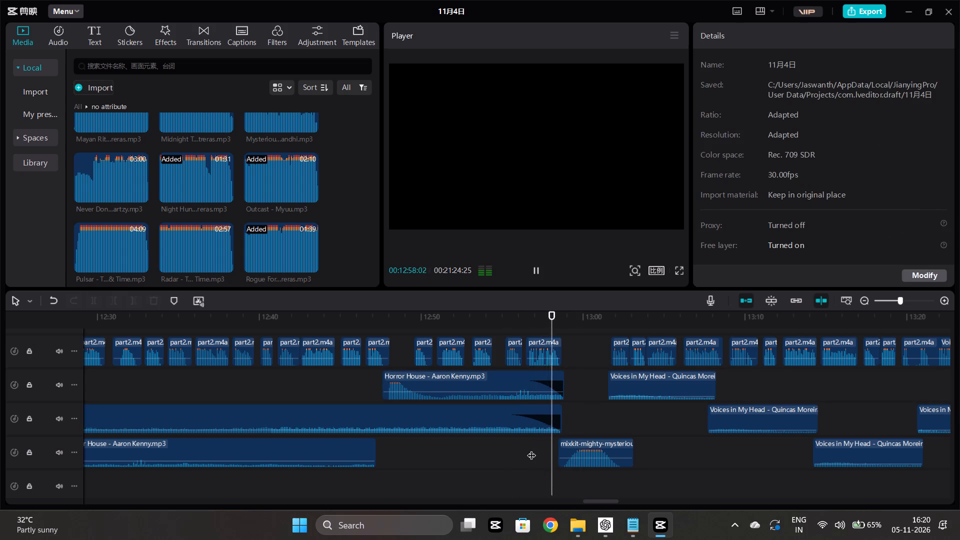
Extend the end of the long Underworld clip about 0.4 s, to about 12:59, and play the transition.
left_click(555, 417)
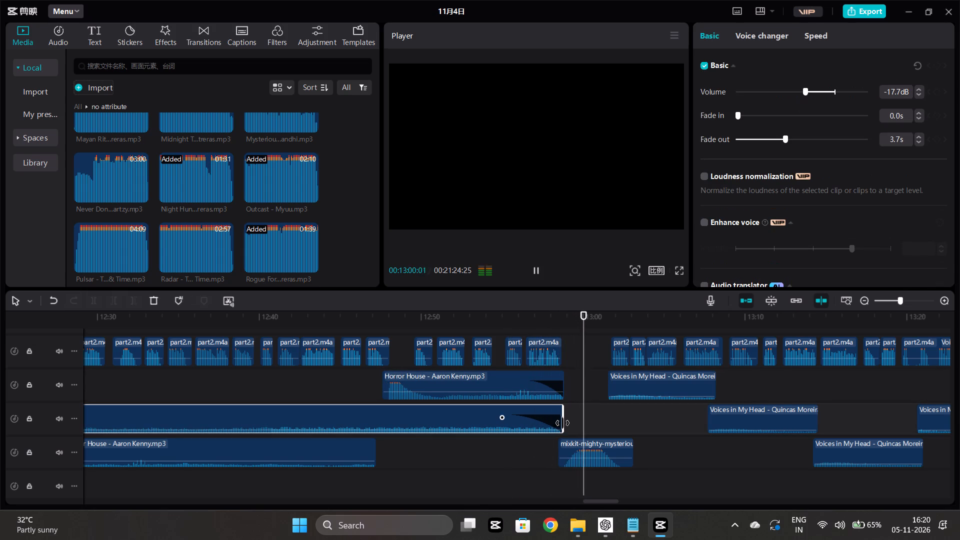
left_click(562, 423)
left_click(544, 451)
key("space")
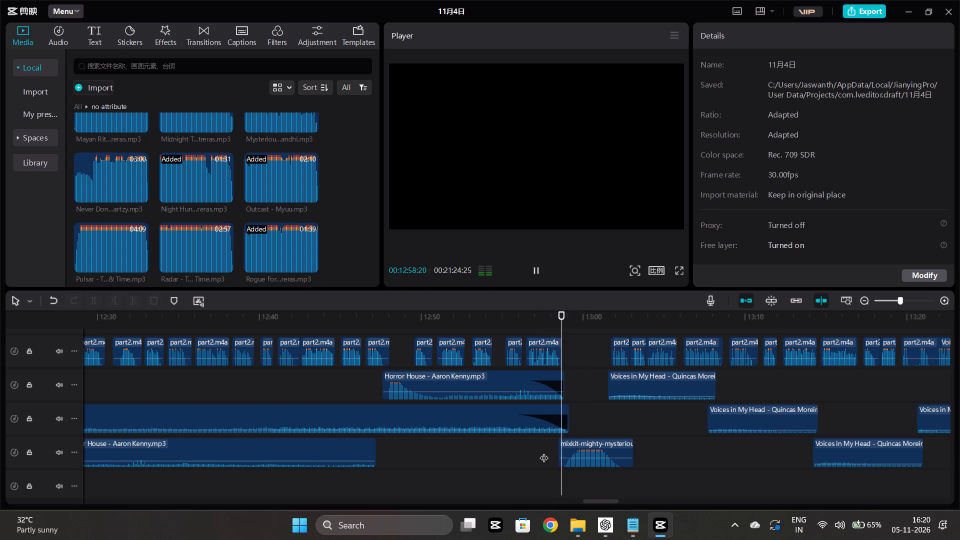
Insert the Horror House track from the media library at about 13:07, on a track below Night Hunt.
scroll(544, 451, "left", 1)
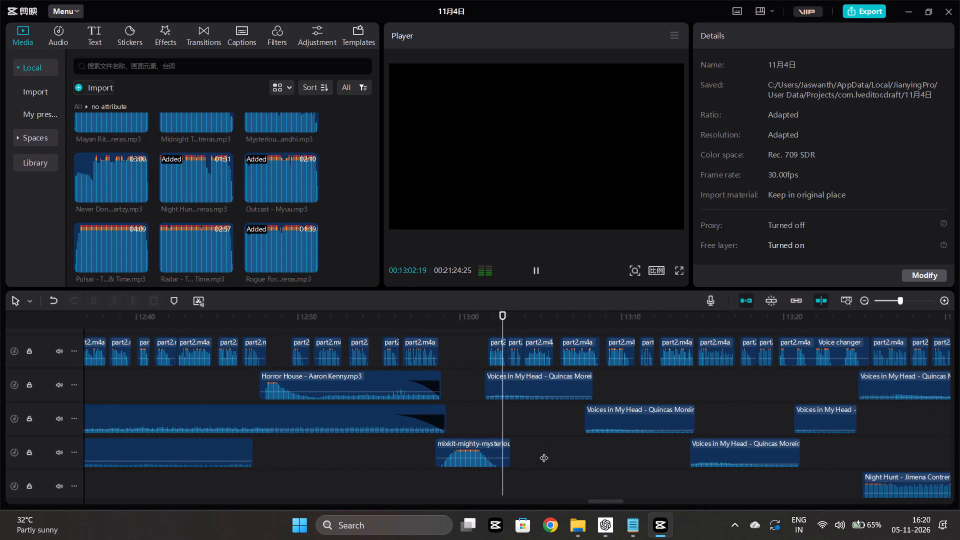
scroll(544, 451, "left", 1)
scroll(523, 407, "down", 4, "ctrl")
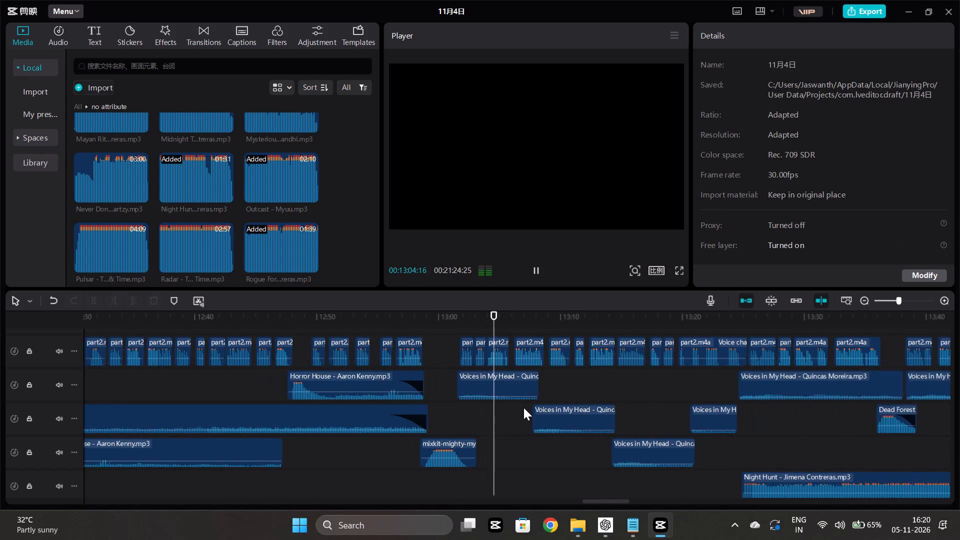
scroll(523, 407, "down", 1, "ctrl")
scroll(529, 416, "down", 1)
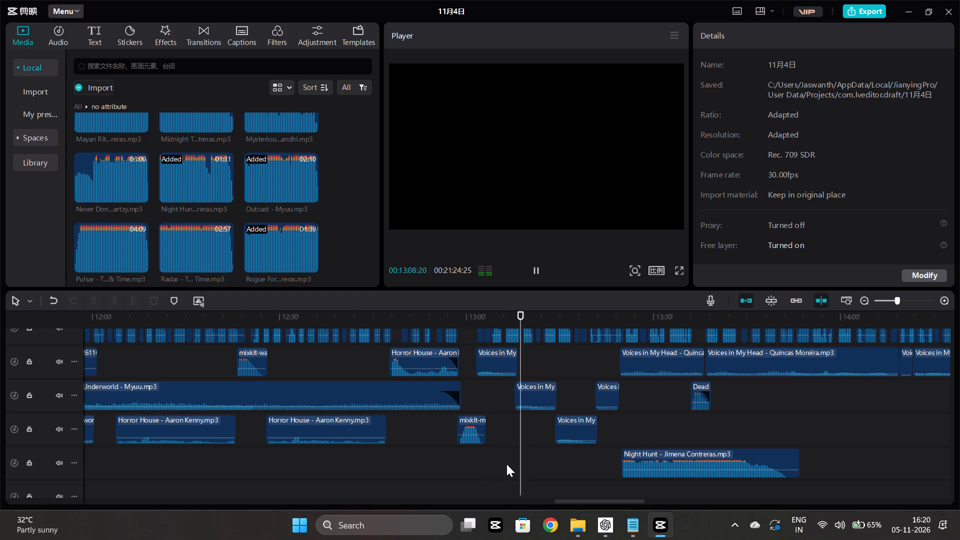
left_click(509, 448)
scroll(509, 448, "down", 2, "ctrl")
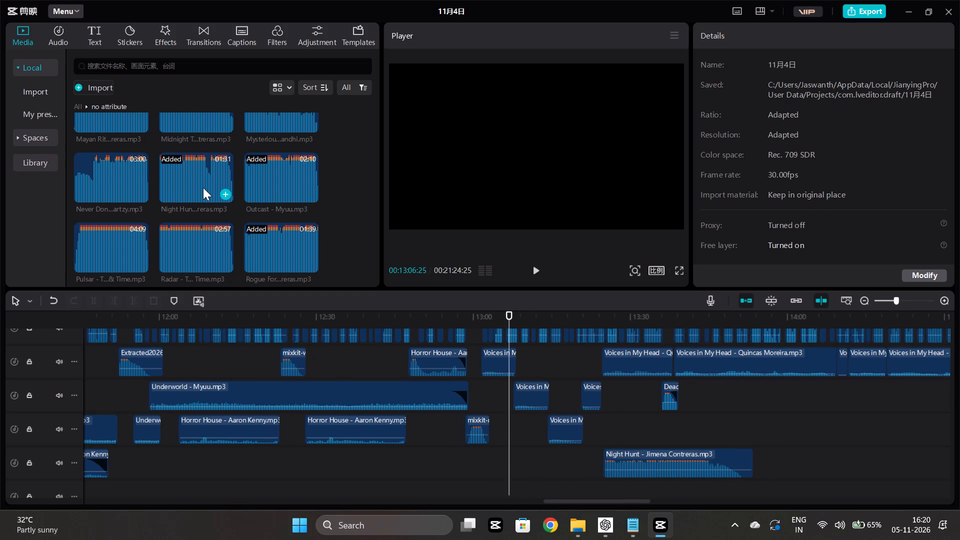
scroll(203, 187, "up", 7)
scroll(203, 187, "down", 2)
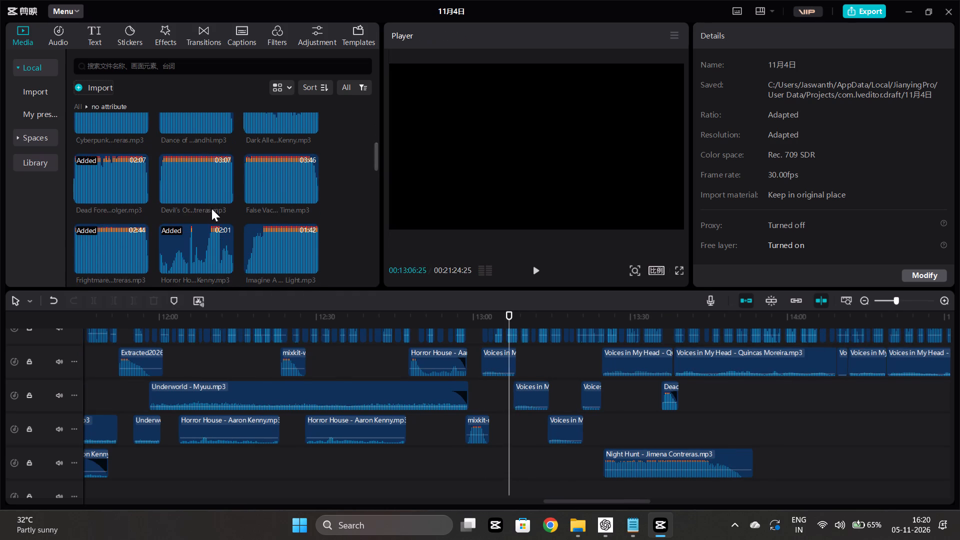
left_click(227, 262)
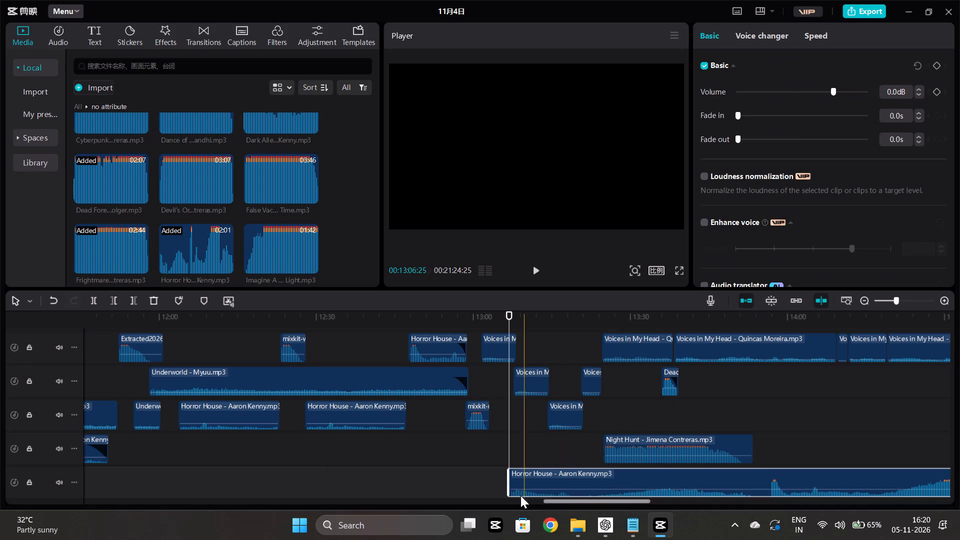
Trim the start of the new Horror House clip to keep its last 23 s or so, and place it from about 13:07 to 13:30.
left_click_drag(511, 488, 864, 474)
left_click_drag(874, 474, 502, 493)
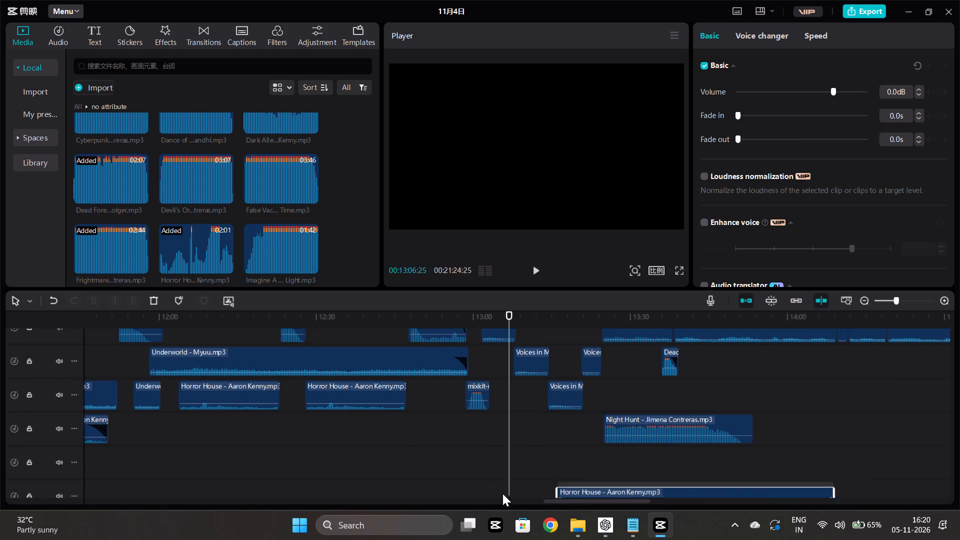
left_click_drag(502, 493, 516, 445)
left_click_drag(503, 443, 638, 467)
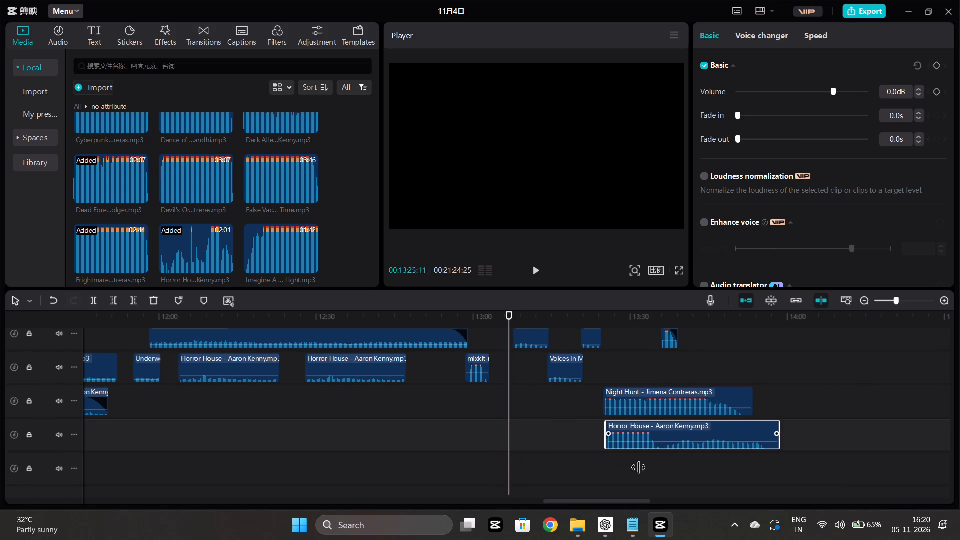
left_click_drag(638, 467, 660, 466)
left_click_drag(681, 427, 540, 428)
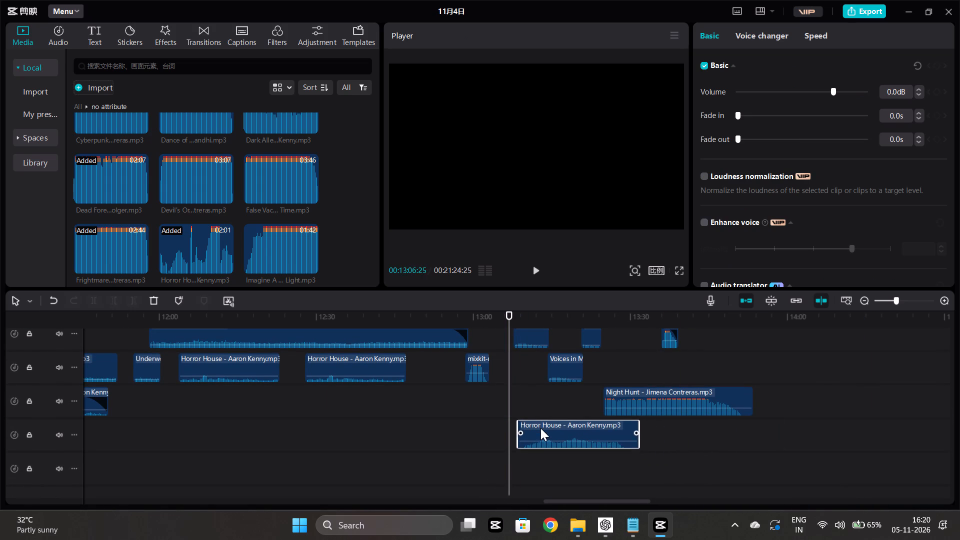
left_click_drag(540, 428, 531, 418)
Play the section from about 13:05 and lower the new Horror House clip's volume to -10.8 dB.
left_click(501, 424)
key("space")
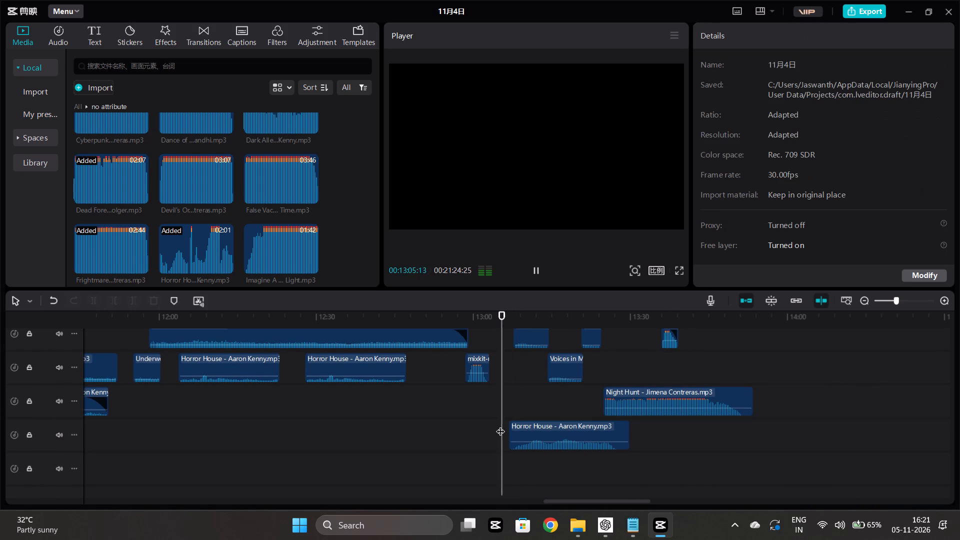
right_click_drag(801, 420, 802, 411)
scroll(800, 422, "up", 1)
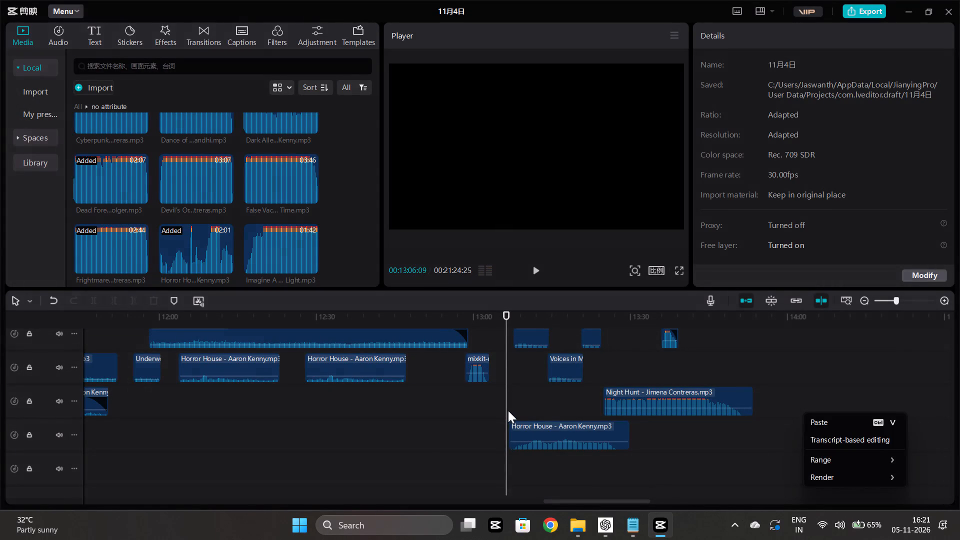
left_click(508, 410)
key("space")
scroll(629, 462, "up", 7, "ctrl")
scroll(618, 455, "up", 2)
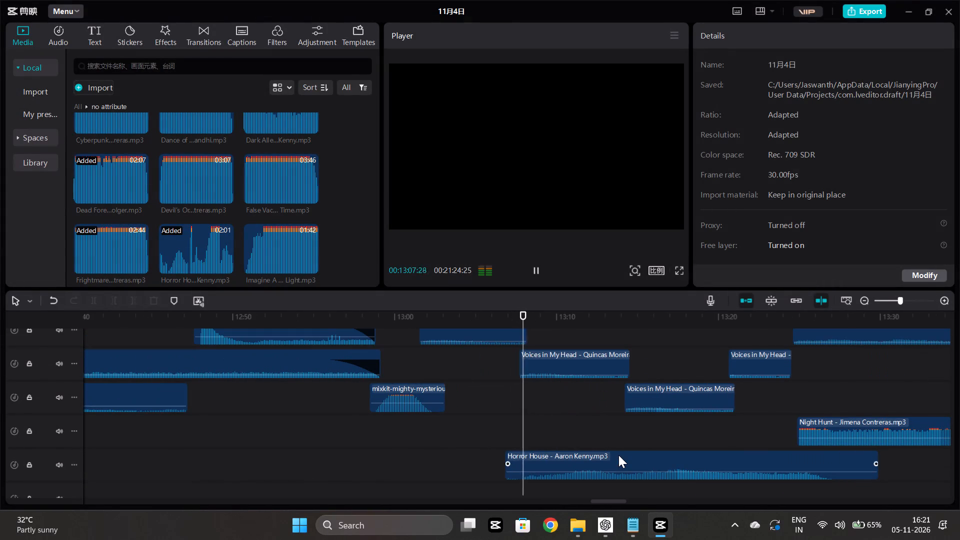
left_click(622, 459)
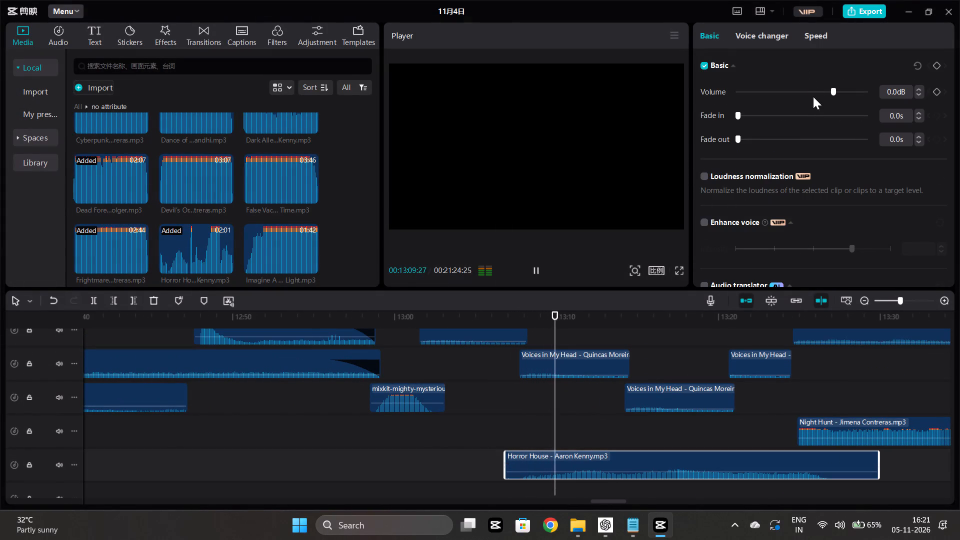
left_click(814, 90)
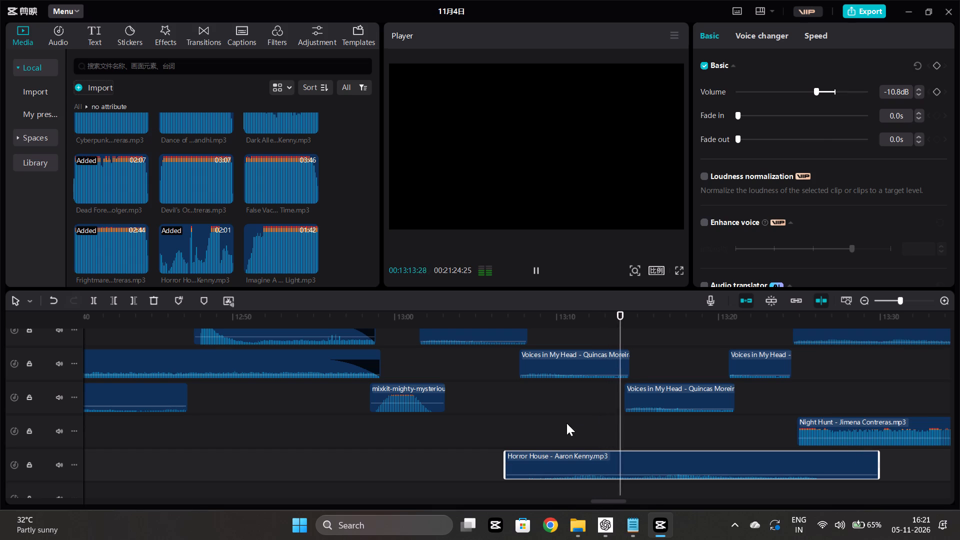
Shift the Night Hunt clip about 5.6 s later, to start at about 13:30 just after the new Horror House clip, and play from about 13:23.
scroll(656, 450, "up", 3)
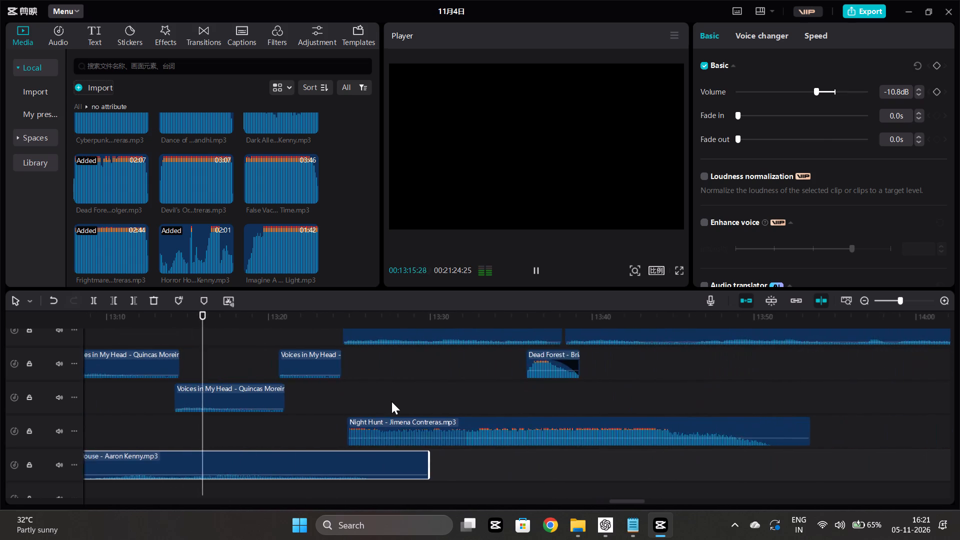
scroll(391, 401, "up", 2)
scroll(518, 401, "down", 3)
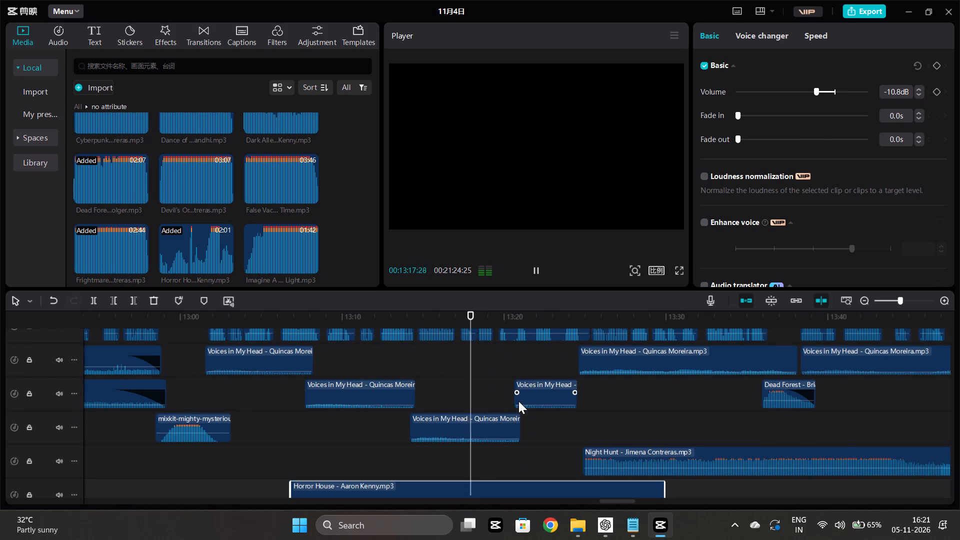
scroll(606, 440, "down", 2)
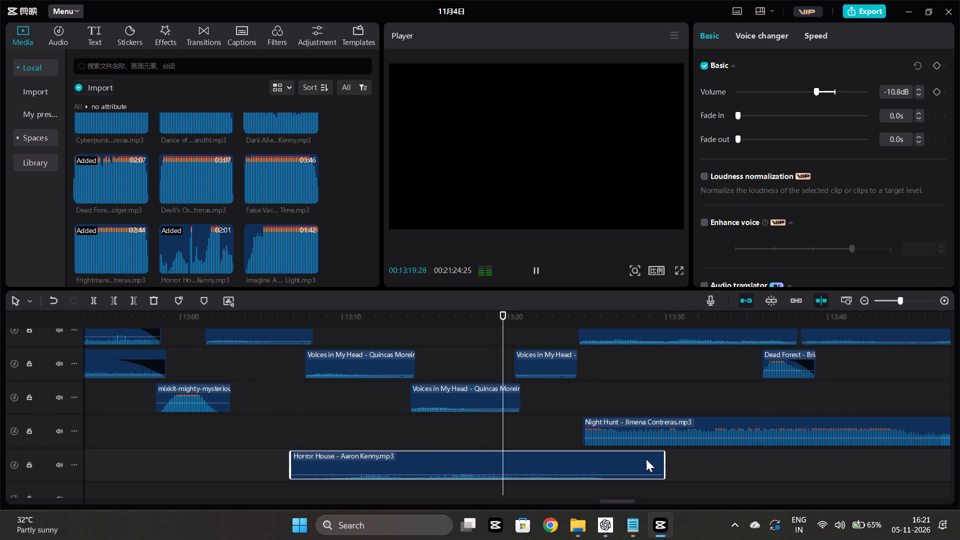
left_click_drag(664, 465, 594, 475)
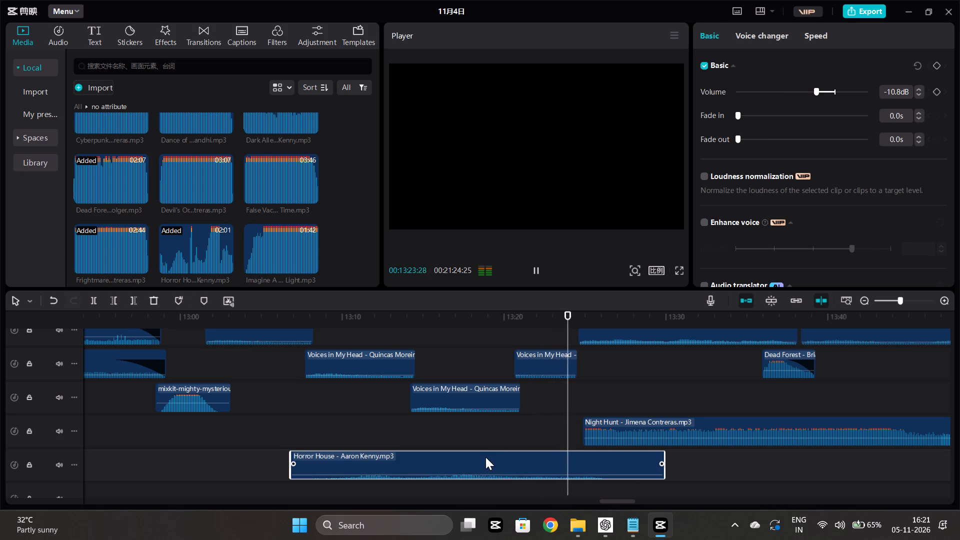
left_click_drag(632, 417, 723, 424)
left_click(565, 400)
key("space")
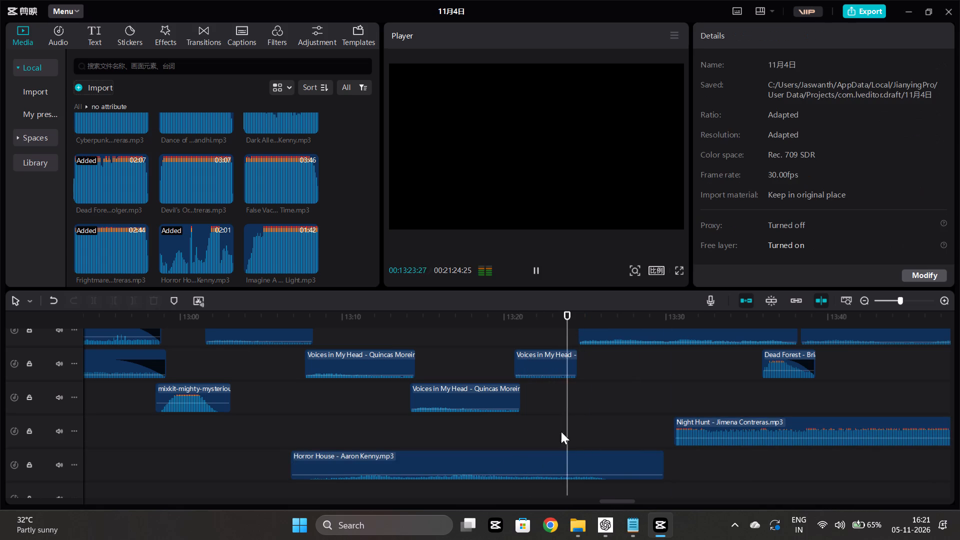
Lower the new Horror House clip's volume to about -17 dB and replay it from its start at about 13:07.
left_click(516, 476)
left_click(804, 89)
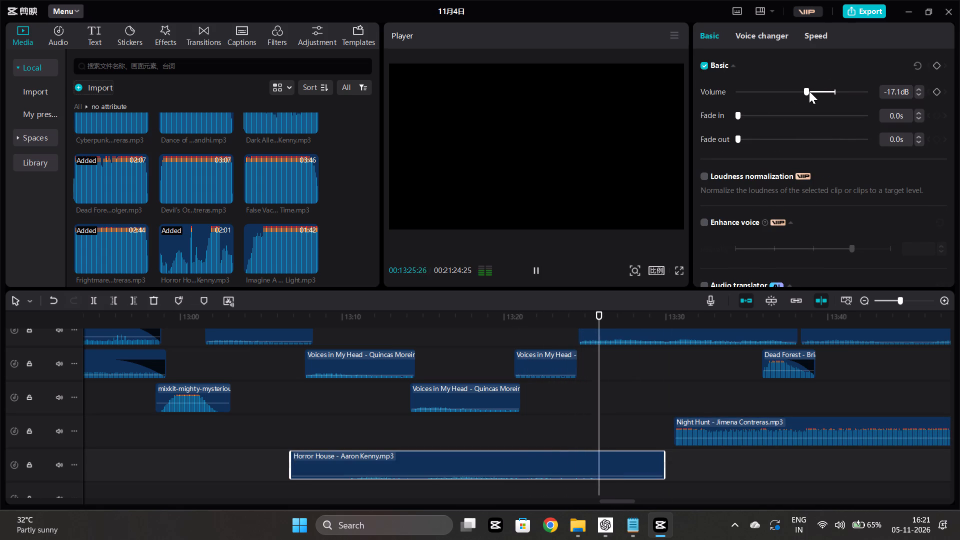
left_click(809, 91)
left_click(293, 421)
key("space")
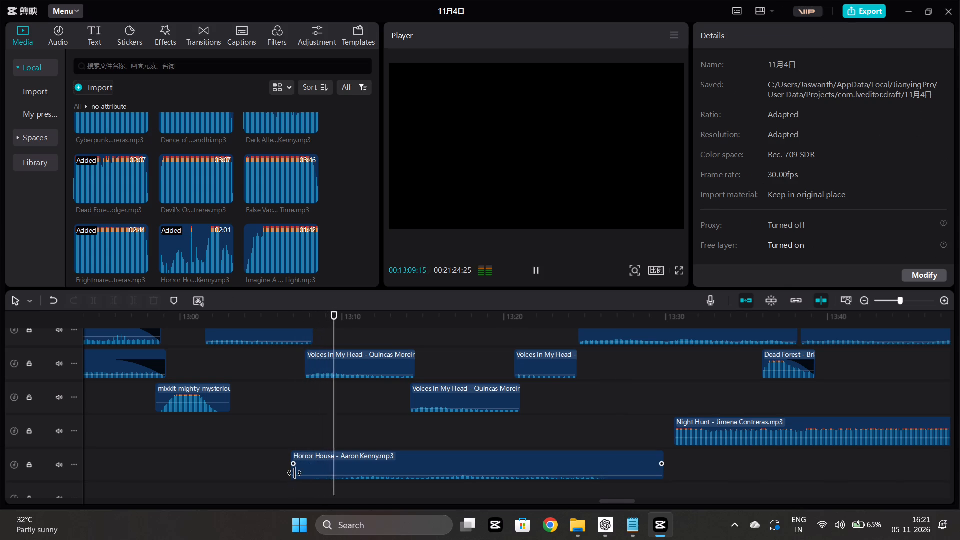
Trim about 1.3 s off the start of the Horror House clip, shift it back to start at about 13:07, and play from there.
left_click_drag(292, 471, 314, 474)
left_click_drag(323, 464, 301, 458)
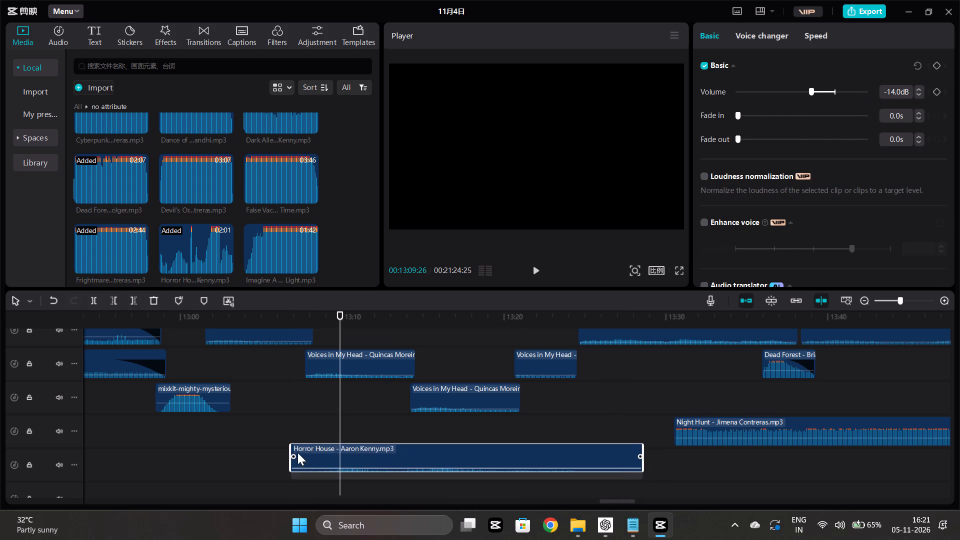
left_click(286, 437)
key("space")
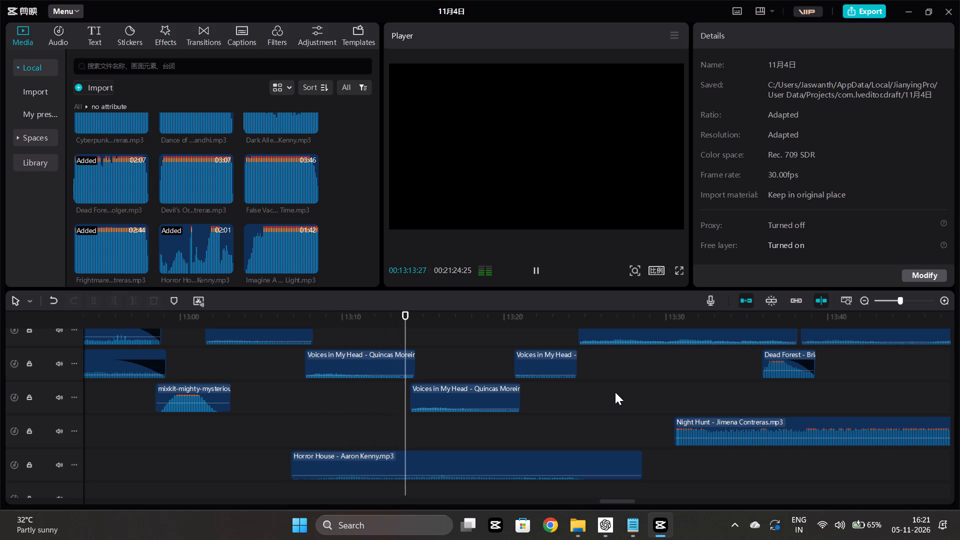
During playback, lower the Voices in My Head clip at about 13:14 to -24.3 dB and the one at about 13:08 to -24.9 dB.
scroll(615, 392, "left", 1)
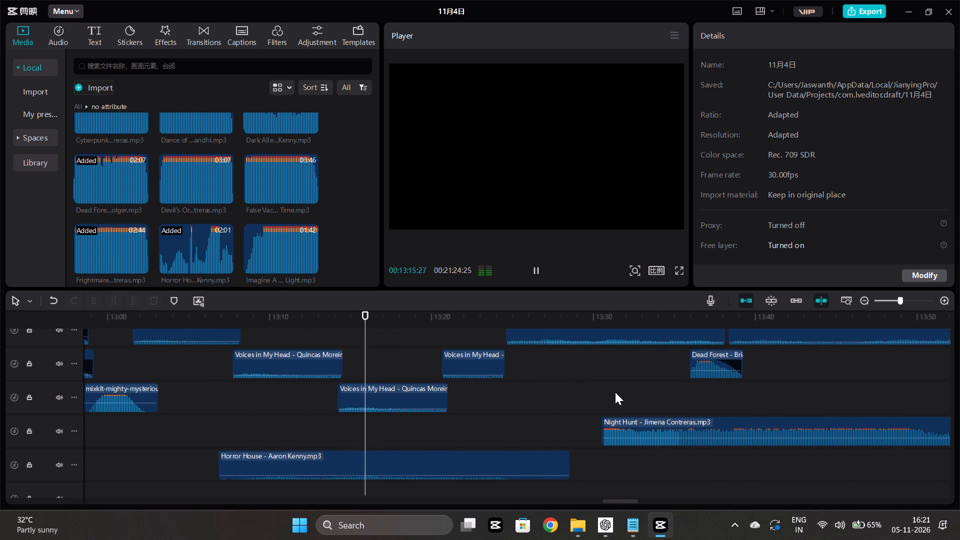
left_click(351, 401)
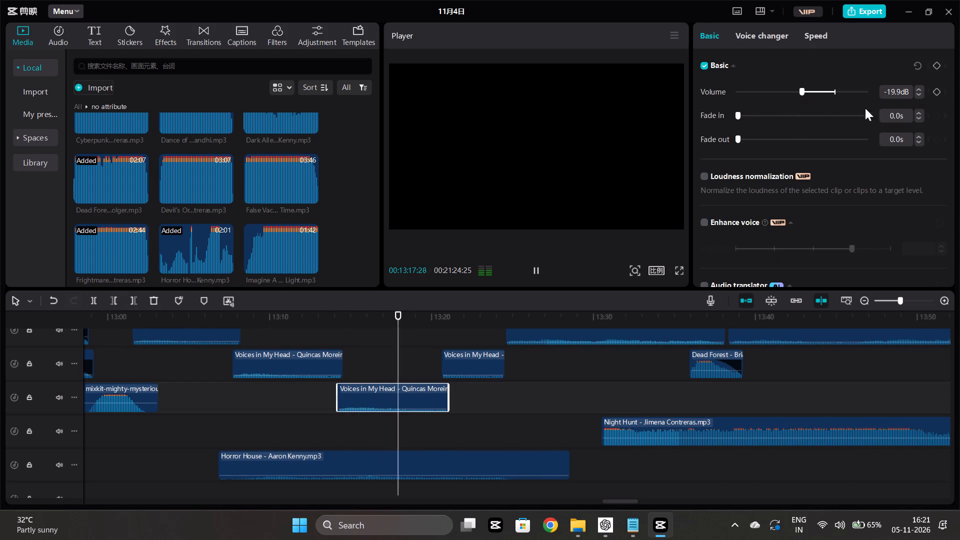
left_click(792, 93)
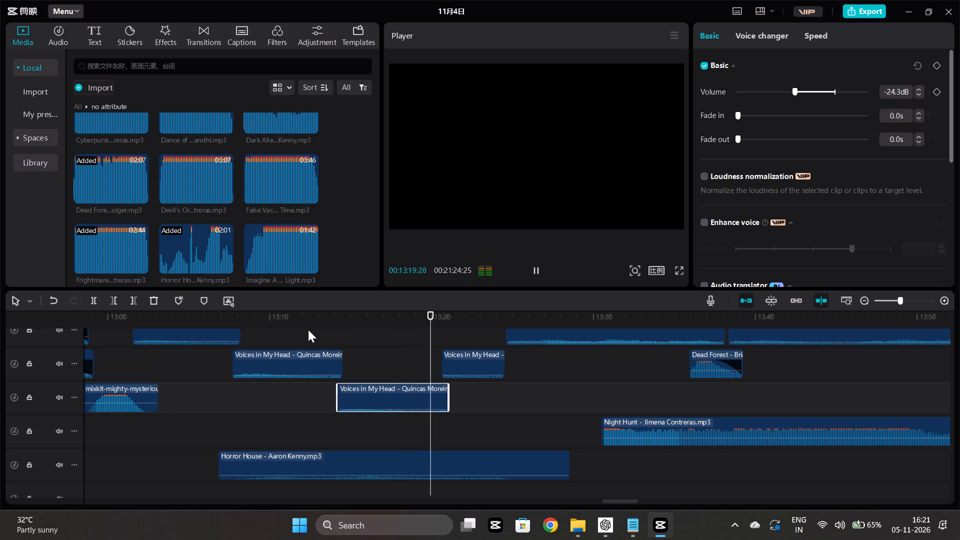
left_click(309, 362)
left_click(796, 92)
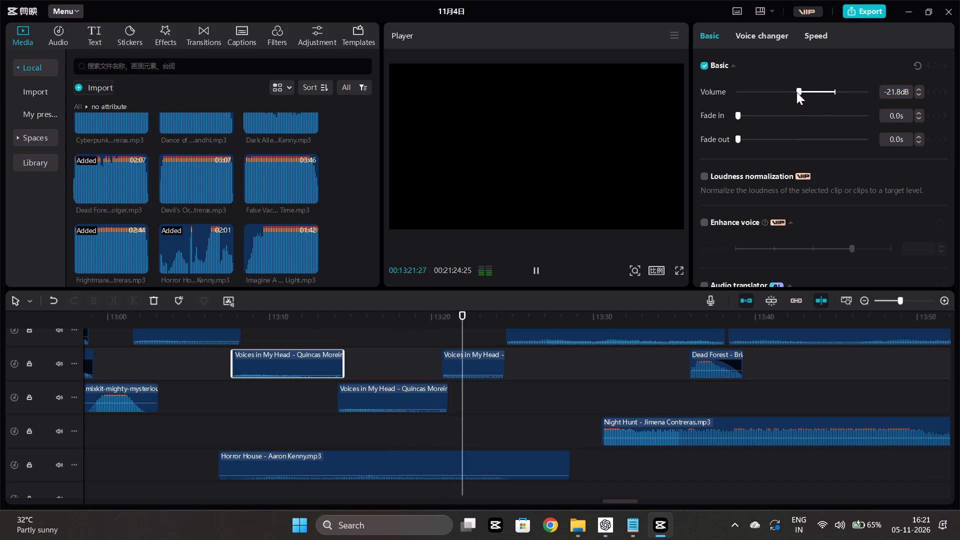
left_click(791, 89)
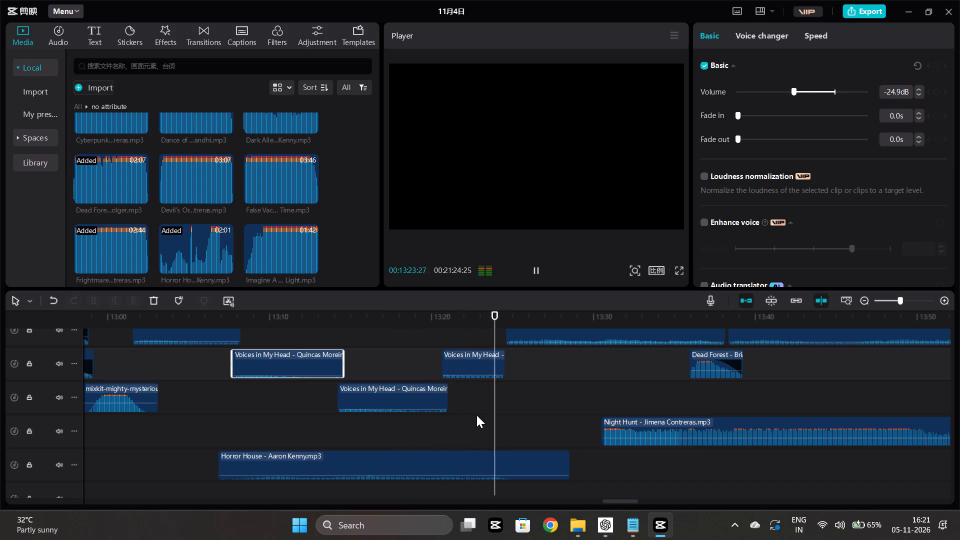
Lower the volume of the Voices in My Head clip spanning about 13:24 to 13:38 to -29.0 dB.
scroll(476, 415, "left", 1)
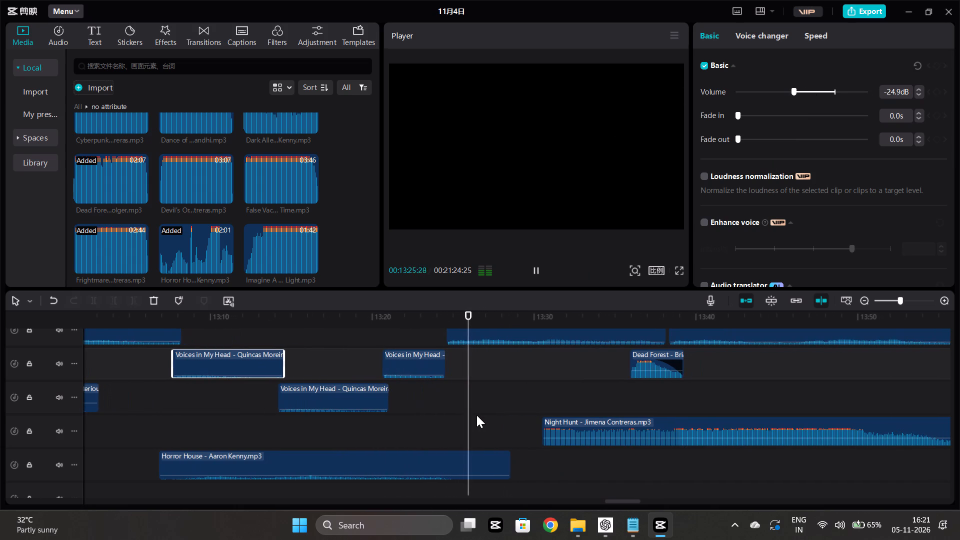
scroll(469, 412, "up", 4)
left_click(495, 379)
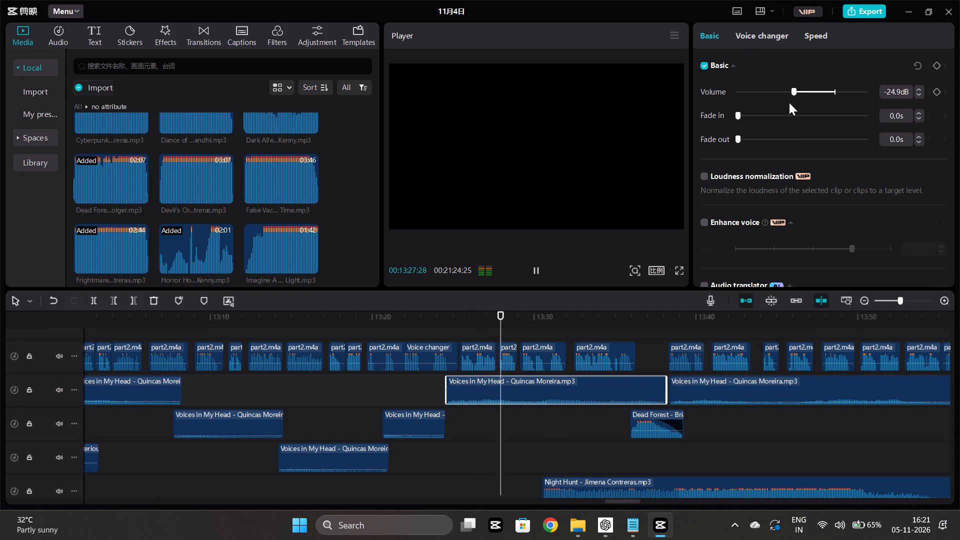
left_click(785, 93)
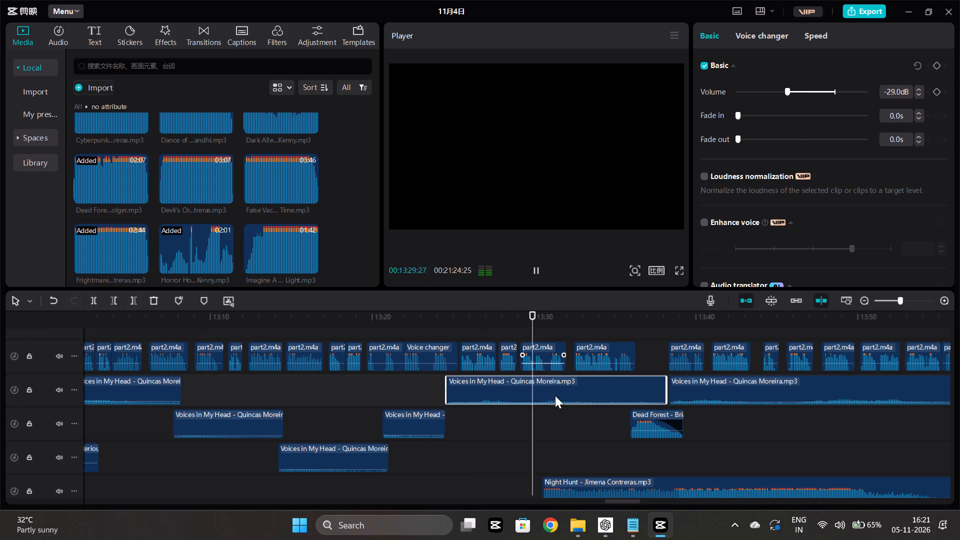
Shift the Night Hunt clip about 2.4 s later to start at about 13:33, and play from about 13:31.
scroll(581, 429, "left", 1)
scroll(561, 421, "down", 2)
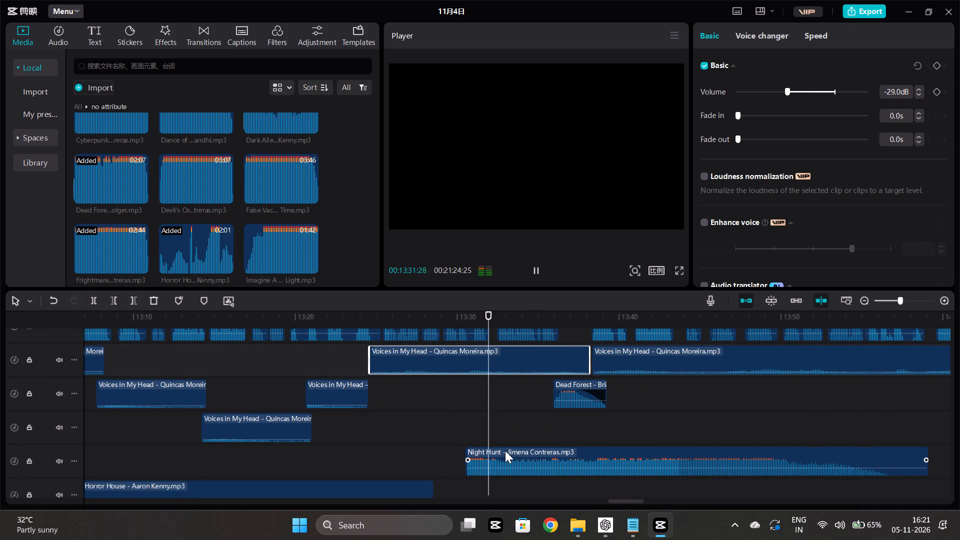
left_click_drag(505, 450, 543, 447)
left_click(471, 419)
key("space")
scroll(471, 419, "left", 1)
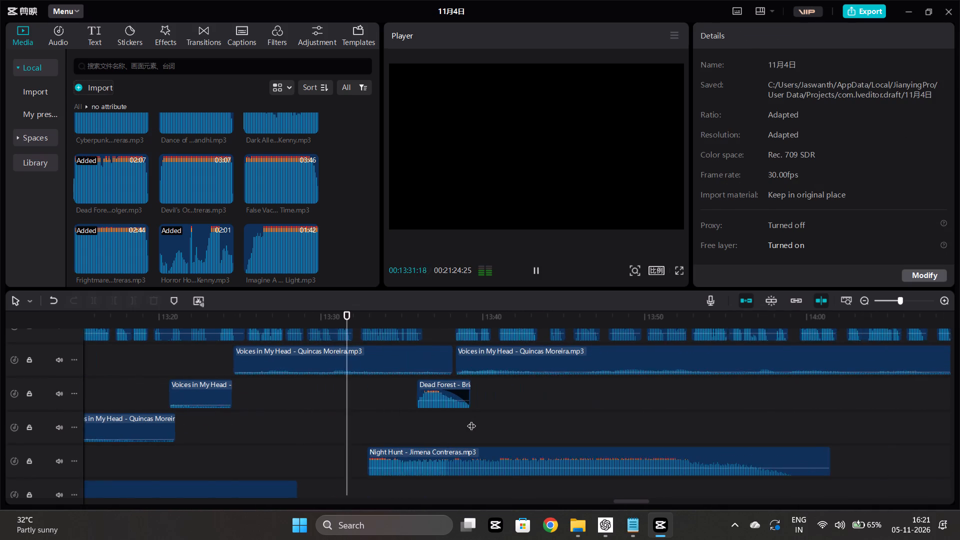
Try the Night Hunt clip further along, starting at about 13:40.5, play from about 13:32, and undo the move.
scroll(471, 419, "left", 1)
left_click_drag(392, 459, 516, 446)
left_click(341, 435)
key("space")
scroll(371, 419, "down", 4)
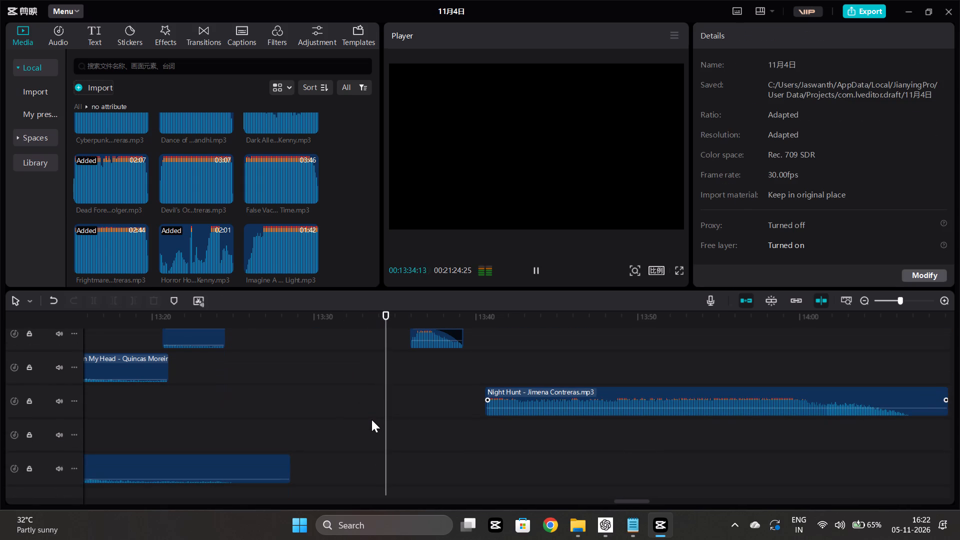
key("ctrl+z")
Shift the Night Hunt clip to start at about 13:35.7, and play the transition from about 13:35.
left_click_drag(402, 396, 448, 403)
left_click(392, 373)
key("space")
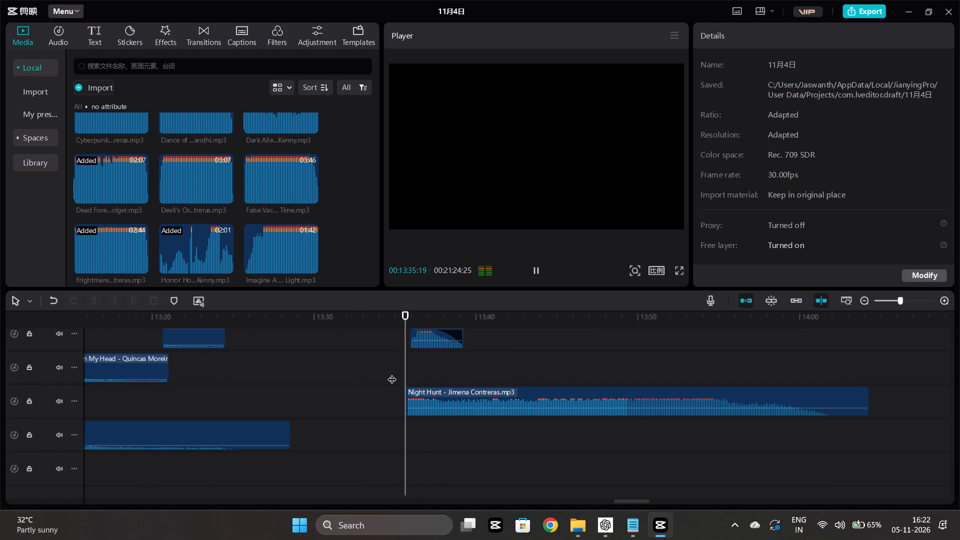
scroll(419, 424, "up", 4)
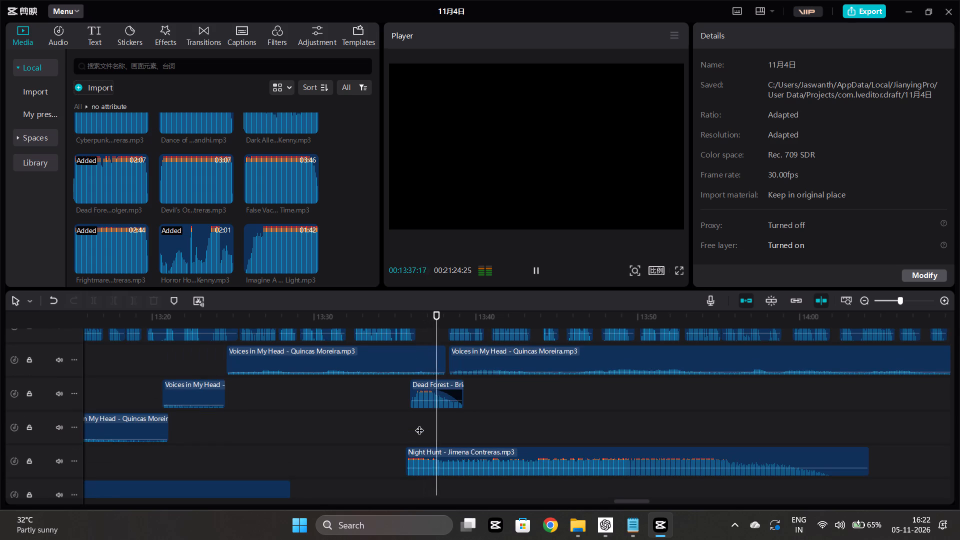
scroll(425, 422, "up", 1)
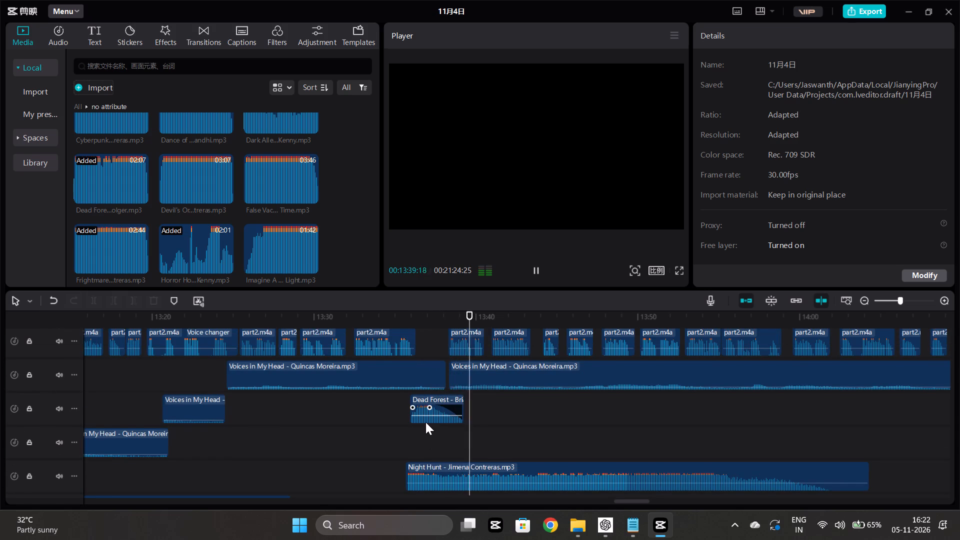
Move the Dead Forest clip earlier to about 13:31, place Night Hunt on its track from about 13:36.3, and play from about 13:35.
left_click_drag(432, 399, 351, 414)
left_click_drag(422, 476, 431, 416)
left_click(394, 448)
key("space")
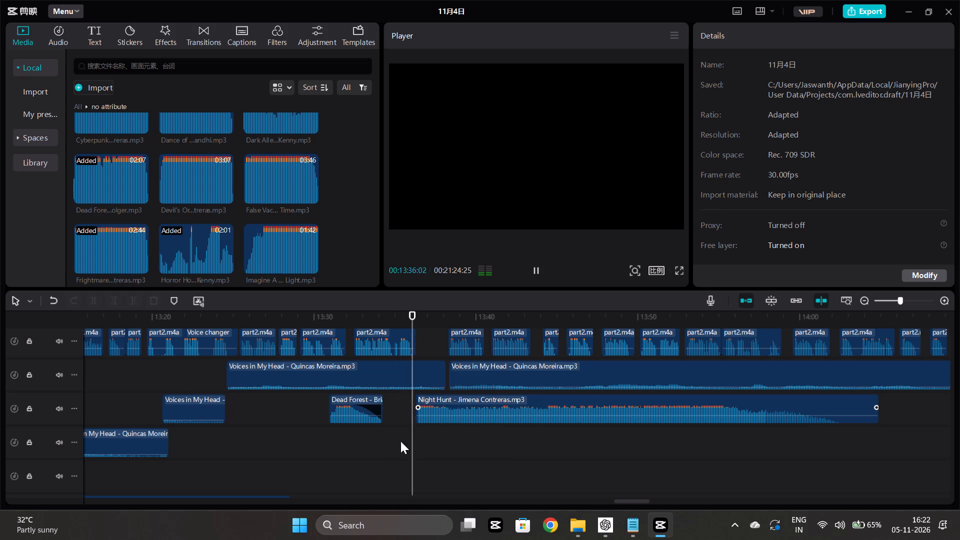
Nudge the Night Hunt clip slightly earlier to start at about 13:36, and replay its entry from just before the clip.
scroll(428, 401, "up", 7, "ctrl")
left_click_drag(422, 398, 421, 398)
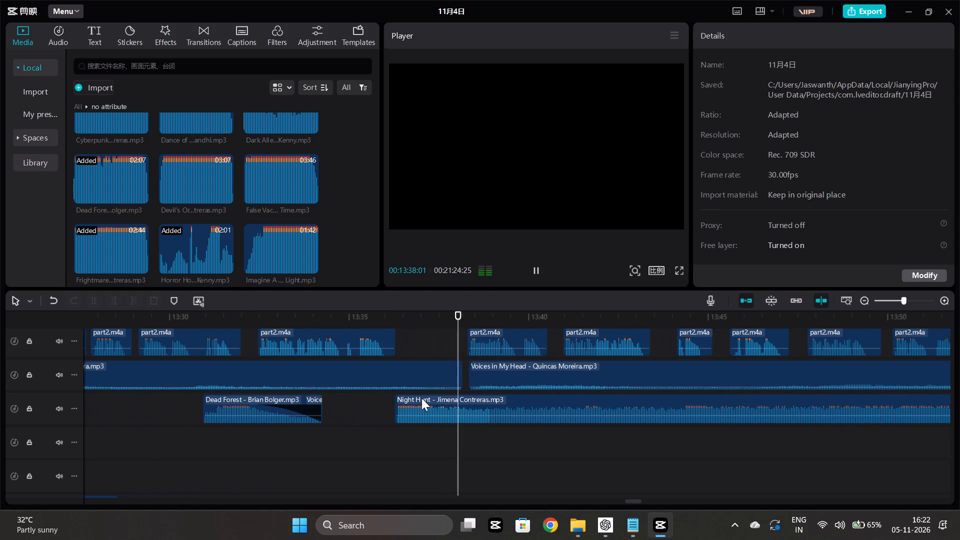
left_click_drag(421, 398, 414, 400)
left_click(375, 435)
key("space")
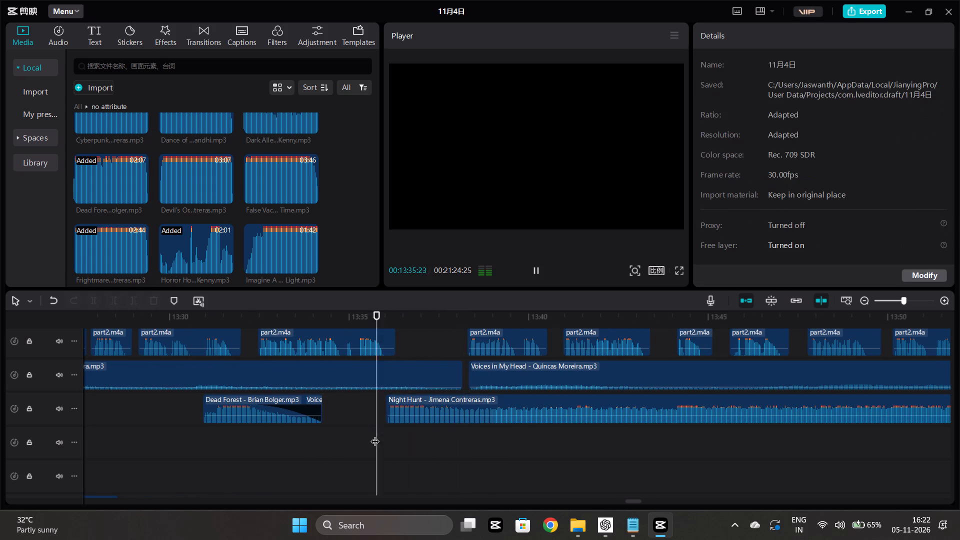
left_click(354, 437)
key("space")
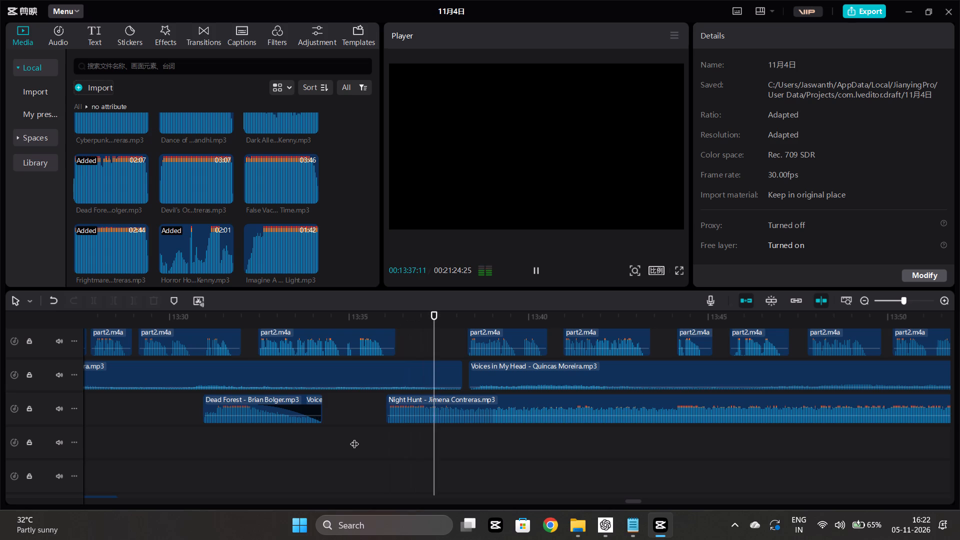
Split the Night Hunt clip at 13:38:20 and move the later part to the track below, starting at about 13:38.4.
key("space")
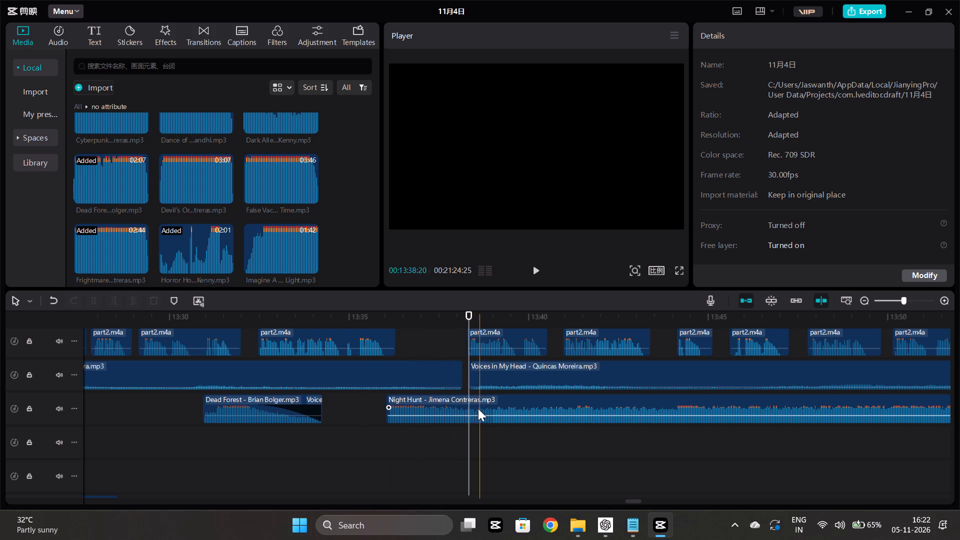
left_click(471, 409)
left_click(98, 295)
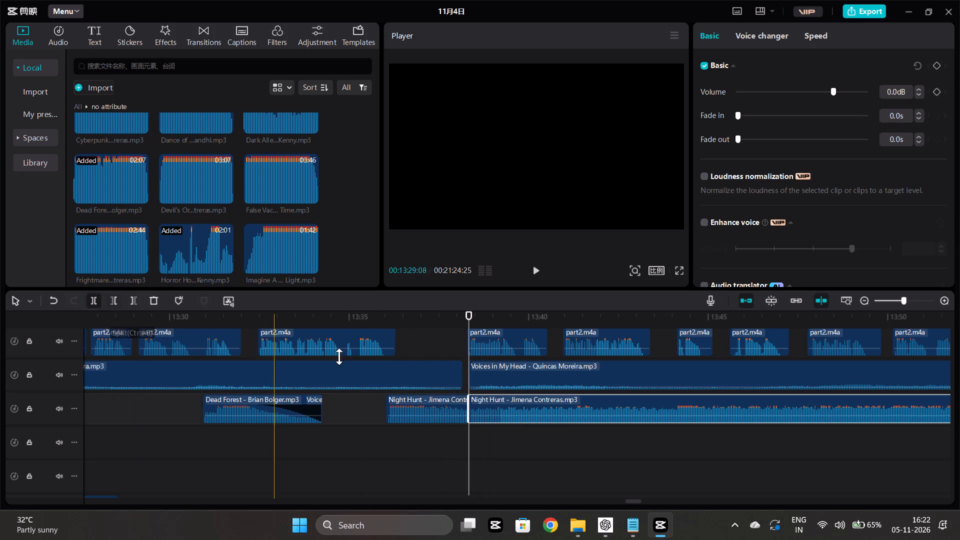
left_click_drag(488, 401, 479, 432)
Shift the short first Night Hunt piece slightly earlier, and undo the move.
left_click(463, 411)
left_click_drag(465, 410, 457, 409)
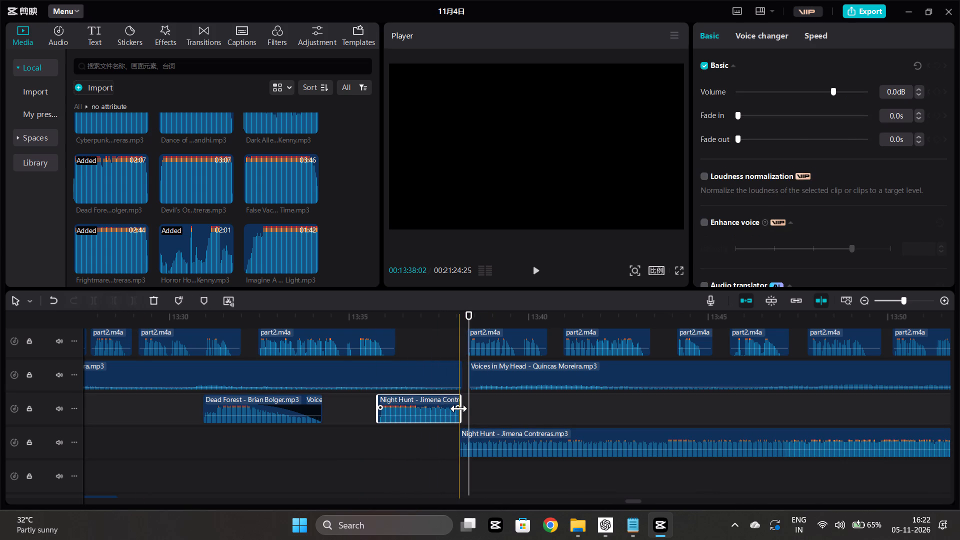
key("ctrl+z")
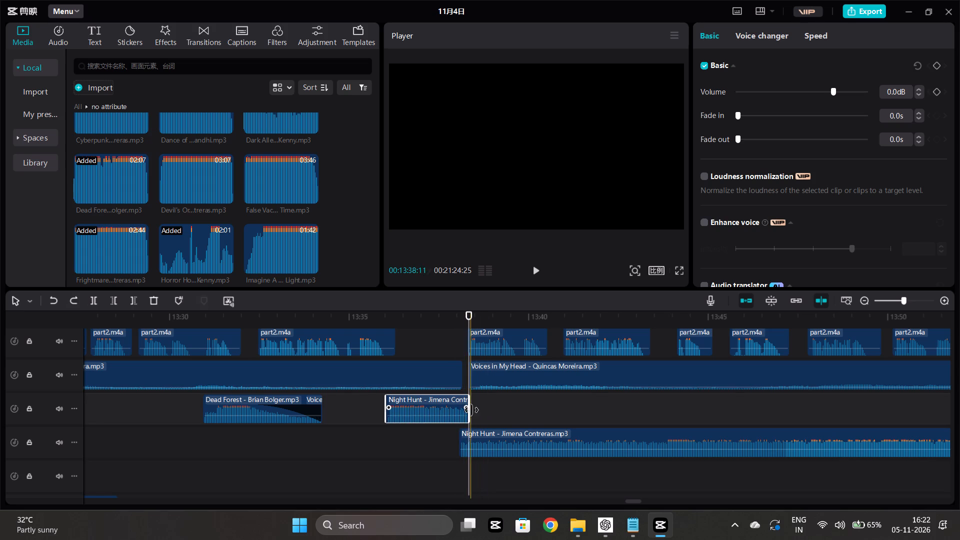
Add a 1.4 s fade-out to the short first Night Hunt piece.
left_click(464, 409)
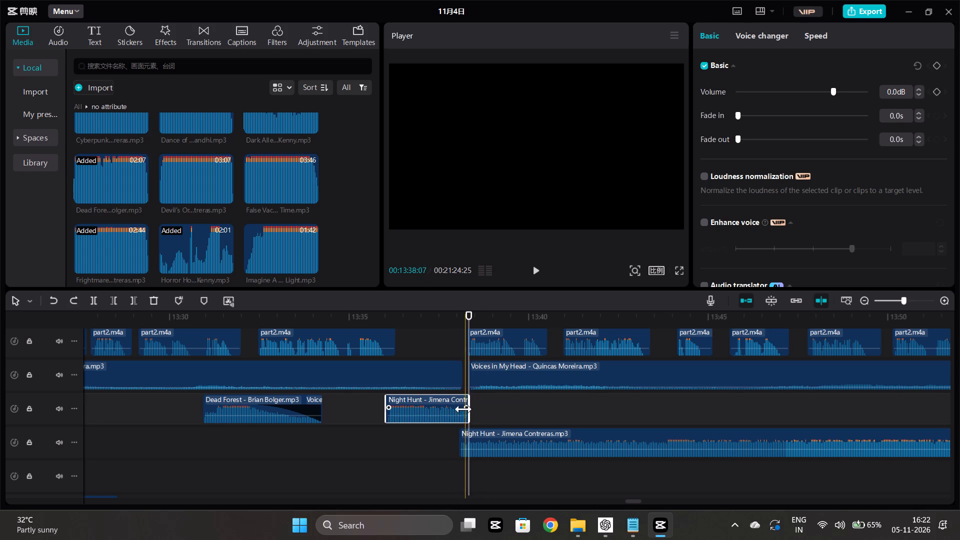
left_click(447, 425)
left_click_drag(468, 407, 418, 412)
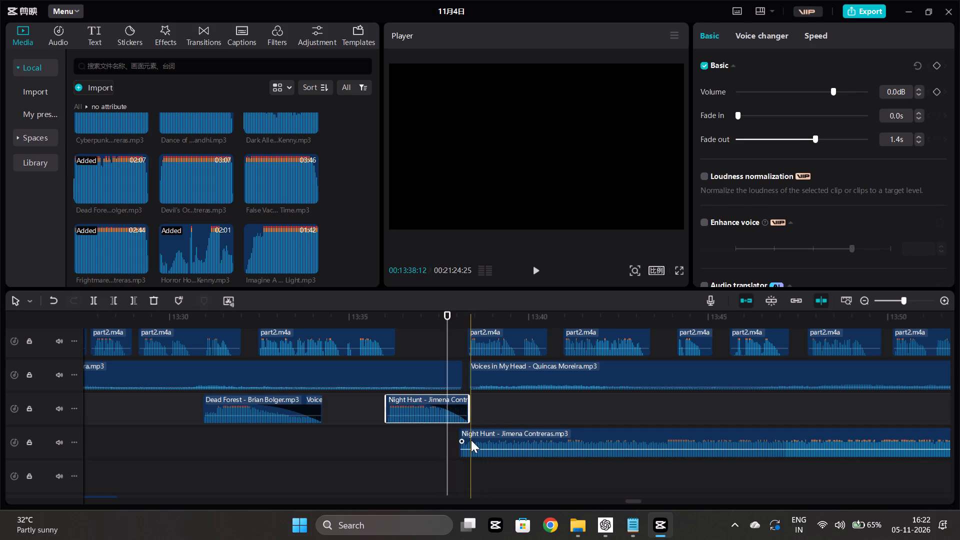
Lower the second Night Hunt piece's volume to -21.8 dB and play from about 13:36.
left_click(471, 440)
left_click(806, 88)
left_click(801, 89)
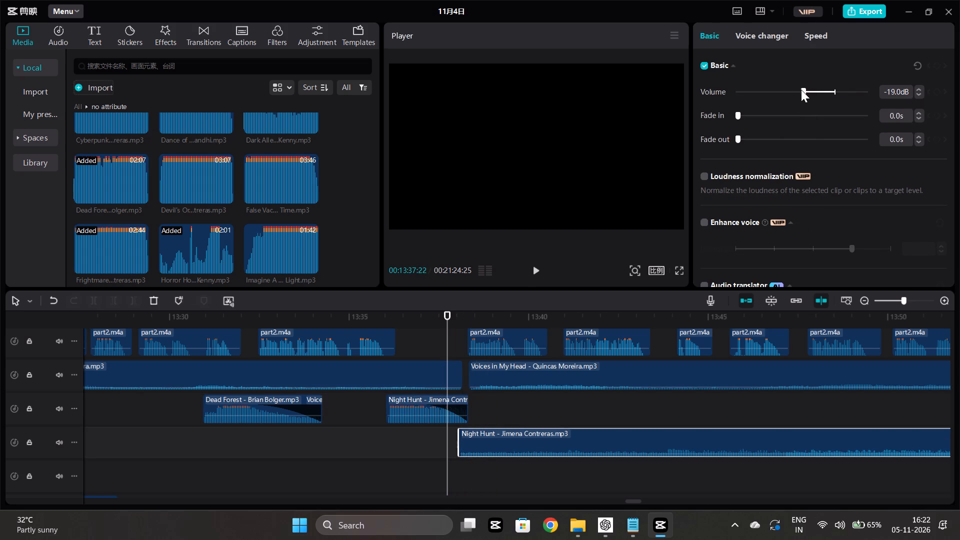
left_click(796, 89)
left_click(385, 451)
key("space")
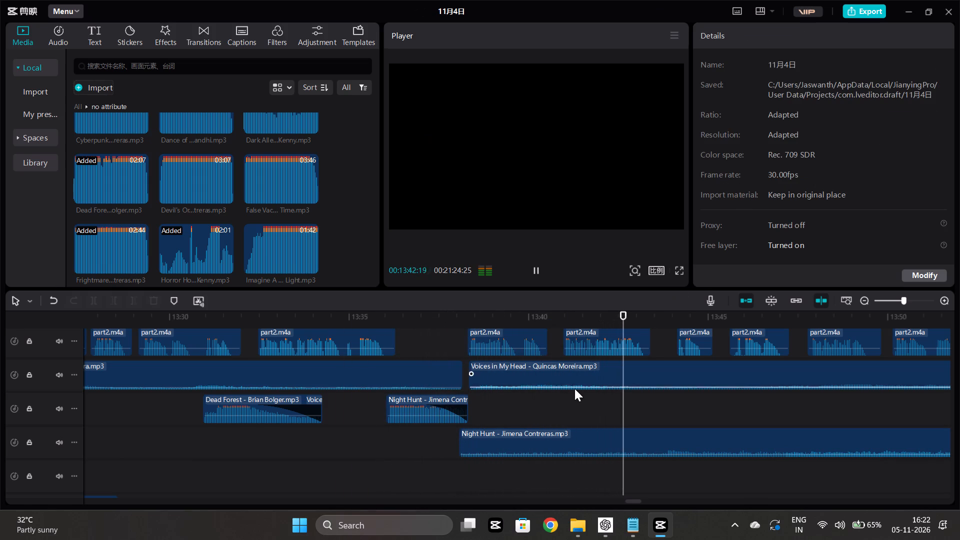
Cut the second Night Hunt piece at 13:43:24 and remove everything after that point.
scroll(553, 441, "left", 1)
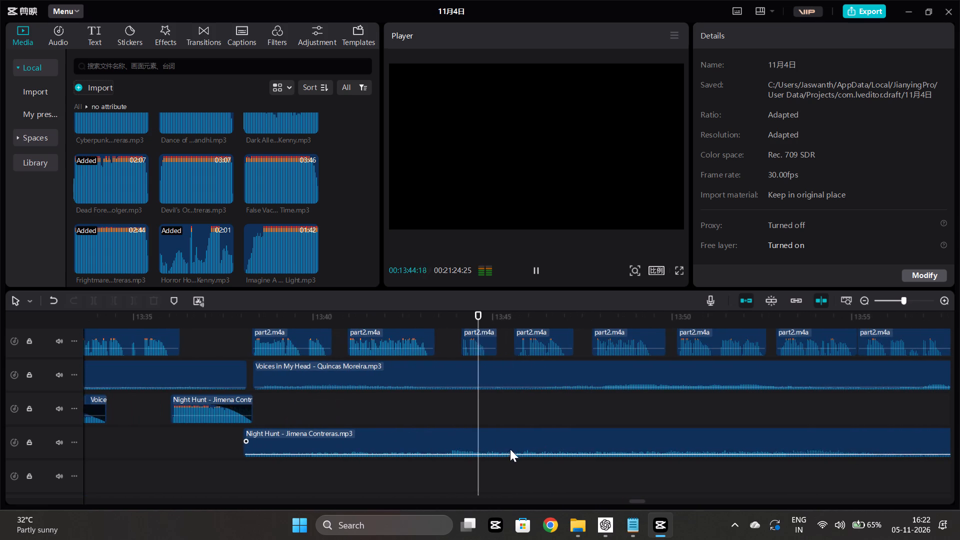
scroll(510, 449, "left", 1)
left_click(500, 437)
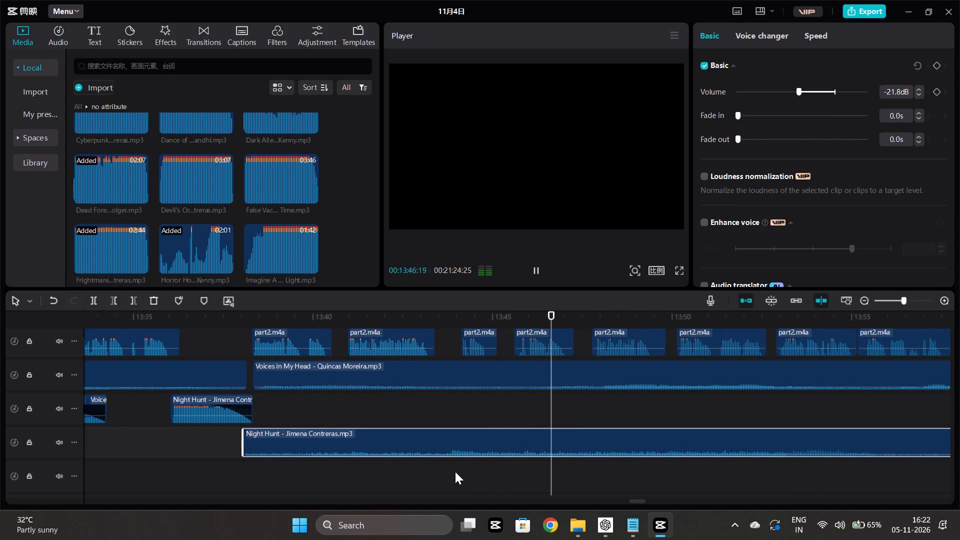
left_click(446, 470)
left_click(453, 432)
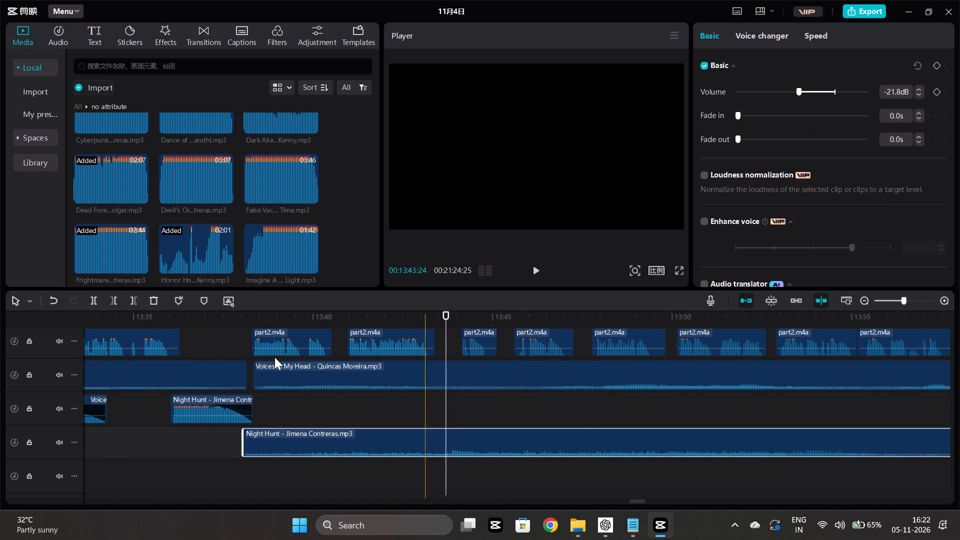
left_click(134, 297)
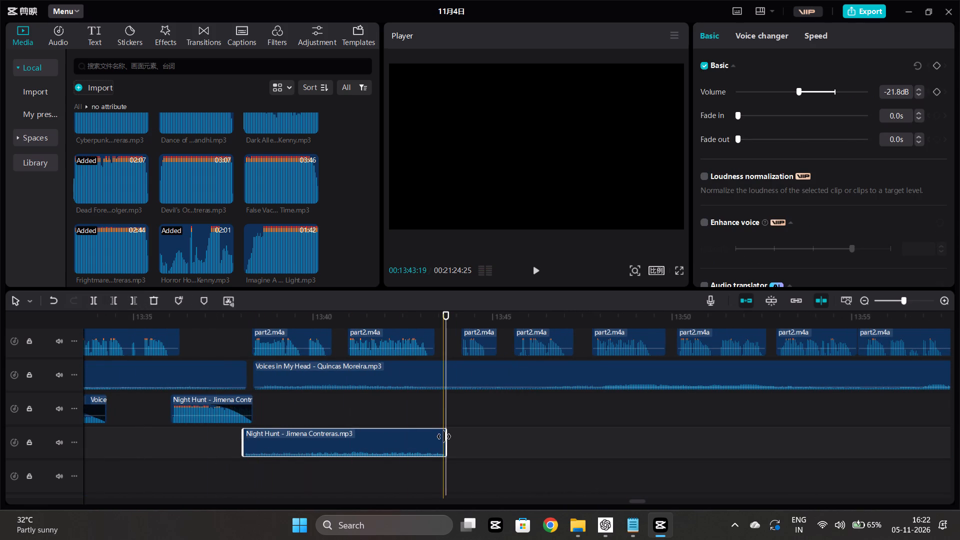
Add a long fade-out to the second Night Hunt piece and replay both pieces from just before 13:36.
left_click(425, 420)
left_click_drag(441, 441, 422, 441)
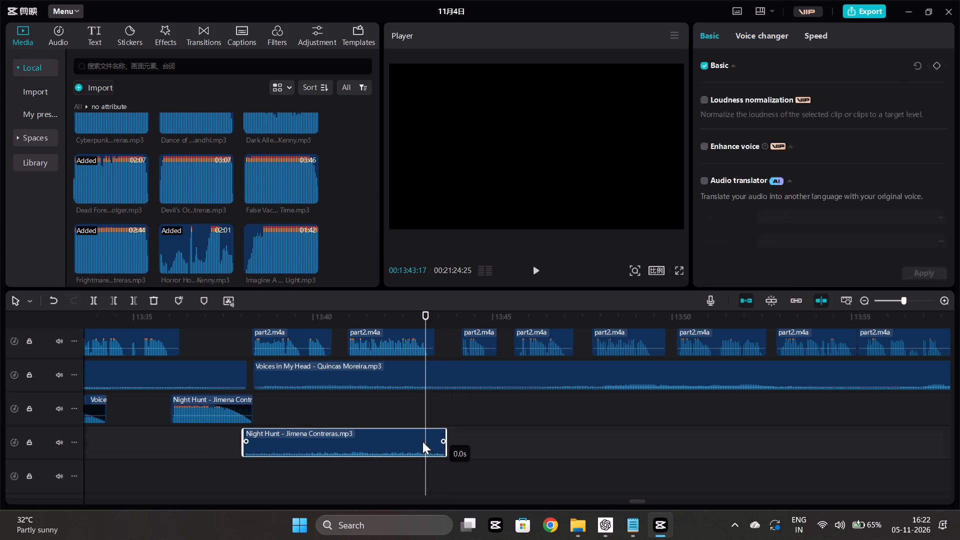
left_click_drag(422, 441, 320, 455)
left_click(164, 451)
key("space")
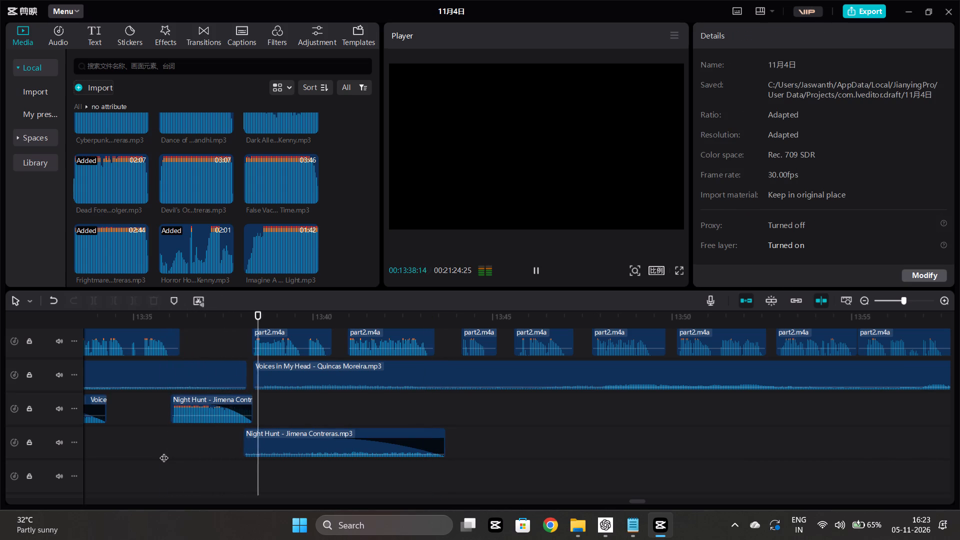
left_click(154, 445)
key("space")
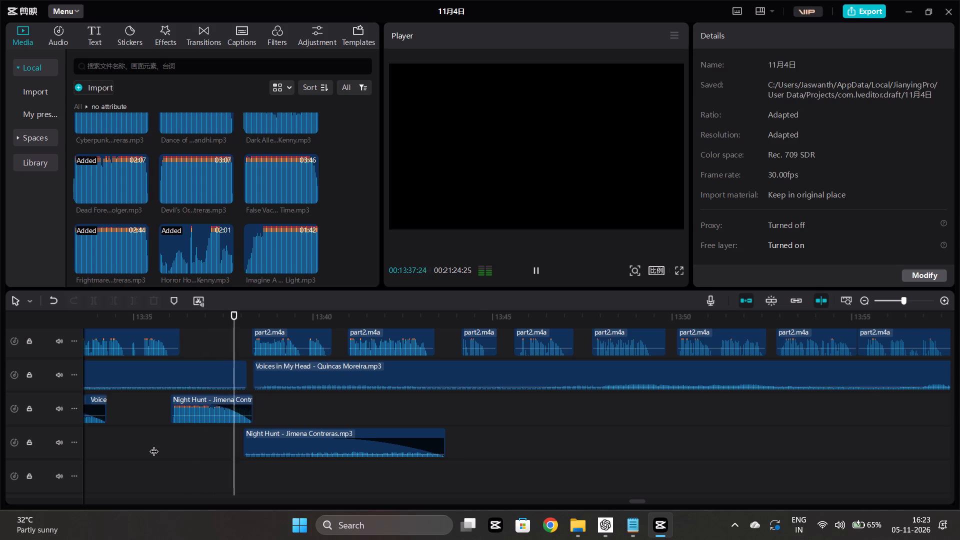
Move the long Voices in My Head piece to the track below, starting at about 13:42, and play through the transition.
left_click_drag(267, 372, 415, 388)
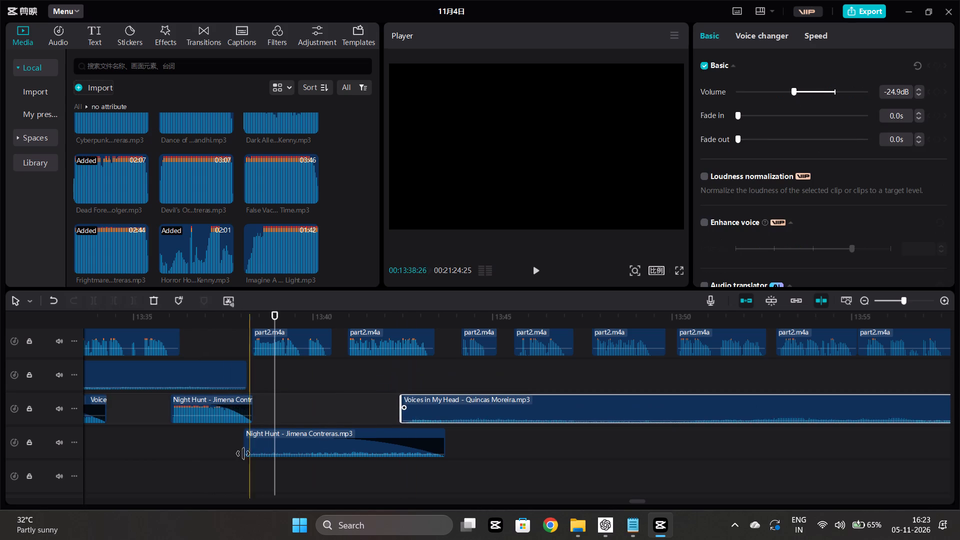
left_click(185, 470)
key("space")
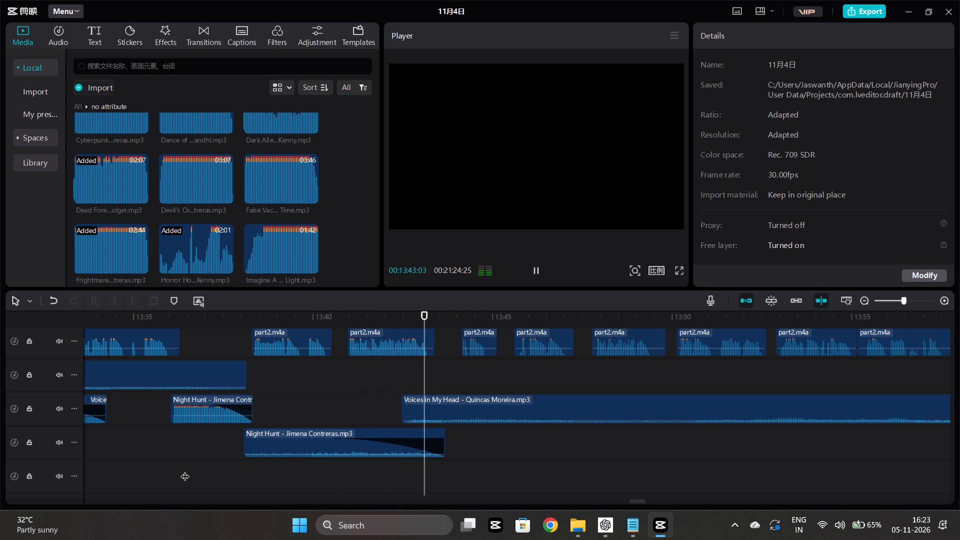
scroll(492, 396, "left", 1)
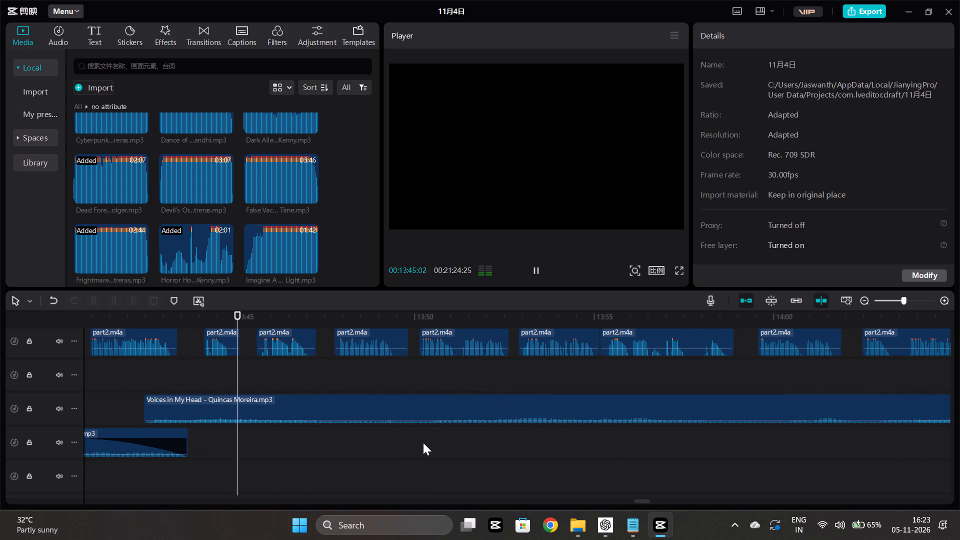
scroll(427, 439, "left", 1)
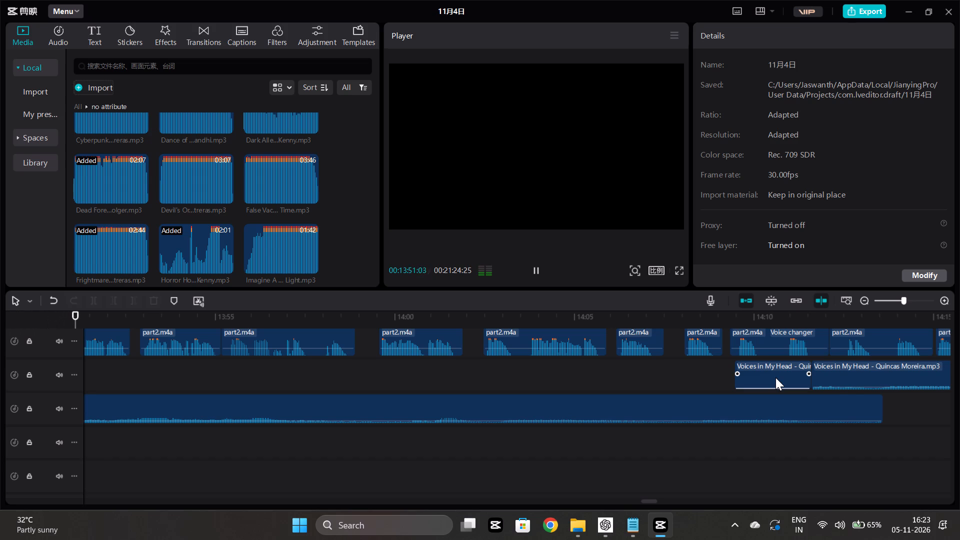
Trim the end of the moved Voices in My Head piece back to about 14:09:15 and play from 14:00.
left_click(869, 413)
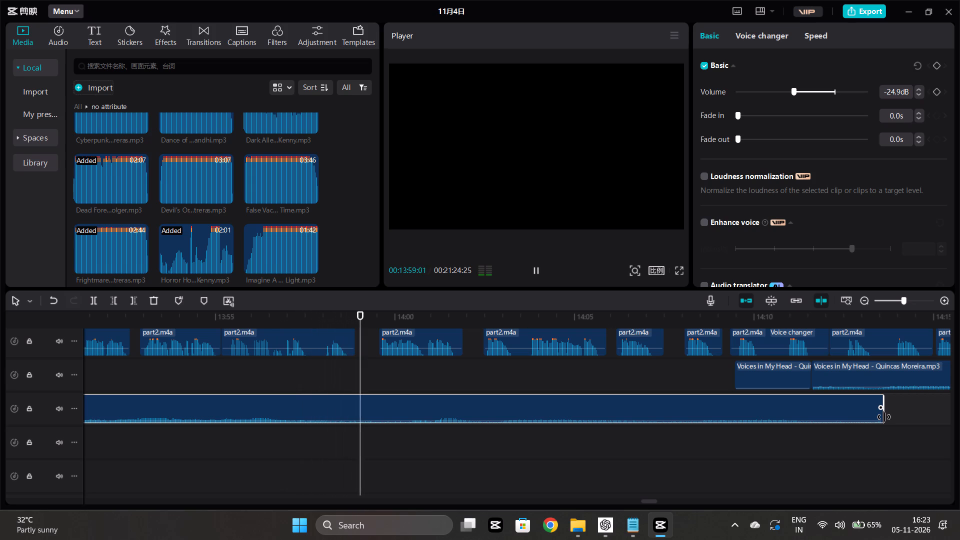
left_click_drag(884, 417, 733, 405)
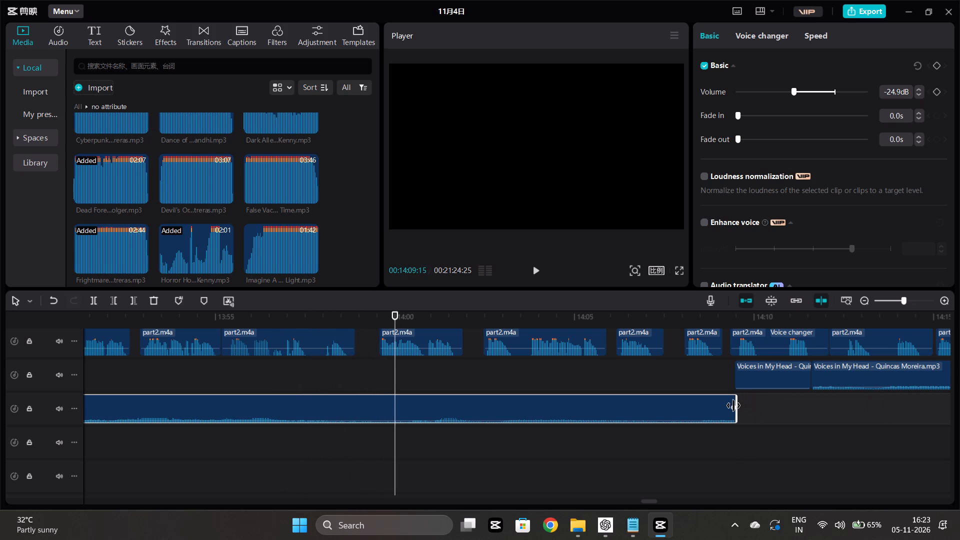
left_click(402, 373)
key("space")
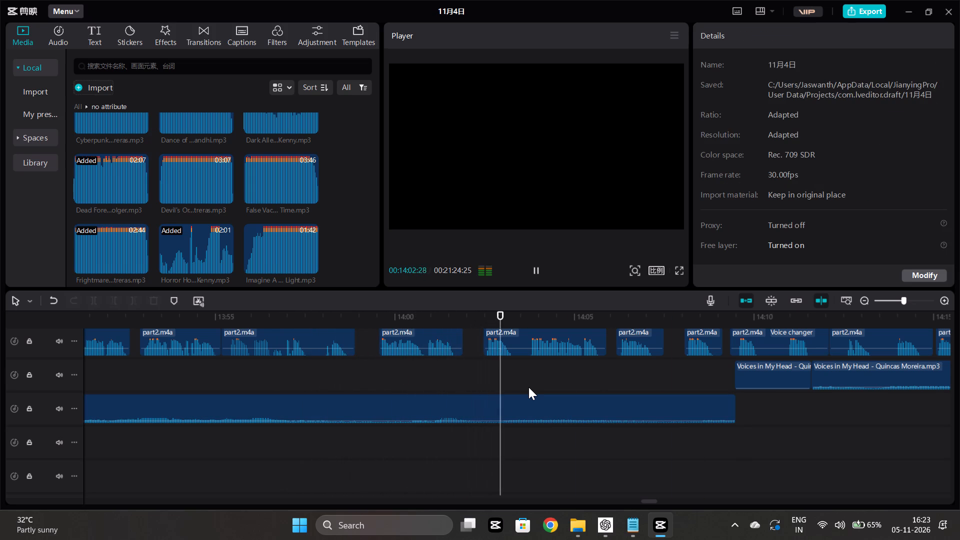
scroll(528, 387, "down", 2, "ctrl")
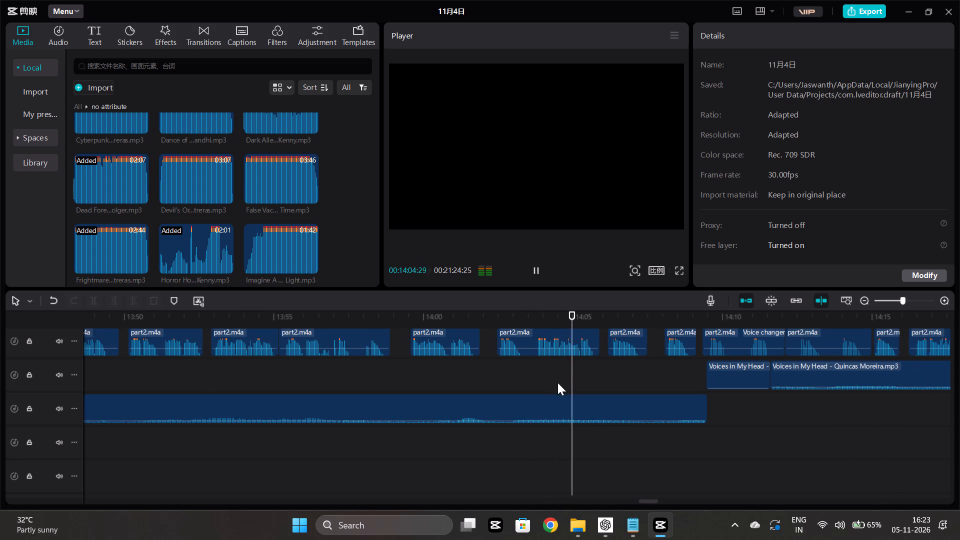
scroll(571, 385, "left", 1)
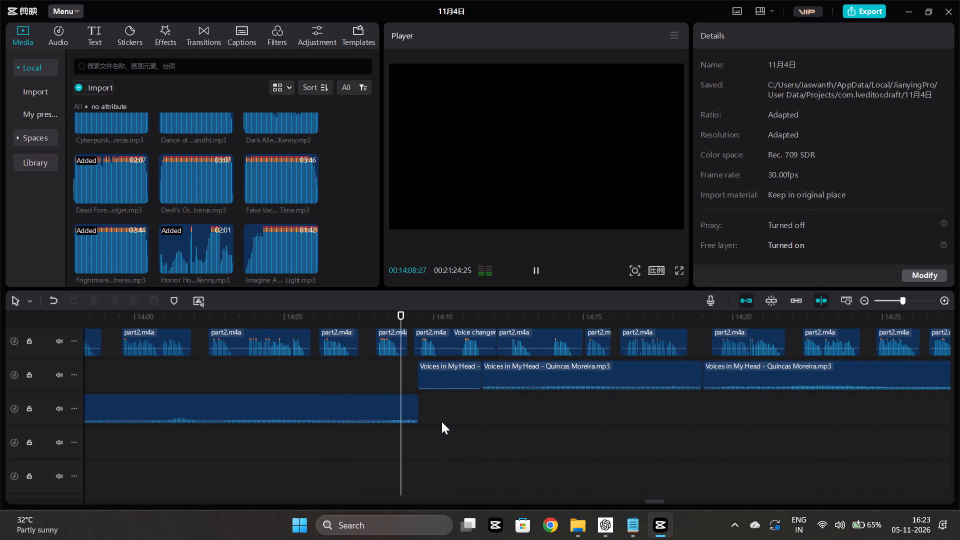
scroll(441, 421, "down", 5, "ctrl")
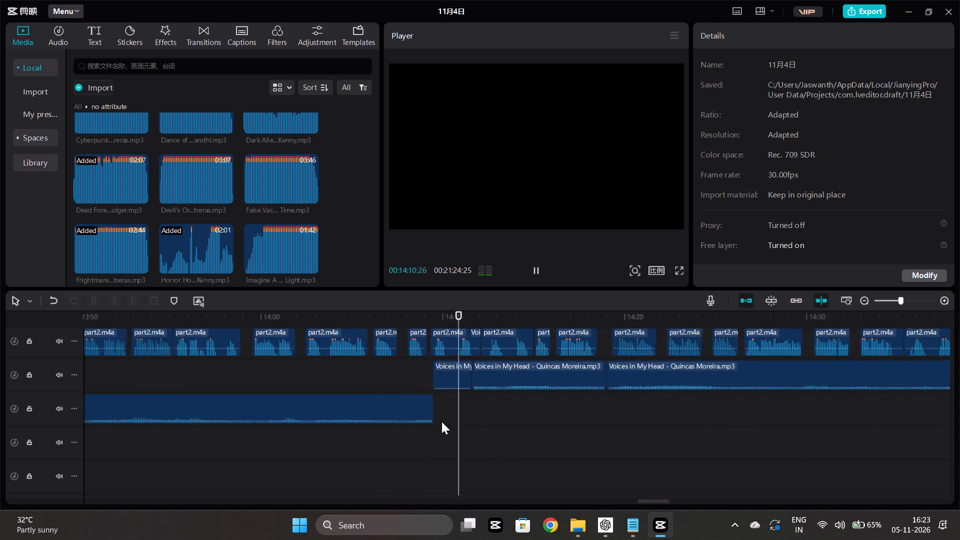
Cut the short Dead Forest piece near 13:31 to the clipboard.
scroll(441, 421, "down", 4, "ctrl")
scroll(365, 442, "right", 1)
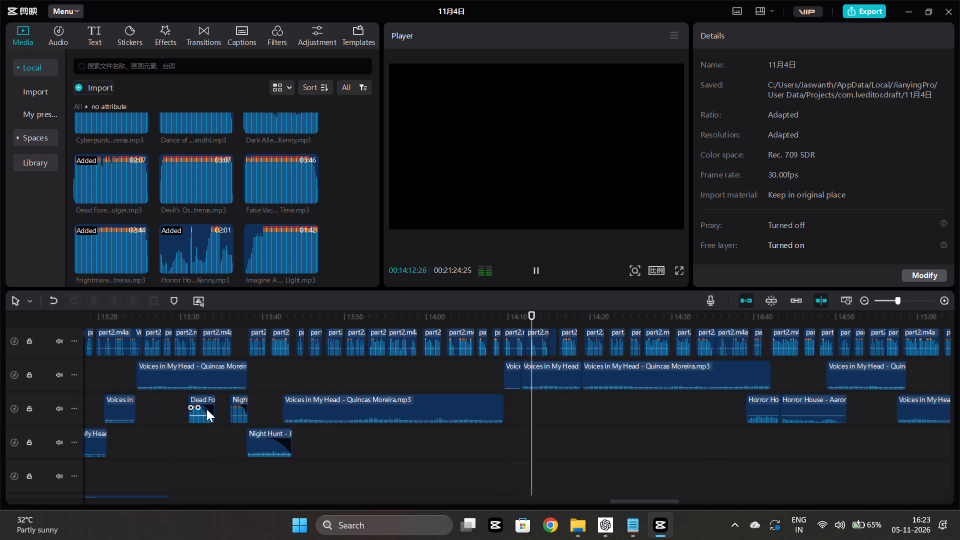
left_click(206, 409)
key("ctrl+x")
Play the mix from about 14:13 and check the Voices in My Head and Horror House pieces up to about 14:51.
left_click(537, 390)
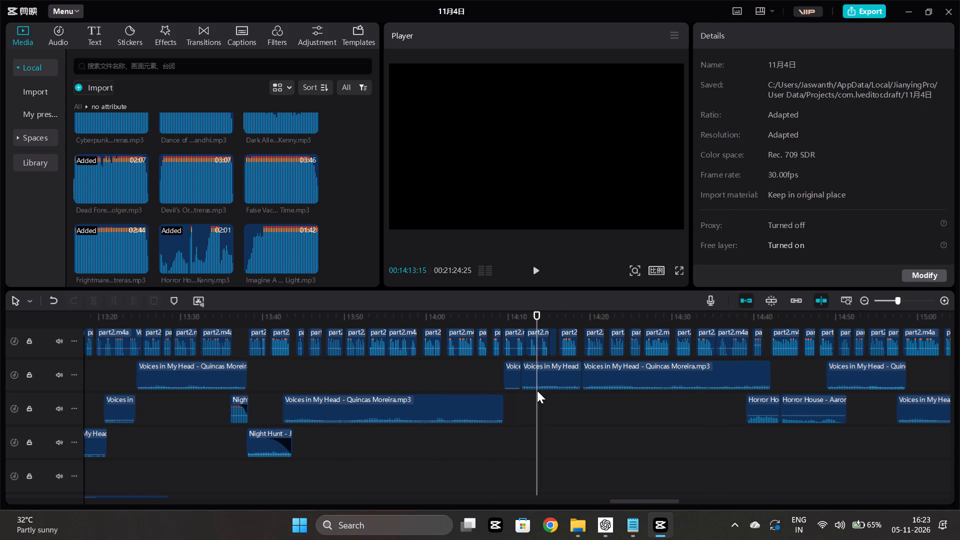
key("space")
scroll(537, 390, "left", 1)
scroll(443, 406, "right", 1)
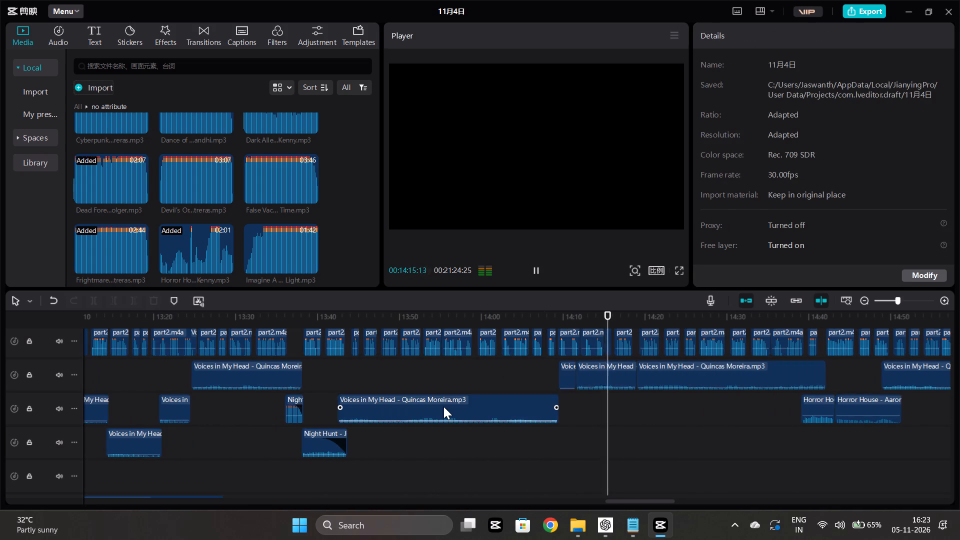
scroll(443, 406, "right", 1)
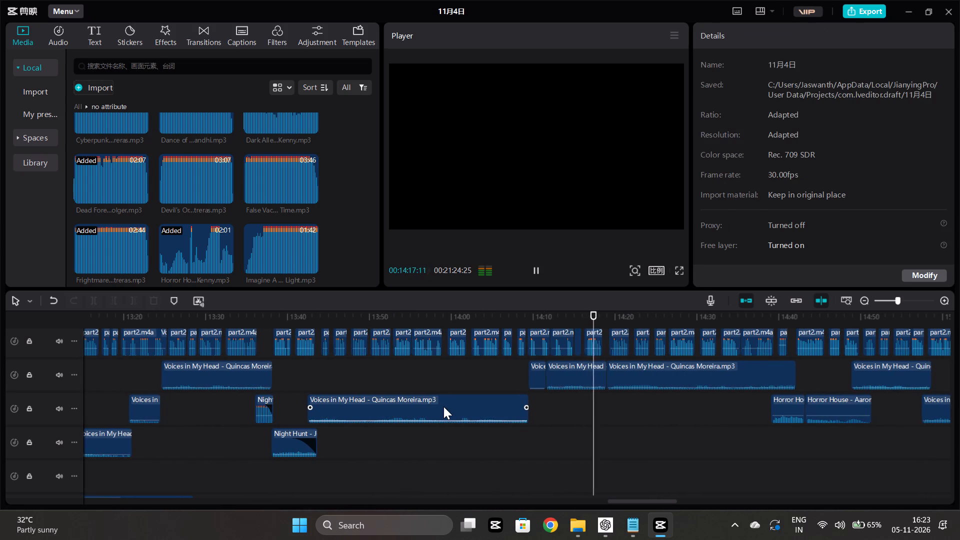
scroll(443, 406, "left", 1)
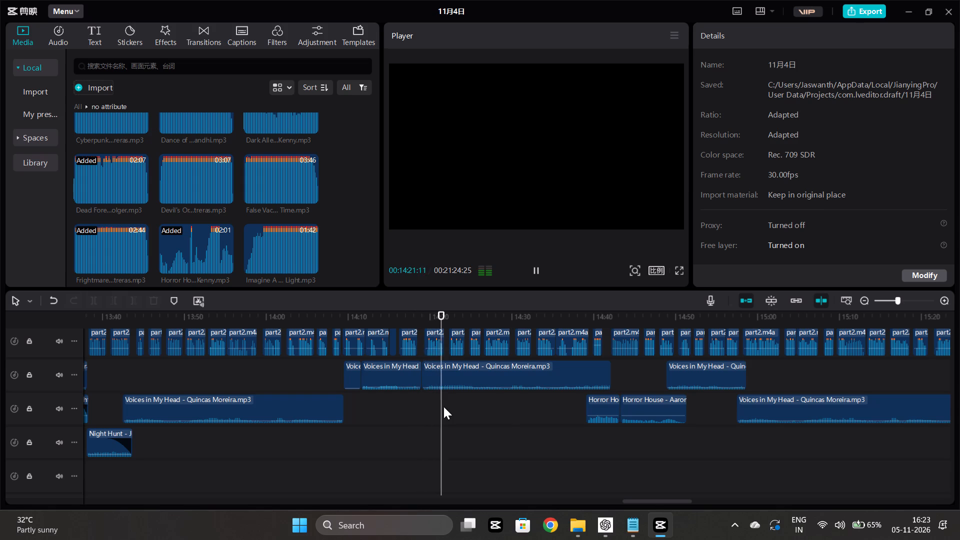
scroll(503, 418, "up", 8, "ctrl")
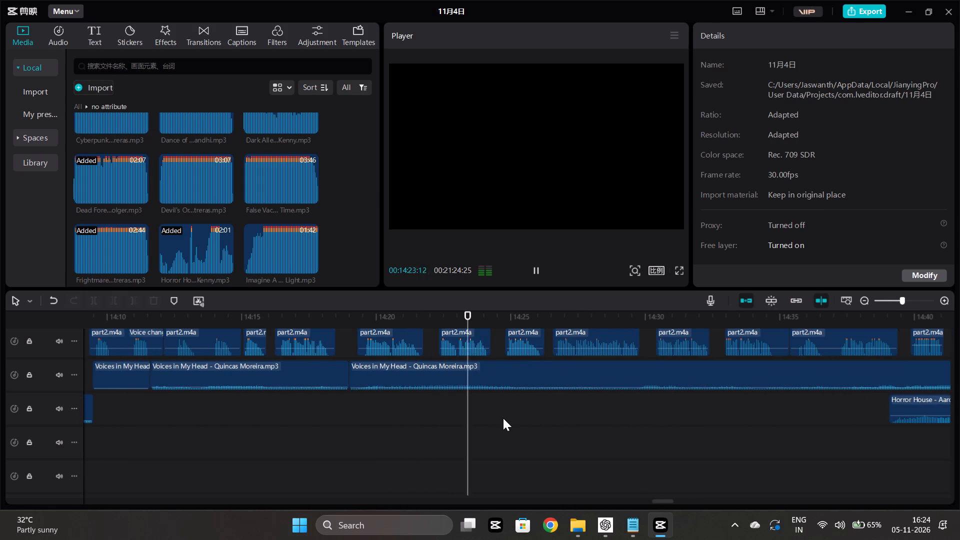
scroll(503, 418, "left", 1)
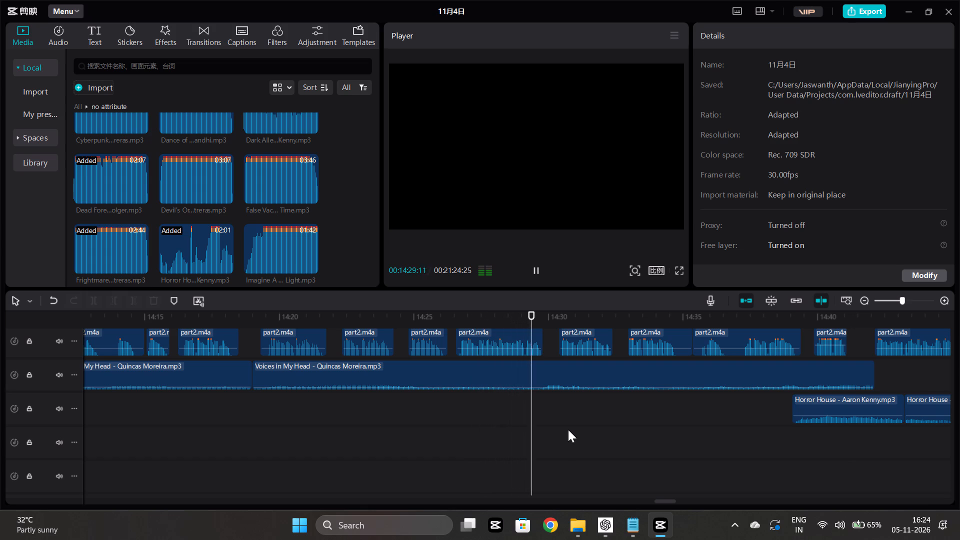
scroll(568, 429, "left", 1)
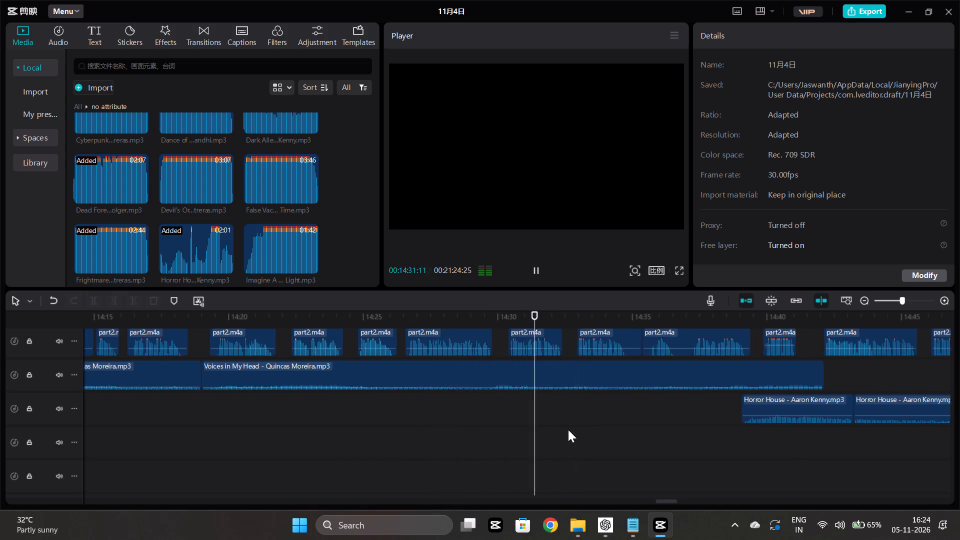
scroll(568, 429, "left", 2)
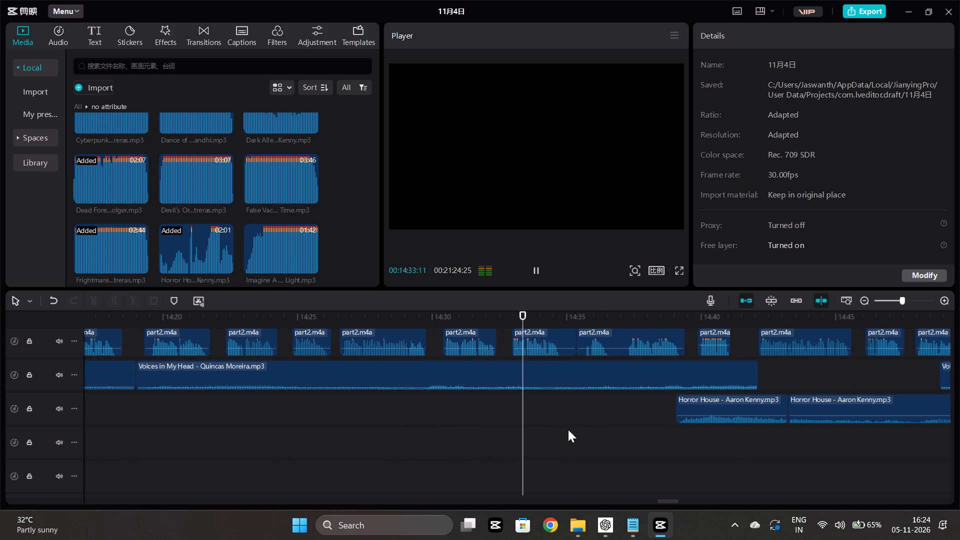
scroll(568, 429, "left", 2)
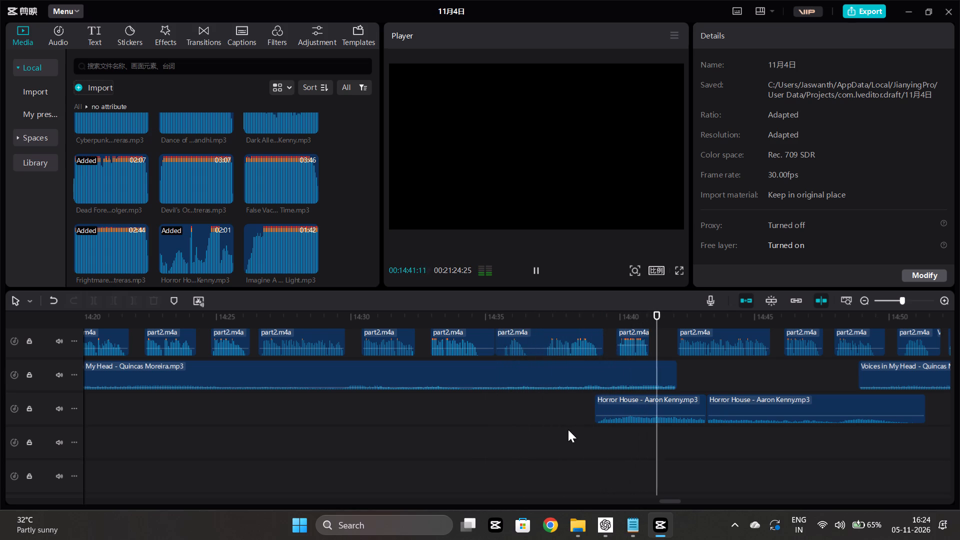
scroll(568, 429, "left", 1)
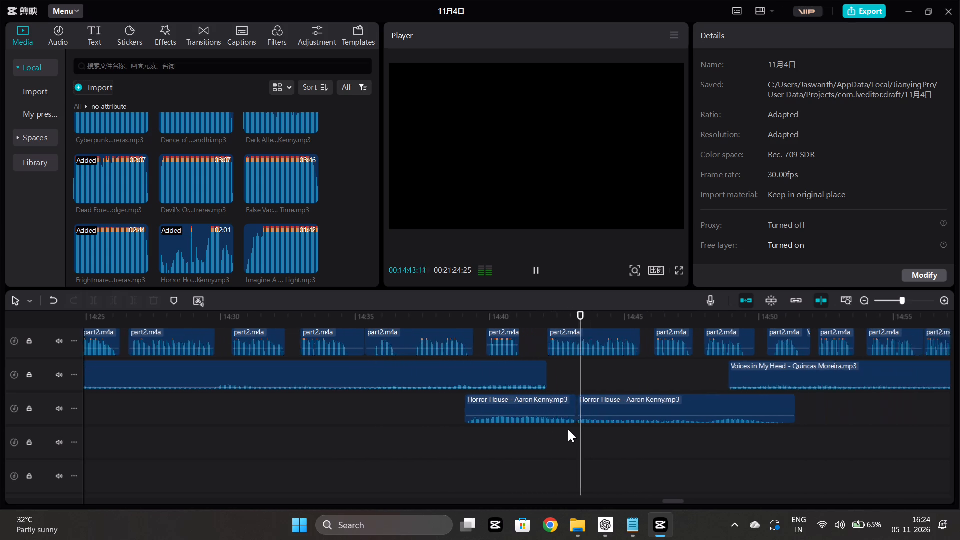
scroll(568, 429, "left", 1)
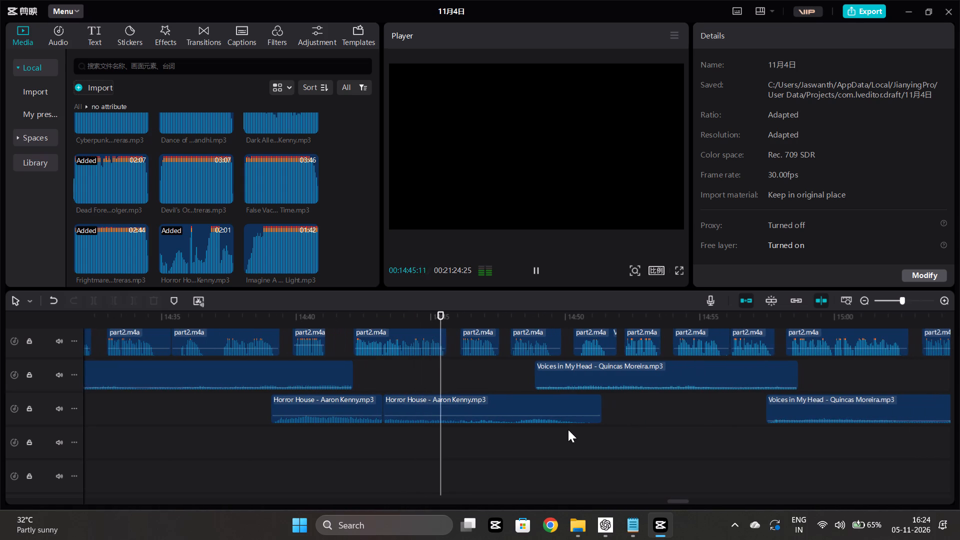
scroll(568, 429, "left", 1)
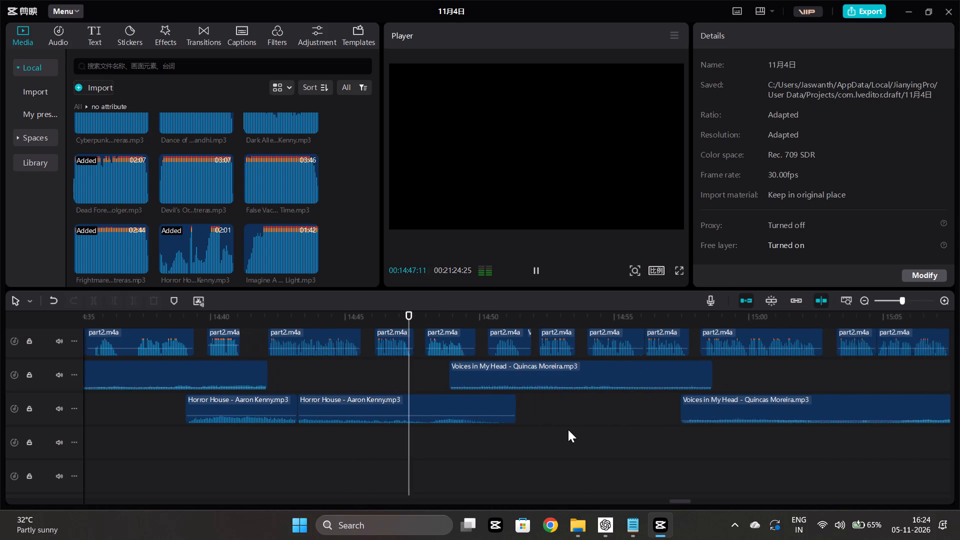
scroll(568, 429, "left", 1)
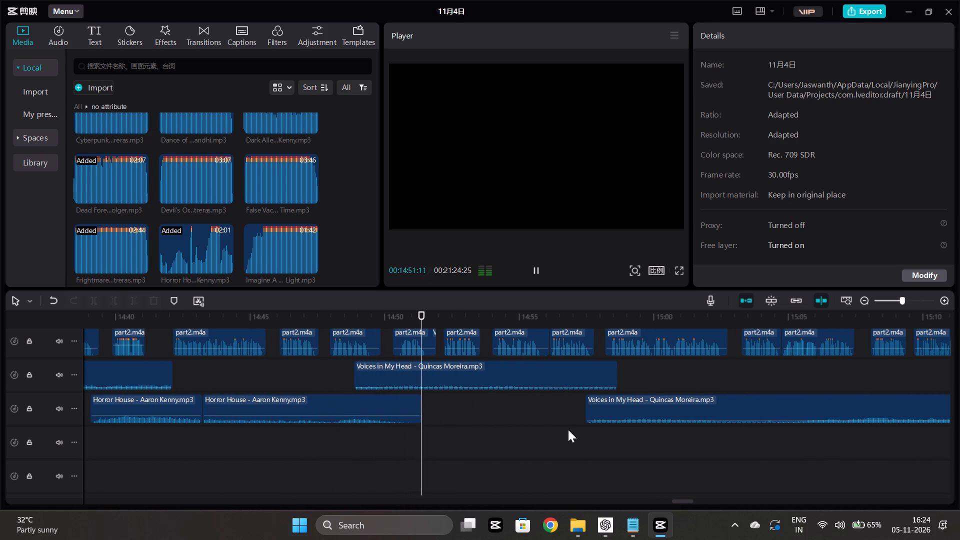
Paste the cut Dead Forest piece under the narration at about 15:10.
scroll(568, 429, "down", 1)
scroll(568, 429, "up", 1)
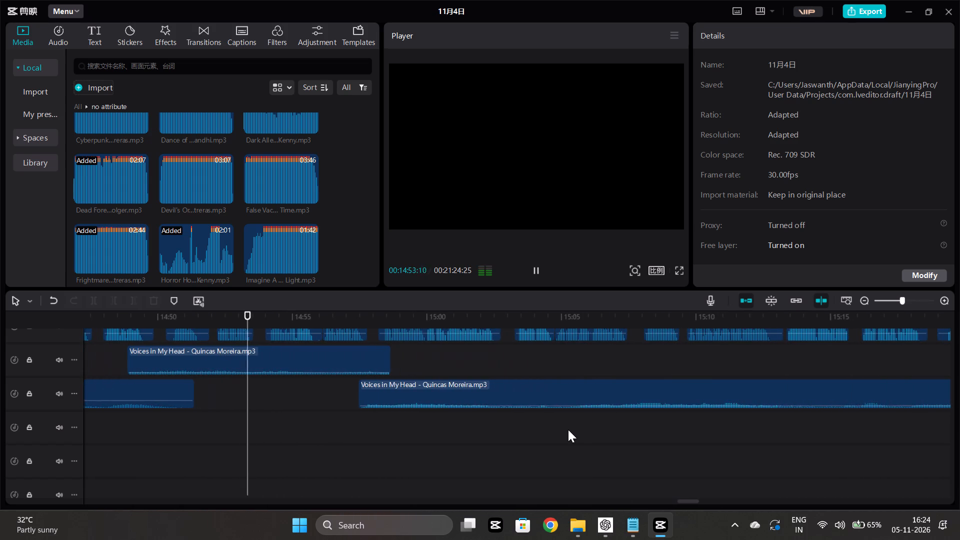
scroll(568, 429, "up", 1)
scroll(568, 429, "left", 1)
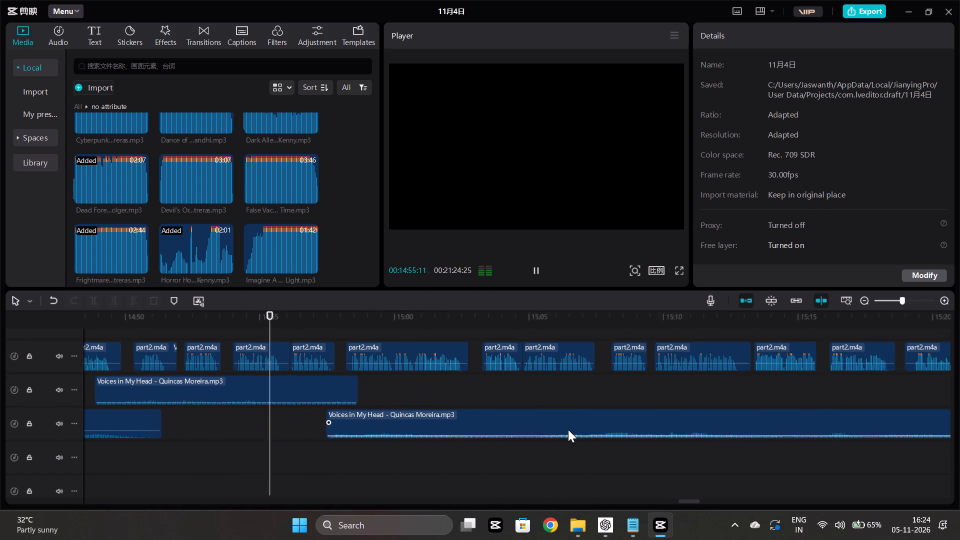
scroll(568, 429, "left", 1)
left_click(587, 457)
key("ctrl+v")
Audition the Horror House pieces from about 12:28 and 12:04, and copy the one starting near 12:04.
scroll(572, 452, "right", 3)
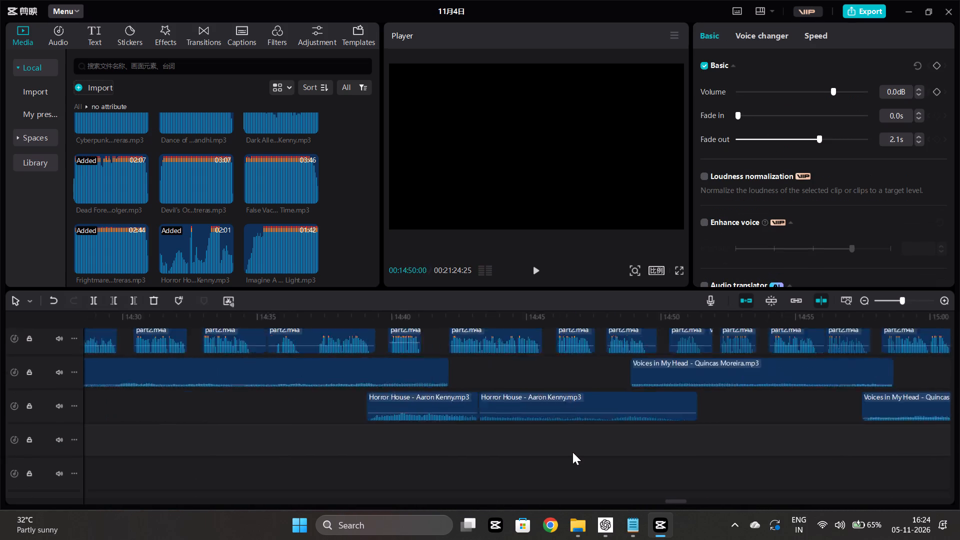
left_click(572, 452)
scroll(300, 406, "right", 4)
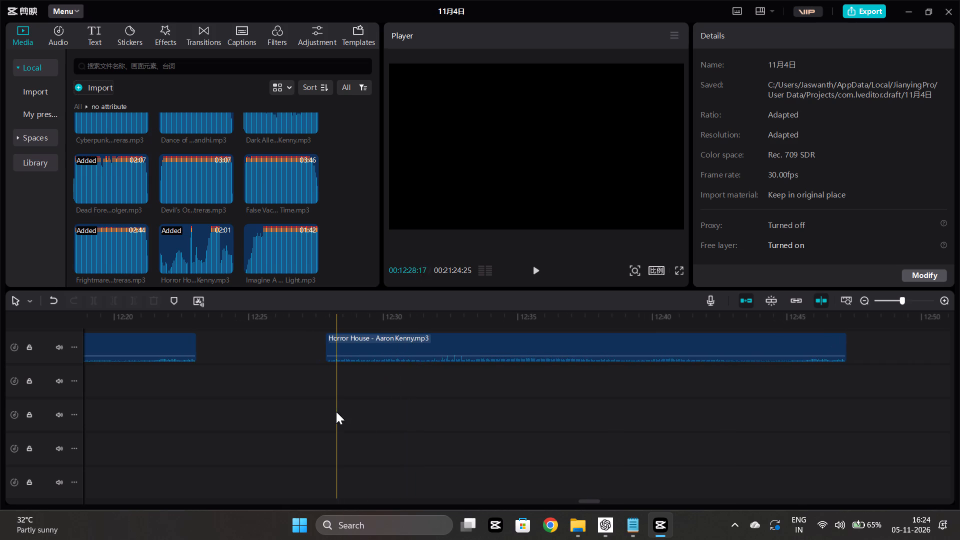
left_click(336, 411)
key("space")
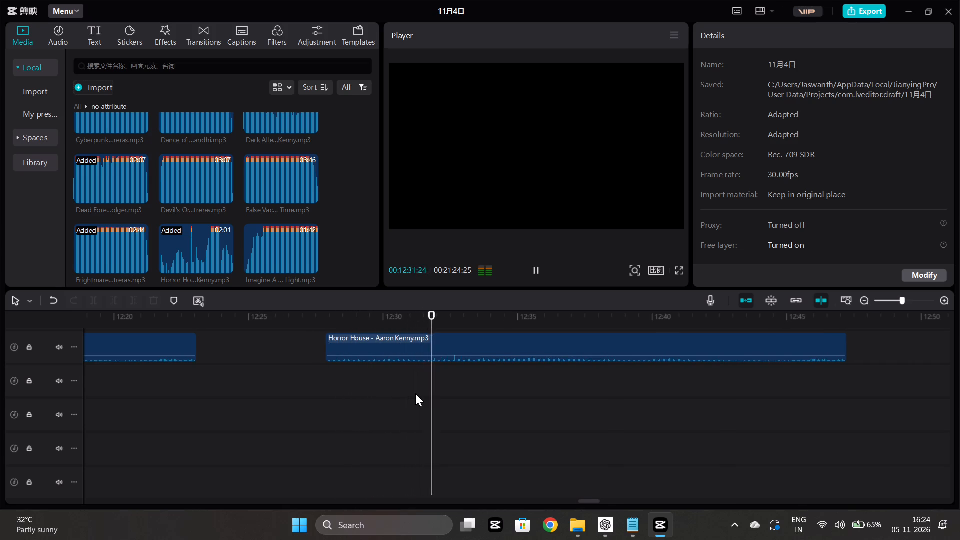
scroll(415, 393, "down", 9, "ctrl")
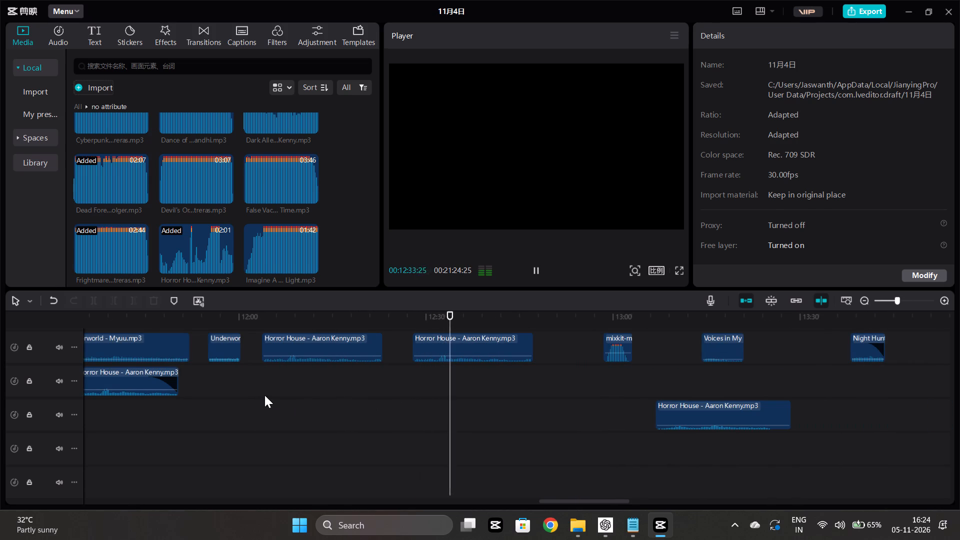
left_click(264, 395)
key("space")
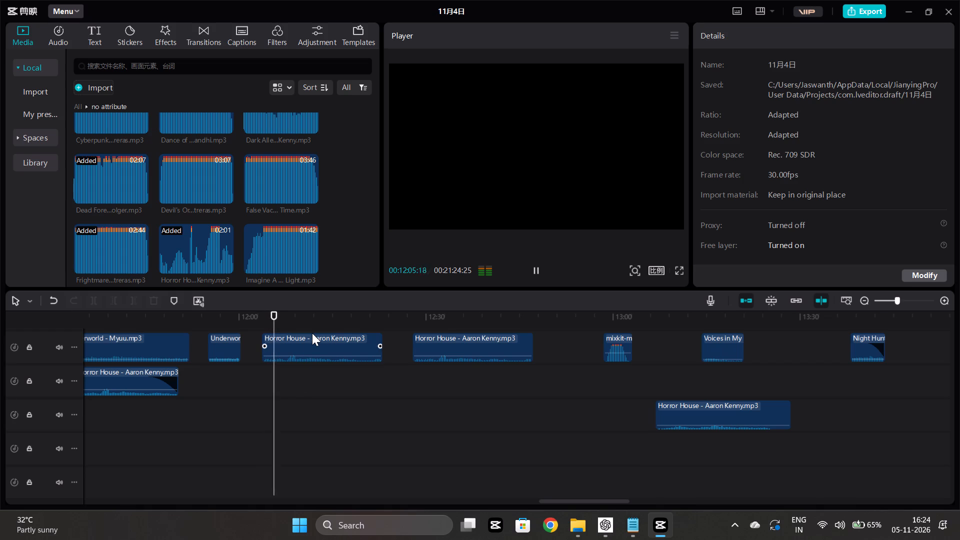
left_click(312, 333)
key("ctrl+c")
key("ctrl+c")
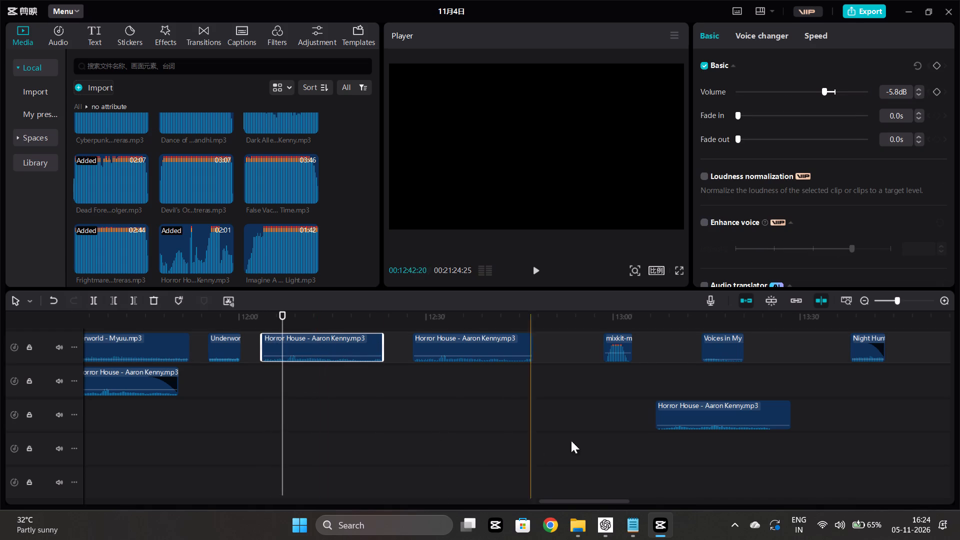
Spot-check the mix at about 17:03, 15:34 and 14:59 to find a place for the copied Horror House piece.
scroll(587, 428, "left", 7)
scroll(320, 481, "right", 1)
scroll(386, 456, "up", 3)
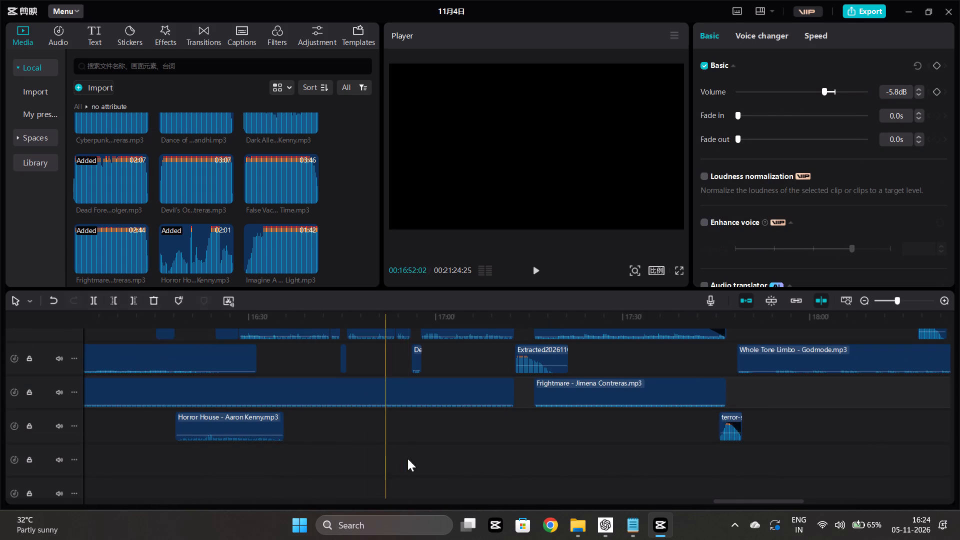
left_click(455, 456)
key("space")
scroll(442, 455, "right", 1)
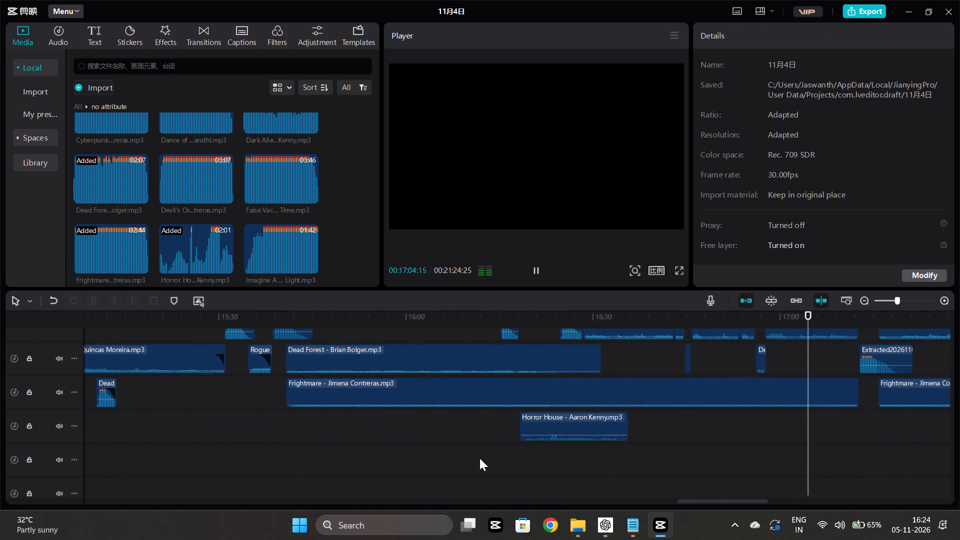
scroll(479, 458, "right", 1)
scroll(330, 459, "up", 4)
left_click(244, 469)
key("space")
scroll(244, 469, "down", 1)
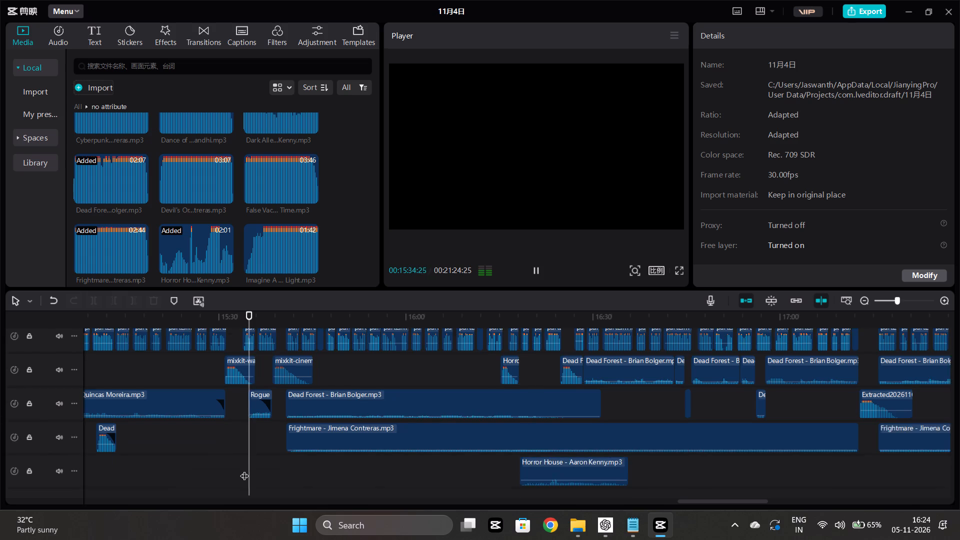
scroll(244, 469, "down", 2)
scroll(207, 461, "right", 1)
left_click(256, 448)
key("space")
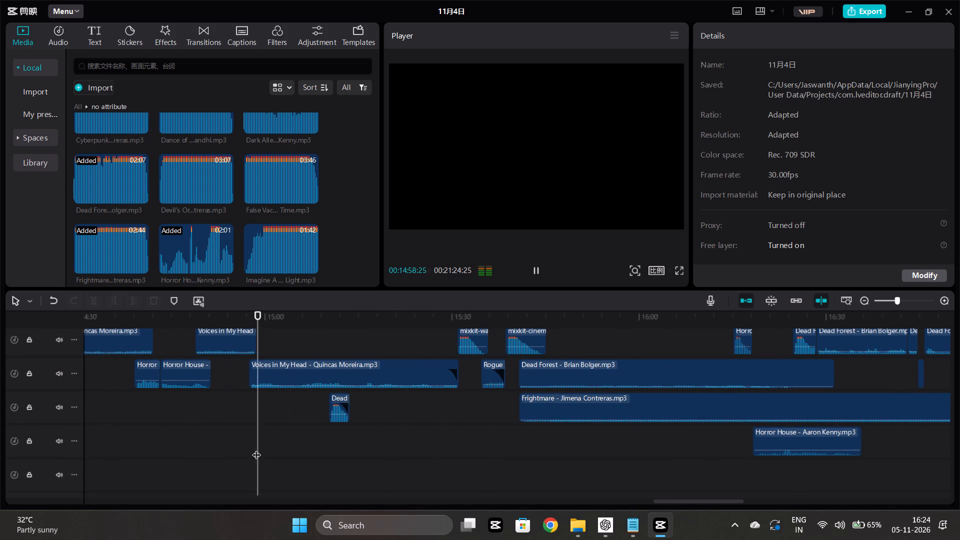
Paste the copied Horror House piece under Voices in My Head at about 14:59 and play the passage through to about 15:34.
left_click(195, 427)
key("space")
scroll(129, 461, "up", 1)
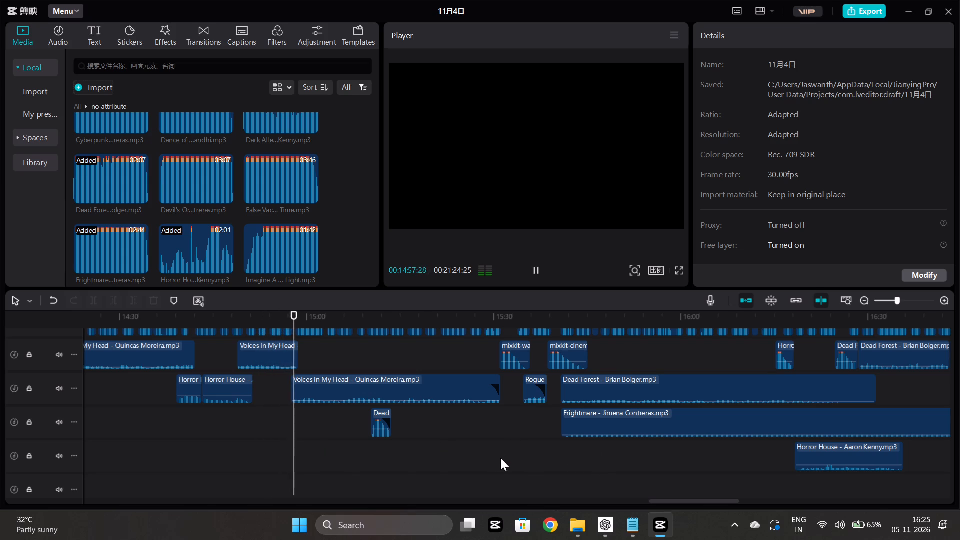
key("ctrl+v")
left_click(287, 448)
key("space")
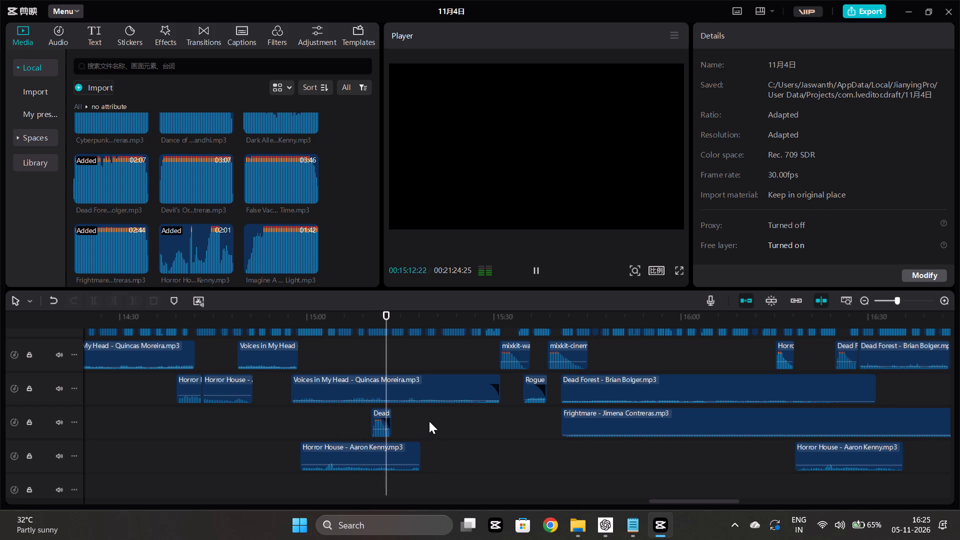
scroll(437, 430, "up", 2)
scroll(437, 430, "down", 1)
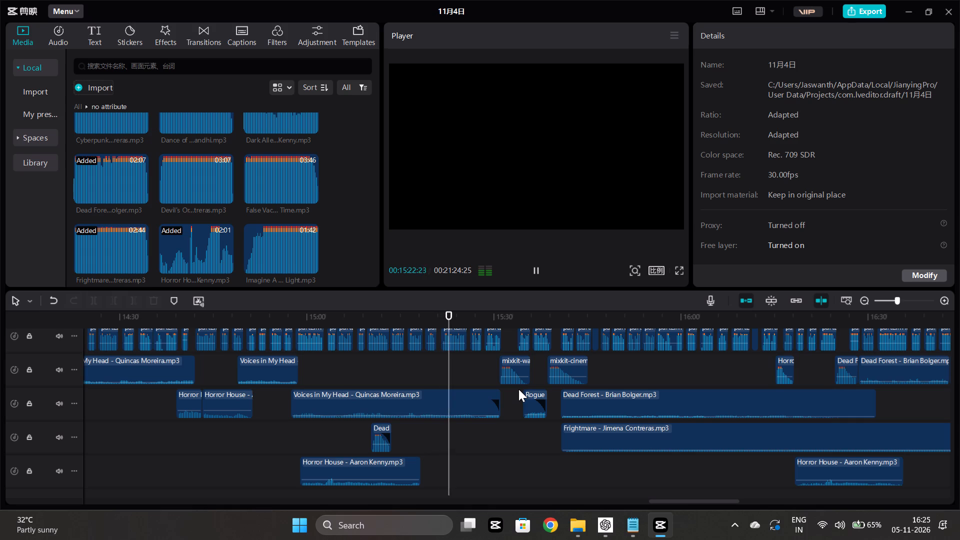
left_click(468, 448)
key("space")
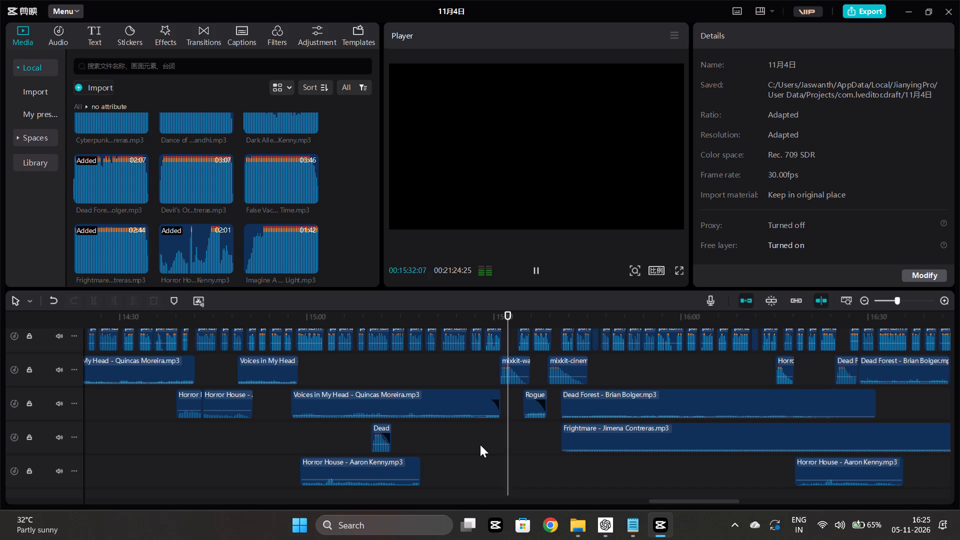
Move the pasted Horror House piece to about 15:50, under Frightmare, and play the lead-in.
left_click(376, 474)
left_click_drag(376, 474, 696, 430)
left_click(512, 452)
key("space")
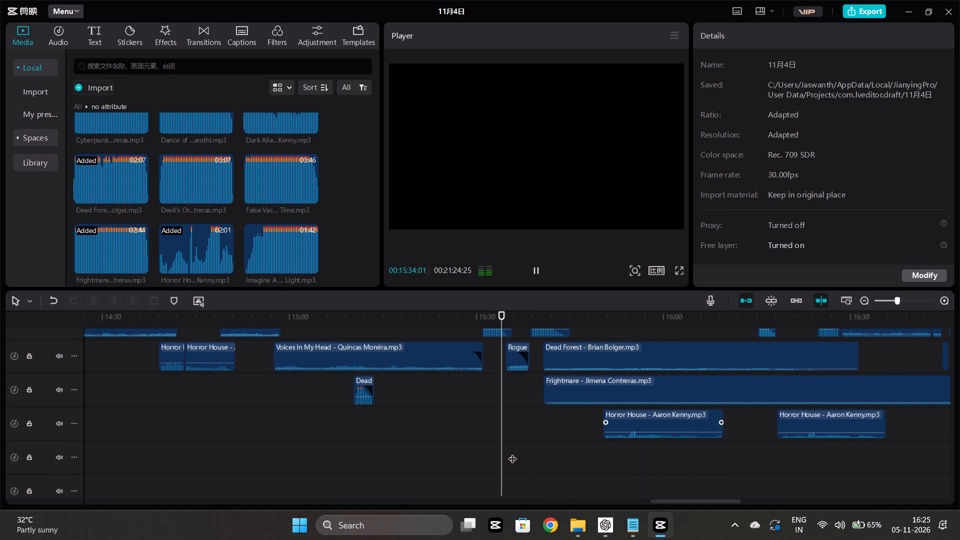
Shift the mixkit cinematic tunnel woosh to about 15:31 and put the short Dead Forest piece from 15:10 in its place near 15:39.
scroll(512, 452, "up", 2)
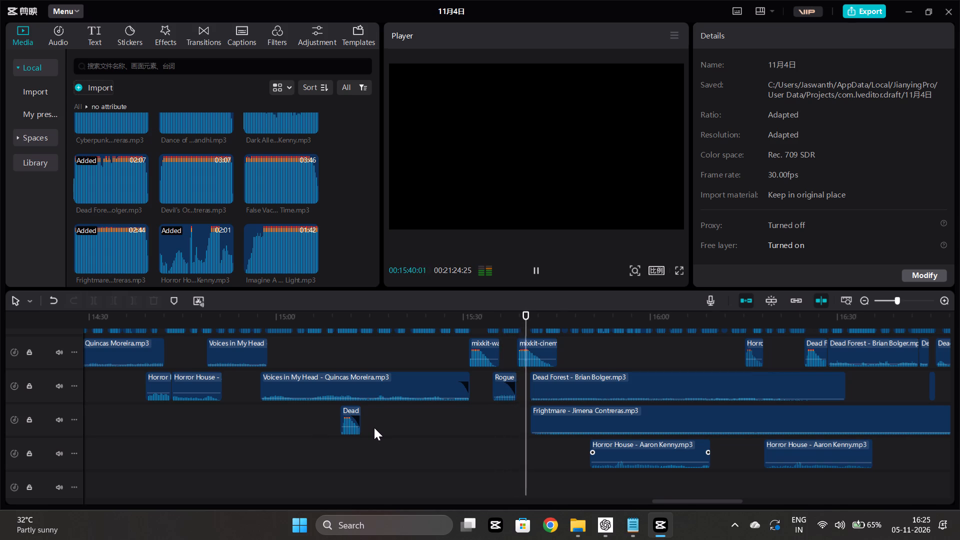
left_click_drag(536, 344, 504, 420)
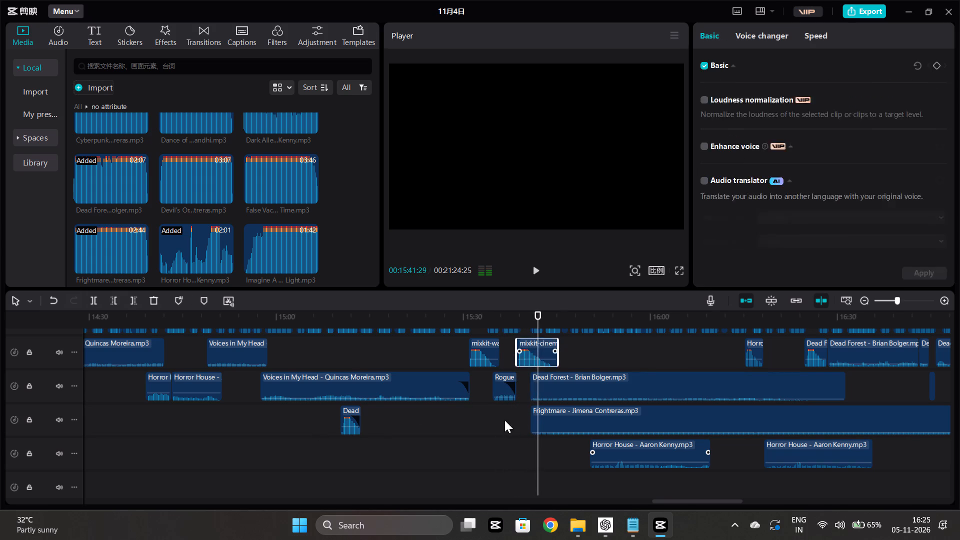
left_click_drag(504, 420, 486, 432)
left_click_drag(350, 407, 533, 349)
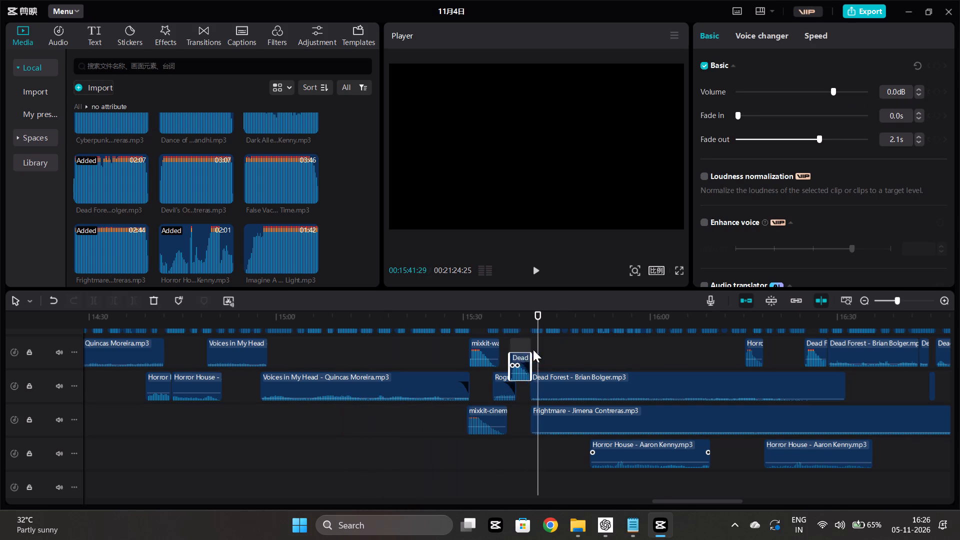
left_click_drag(533, 349, 528, 344)
left_click(504, 458)
key("space")
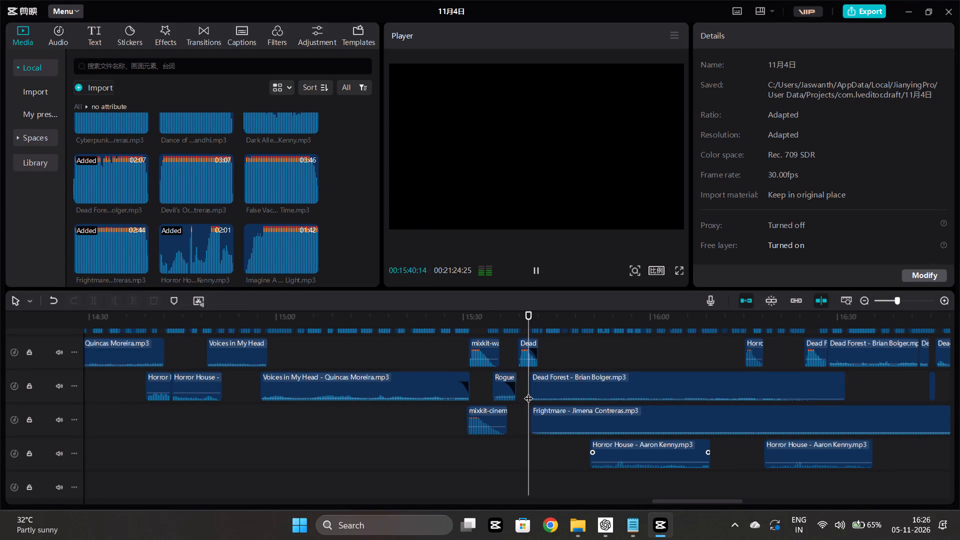
Nudge the short Dead Forest piece slightly earlier so it starts where the Rogue Force piece ends, and replay it.
scroll(528, 392, "up", 9, "ctrl")
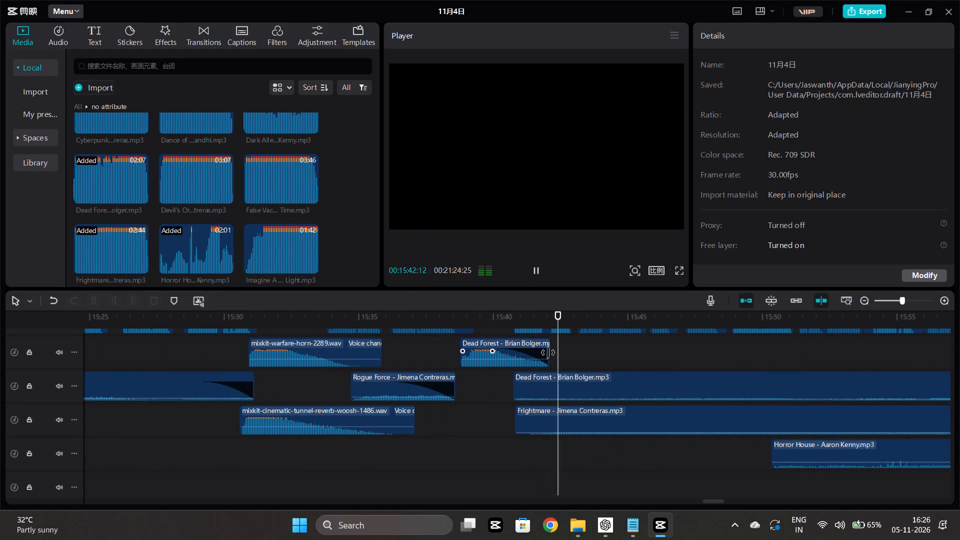
scroll(475, 397, "up", 3)
left_click_drag(479, 387, 474, 390)
left_click(449, 395)
key("space")
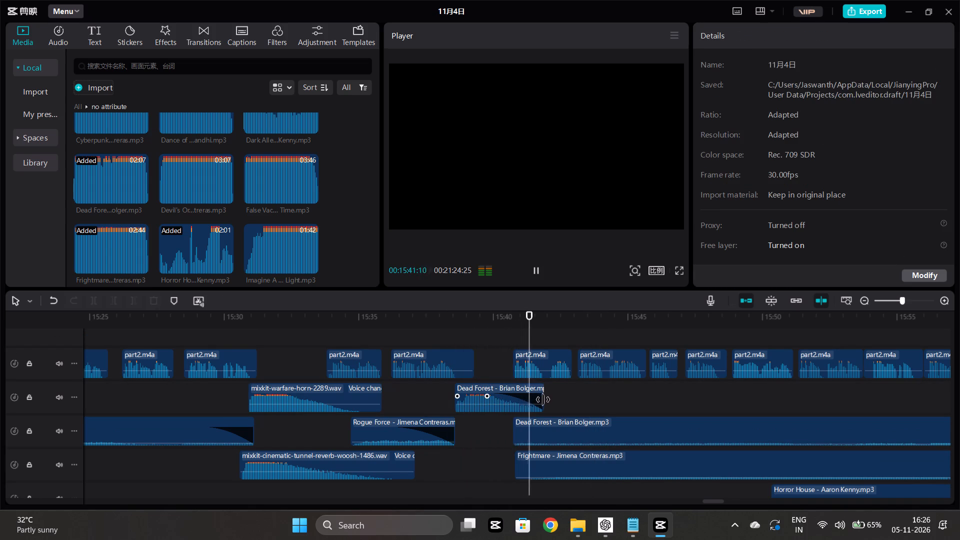
Trim the end of the short Dead Forest piece back to about 15:41 and replay the transition into the narration.
left_click_drag(543, 399, 532, 397)
left_click(475, 432)
key("space")
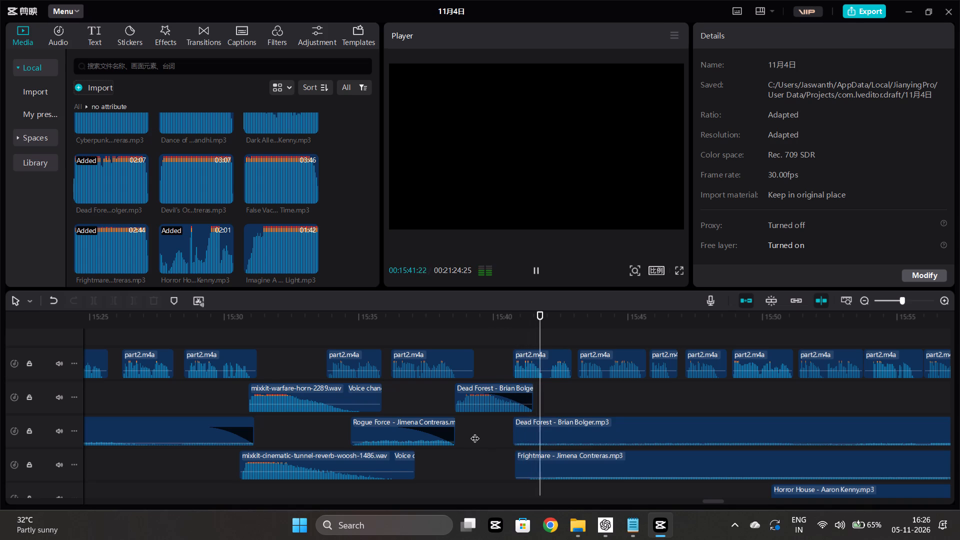
scroll(475, 432, "down", 2)
scroll(426, 452, "down", 3)
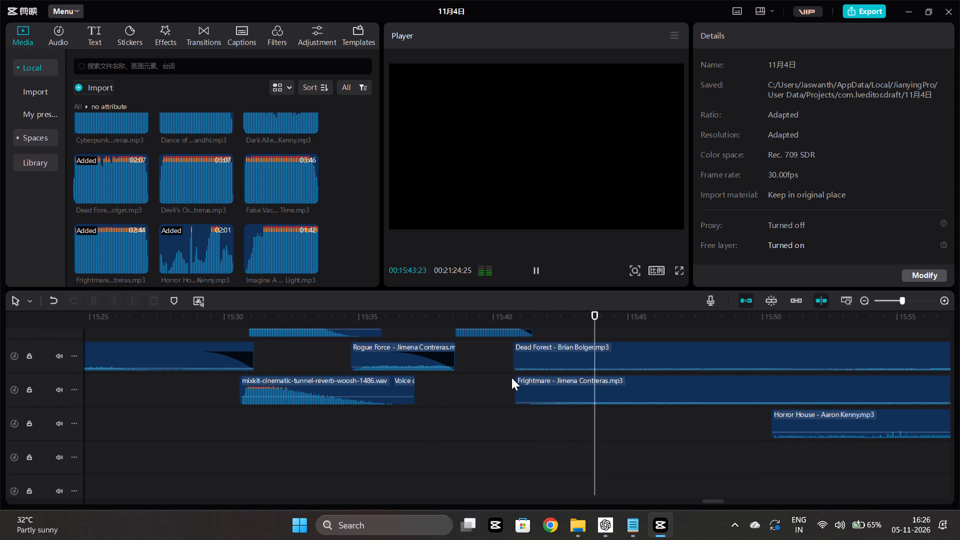
scroll(501, 380, "up", 3)
left_click_drag(532, 376, 522, 374)
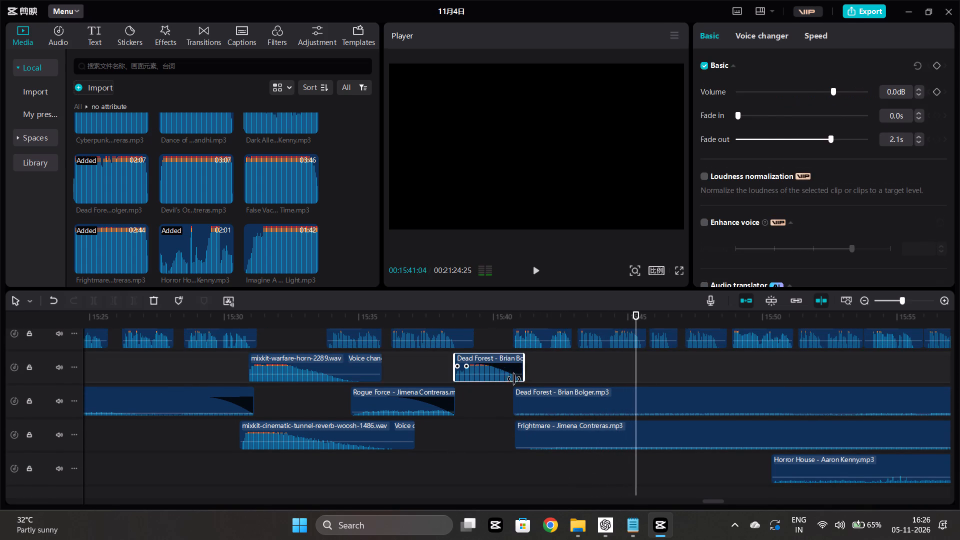
left_click(491, 398)
key("space")
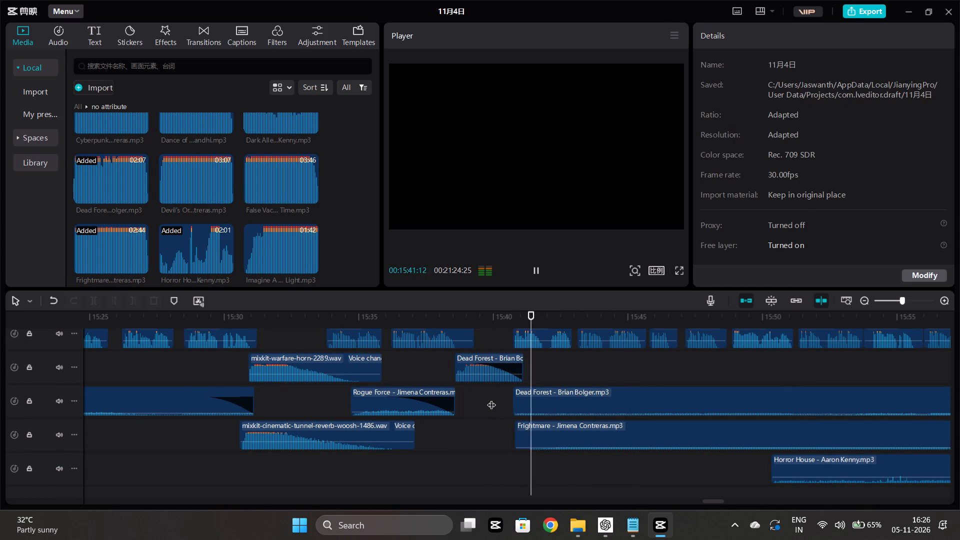
left_click(448, 367)
key("space")
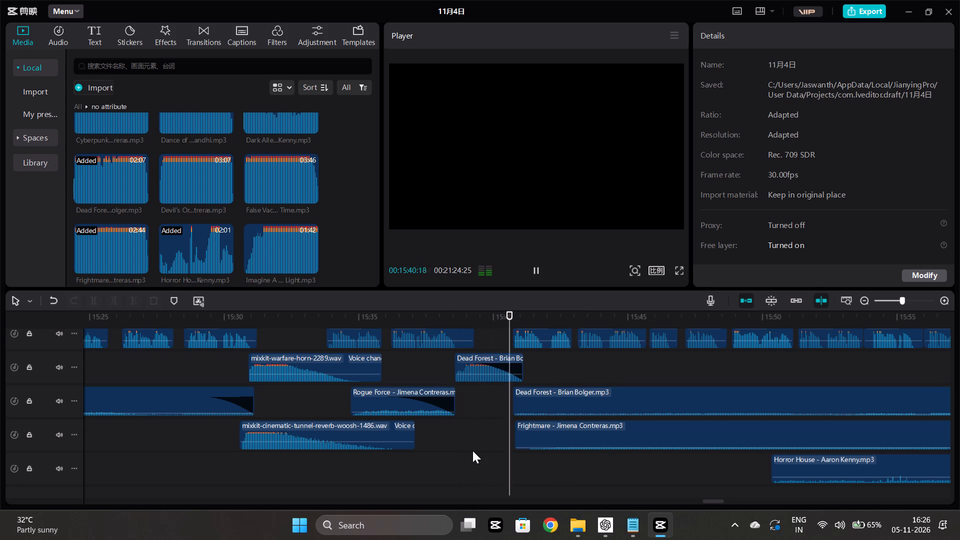
Play the mix from about 15:27 and cut the mixkit cinematic tunnel woosh near 15:31.
scroll(472, 450, "down", 12, "ctrl")
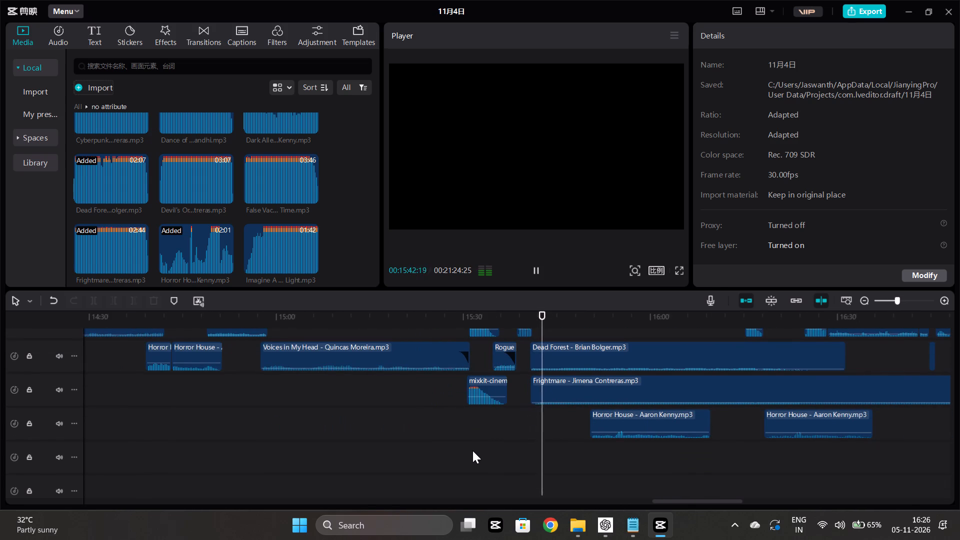
scroll(394, 452, "up", 2)
scroll(378, 451, "down", 2)
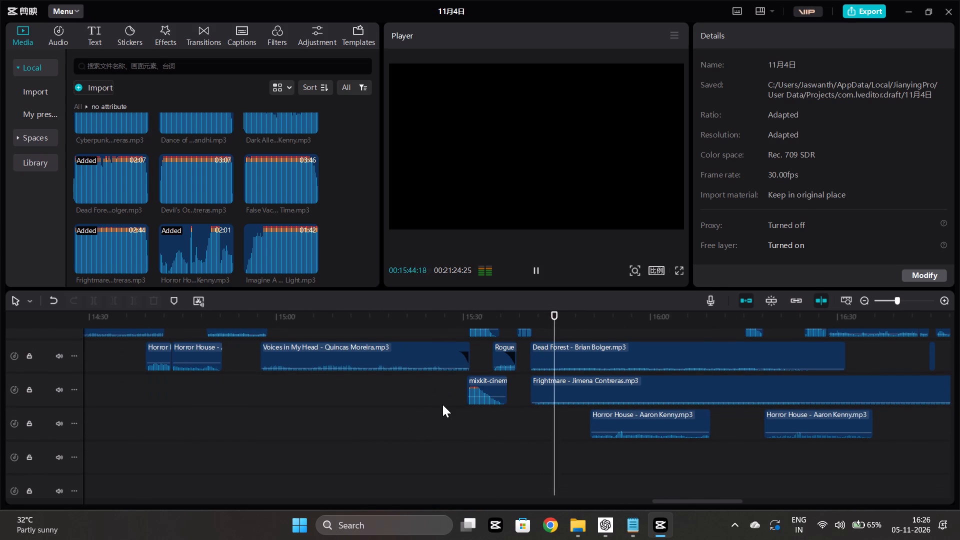
left_click(442, 404)
key("space")
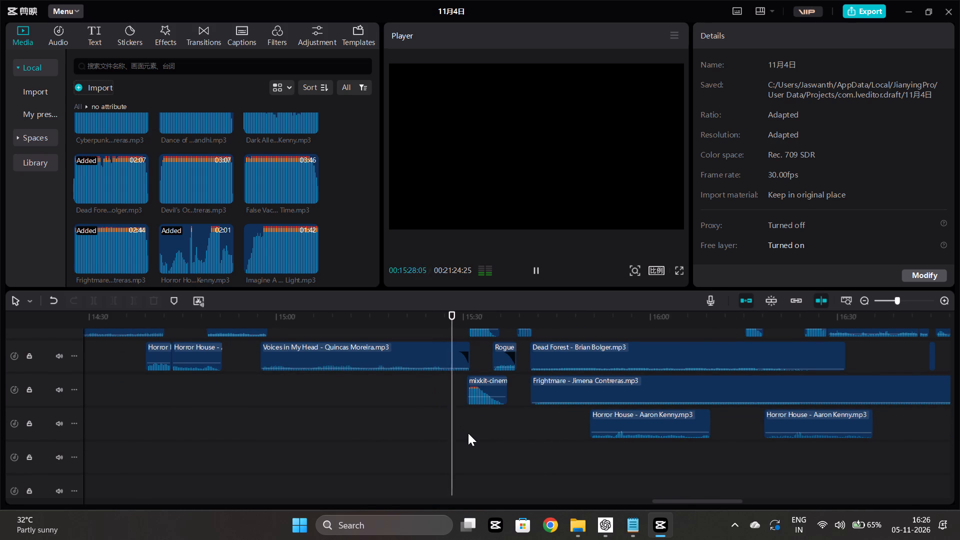
scroll(517, 434, "up", 2)
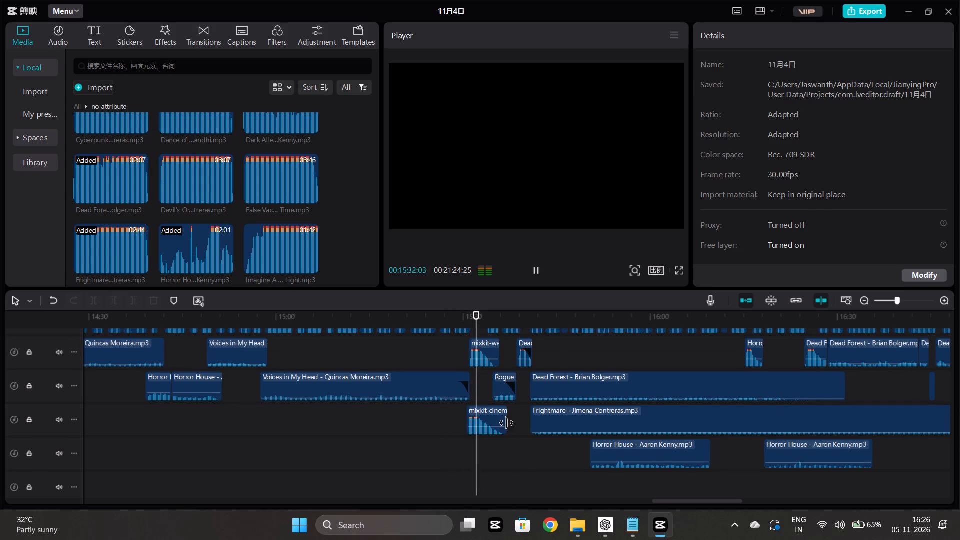
left_click(489, 411)
key("ctrl+x")
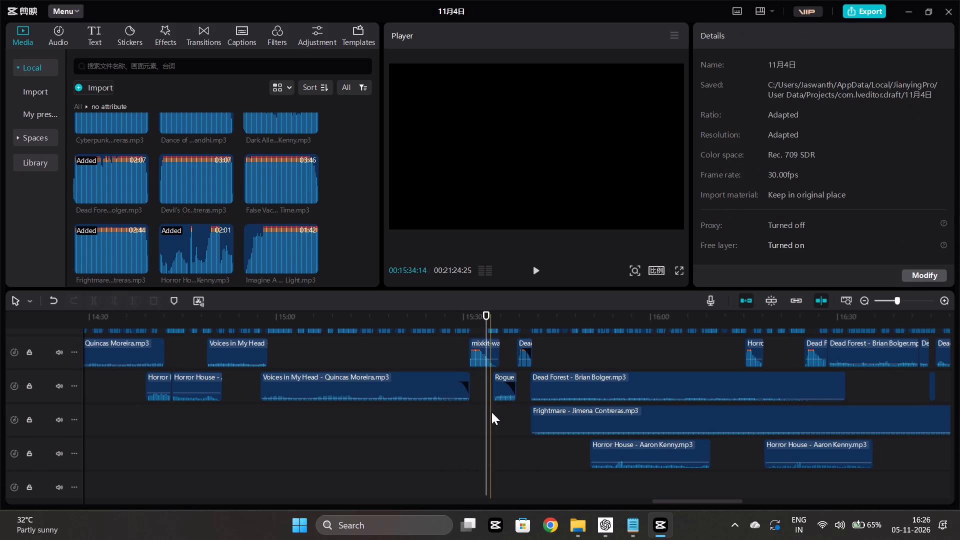
left_click(491, 412)
key("space")
Audition the Horror House piece near 15:50 from about 15:47, and move it to about 18:34 under Whole Tone Limbo.
scroll(491, 412, "left", 1)
scroll(491, 412, "down", 1)
scroll(491, 412, "left", 1)
scroll(491, 412, "down", 1)
scroll(491, 412, "left", 1)
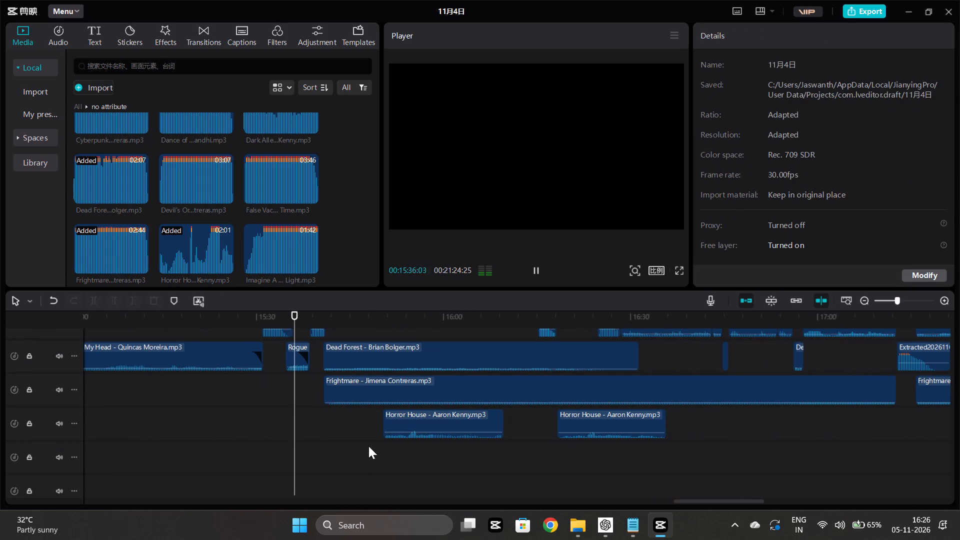
left_click(362, 436)
key("space")
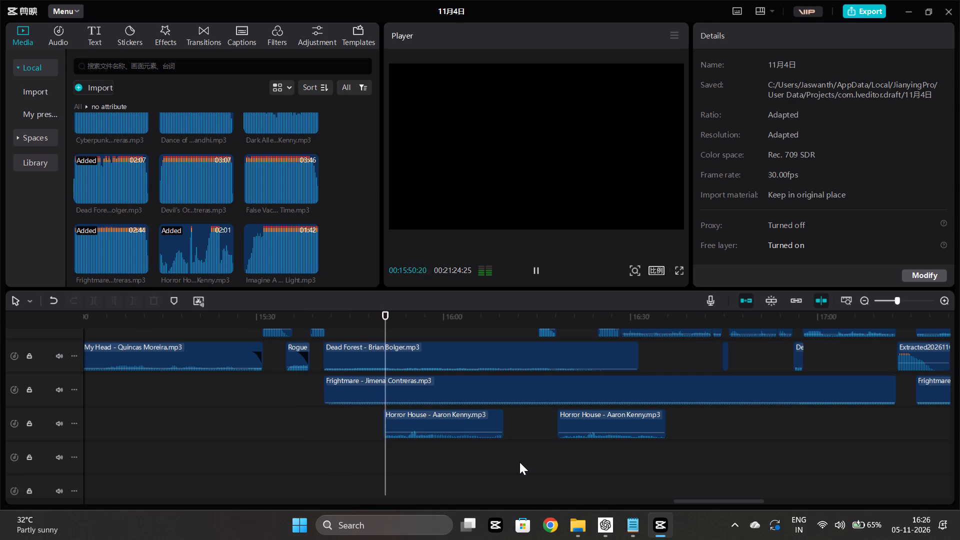
scroll(519, 462, "left", 1)
scroll(519, 462, "up", 2)
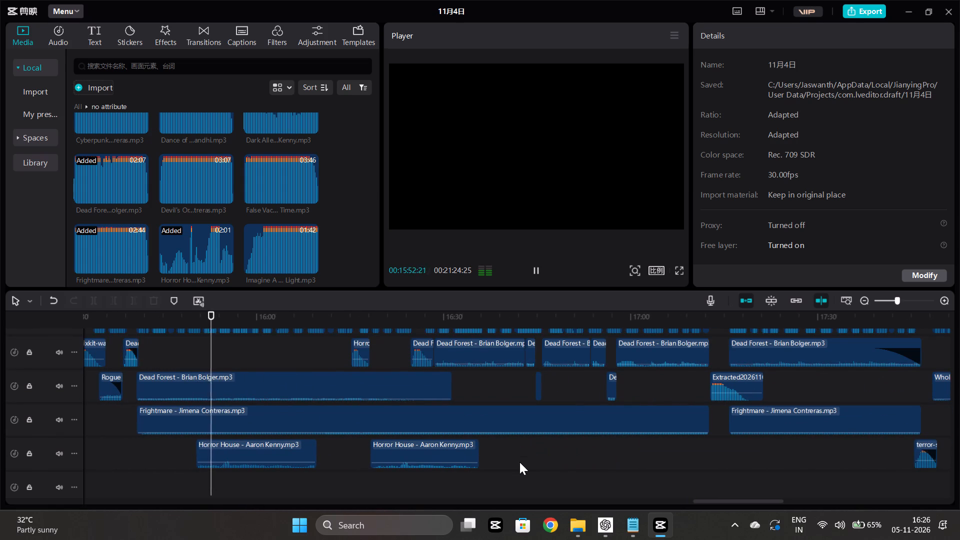
scroll(519, 462, "down", 6, "ctrl")
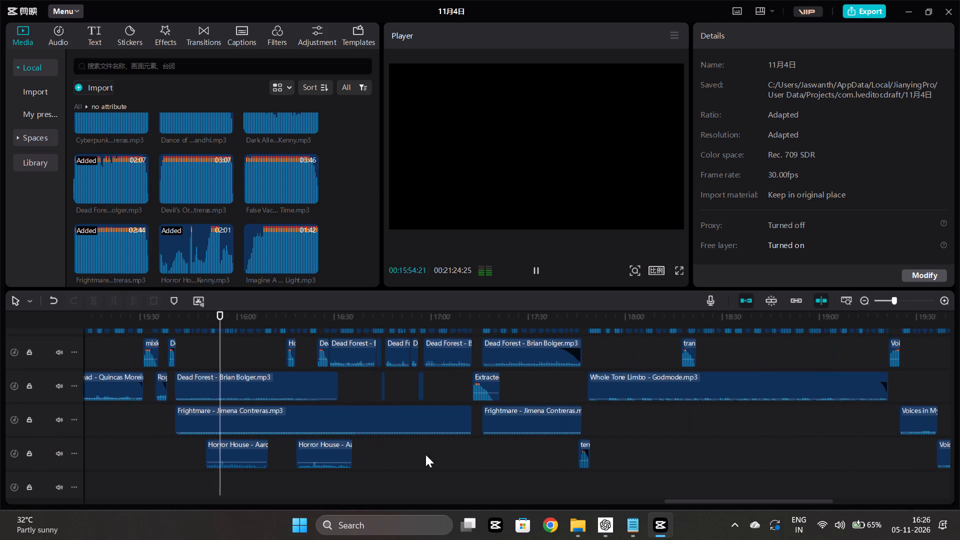
left_click_drag(232, 456, 556, 447)
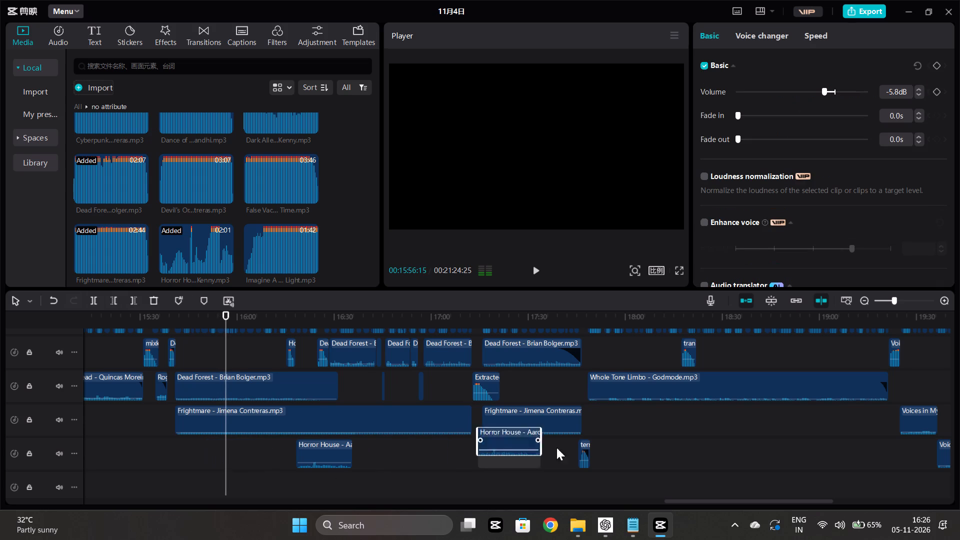
left_click_drag(556, 447, 761, 429)
Play short passages of the mix from about 15:57, 16:07, 16:15 and 16:31 to check the music without the moved piece.
left_click(229, 462)
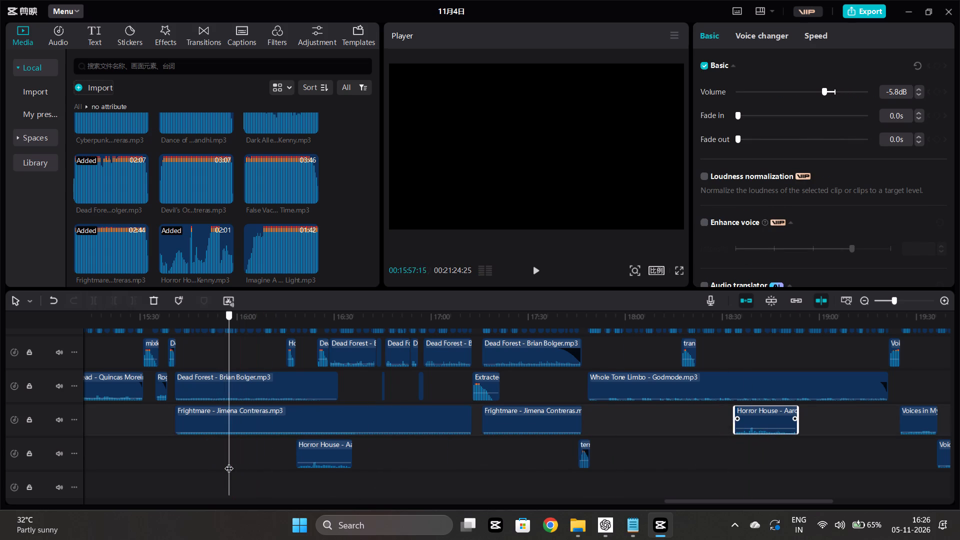
key("space")
left_click(262, 455)
key("space")
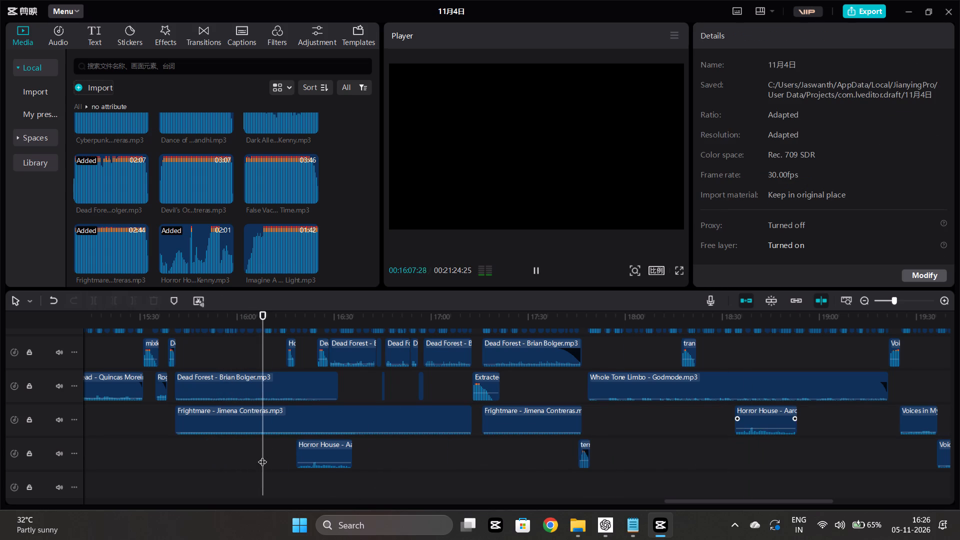
left_click(288, 449)
key("space")
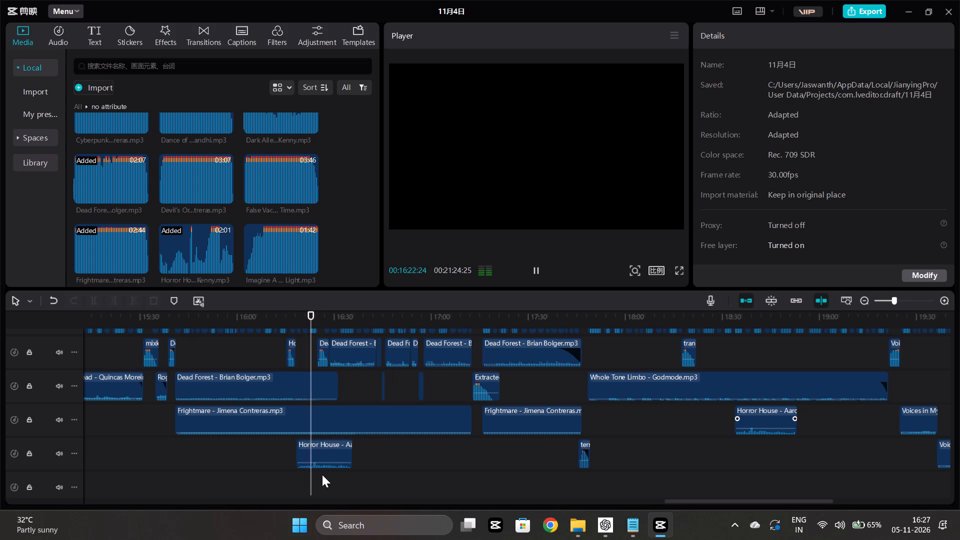
left_click(337, 474)
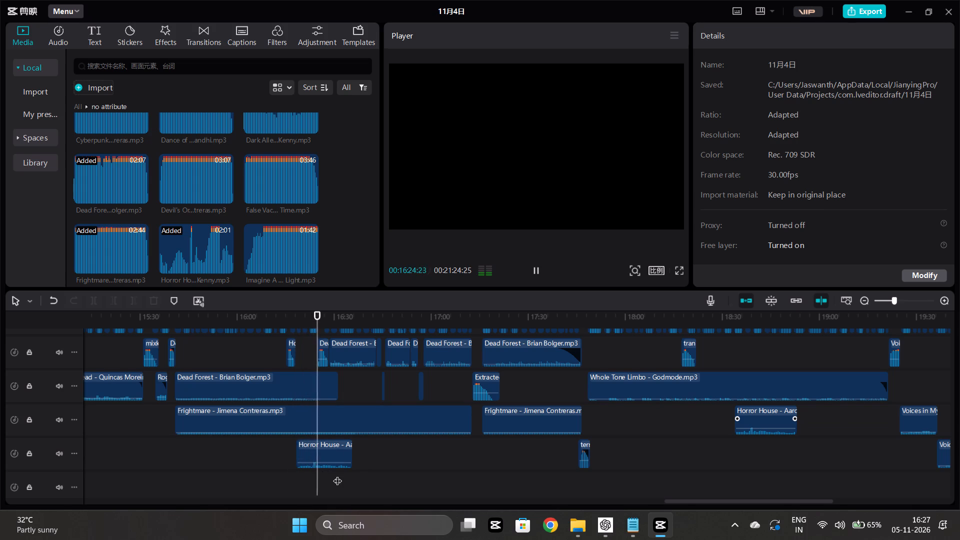
key("space")
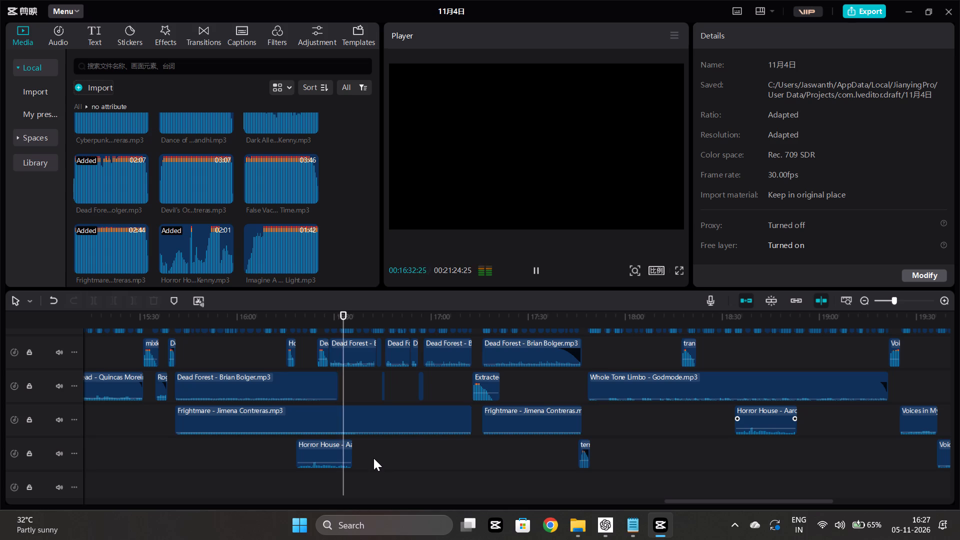
Play the mix from about 16:40 and again from about 16:45 to check the passage after the Horror House piece.
left_click(373, 458)
key("space")
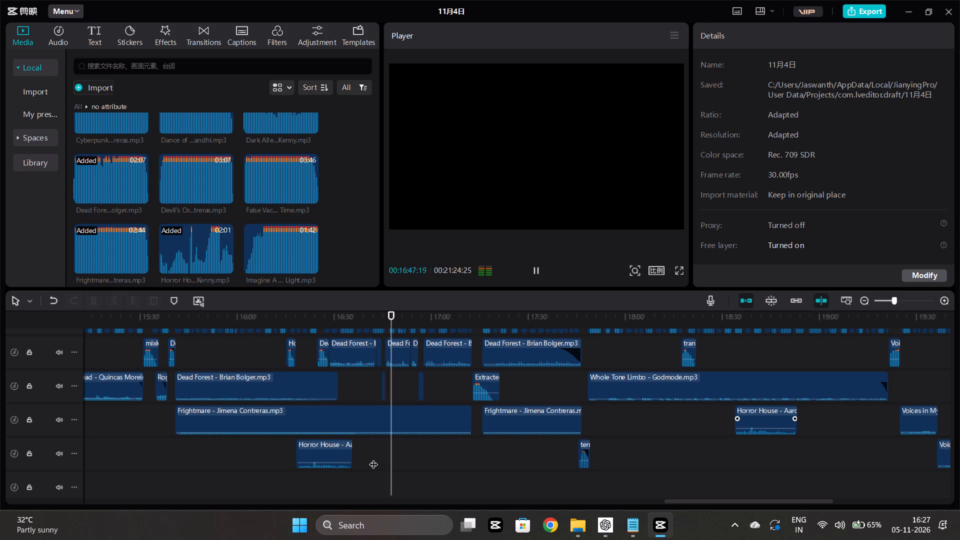
scroll(373, 458, "up", 3, "ctrl")
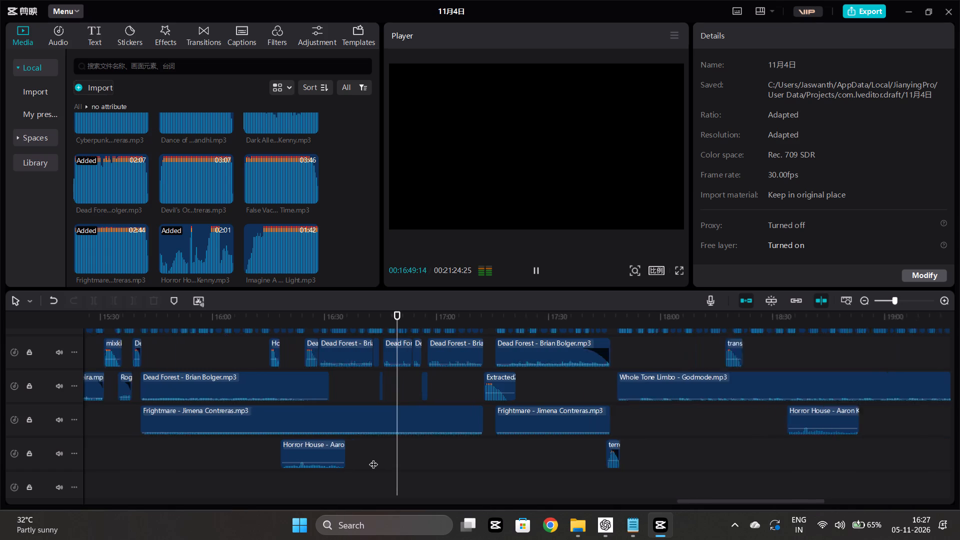
scroll(373, 458, "up", 10, "ctrl")
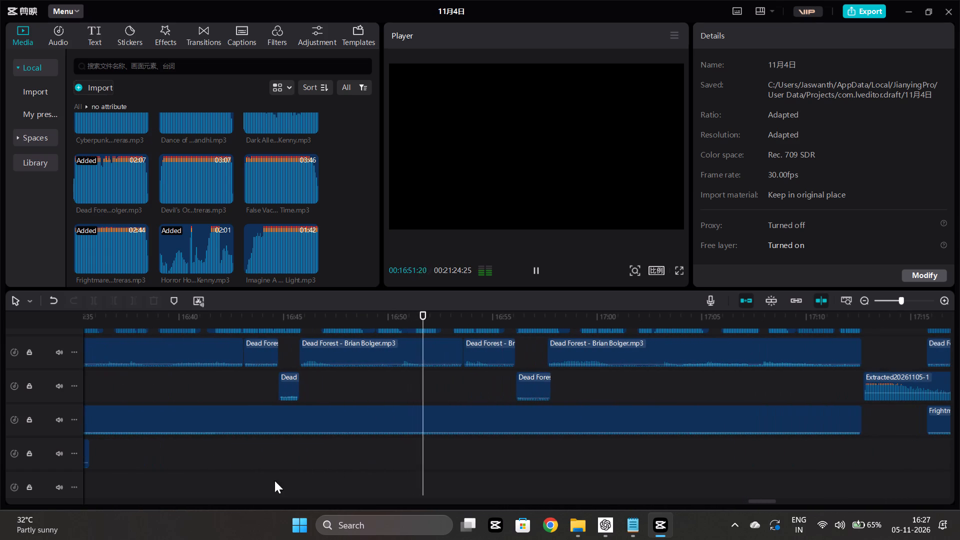
left_click(283, 463)
key("space")
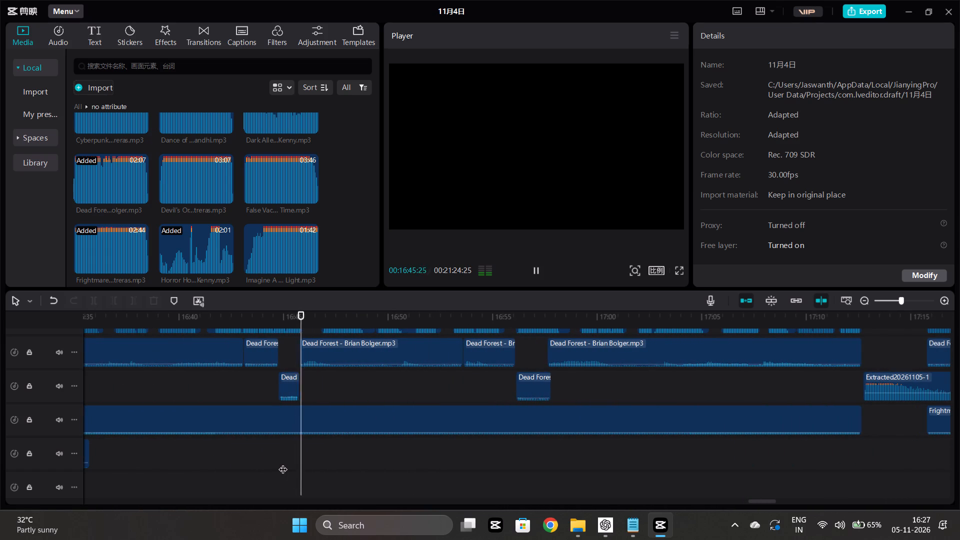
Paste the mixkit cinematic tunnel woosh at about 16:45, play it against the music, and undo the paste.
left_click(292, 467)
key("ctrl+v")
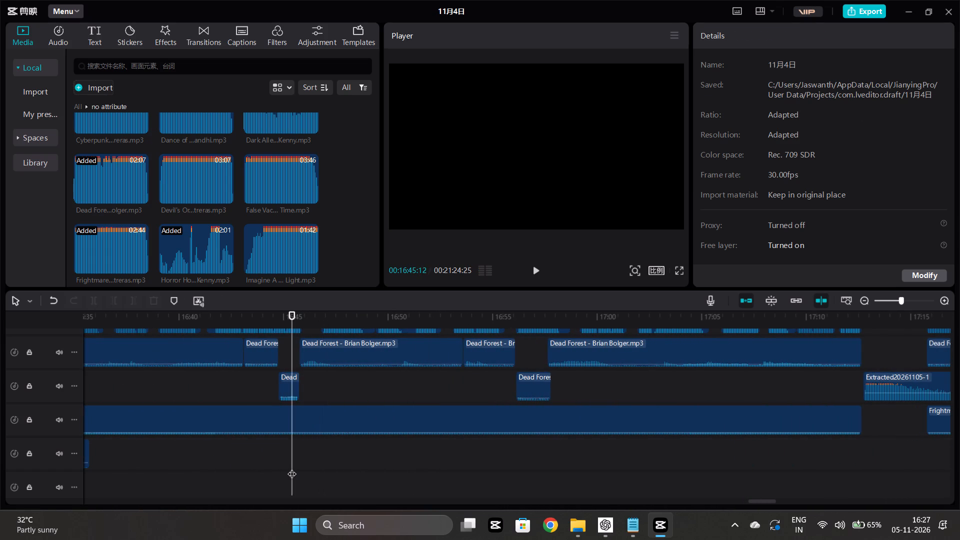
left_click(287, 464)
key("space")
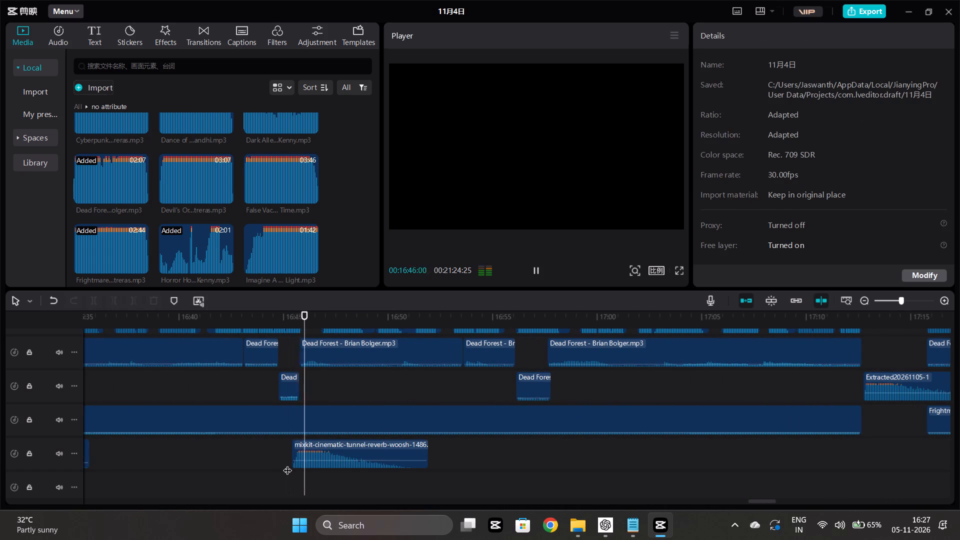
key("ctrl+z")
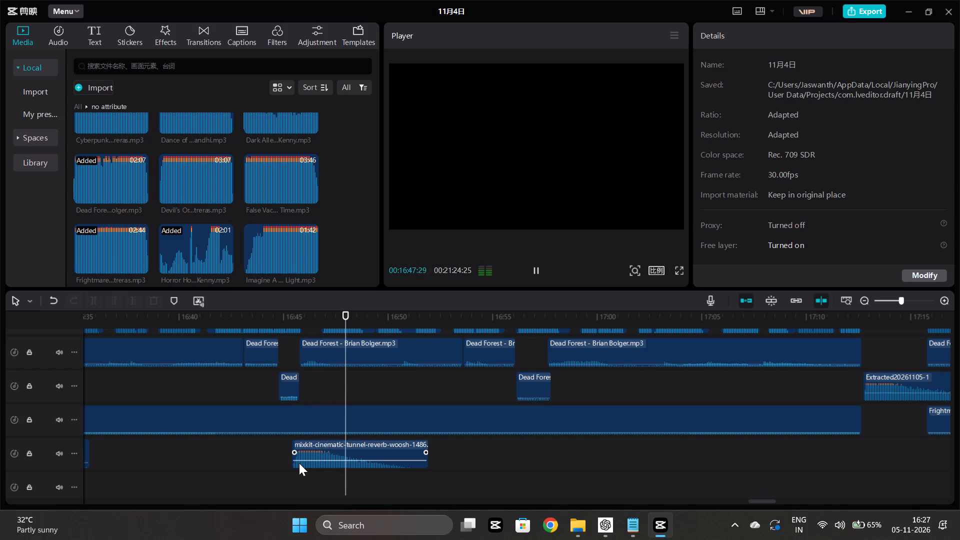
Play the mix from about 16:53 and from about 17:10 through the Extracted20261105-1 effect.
left_click(457, 459)
key("space")
scroll(457, 459, "up", 1)
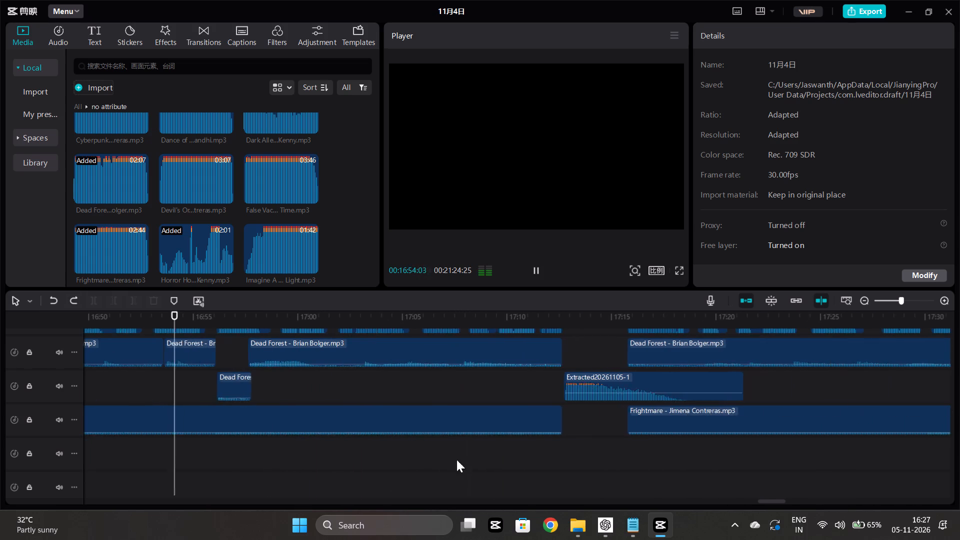
scroll(456, 459, "up", 1)
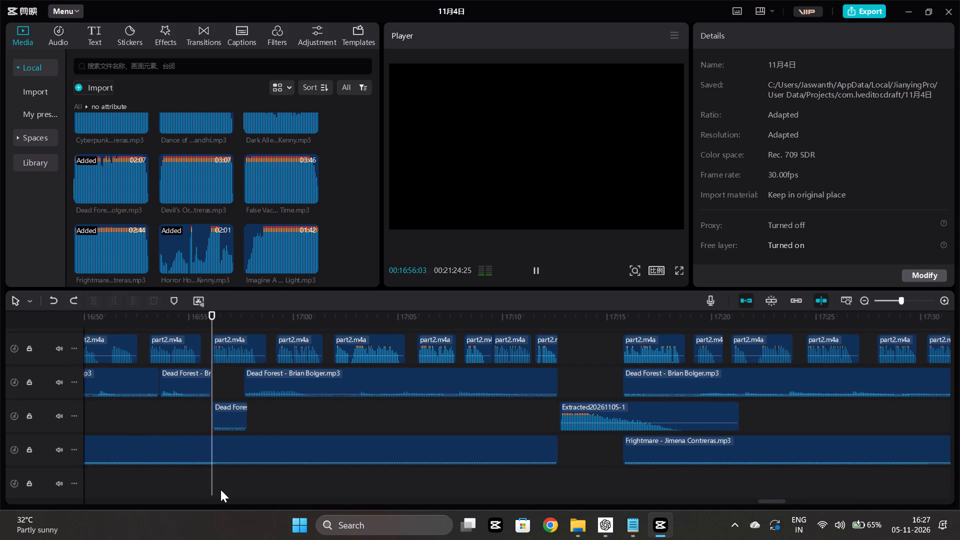
scroll(220, 489, "down", 1)
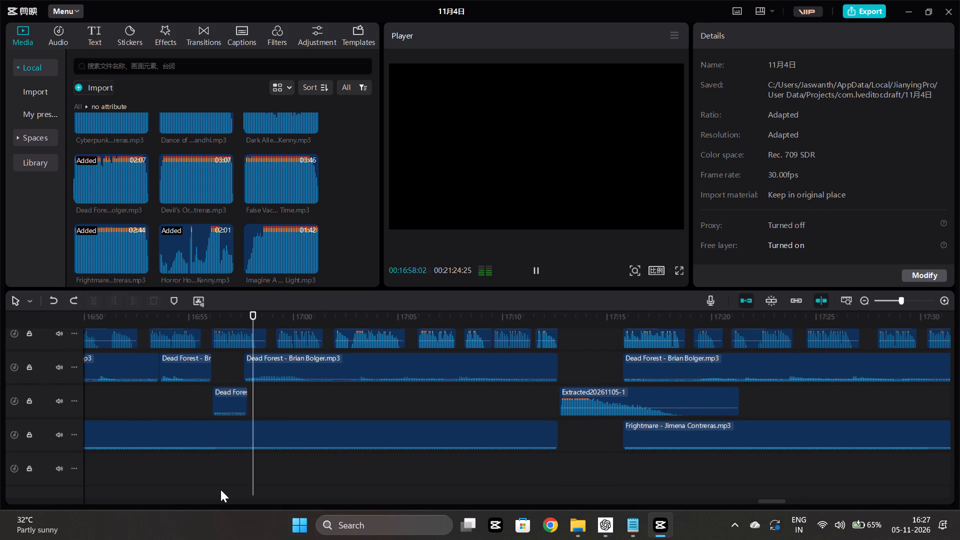
scroll(220, 489, "left", 1)
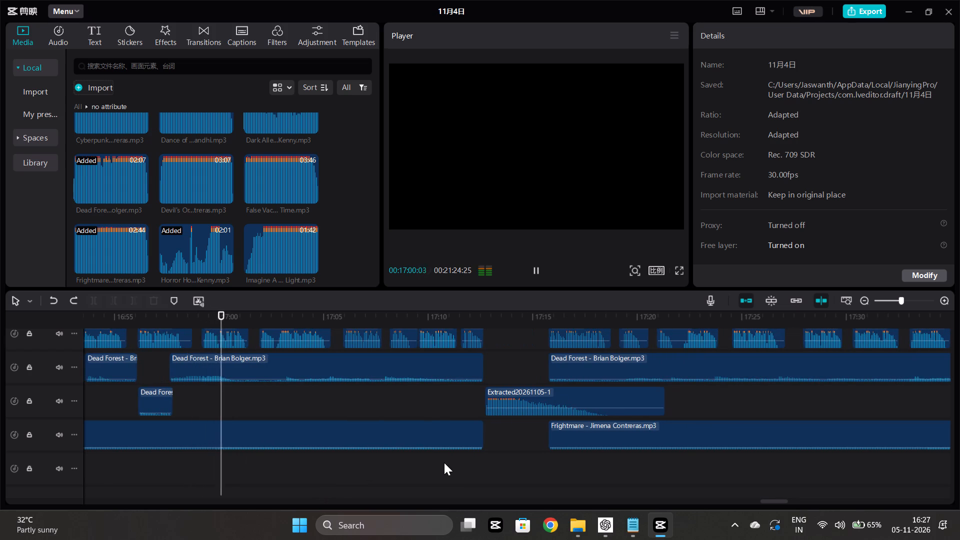
left_click(444, 462)
key("space")
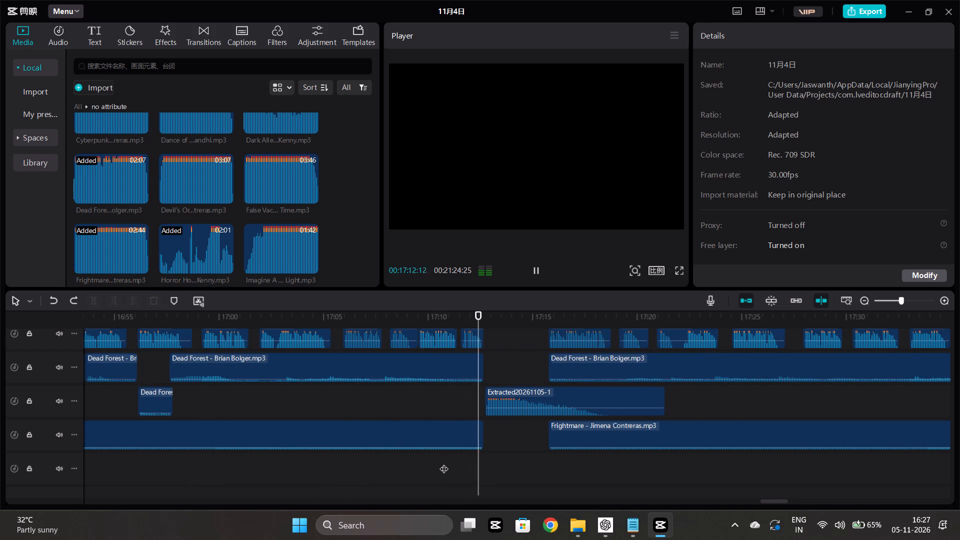
scroll(444, 462, "left", 1)
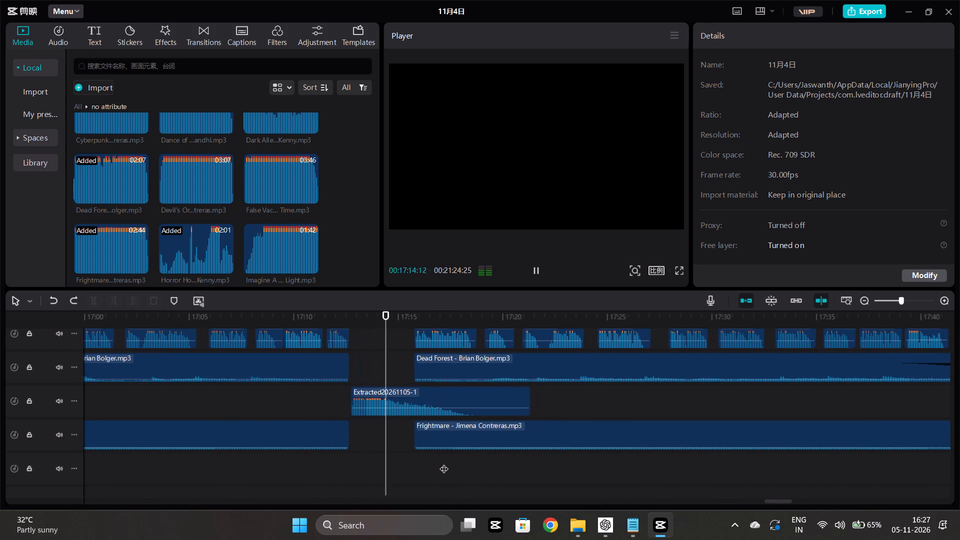
scroll(427, 447, "left", 2)
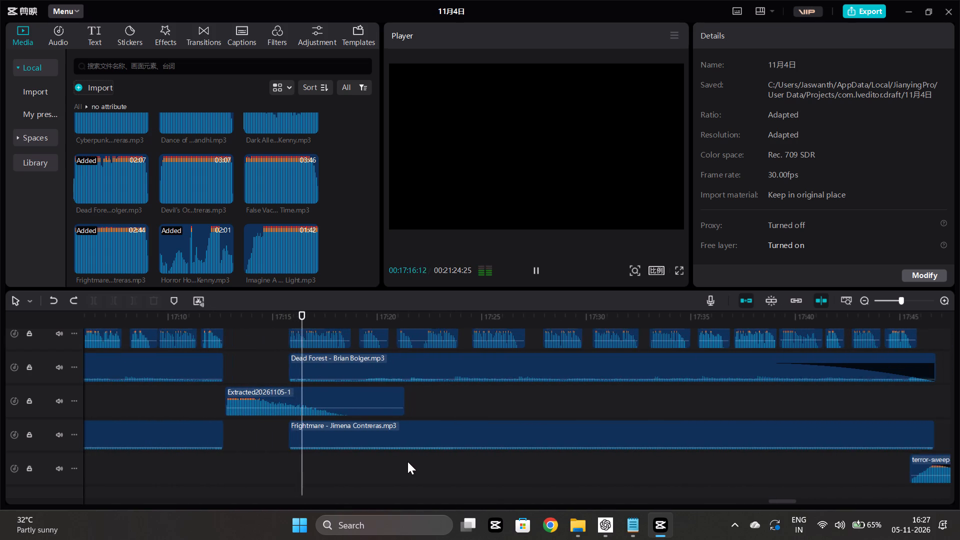
Copy the Horror House piece that starts near 16:17 and paste it at about 17:21 beneath the Frightmare track.
scroll(407, 461, "down", 5)
scroll(407, 461, "right", 1)
scroll(407, 461, "up", 1)
scroll(407, 461, "right", 1)
scroll(407, 461, "up", 1)
scroll(407, 461, "right", 1)
scroll(407, 461, "down", 7, "ctrl")
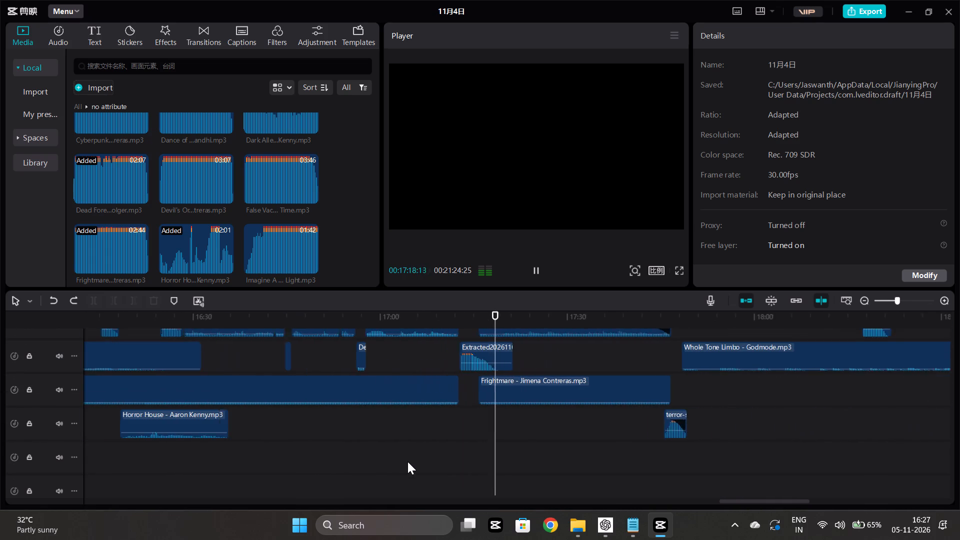
scroll(407, 461, "down", 1, "ctrl")
scroll(407, 461, "right", 1)
left_click(234, 416)
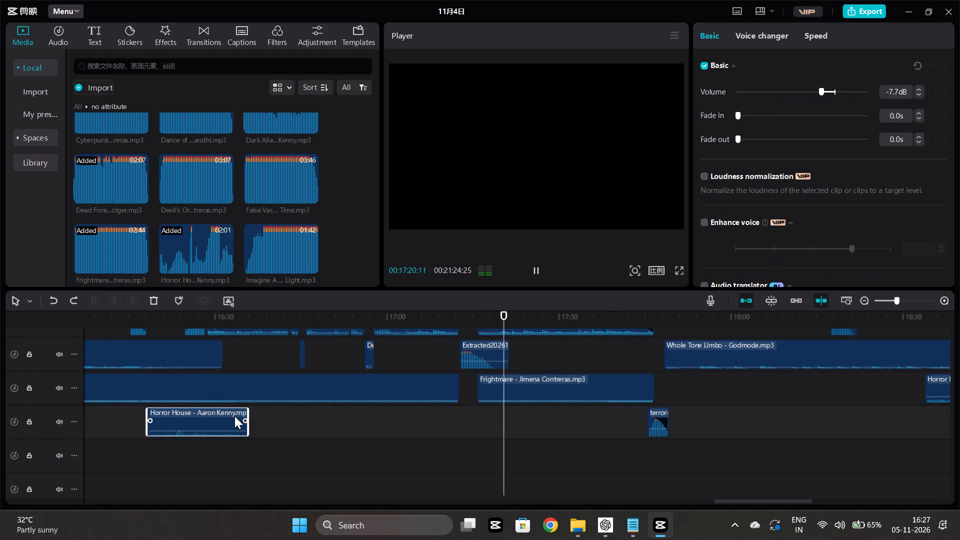
key("ctrl+x")
key("ctrl+z")
key("ctrl+c")
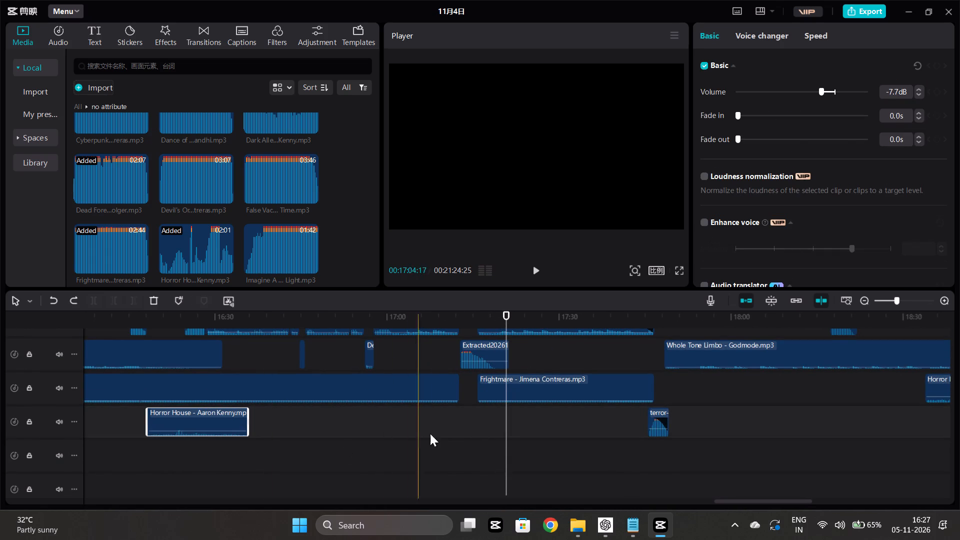
key("ctrl+v")
Play the mix from about 17:19 into the pasted Horror House piece and again from about 17:42.
left_click(498, 419)
key("space")
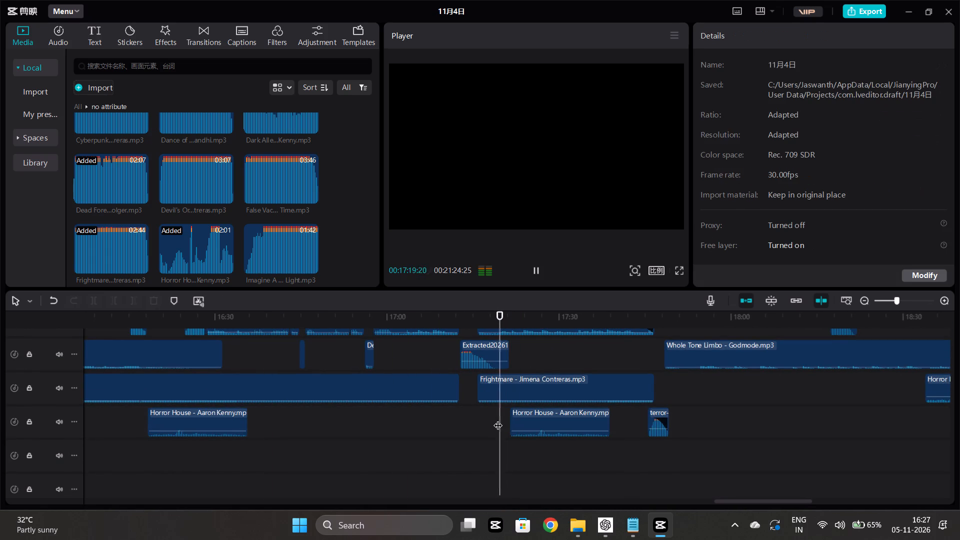
scroll(498, 419, "left", 1)
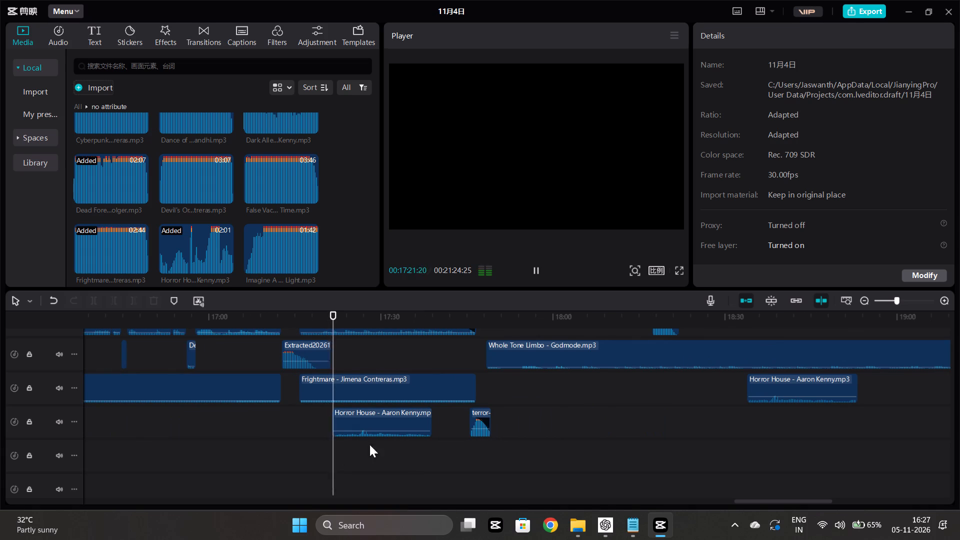
scroll(407, 439, "up", 2)
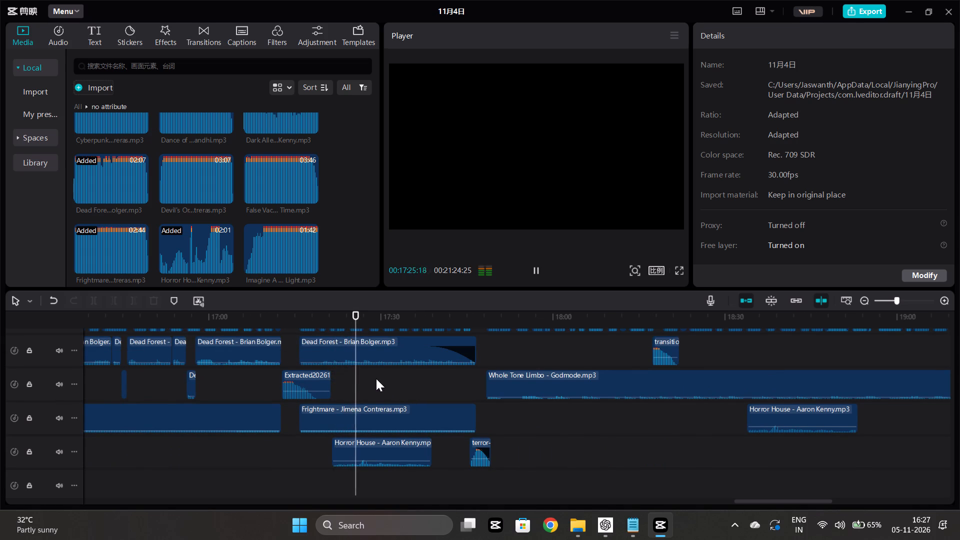
left_click(407, 380)
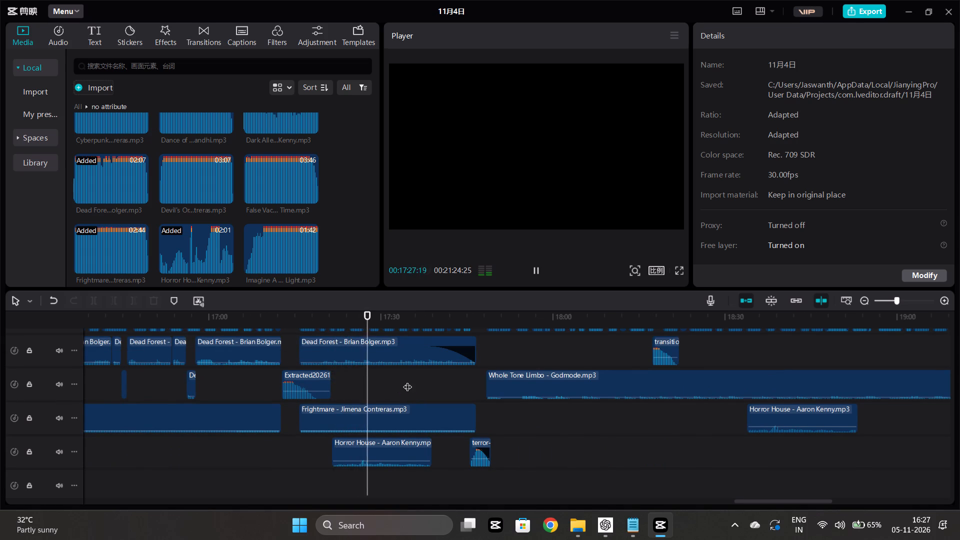
key("space")
scroll(414, 382, "left", 1)
left_click(392, 376)
key("space")
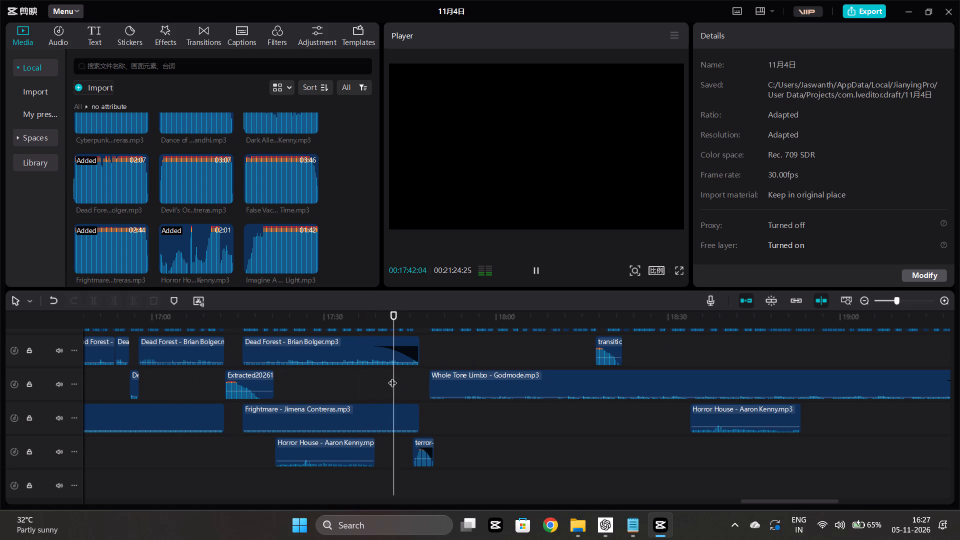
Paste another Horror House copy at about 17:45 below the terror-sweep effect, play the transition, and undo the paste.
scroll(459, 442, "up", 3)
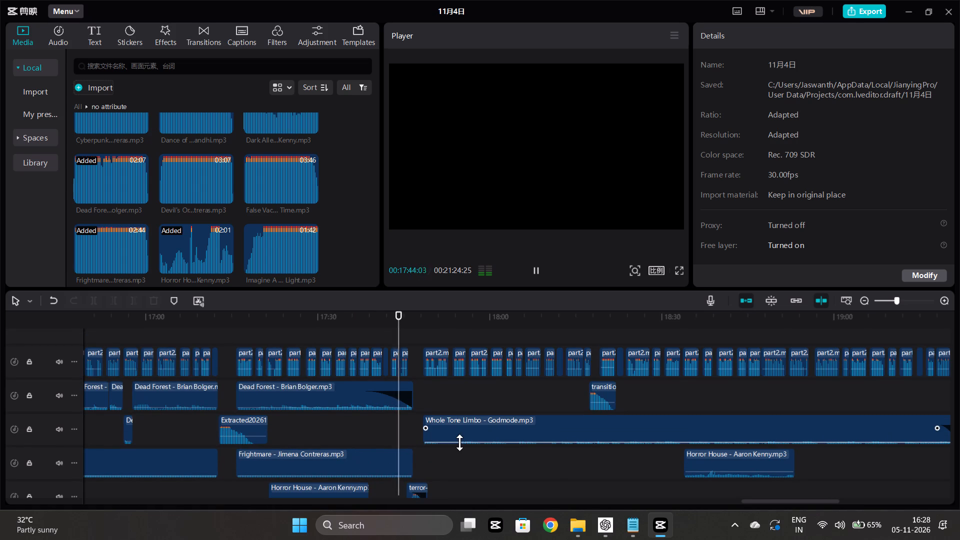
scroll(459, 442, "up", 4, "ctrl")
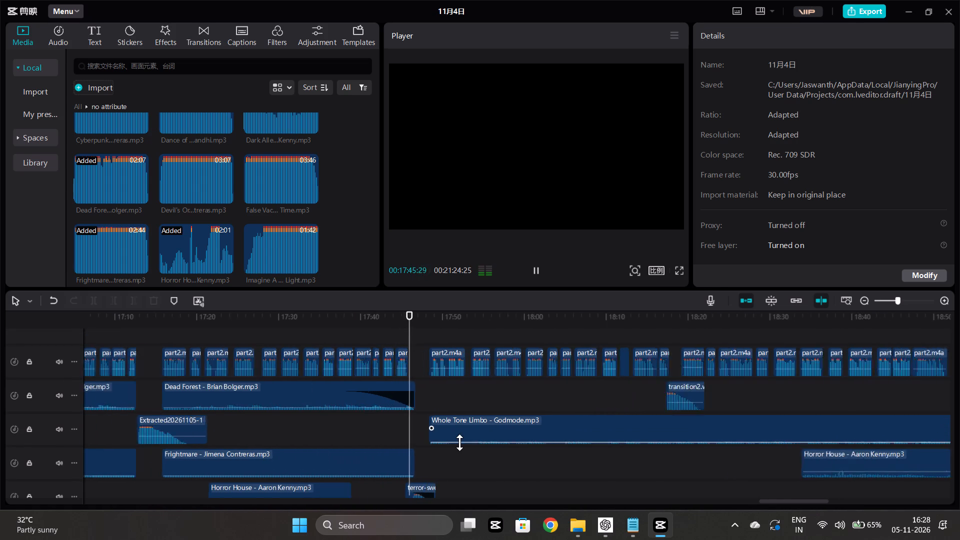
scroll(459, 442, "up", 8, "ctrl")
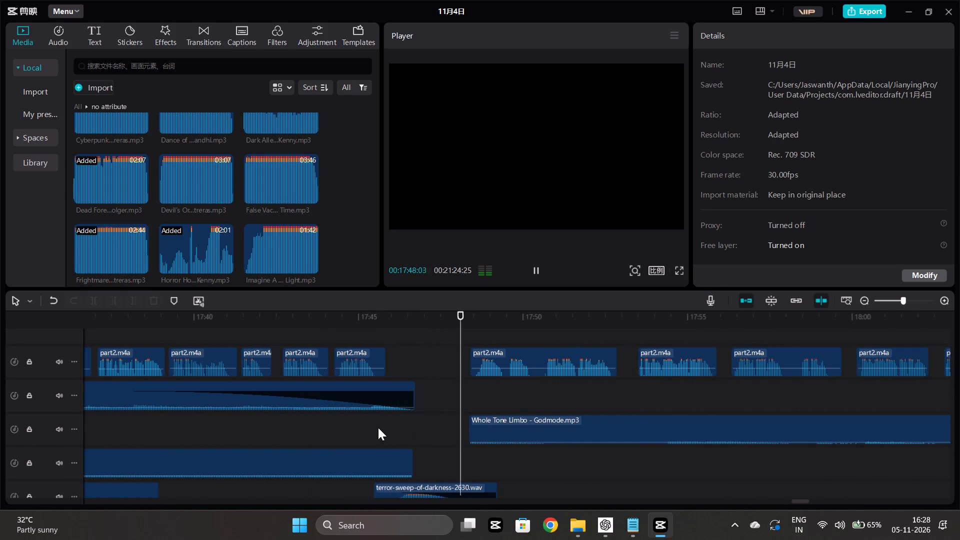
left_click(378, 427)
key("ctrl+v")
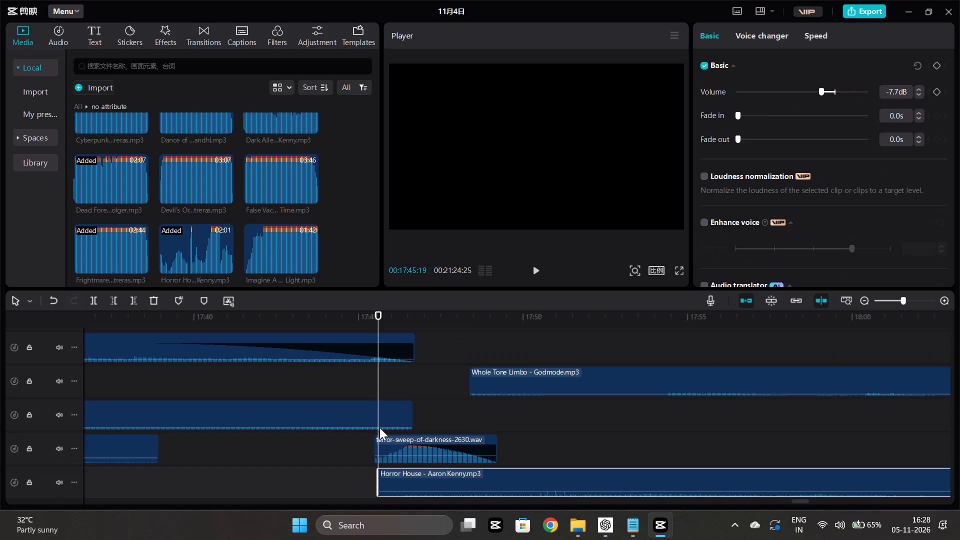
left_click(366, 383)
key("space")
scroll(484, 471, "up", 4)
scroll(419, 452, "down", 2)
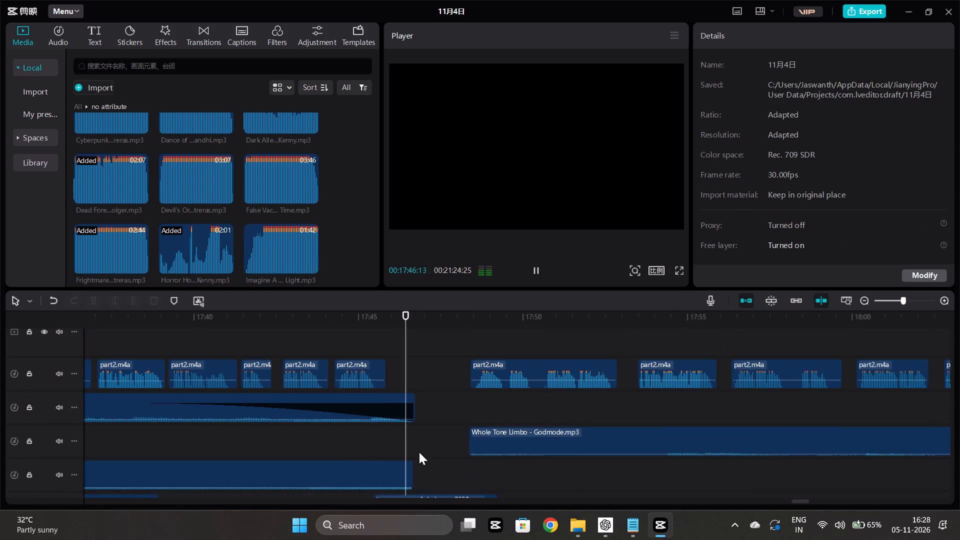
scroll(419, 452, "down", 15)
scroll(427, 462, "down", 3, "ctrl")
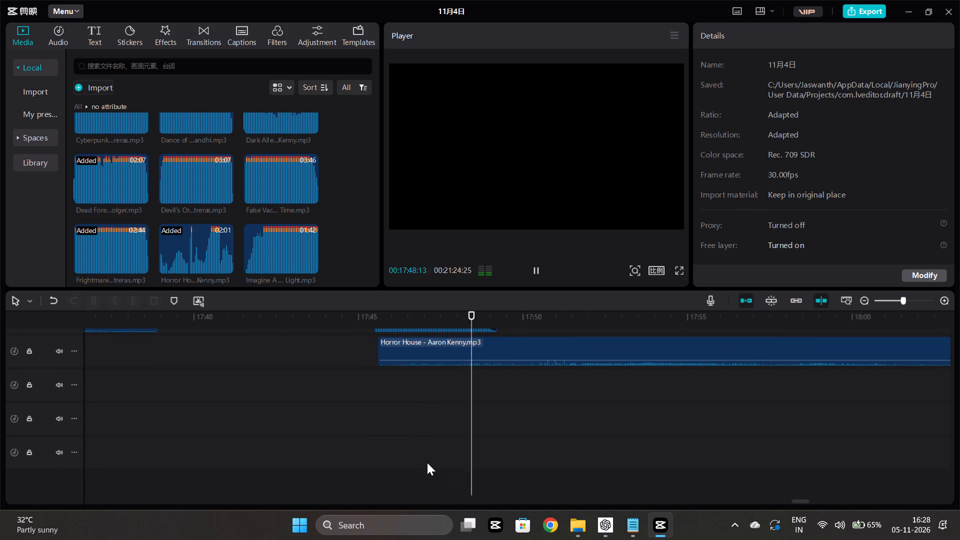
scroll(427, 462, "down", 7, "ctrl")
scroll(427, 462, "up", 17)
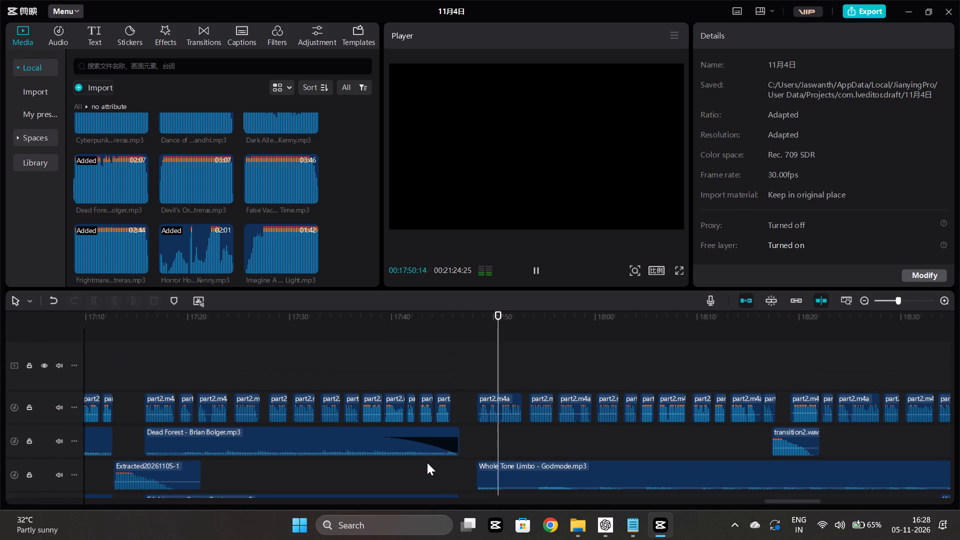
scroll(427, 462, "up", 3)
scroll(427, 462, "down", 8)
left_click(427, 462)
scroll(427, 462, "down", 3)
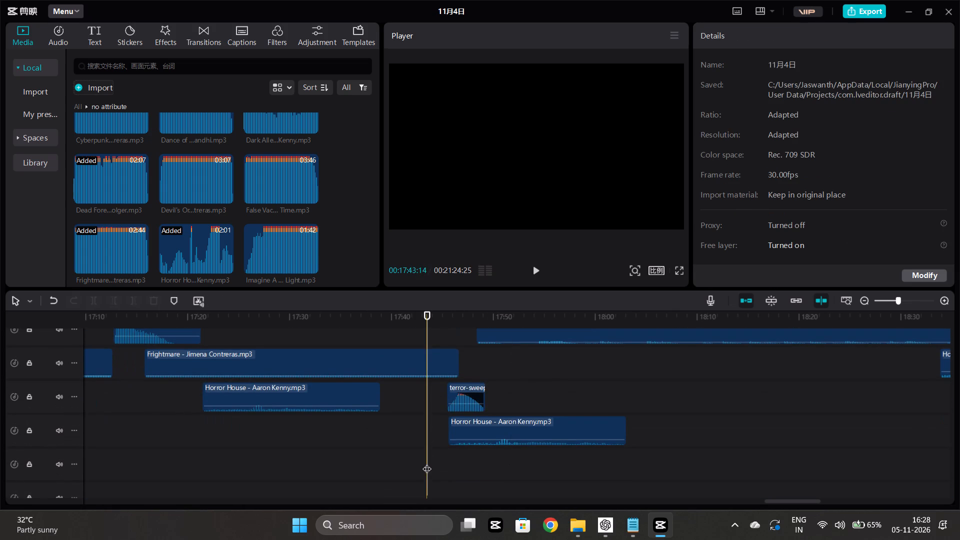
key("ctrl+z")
Play the mix from about 17:45 into Whole Tone Limbo, and recheck it from about 17:13.
scroll(447, 451, "up", 4)
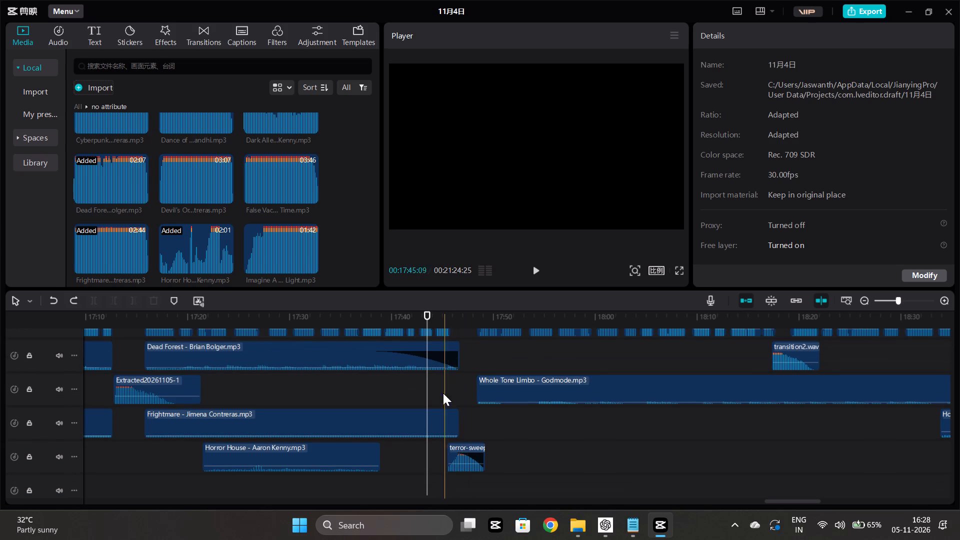
left_click(445, 385)
key("space")
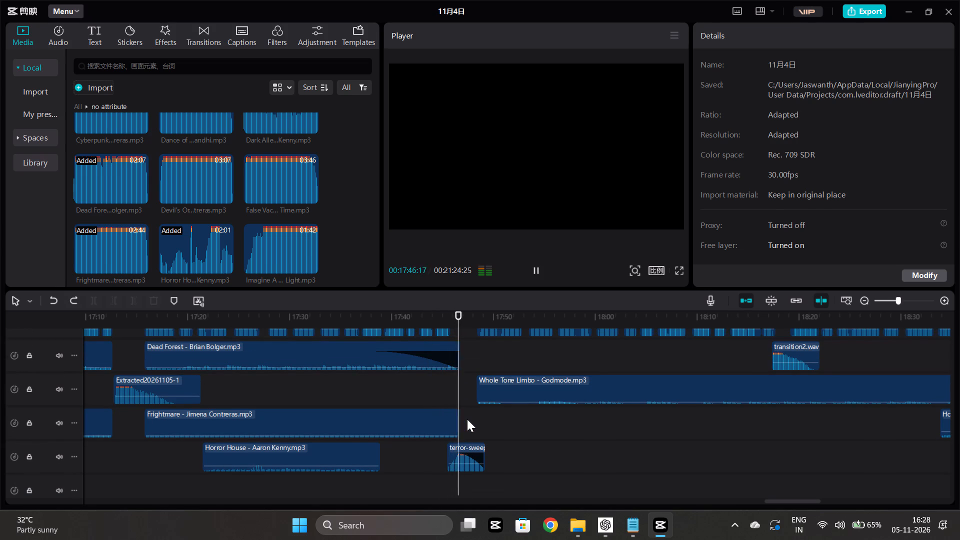
scroll(467, 419, "down", 4, "ctrl")
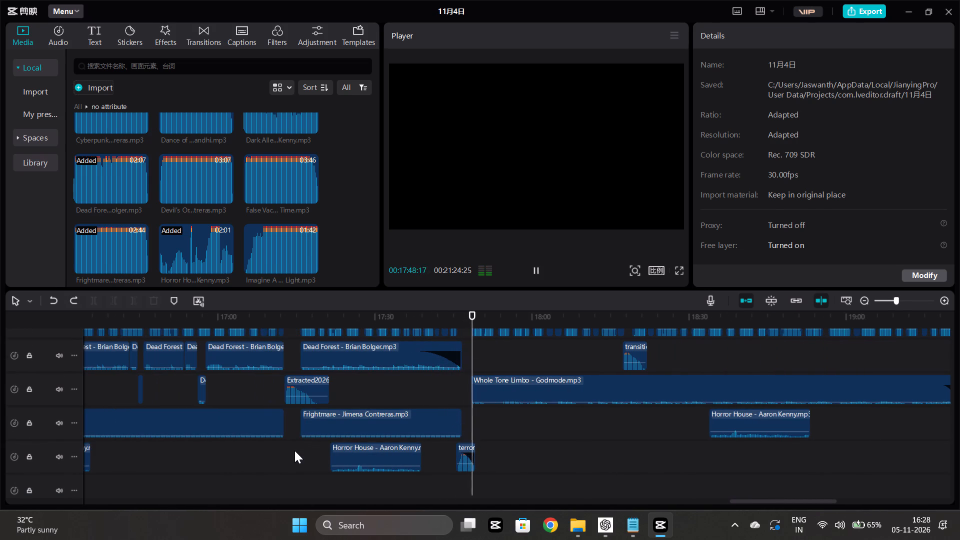
left_click(290, 449)
key("space")
scroll(290, 449, "right", 1)
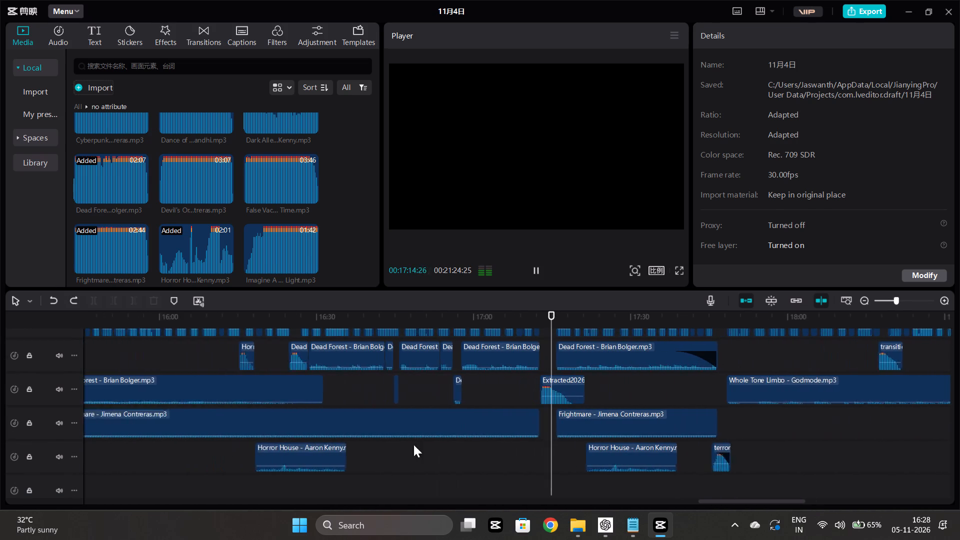
scroll(413, 444, "right", 1)
scroll(302, 458, "right", 1)
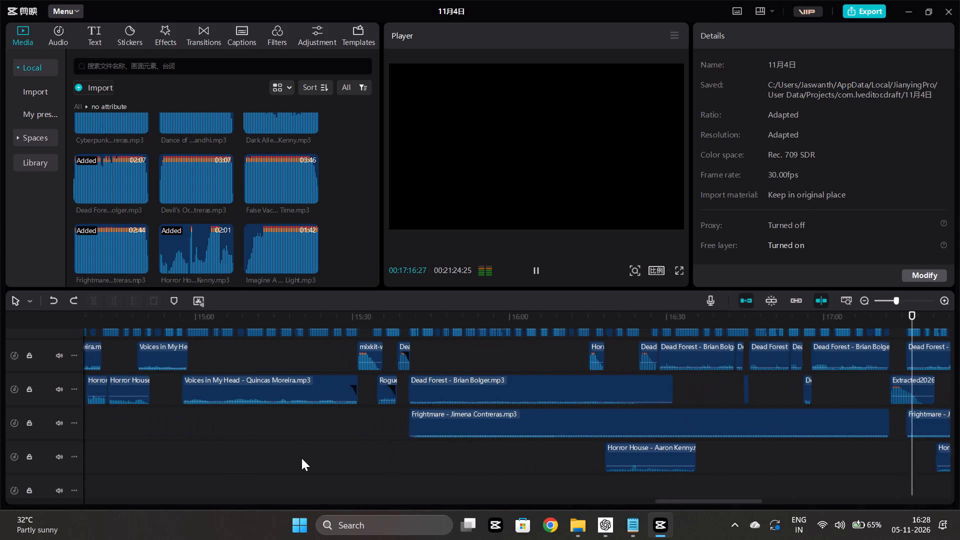
Play the mix from about 15:31 around the mixkit effect, and again from about 17:44 across the terror-sweep effect.
scroll(301, 458, "right", 1)
left_click(387, 429)
key("space")
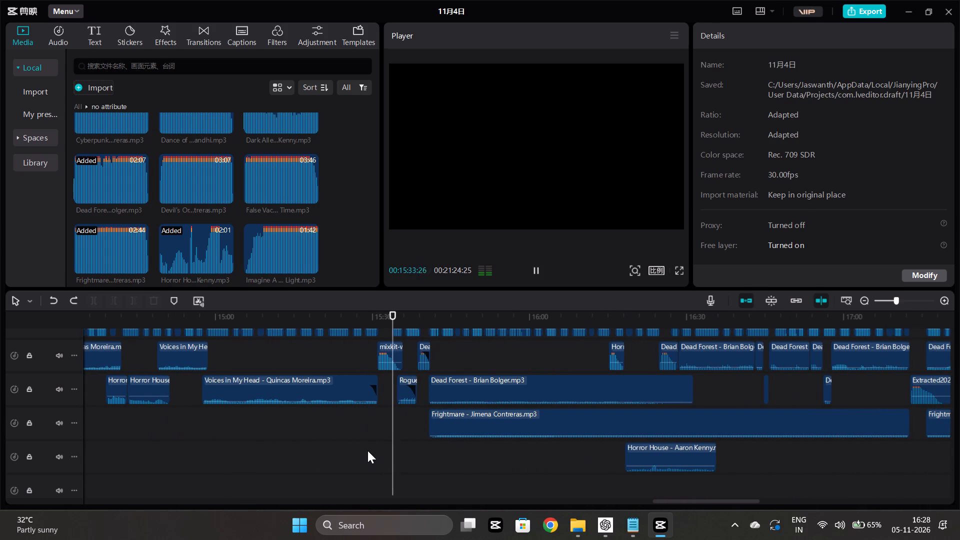
left_click(365, 434)
left_click(381, 432)
key("space")
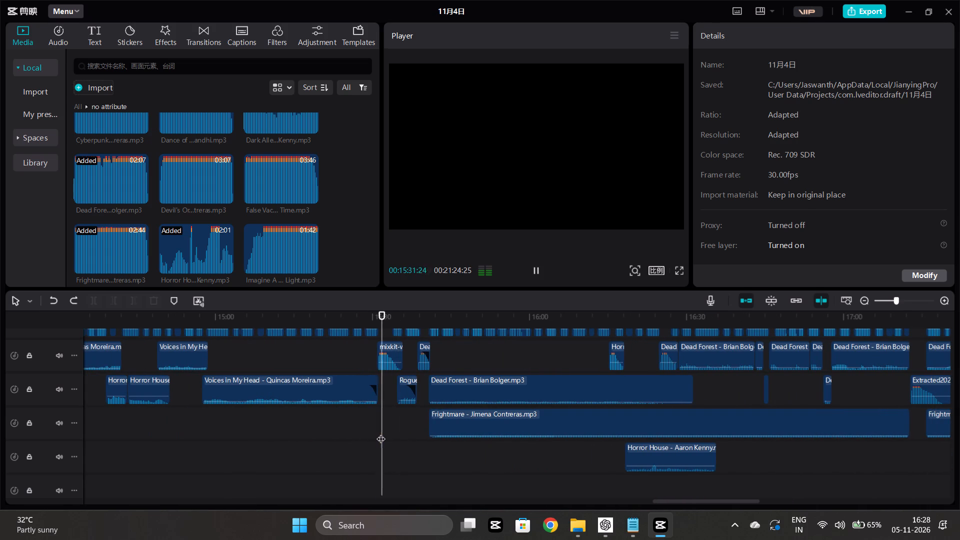
scroll(381, 432, "left", 2)
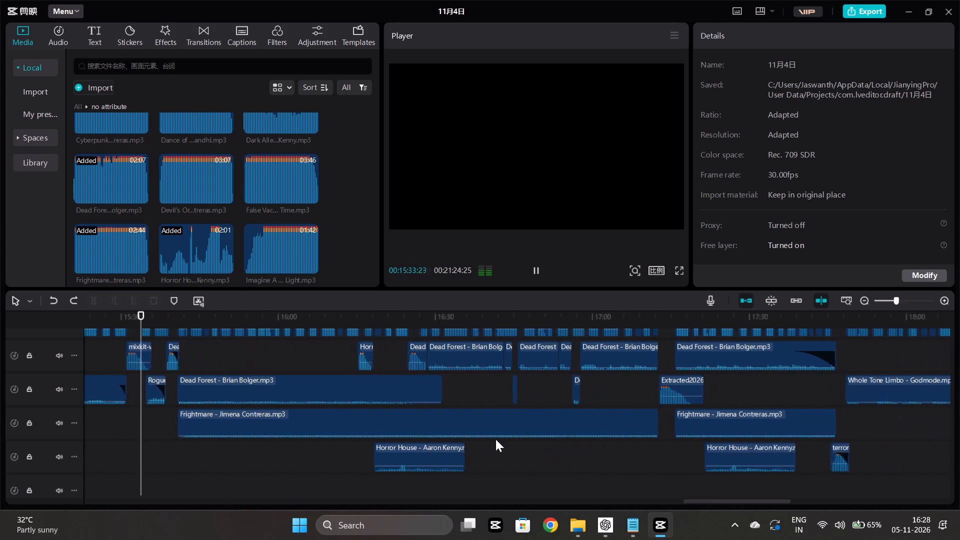
scroll(495, 439, "left", 2)
left_click(460, 372)
key("space")
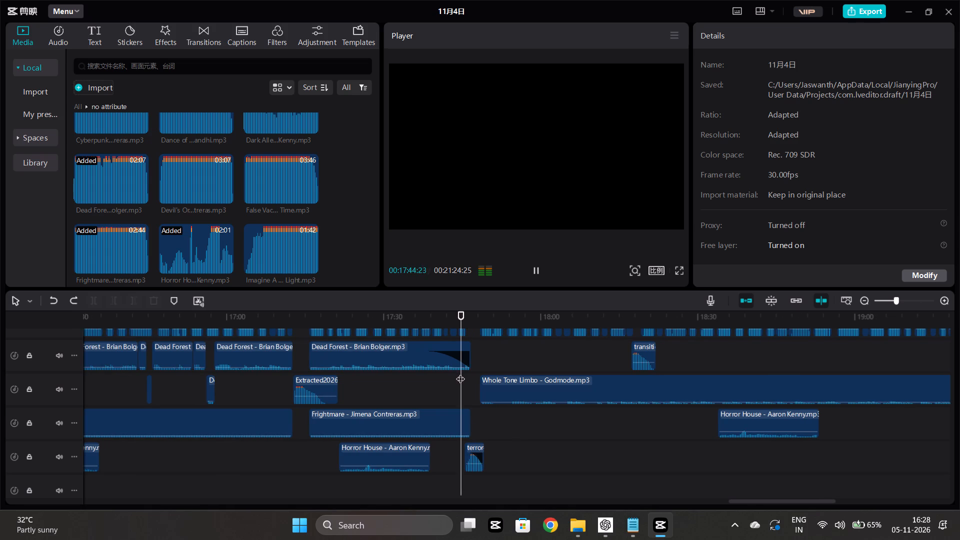
scroll(575, 459, "up", 5)
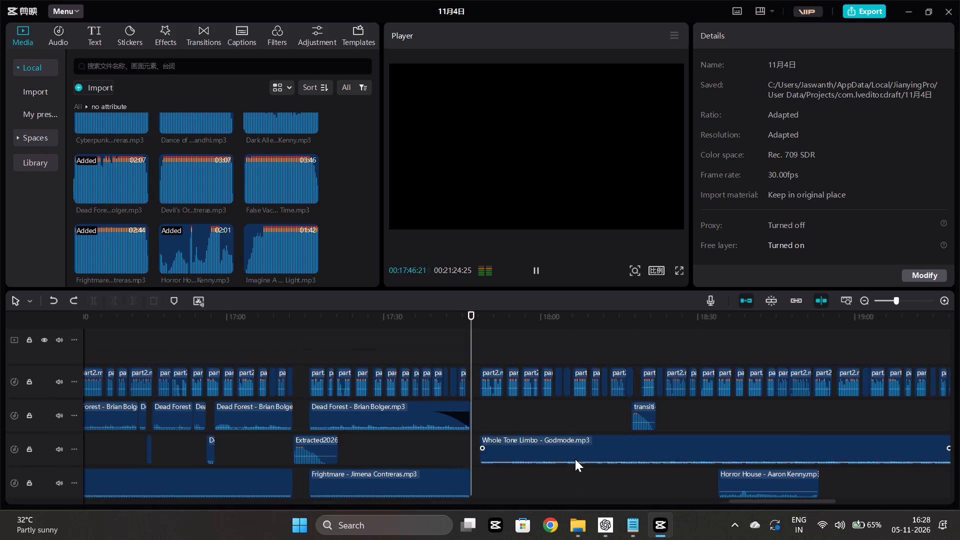
Delete the terror-sweep effect at about 17:46, before Whole Tone Limbo starts.
scroll(575, 459, "down", 3)
left_click(475, 477)
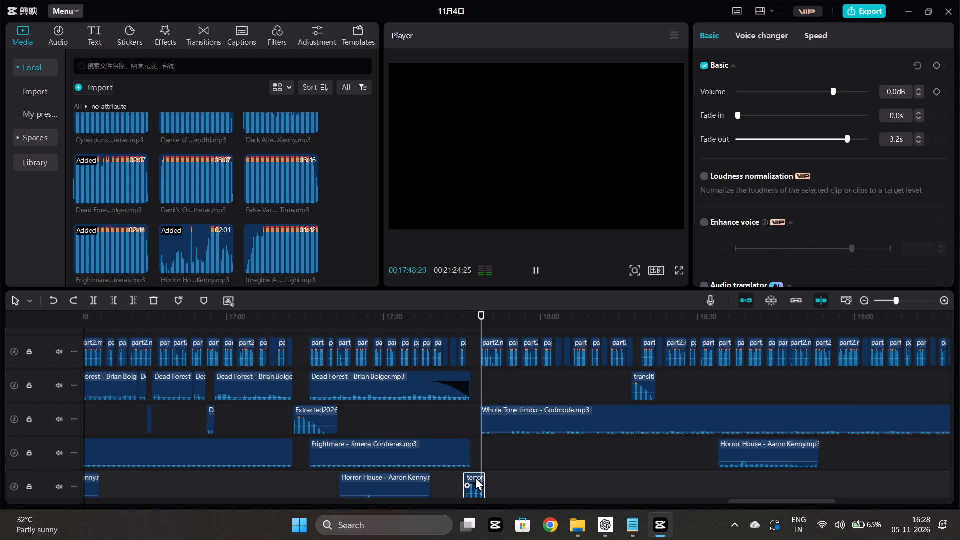
key("Delete")
Place the playhead at 17:45:19 and open the transition folder inside the music for youtube media folder.
scroll(472, 438, "up", 4, "ctrl")
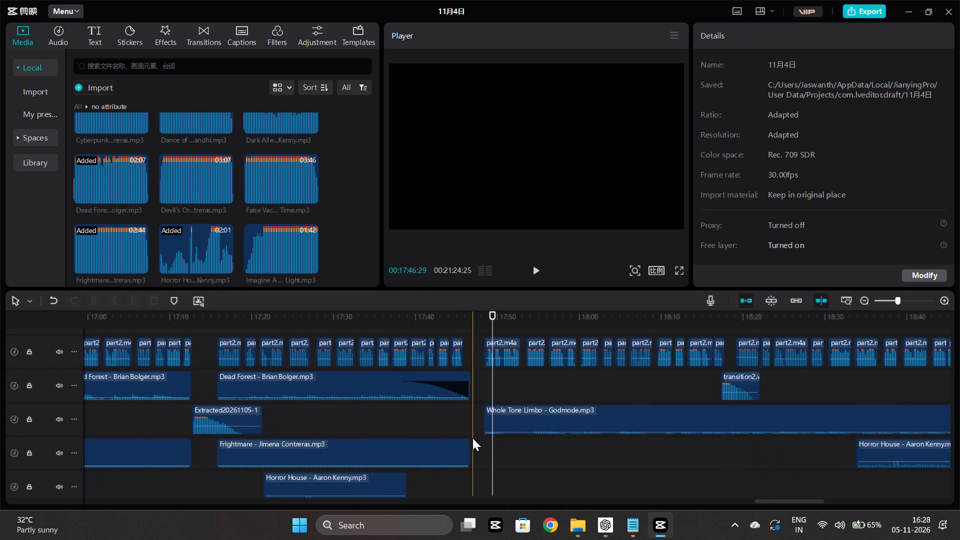
scroll(472, 438, "up", 7, "ctrl")
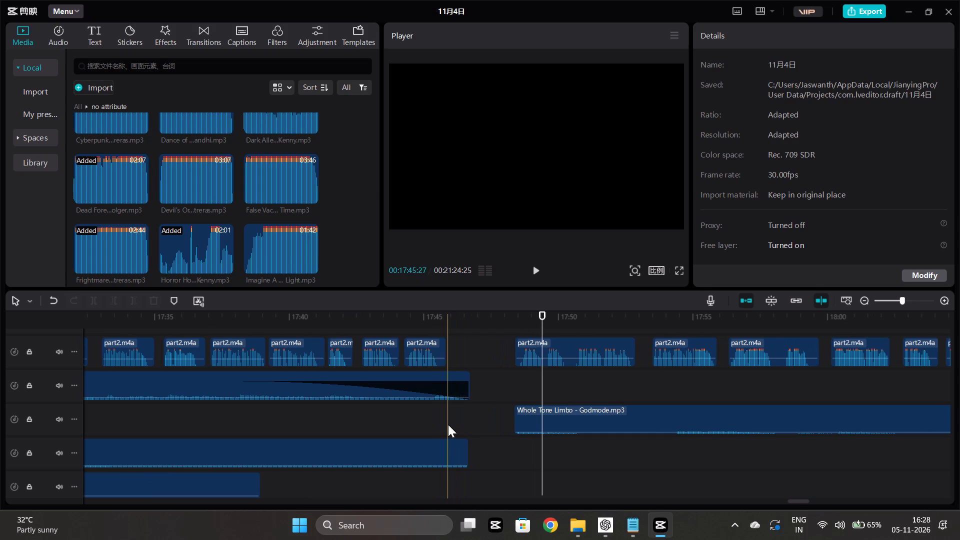
left_click(440, 425)
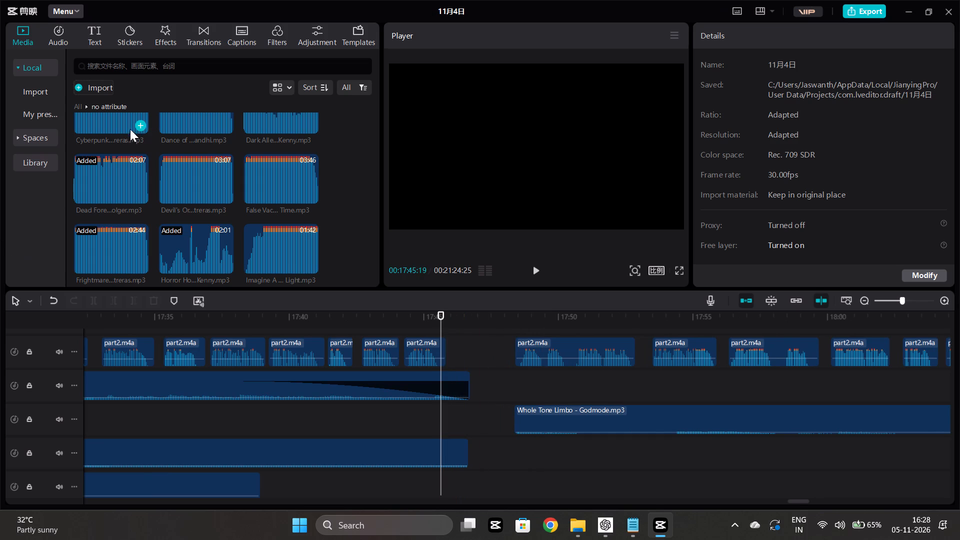
left_click(76, 108)
scroll(132, 173, "up", 6)
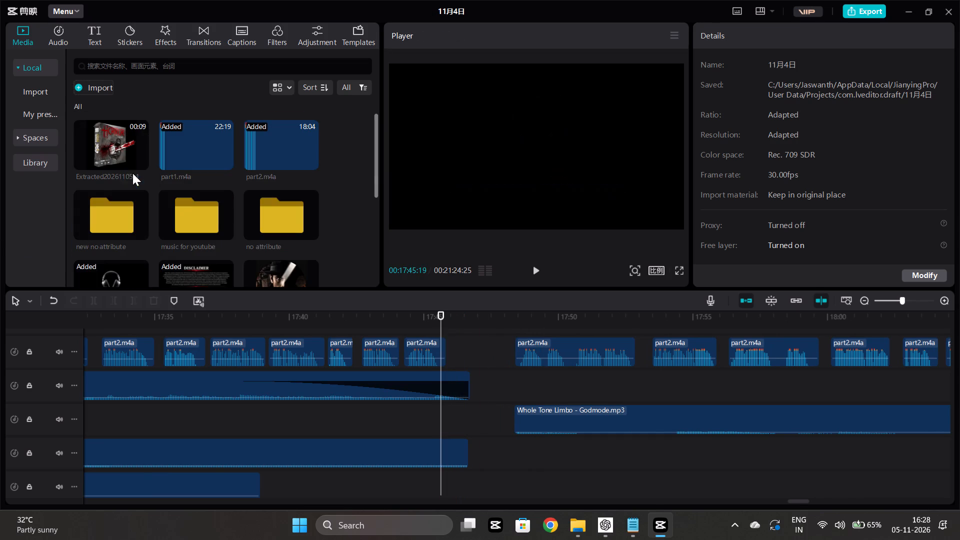
double_click(104, 196)
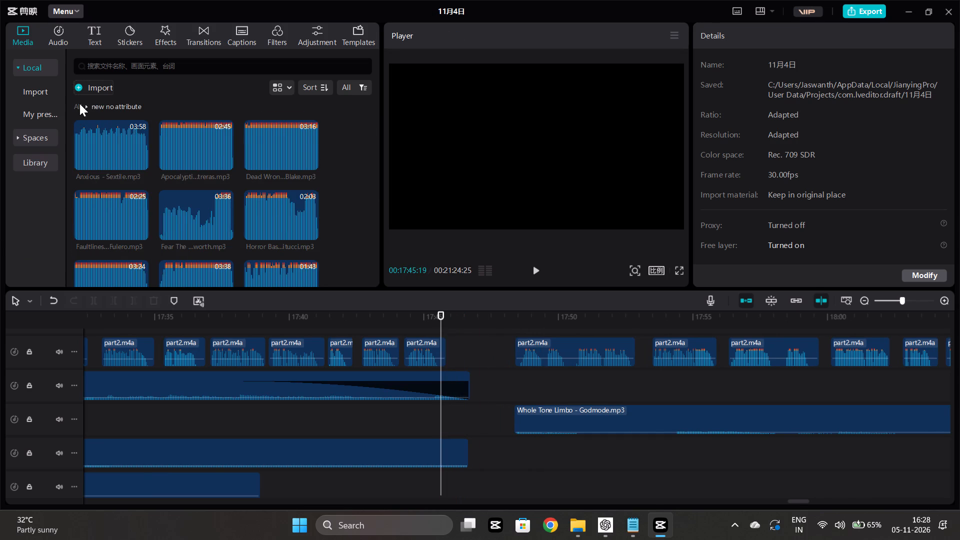
left_click(79, 103)
scroll(223, 167, "up", 4)
scroll(250, 234, "up", 3)
double_click(186, 198)
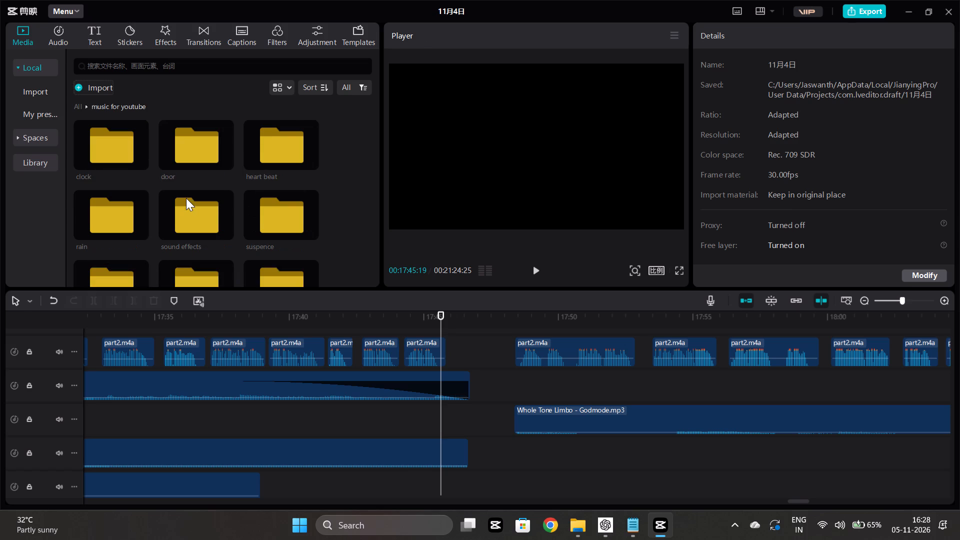
scroll(119, 221, "down", 2)
double_click(98, 183)
Audition the 2295, 2290 and 2615 transition sounds, and add mixkit-mighty-mysterious-swoosh-2615 at 17:45:19.
left_click(77, 202)
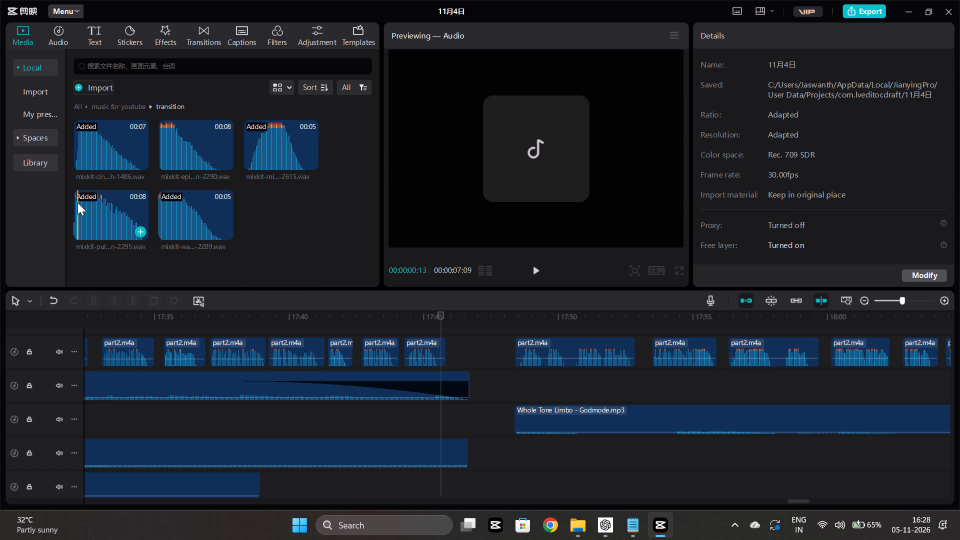
key("space")
left_click(161, 138)
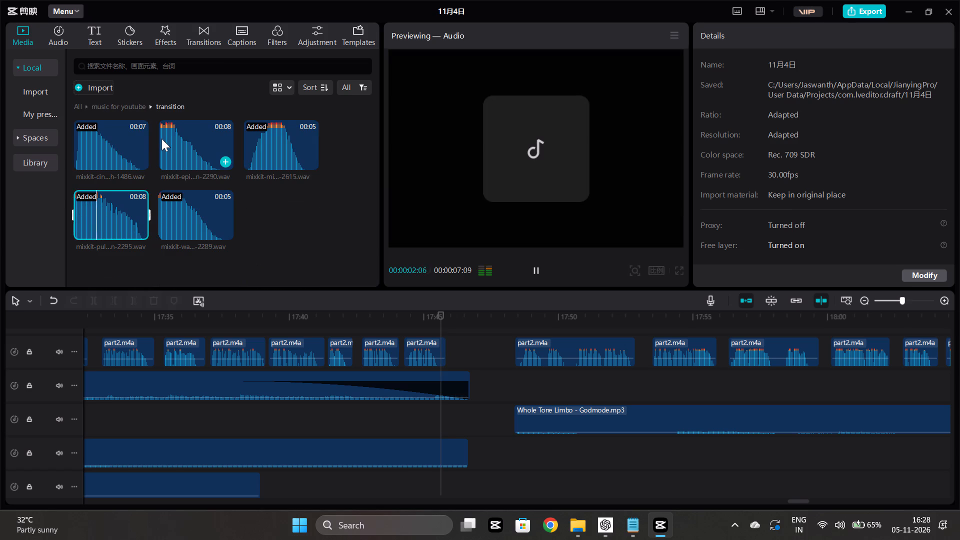
key("space")
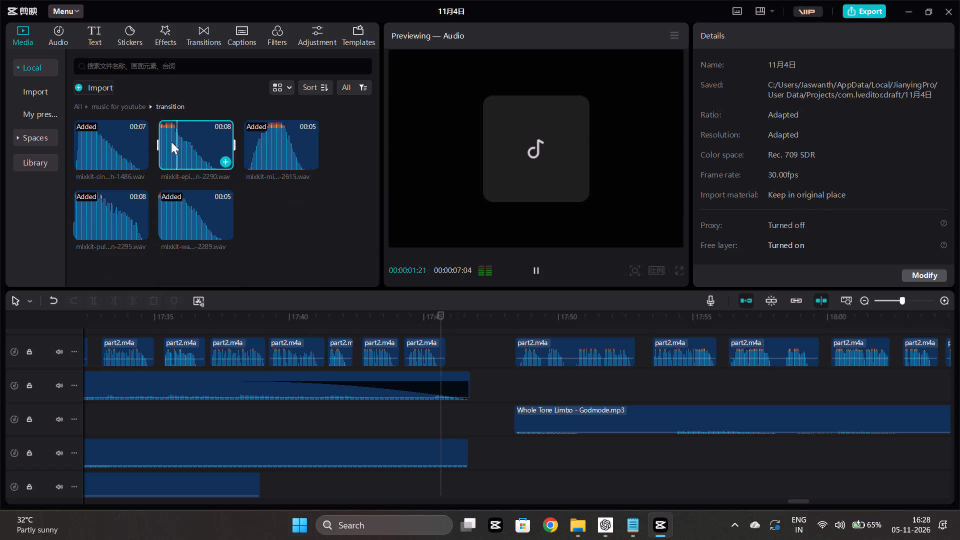
left_click(250, 138)
key("space")
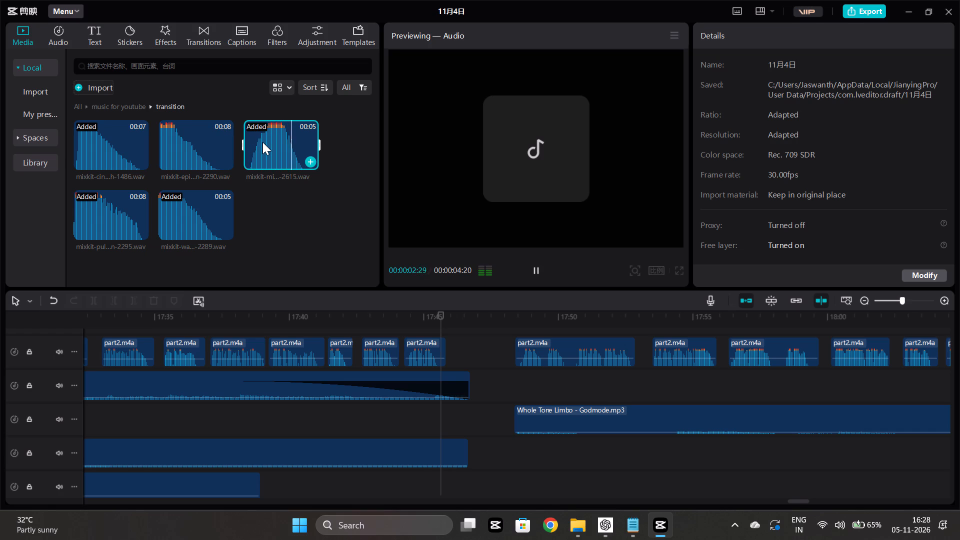
left_click(309, 162)
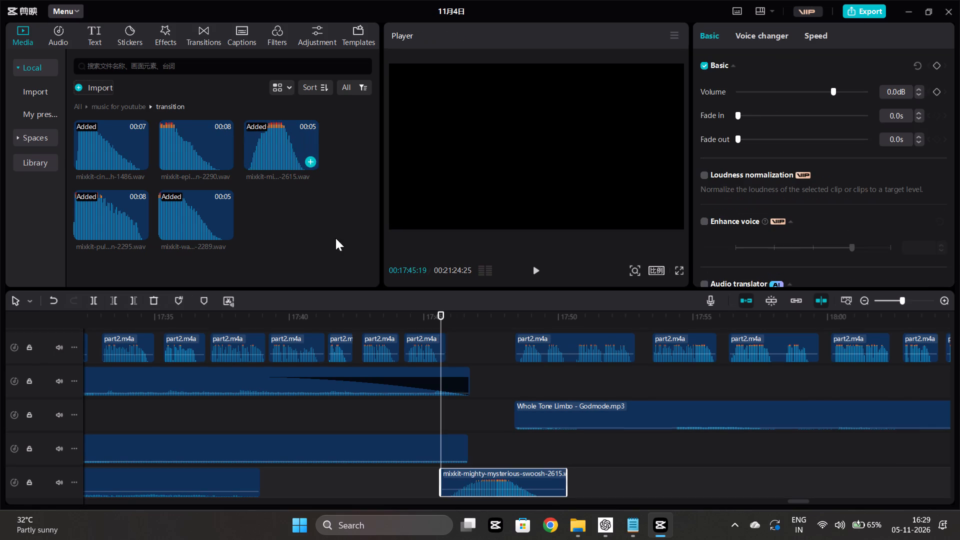
Play the new swoosh transition, trim a little off the swoosh's start, and position the clip to begin at about 17:45:17.
left_click(437, 389)
key("space")
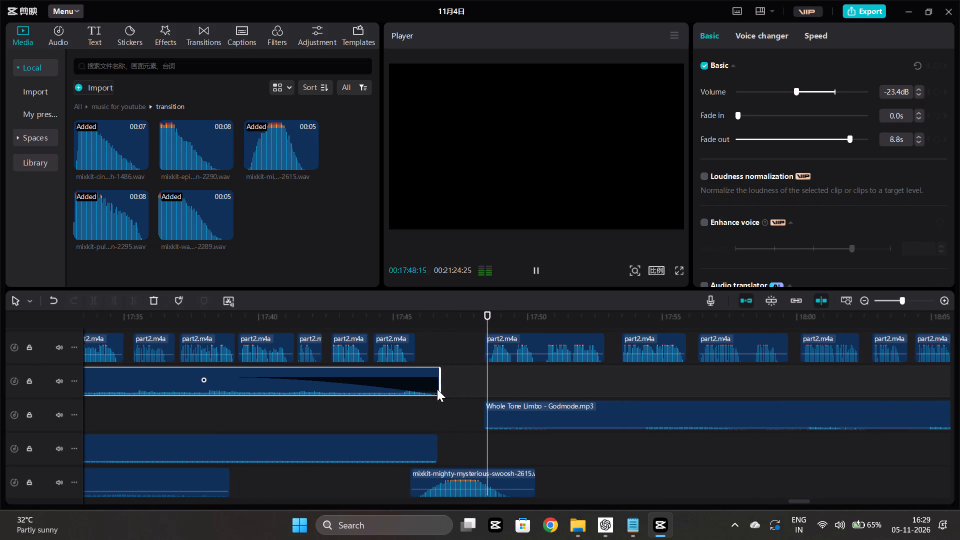
scroll(437, 389, "down", 6)
left_click_drag(432, 386, 418, 390)
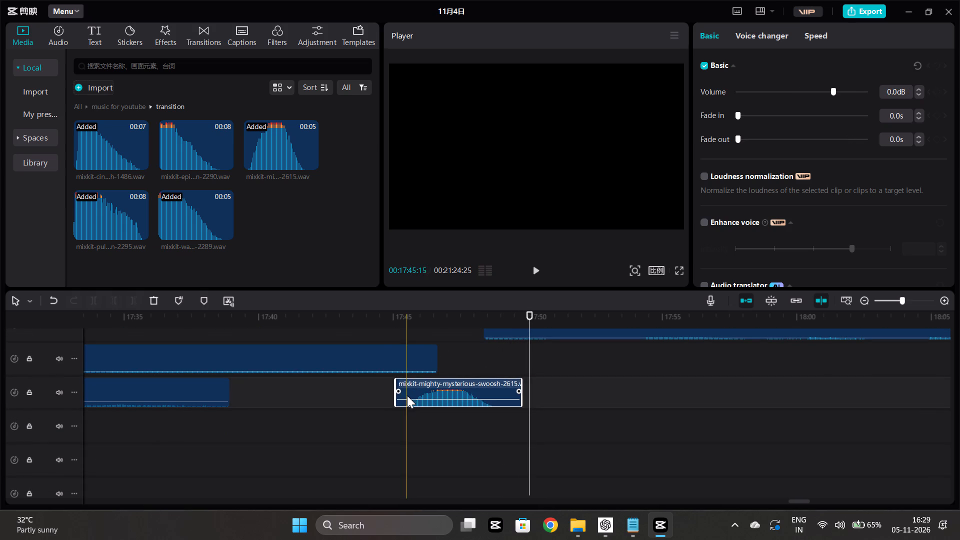
left_click(390, 403)
key("space")
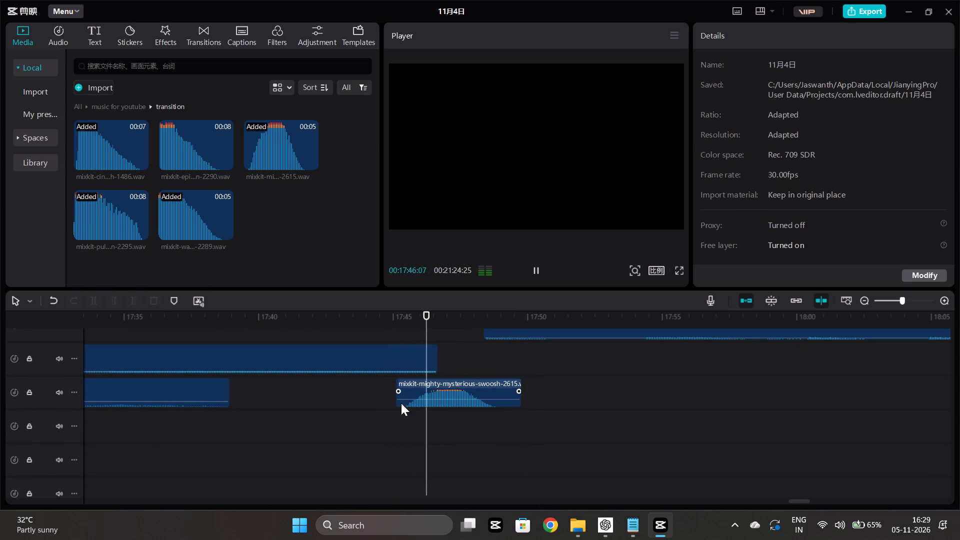
left_click(401, 403)
left_click_drag(397, 401, 404, 399)
scroll(393, 409, "up", 4)
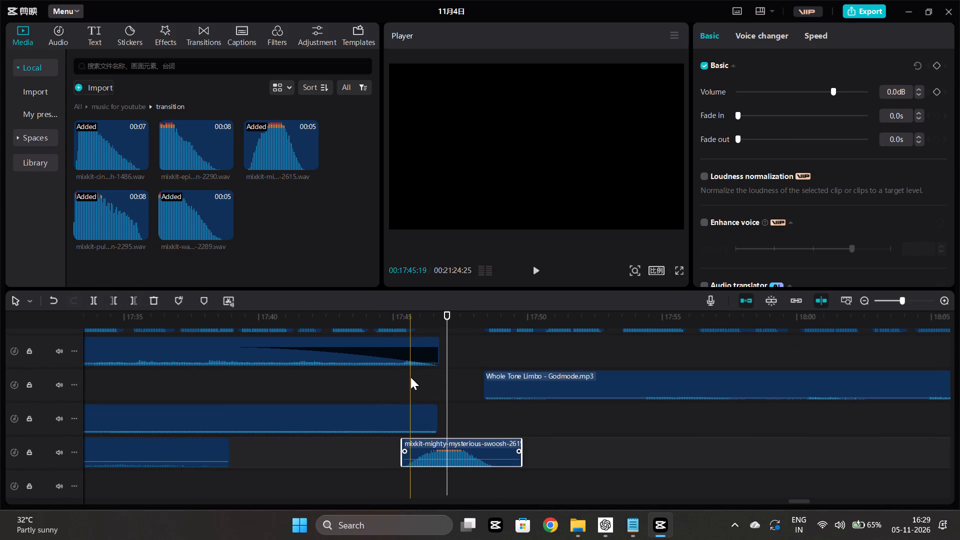
left_click(408, 375)
left_click(412, 444)
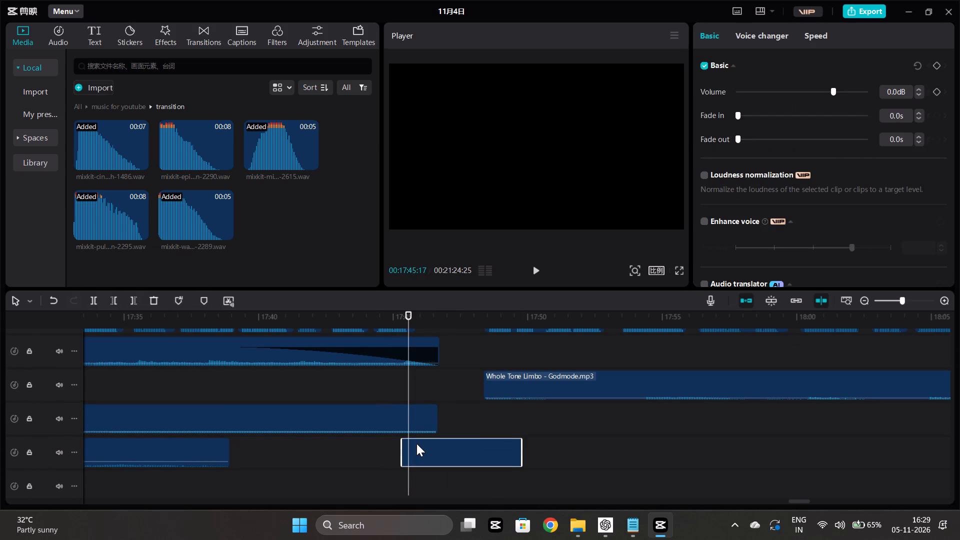
Play the adjusted swoosh transition from about 17:45 into Whole Tone Limbo, and replay it from about 17:46.
left_click(398, 382)
key("space")
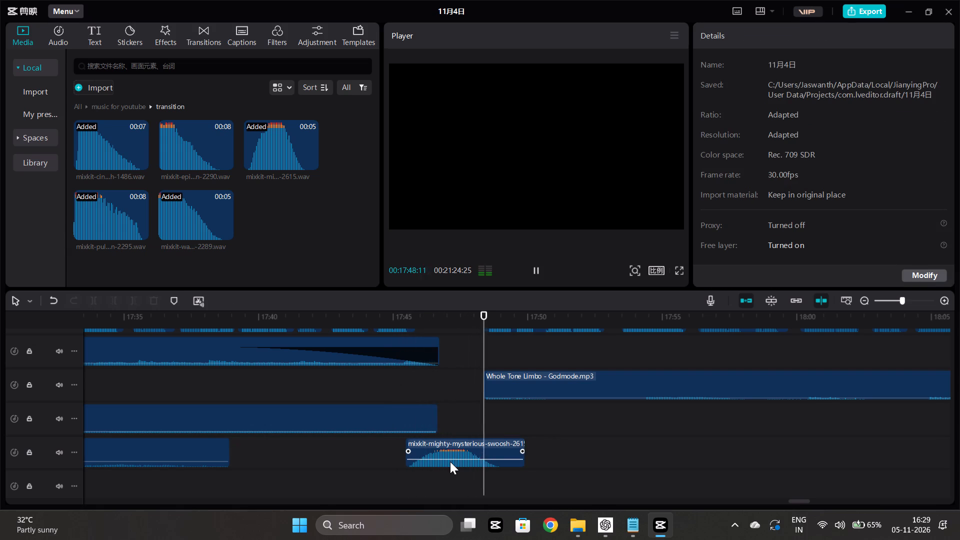
scroll(450, 461, "left", 1)
left_click(356, 392)
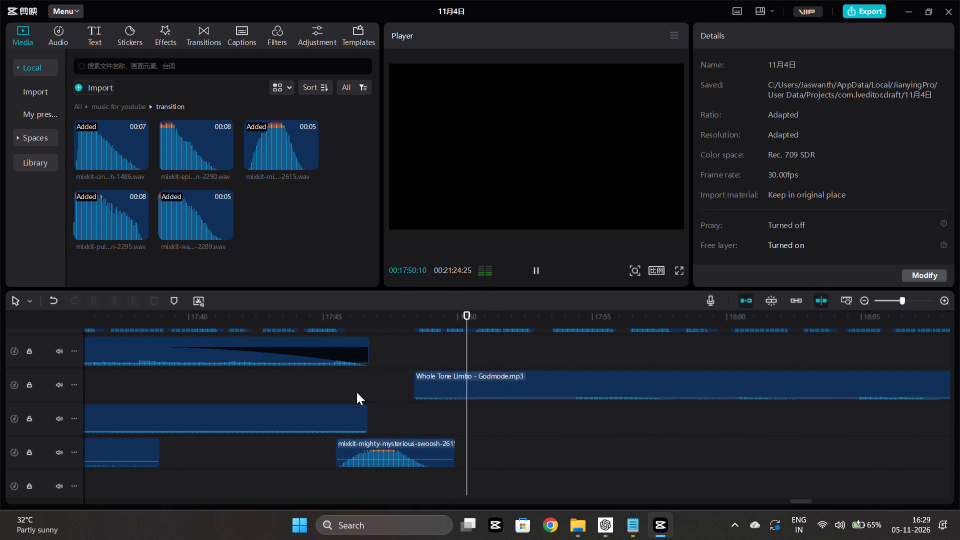
key("space")
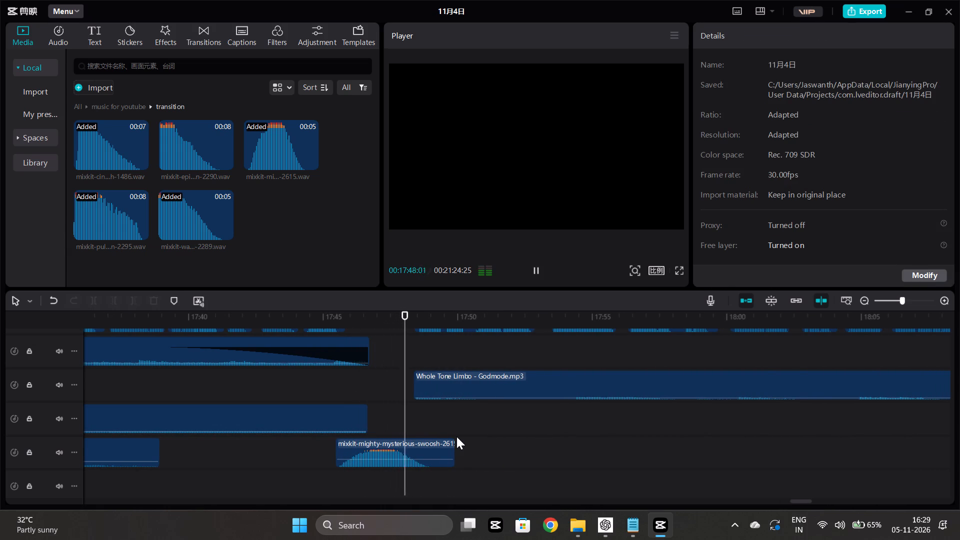
scroll(466, 458, "up", 5)
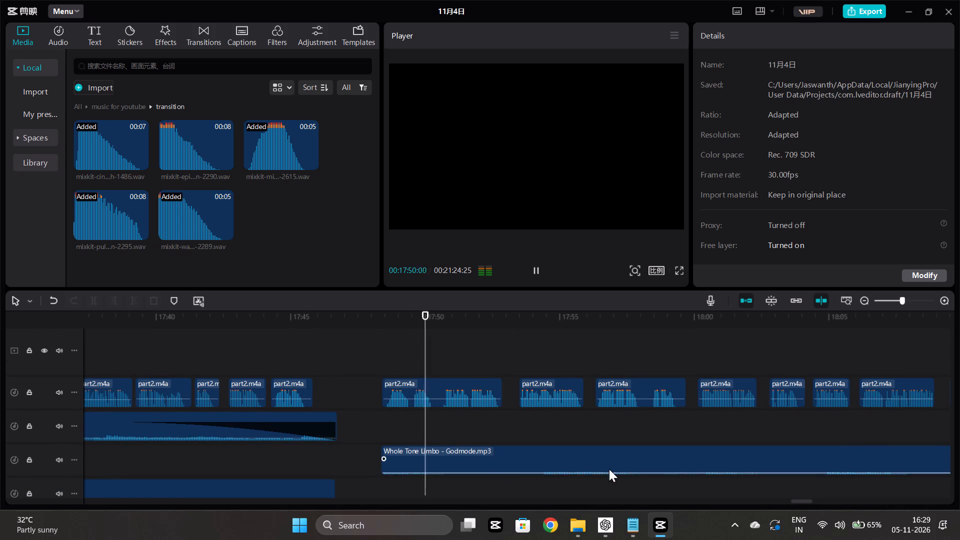
Spot-check the narration over Whole Tone Limbo from about 17:57 to 18:14, playing on through the transition2 effect at about 18:17.
scroll(595, 459, "left", 1)
left_click(474, 446)
key("space")
left_click(503, 419)
key("space")
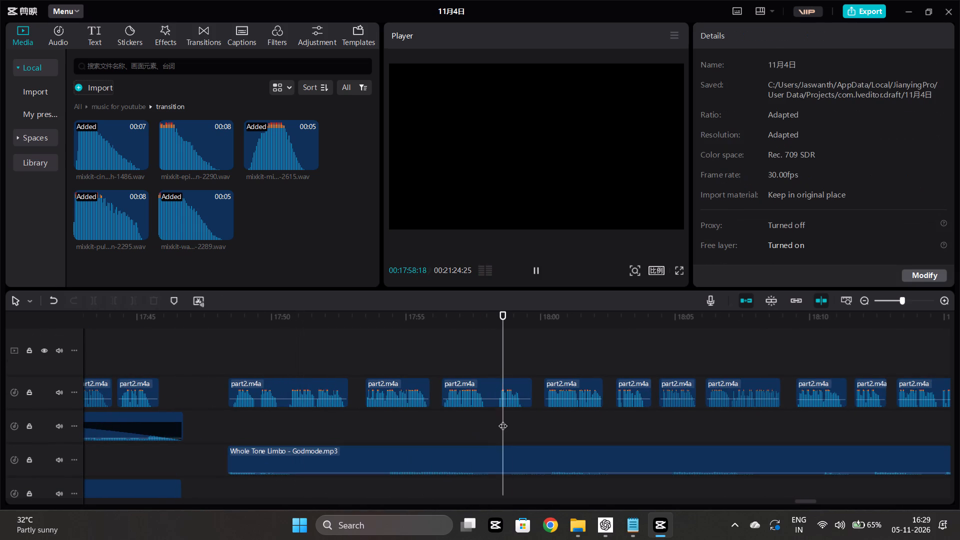
scroll(503, 419, "down", 2)
scroll(503, 419, "left", 1)
scroll(503, 419, "down", 1)
scroll(503, 419, "left", 1)
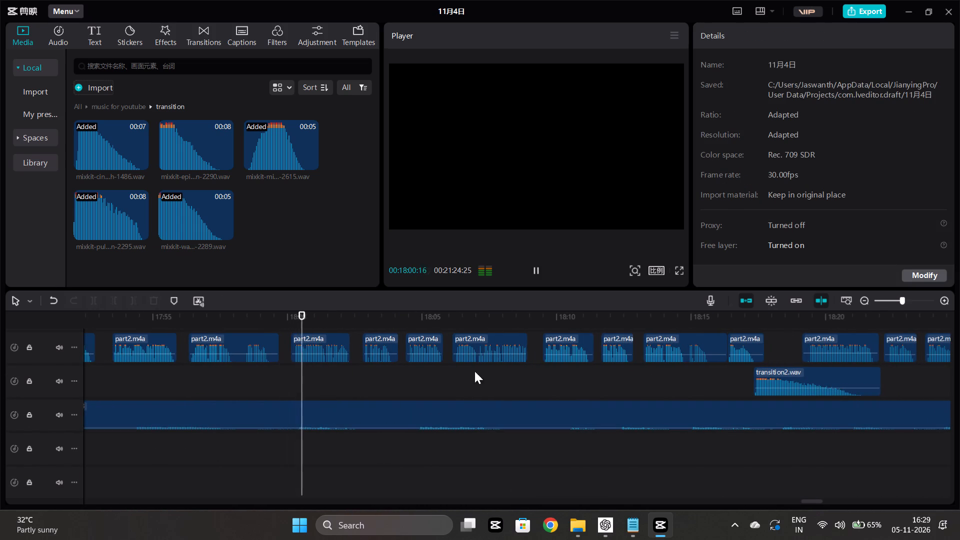
left_click(463, 389)
key("space")
left_click(590, 382)
key("space")
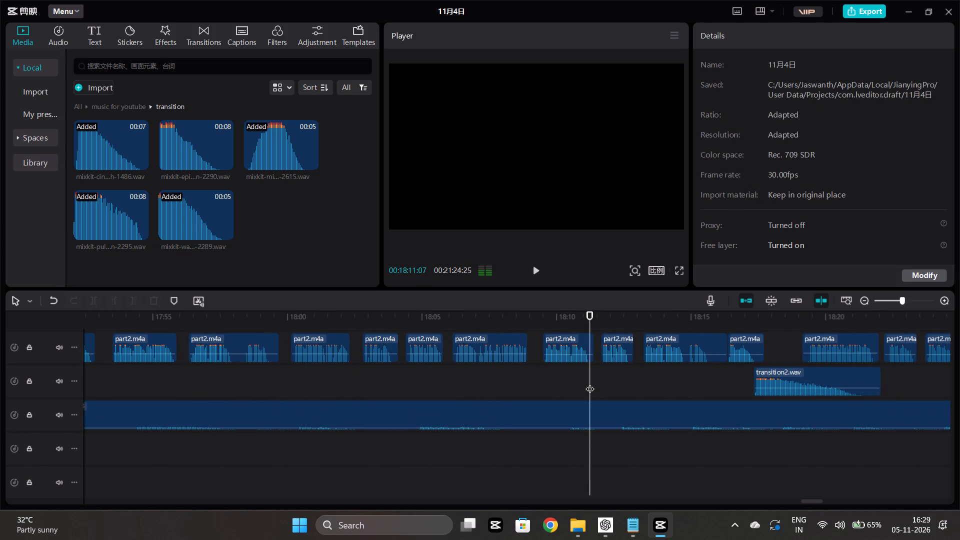
left_click(676, 379)
key("space")
scroll(676, 379, "left", 1)
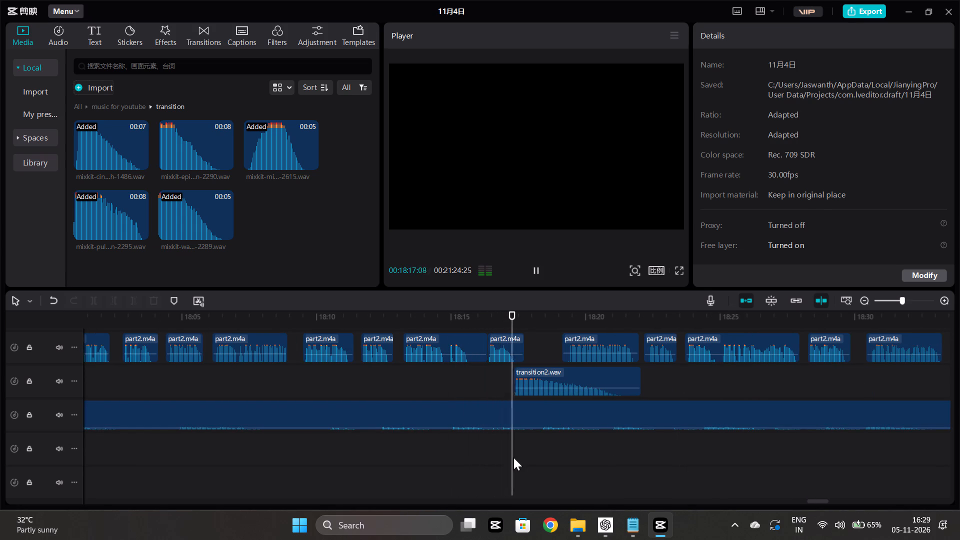
scroll(513, 457, "left", 1)
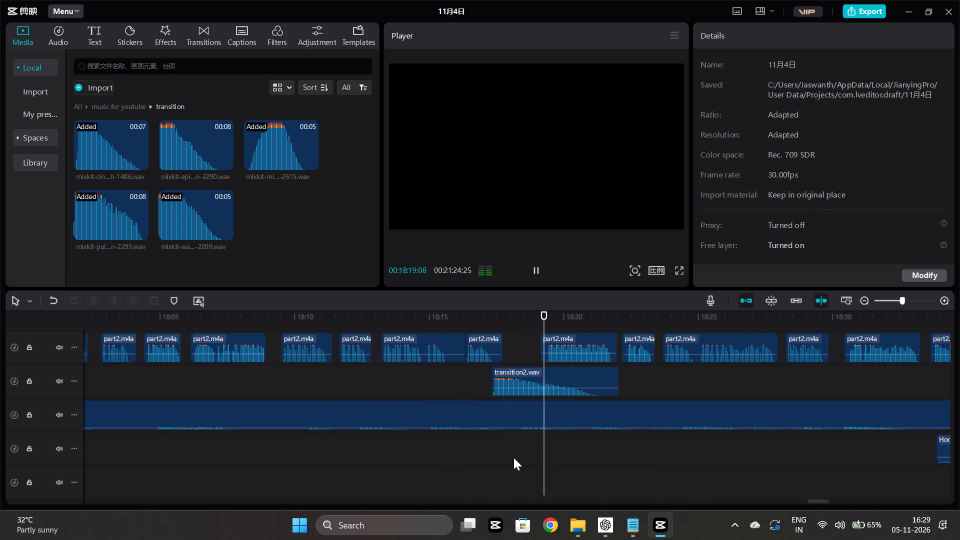
Play the mix from about 18:27, in the stretch between transition2 and the Horror House clip.
scroll(513, 457, "left", 1)
scroll(513, 457, "down", 1)
scroll(513, 457, "left", 1)
scroll(513, 457, "down", 1)
scroll(513, 457, "left", 1)
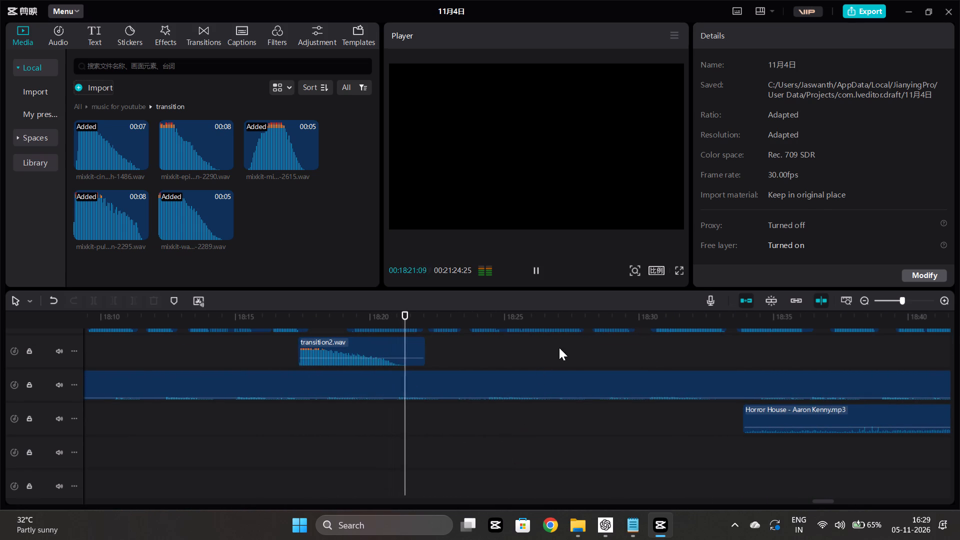
left_click(559, 347)
key("space")
Move the Horror House clip beneath Whole Tone Limbo earlier to start at about 18:24, and play the mix into it.
scroll(555, 427, "up", 3)
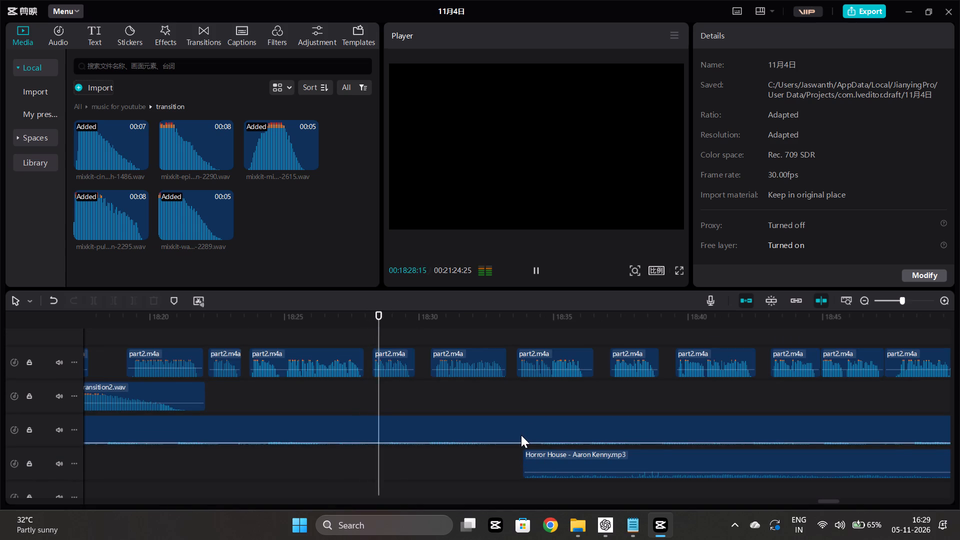
left_click_drag(566, 464, 369, 459)
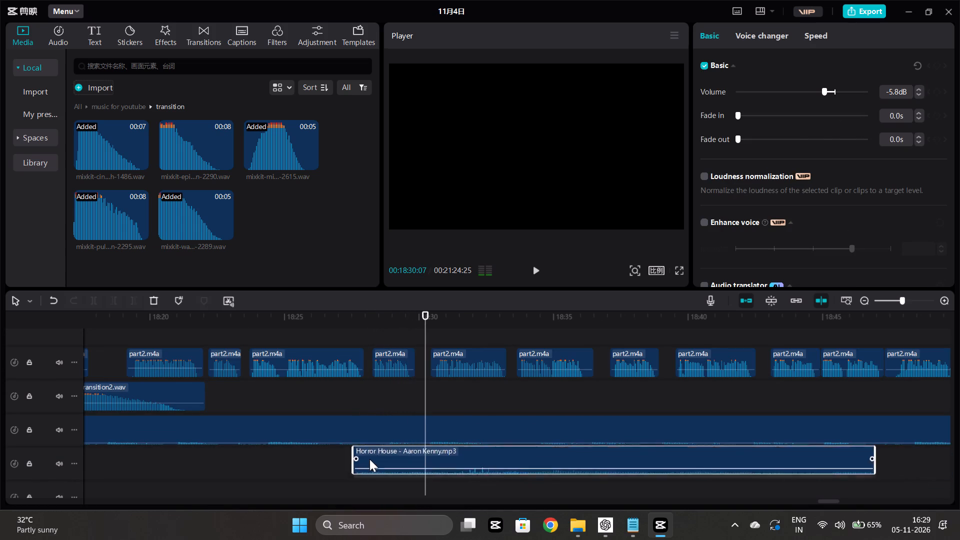
left_click_drag(369, 459, 297, 468)
left_click(237, 466)
key("space")
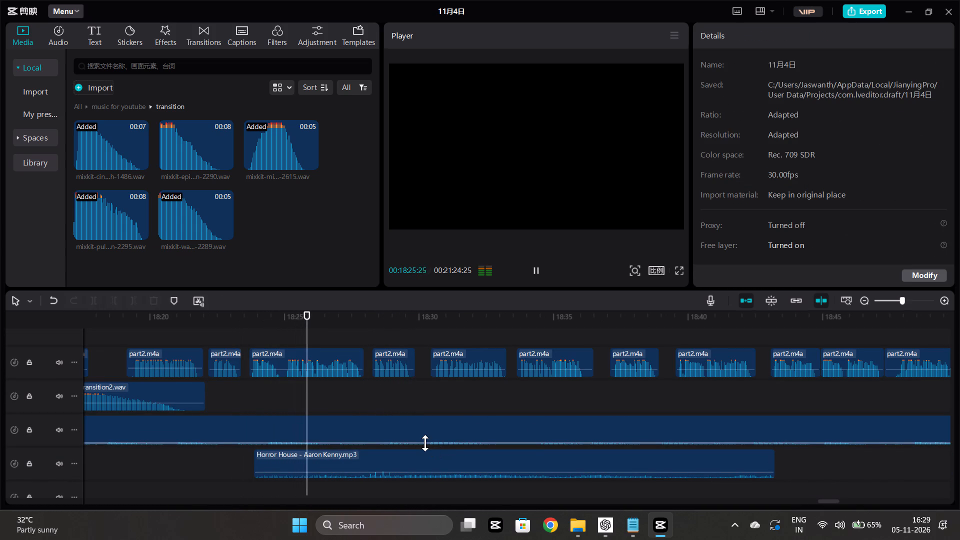
Give the Horror House clip at about 18:24 a 1.7 s fade-in, and play its start.
scroll(425, 443, "down", 1)
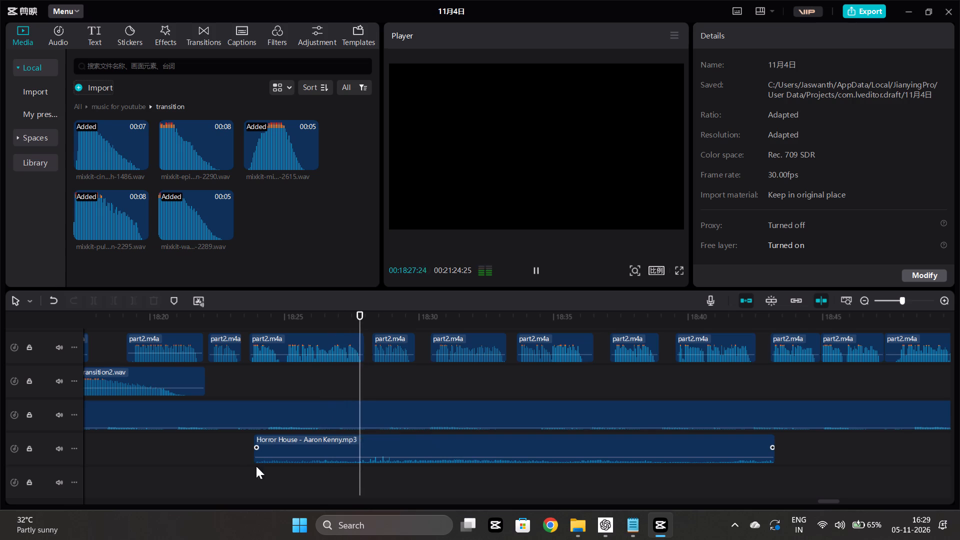
left_click(243, 451)
key("space")
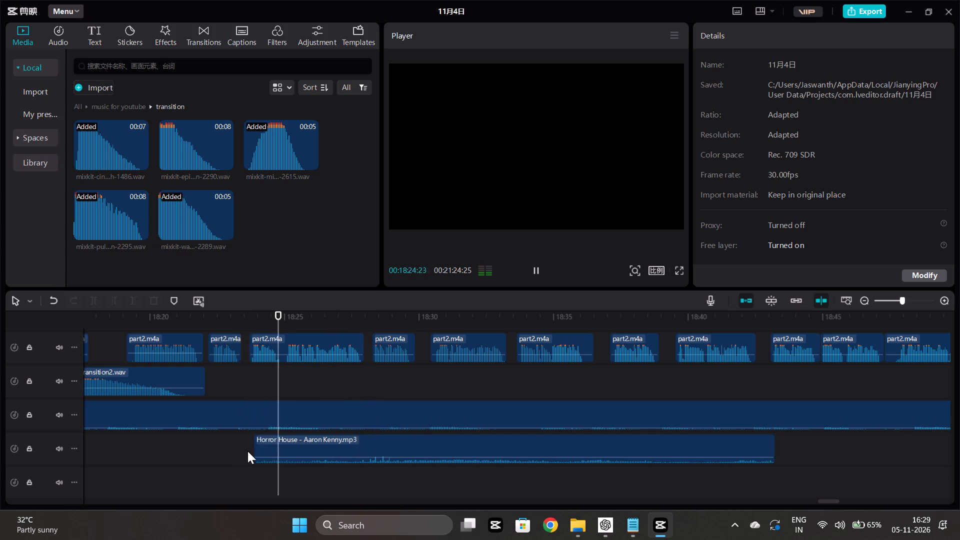
left_click_drag(258, 450, 304, 456)
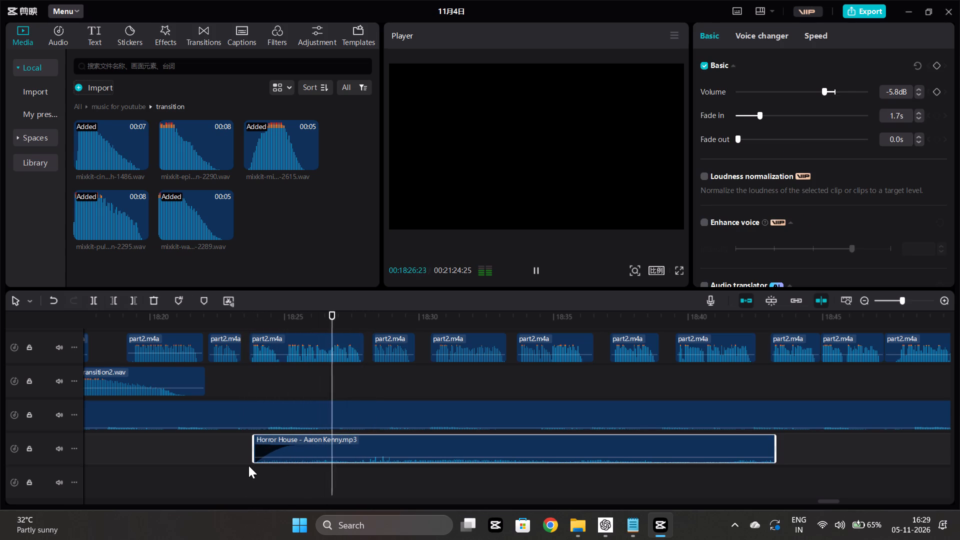
left_click(248, 465)
key("space")
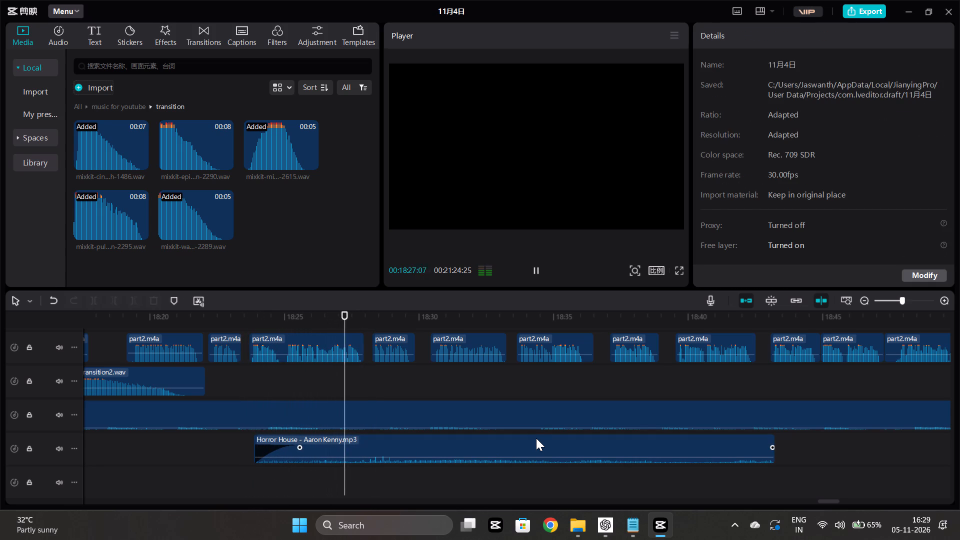
Trim the end of the Horror House clip back to about 18:40 and play around the new end.
scroll(536, 438, "left", 1)
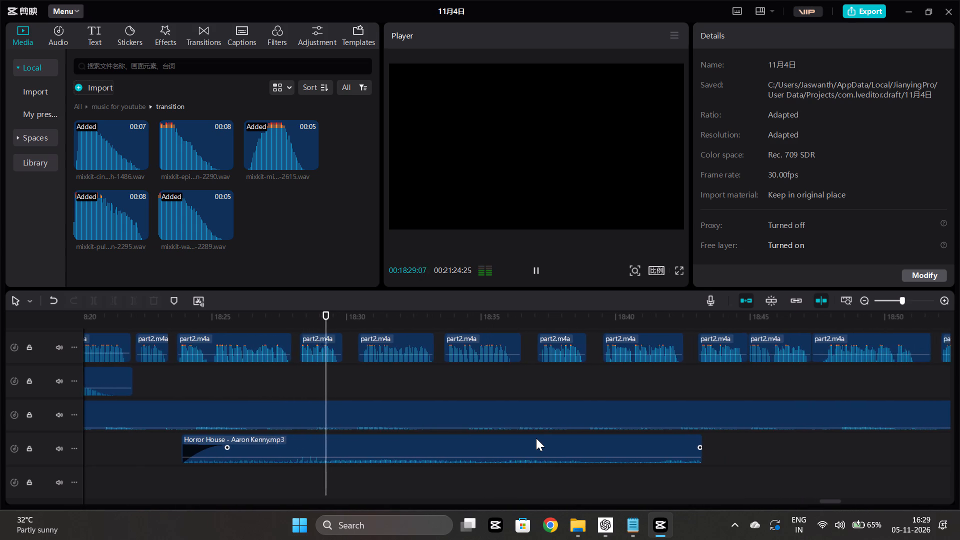
scroll(536, 438, "down", 2)
scroll(536, 438, "left", 1)
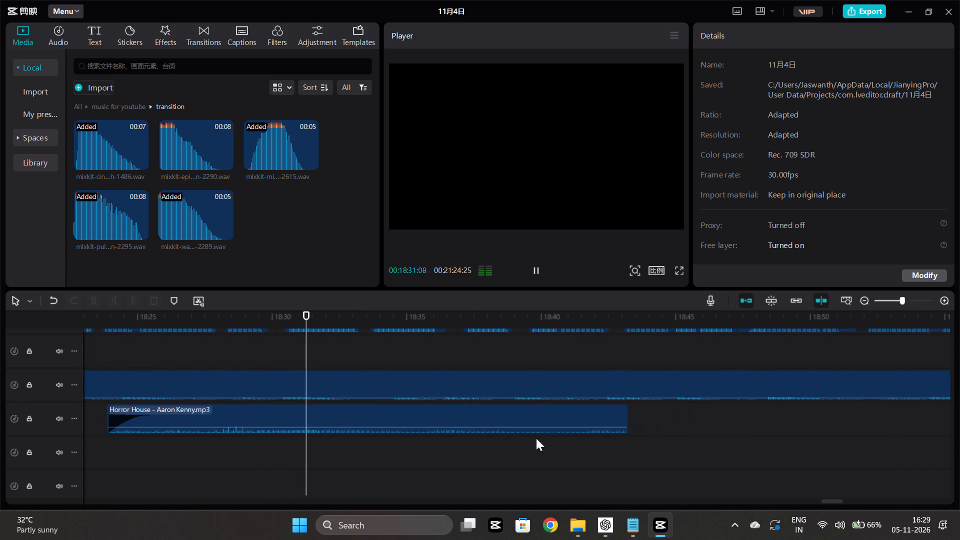
scroll(536, 438, "up", 3)
scroll(536, 438, "down", 4)
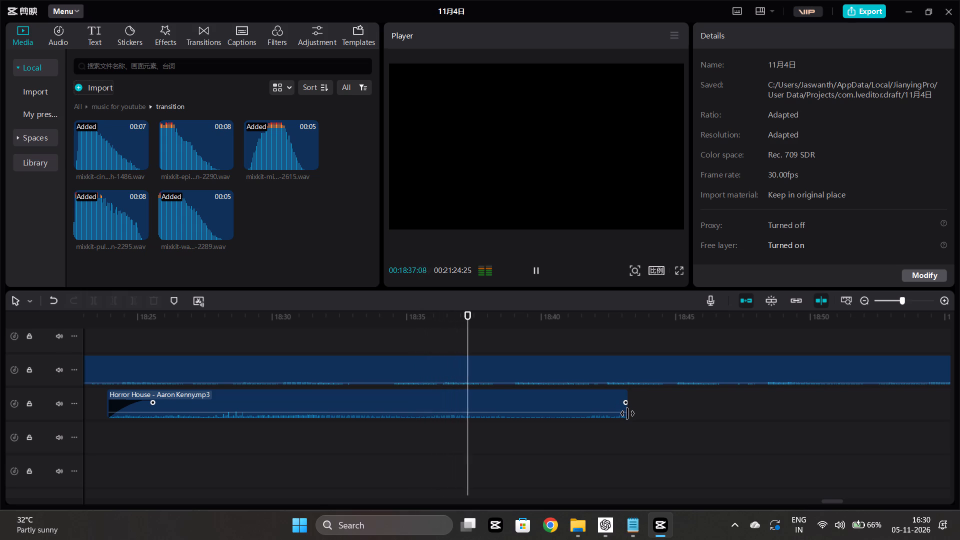
left_click_drag(627, 413, 618, 415)
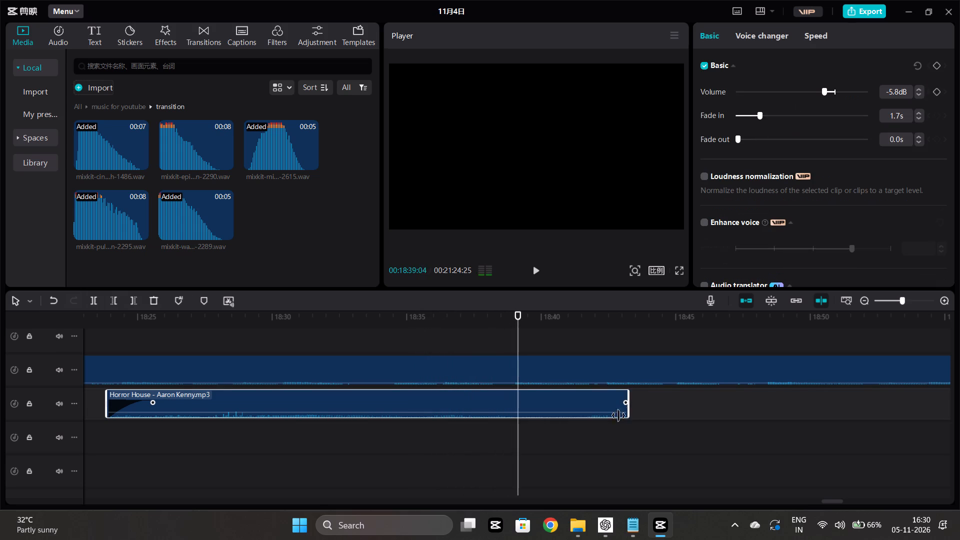
left_click_drag(618, 415, 539, 427)
left_click(528, 427)
key("space")
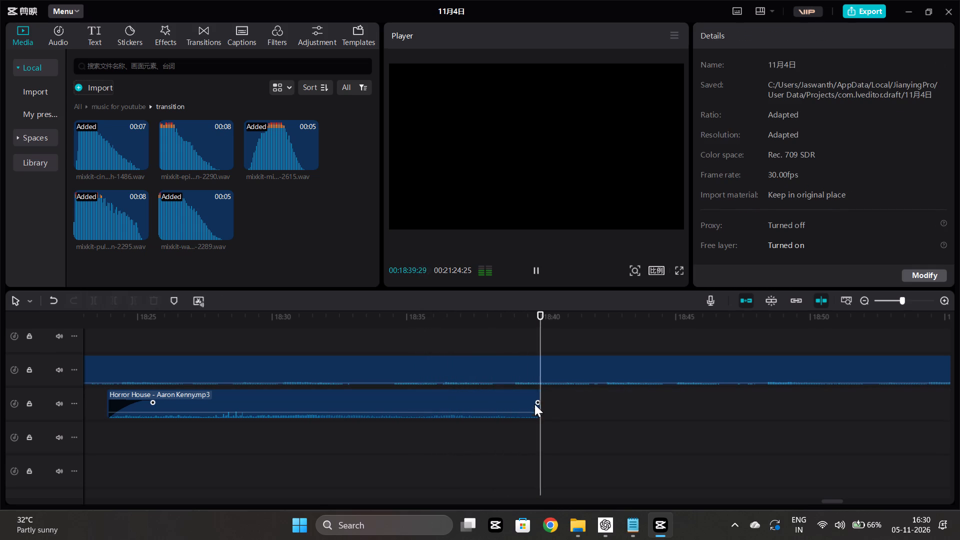
Shorten the Horror House clip's end slightly to about 18:39, add a fade-out, and replay the ending.
left_click_drag(537, 399, 529, 403)
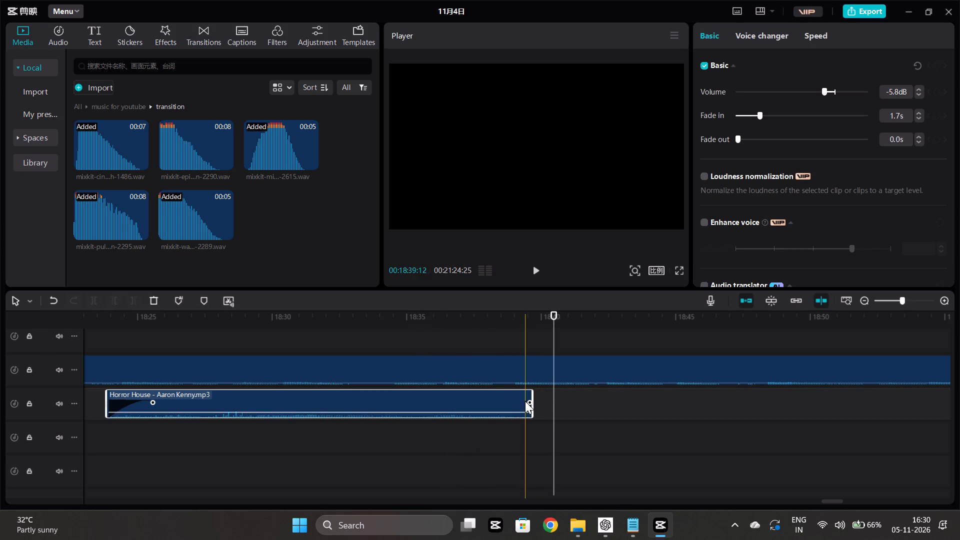
left_click_drag(529, 405, 452, 402)
left_click(497, 434)
key("space")
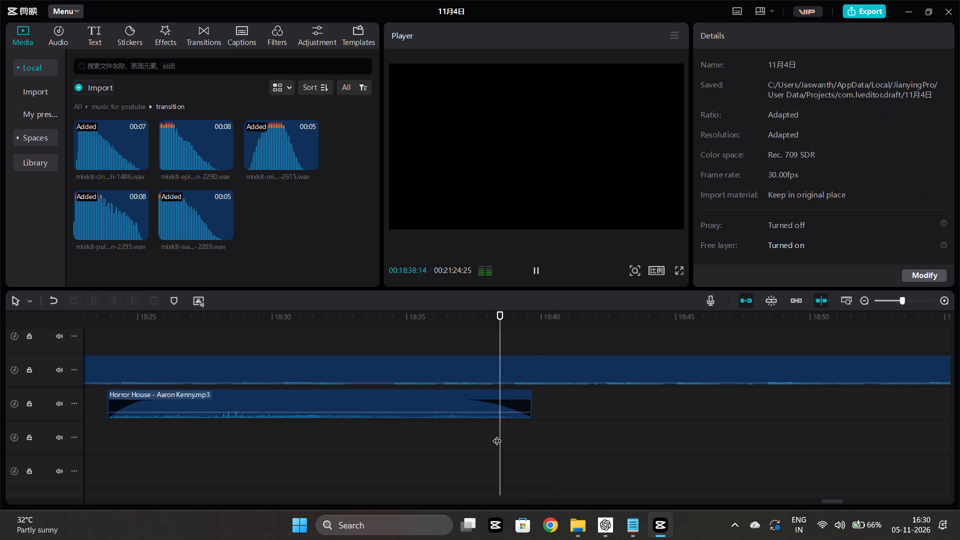
Spot-check the mix from about 19:16 and 19:20 at the end of Whole Tone Limbo, and from 19:55 into the lone-wolf howl.
scroll(497, 434, "down", 7, "ctrl")
scroll(497, 434, "up", 3)
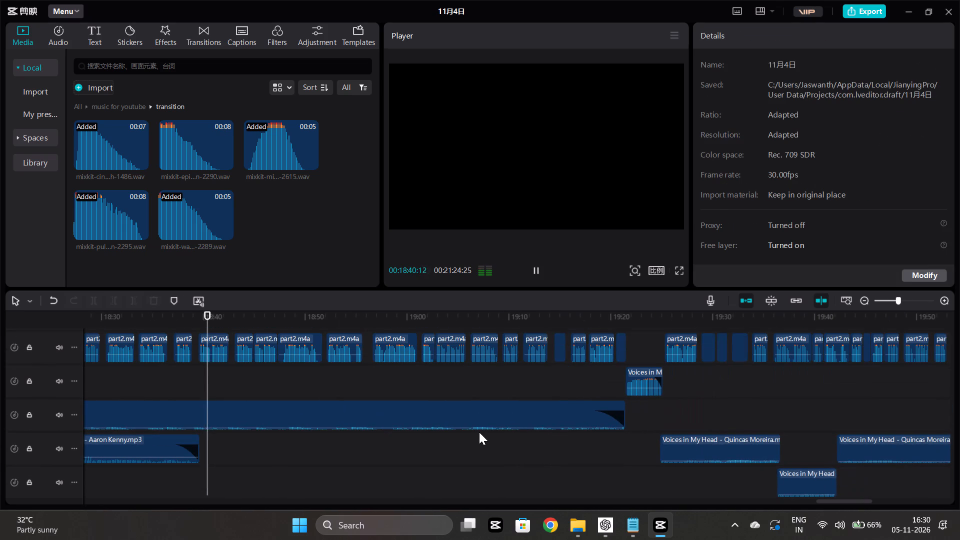
left_click(567, 395)
key("space")
left_click(608, 388)
key("space")
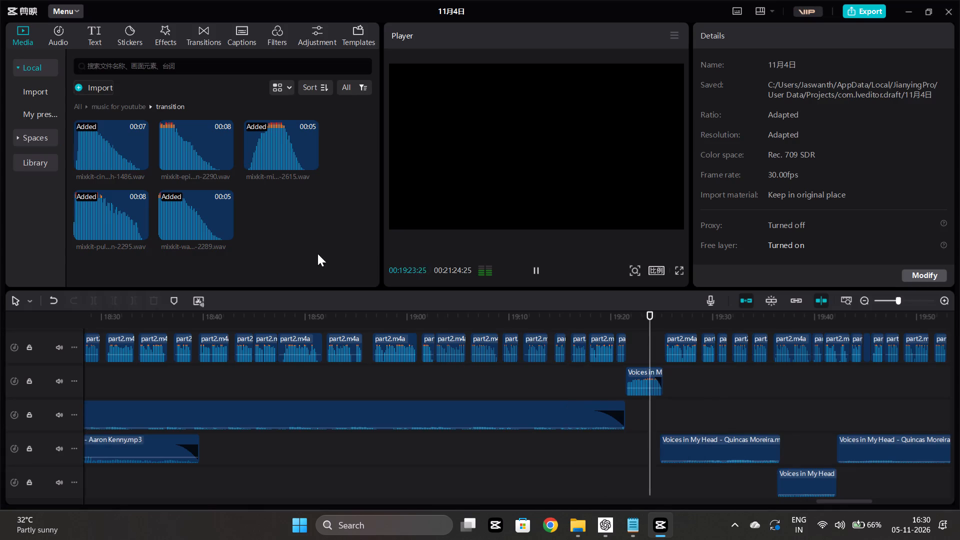
scroll(707, 412, "left", 1)
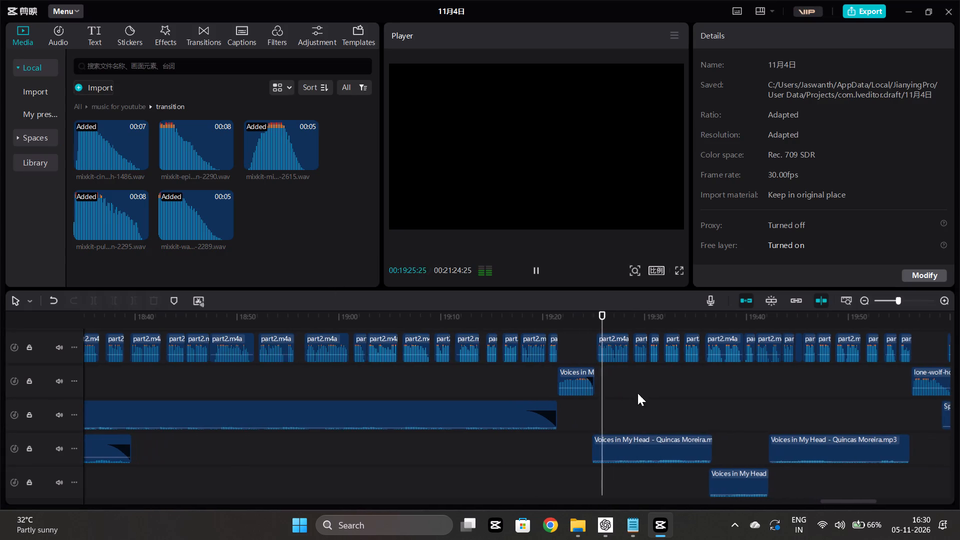
scroll(630, 393, "down", 3)
scroll(631, 392, "up", 4)
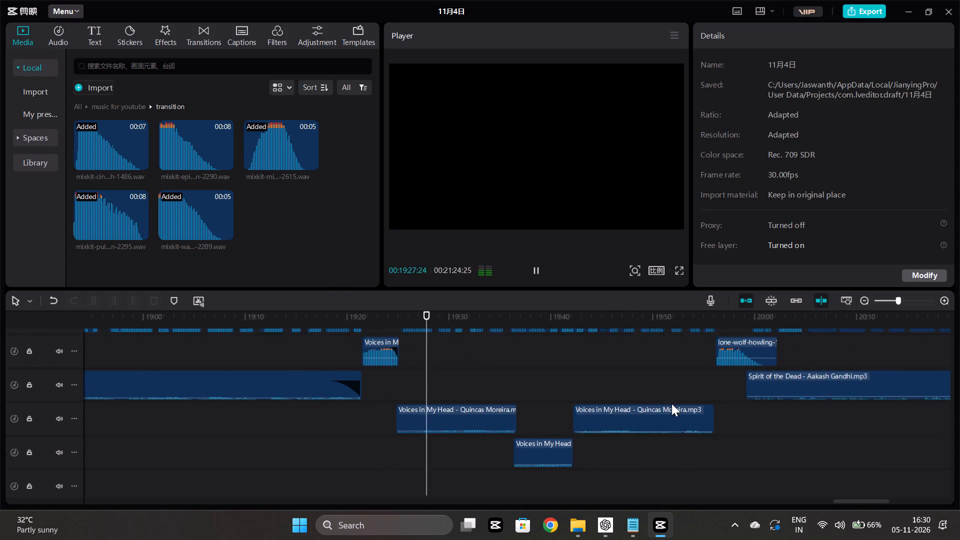
scroll(671, 403, "up", 1)
left_click(706, 418)
key("space")
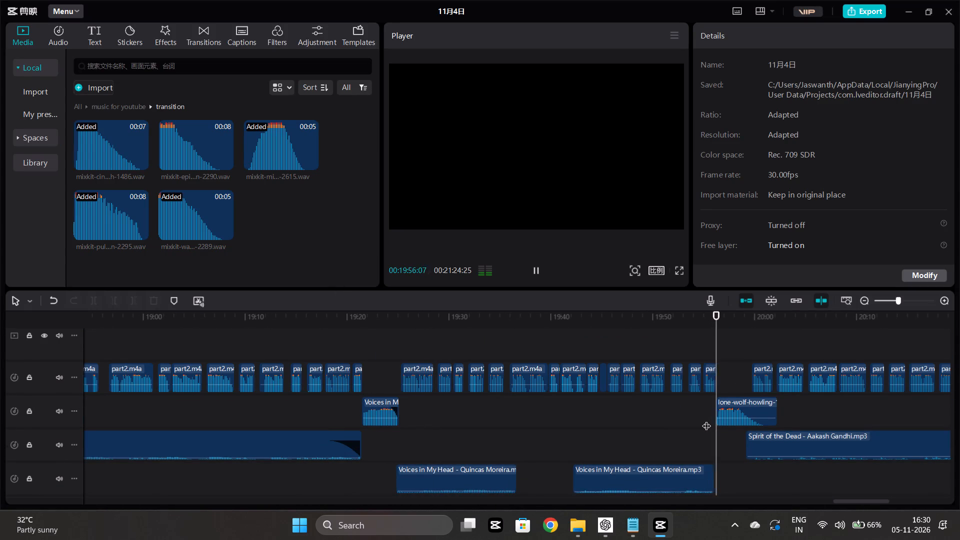
Spot-check the closing narration over Spirit of the Dead from about 21:04 and 21:10.
scroll(706, 419, "down", 1)
scroll(707, 419, "left", 1)
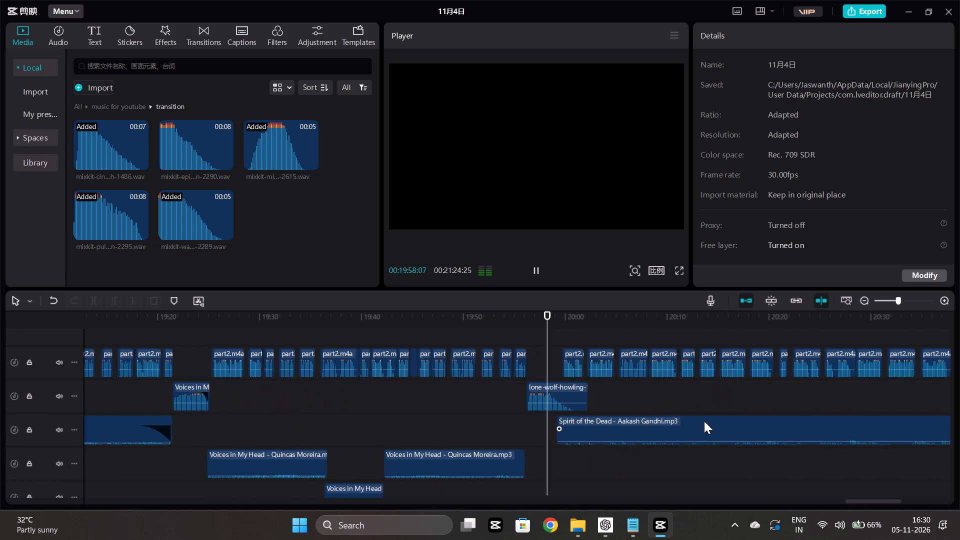
scroll(594, 479, "down", 9, "ctrl")
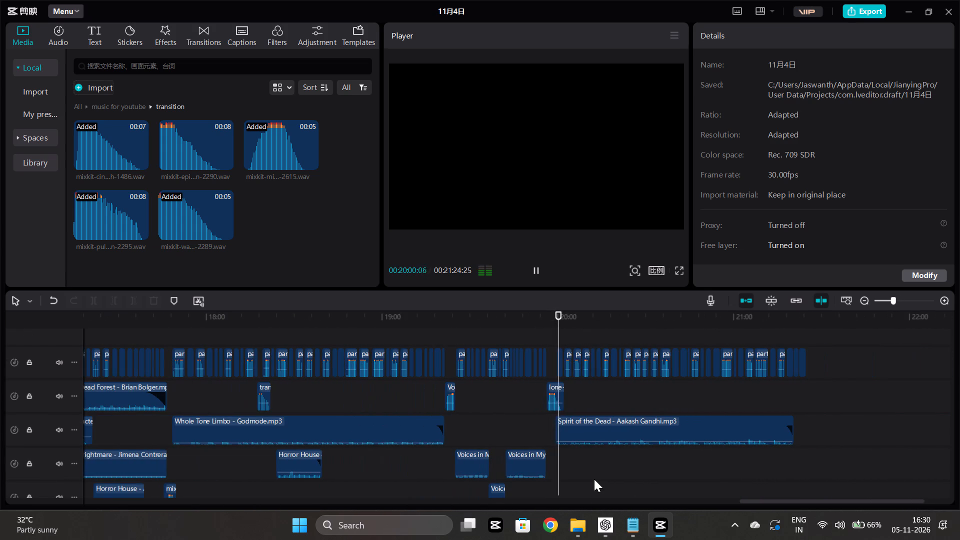
left_click(746, 470)
key("space")
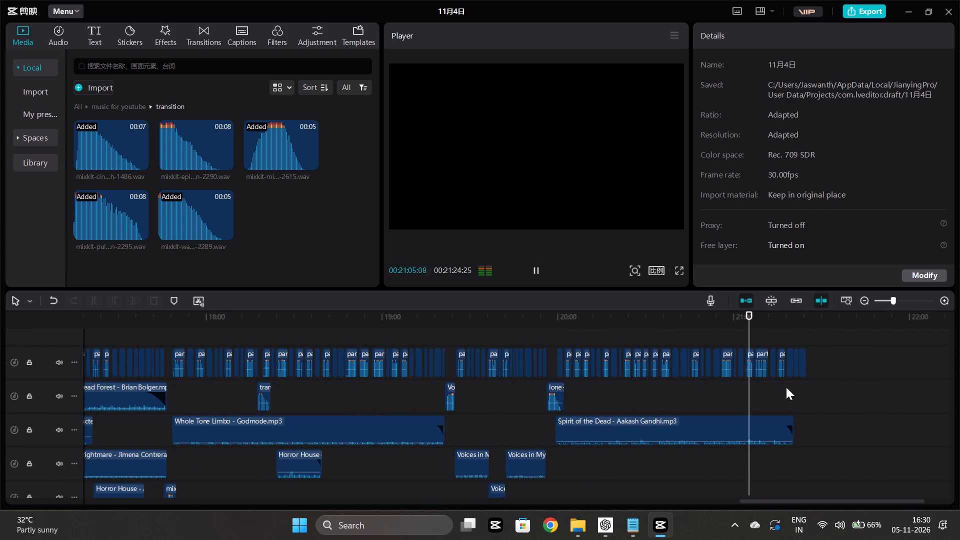
left_click(763, 397)
key("space")
key("space")
Play the earlier transition effects at about 9:48 and 10:47.
scroll(763, 397, "right", 2)
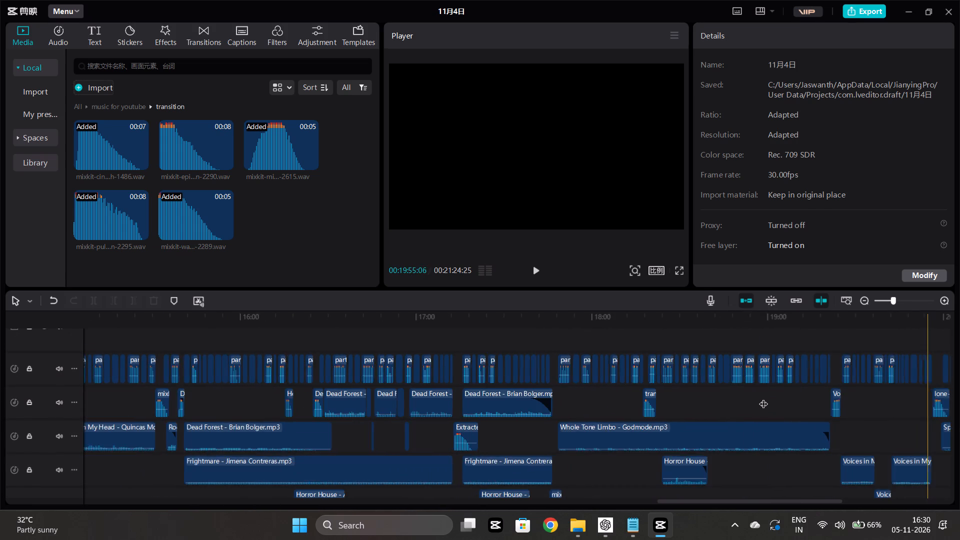
scroll(763, 397, "right", 12)
scroll(539, 437, "left", 2)
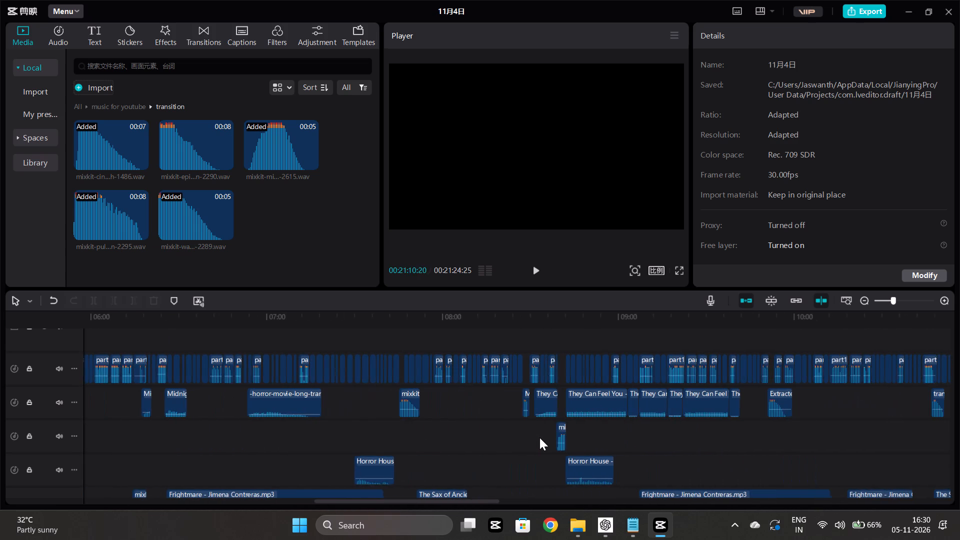
scroll(539, 437, "left", 1)
left_click(761, 433)
key("space")
scroll(761, 433, "left", 1)
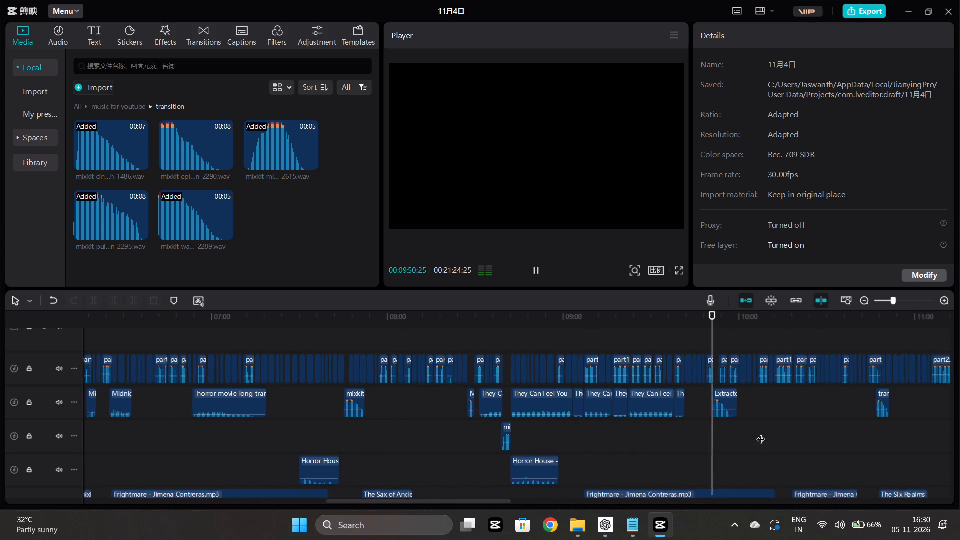
scroll(761, 433, "left", 1)
scroll(690, 423, "down", 3)
left_click(674, 378)
key("space")
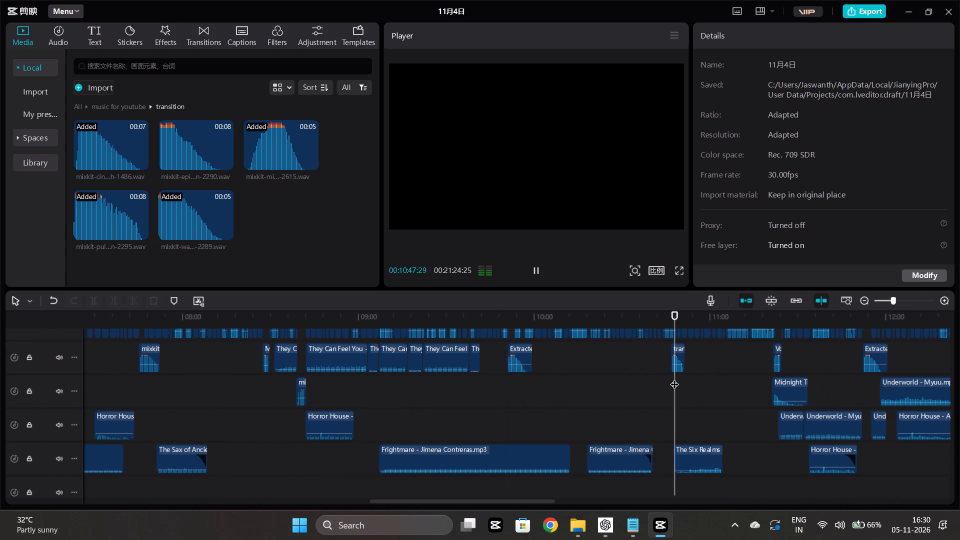
Play the mix from about 11:19, and replay it from about 11:20 into the Voices in My Head and Midnight Trace clips.
scroll(674, 378, "left", 1)
left_click(589, 368)
key("space")
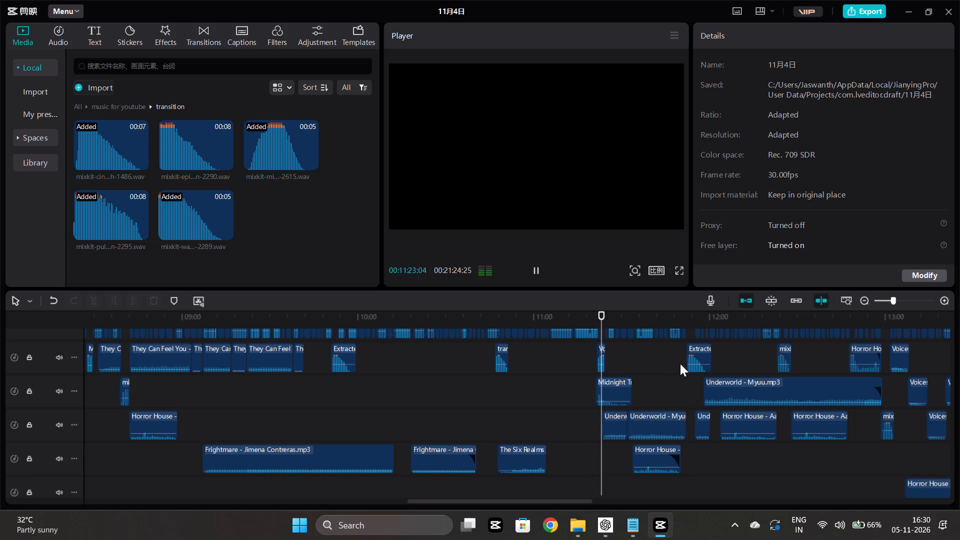
left_click(592, 378)
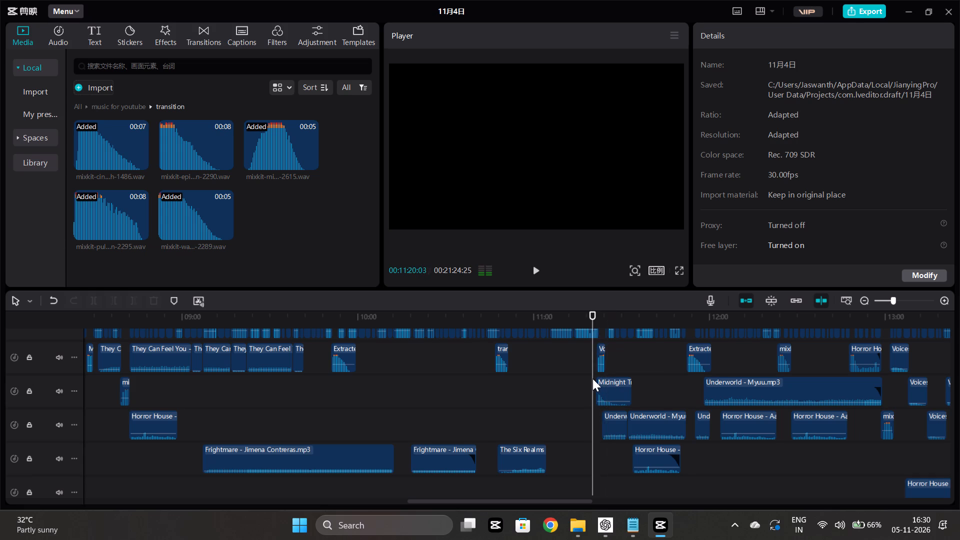
key("space")
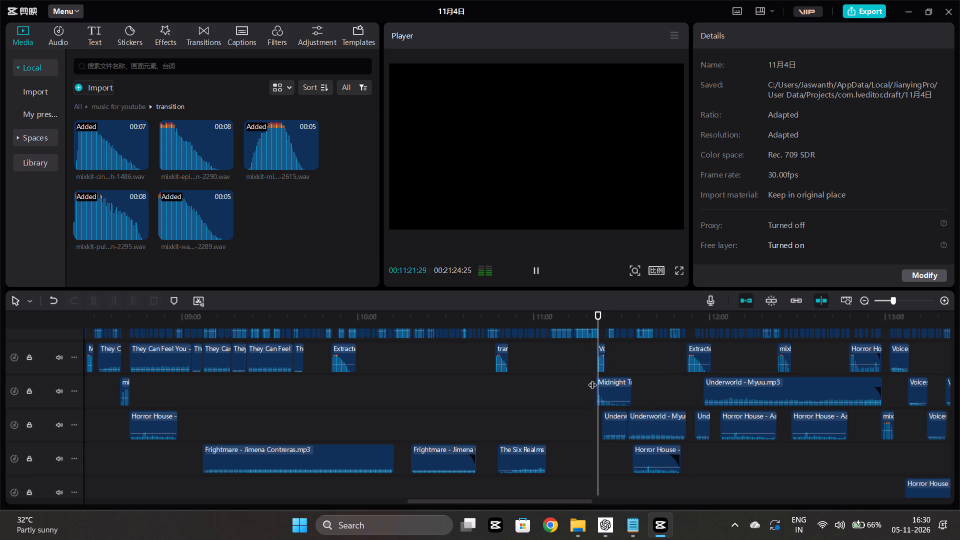
Cut the Midnight Trace clip at about 11:20 from the timeline.
scroll(592, 378, "up", 8, "ctrl")
left_click(636, 390)
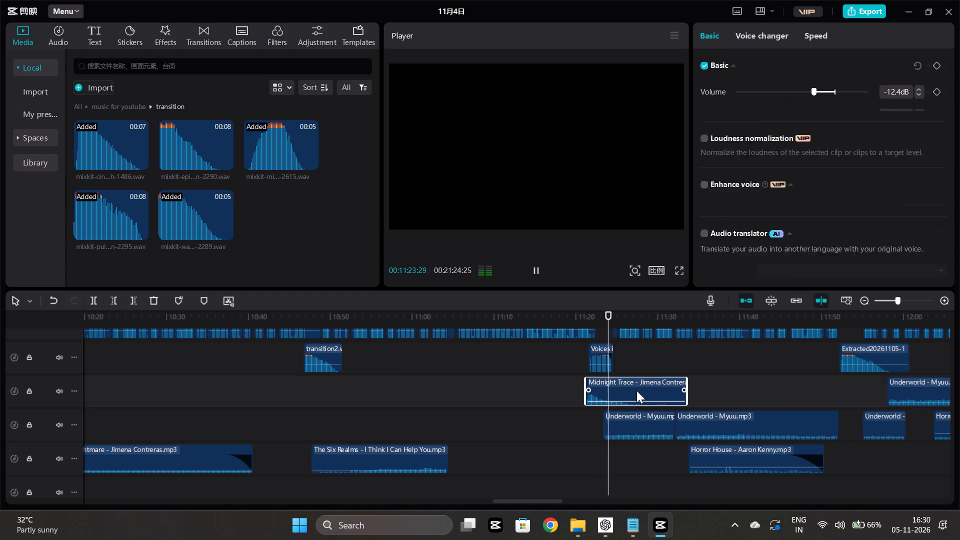
key("ctrl+x")
Play the mix from the transition2 effect at about 10:47, and from about 12:32 over Underworld.
scroll(659, 360, "down", 2, "ctrl")
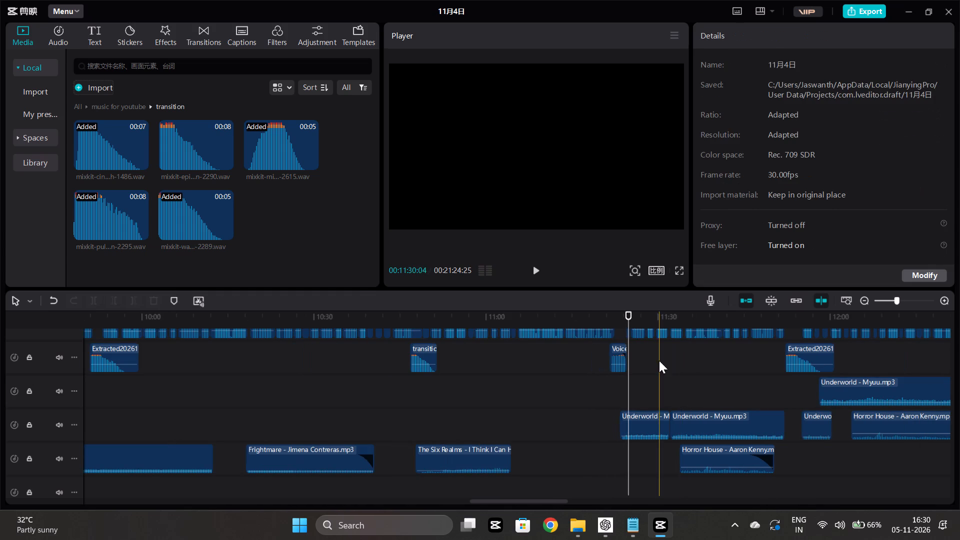
left_click(411, 403)
key("space")
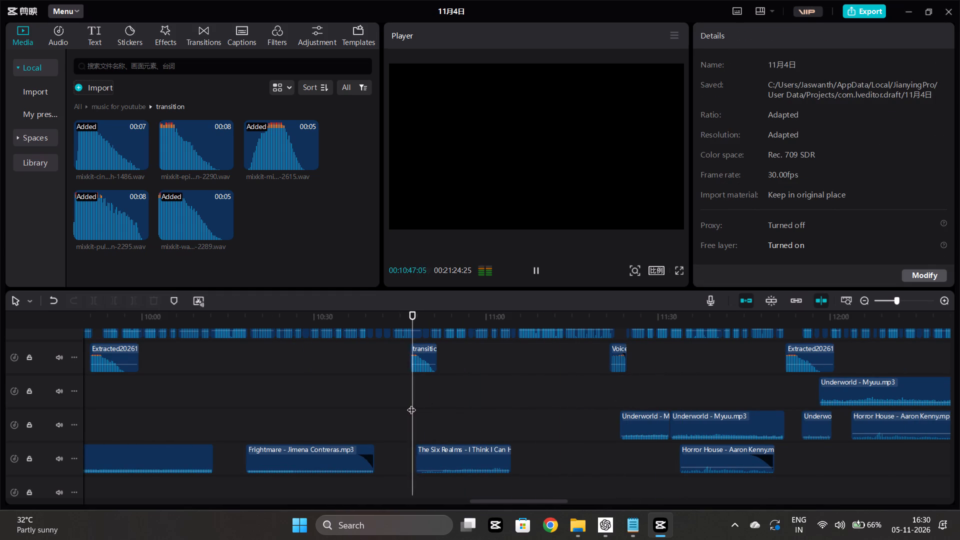
scroll(483, 406, "left", 1)
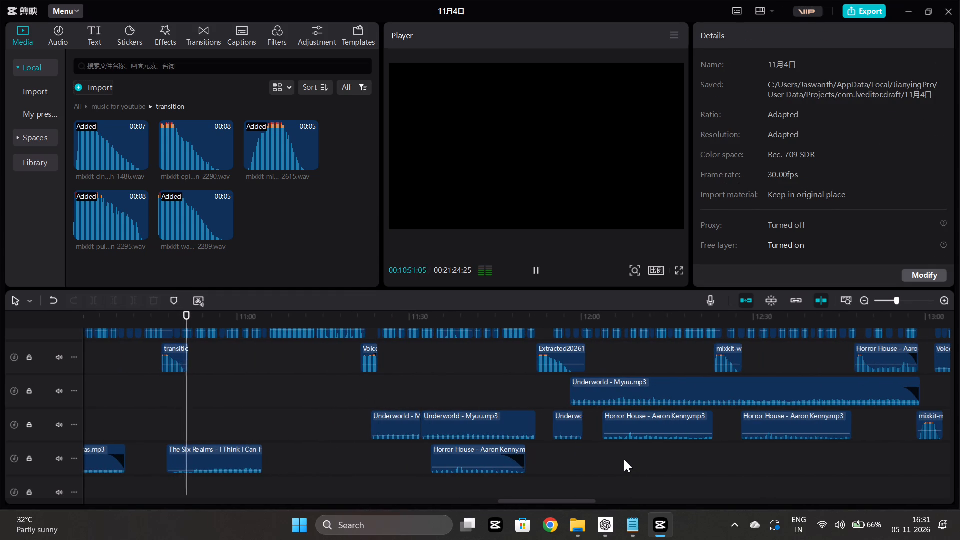
scroll(624, 459, "down", 4)
left_click(616, 448)
key("space")
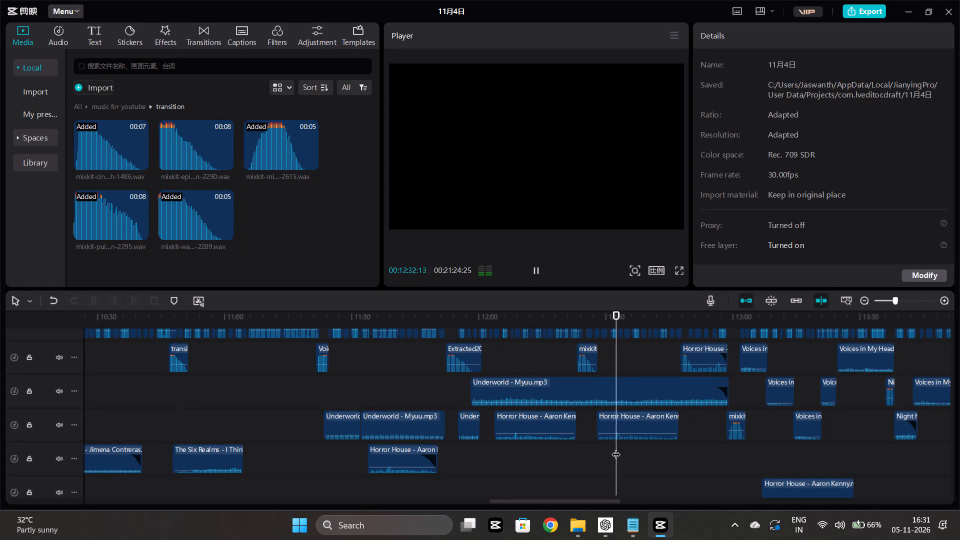
Paste the Midnight Trace clip beneath Whole Tone Limbo at about 18:50, and play the mix from about 18:46.
scroll(616, 448, "left", 5)
scroll(419, 444, "right", 1)
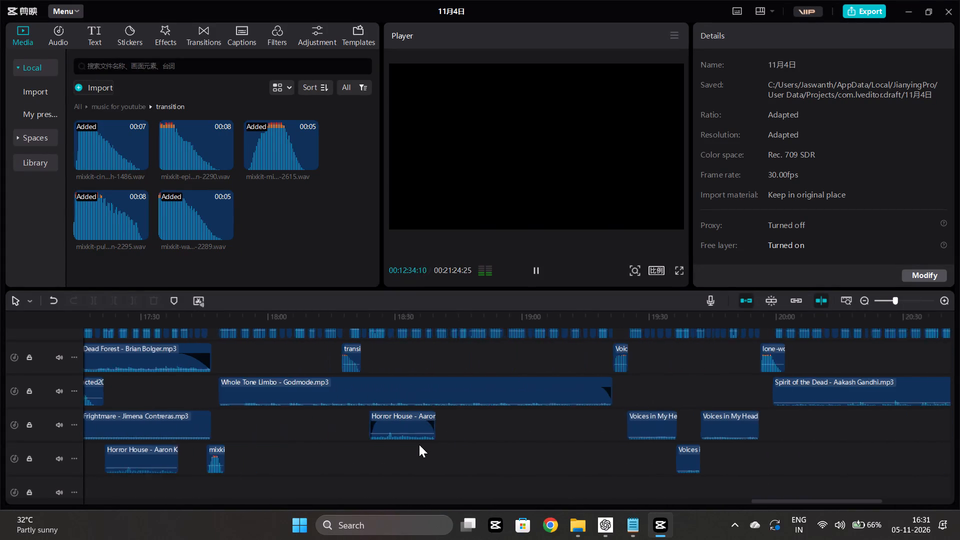
scroll(419, 444, "right", 1)
left_click(531, 441)
key("ctrl+v")
left_click(512, 428)
key("space")
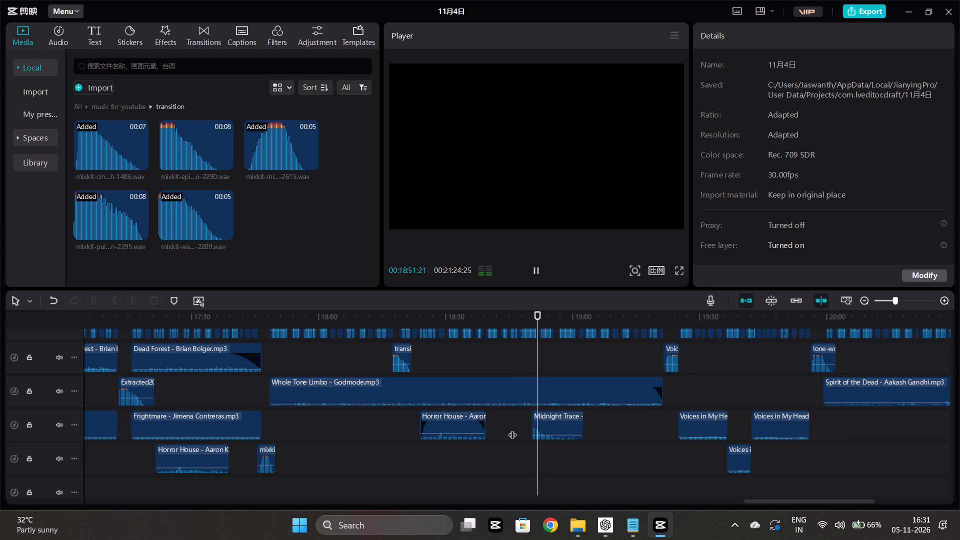
Set the pasted Midnight Trace clip's volume to 0.0 dB.
left_click(568, 423)
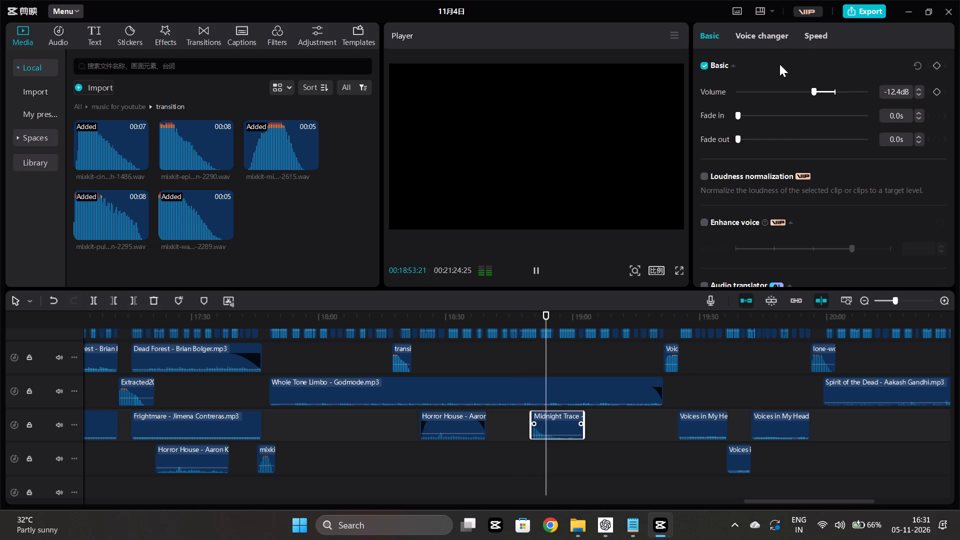
left_click(829, 89)
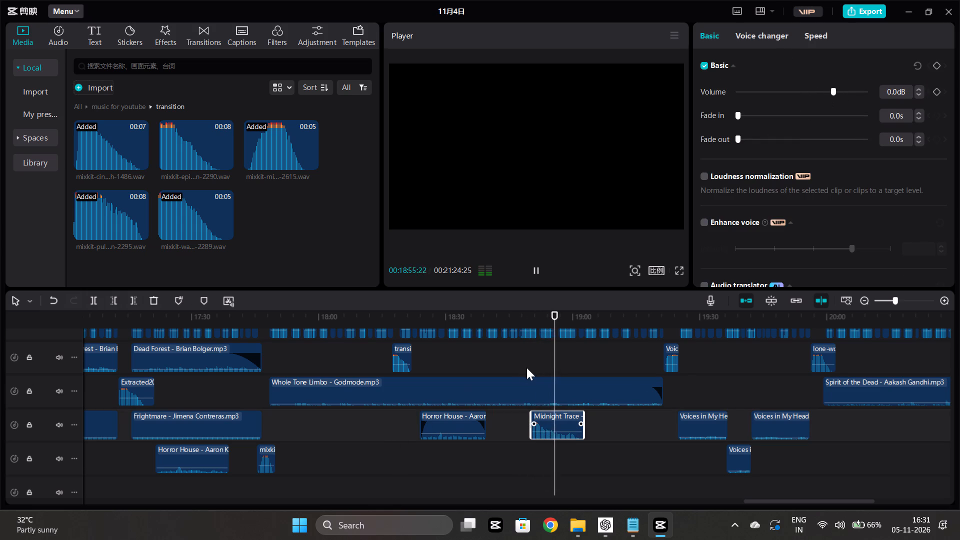
Trim the start of the Midnight Trace clip at about 18:50 slightly shorter and replay its opening.
left_click(527, 361)
key("space")
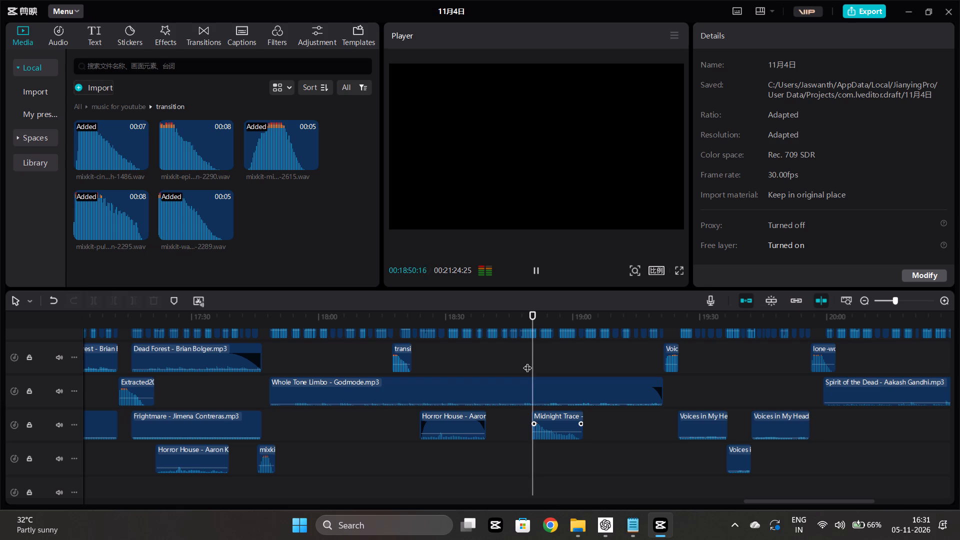
scroll(601, 439, "up", 3, "ctrl")
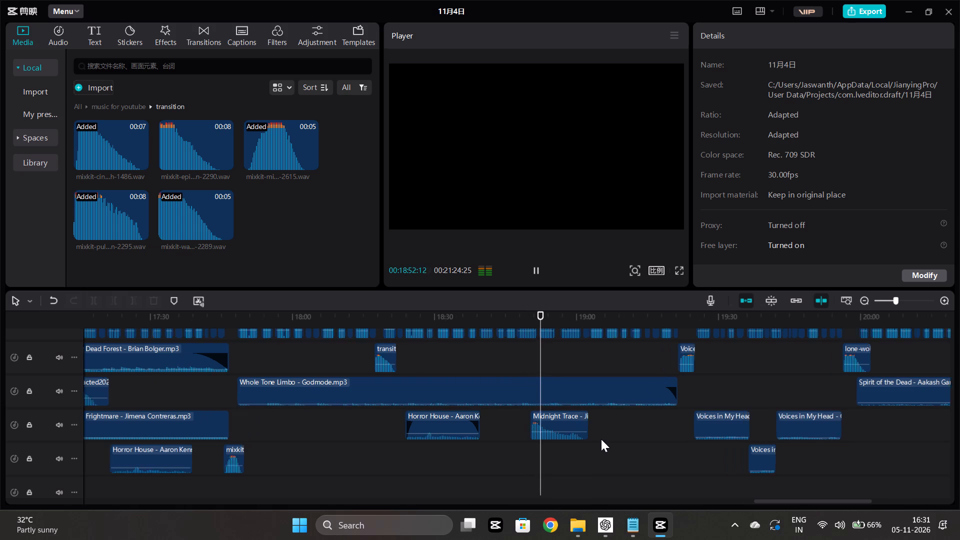
scroll(601, 439, "up", 5, "ctrl")
scroll(540, 427, "up", 8, "ctrl")
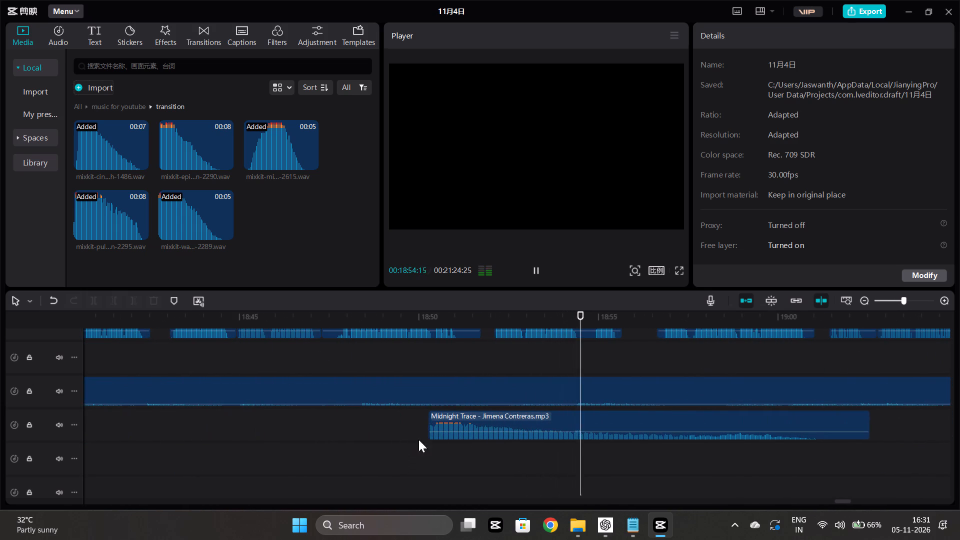
left_click(428, 432)
left_click_drag(428, 432, 432, 435)
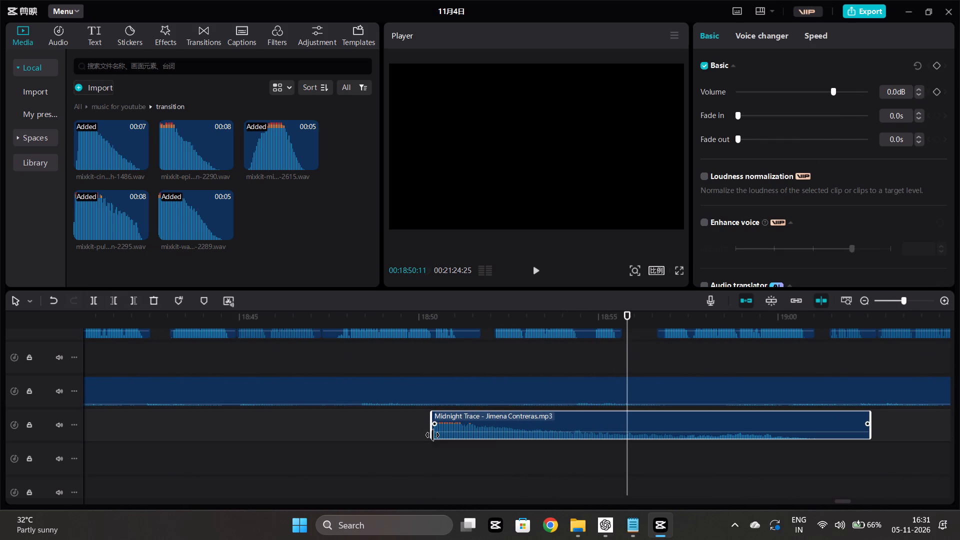
left_click_drag(432, 435, 435, 438)
left_click(436, 444)
key("space")
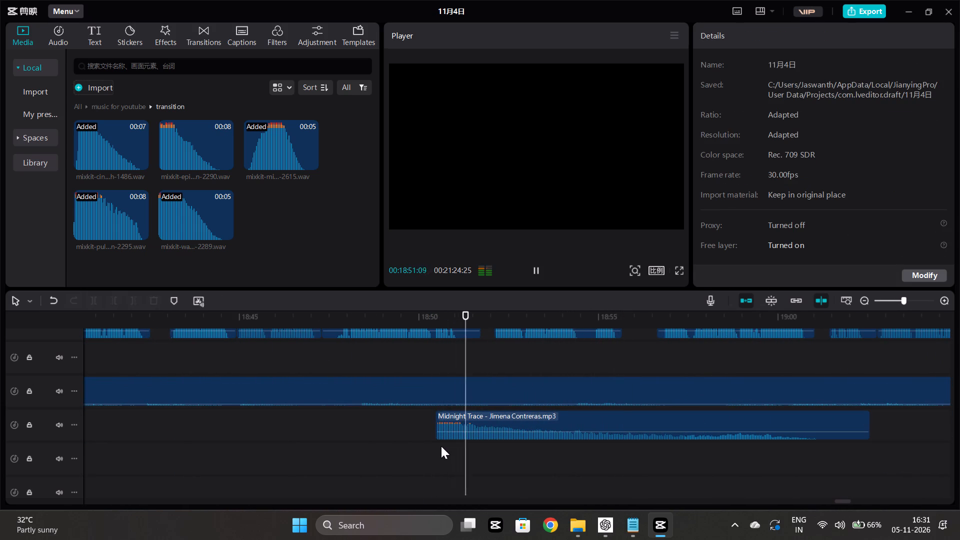
Play the mix from just before the trimmed Midnight Trace clip at about 18:50, and from about 19:15.
scroll(441, 446, "down", 5, "ctrl")
left_click(441, 446)
key("space")
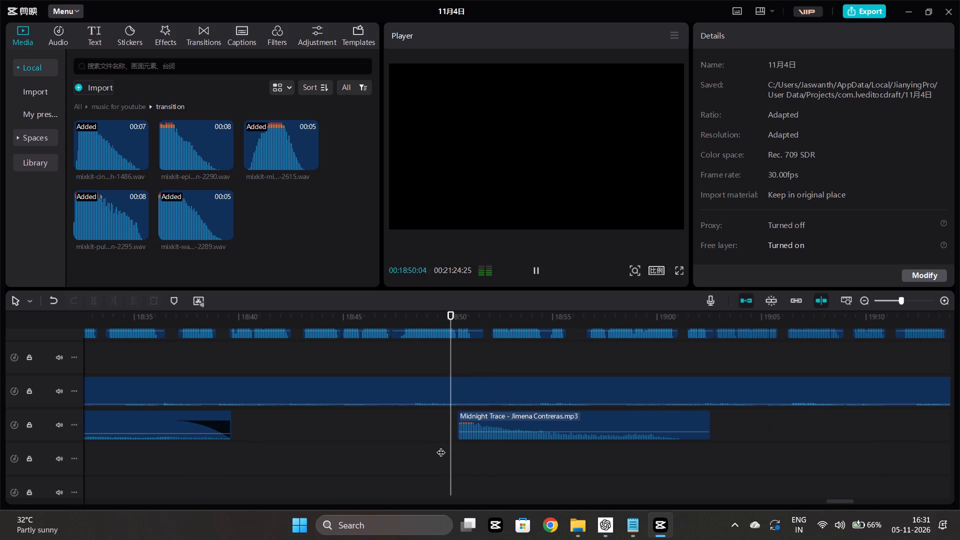
scroll(441, 446, "left", 1)
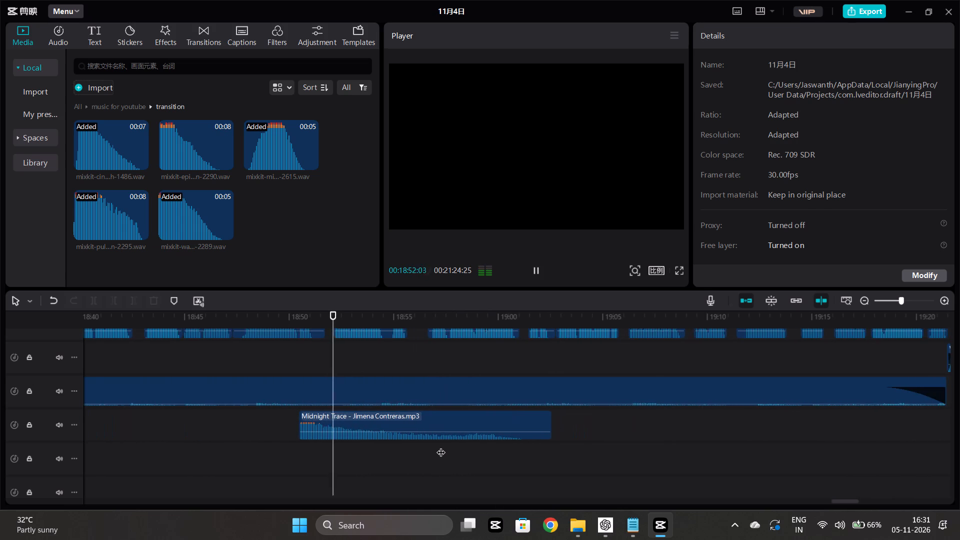
scroll(441, 446, "down", 6, "ctrl")
scroll(594, 457, "up", 2)
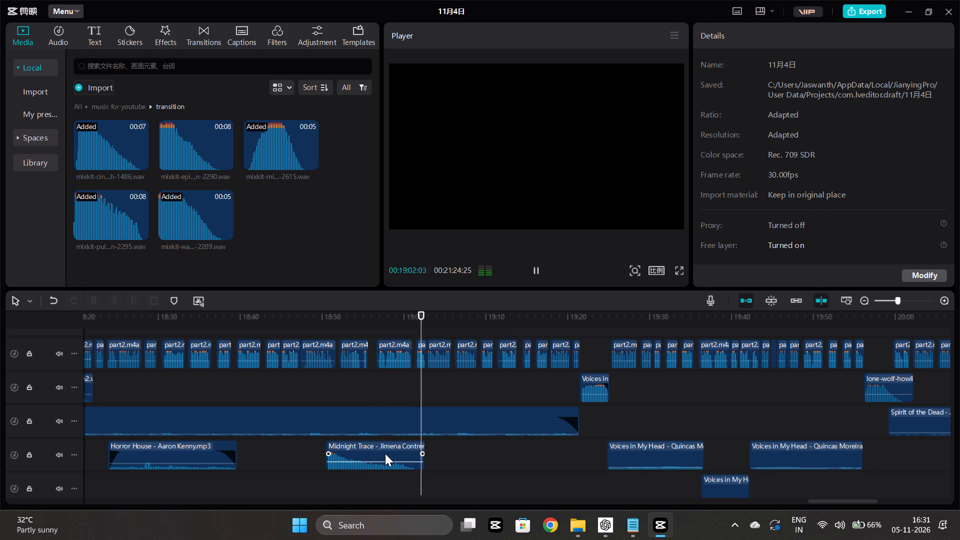
left_click(537, 389)
key("space")
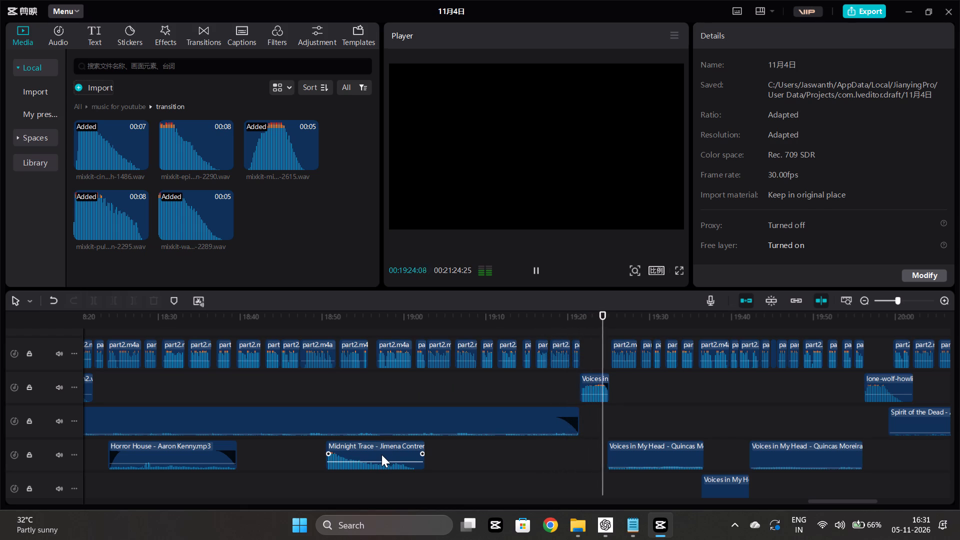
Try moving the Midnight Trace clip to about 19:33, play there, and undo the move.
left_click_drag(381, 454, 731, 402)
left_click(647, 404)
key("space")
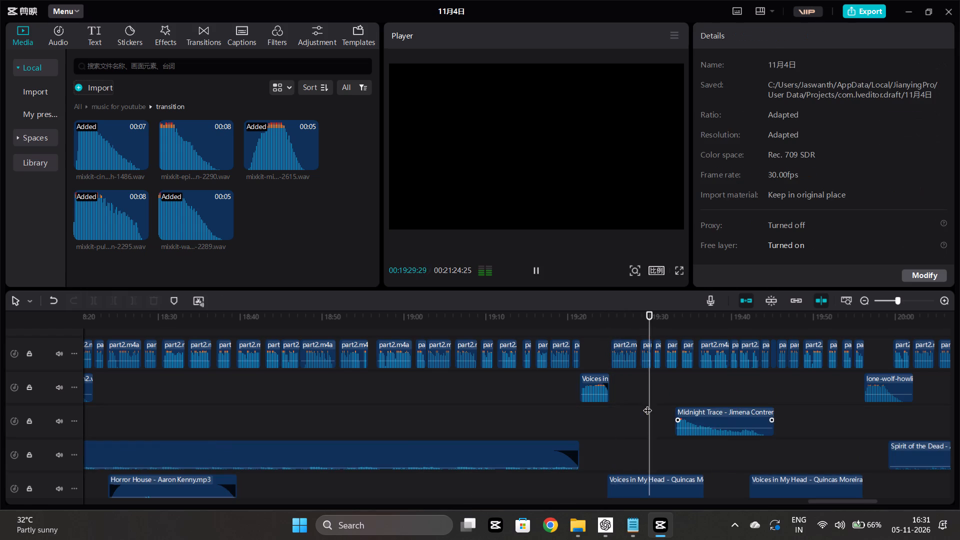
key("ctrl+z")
Move the Midnight Trace clip to about 19:45, above the later Voices in My Head clip, and play it there.
left_click_drag(388, 452, 765, 409)
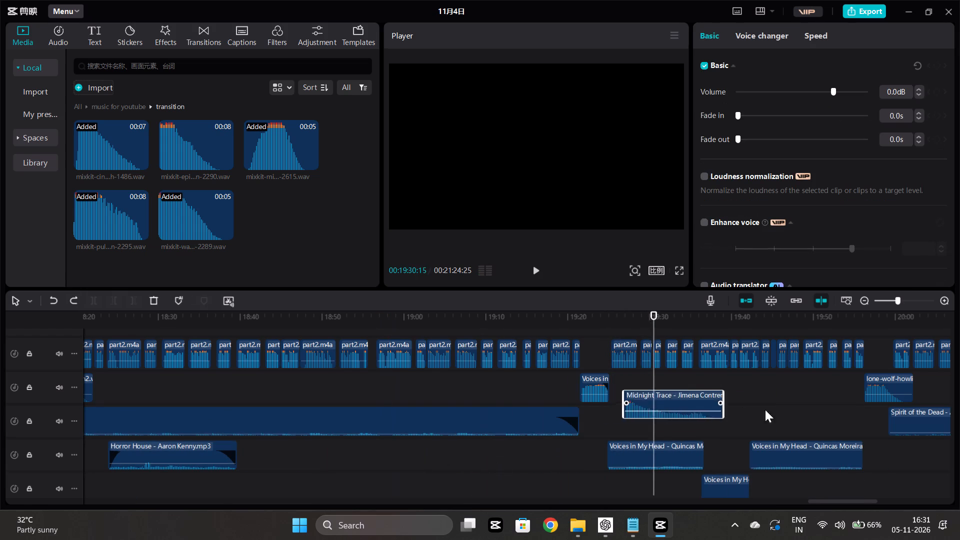
left_click_drag(765, 409, 836, 417)
left_click(746, 426)
key("space")
scroll(746, 426, "left", 1)
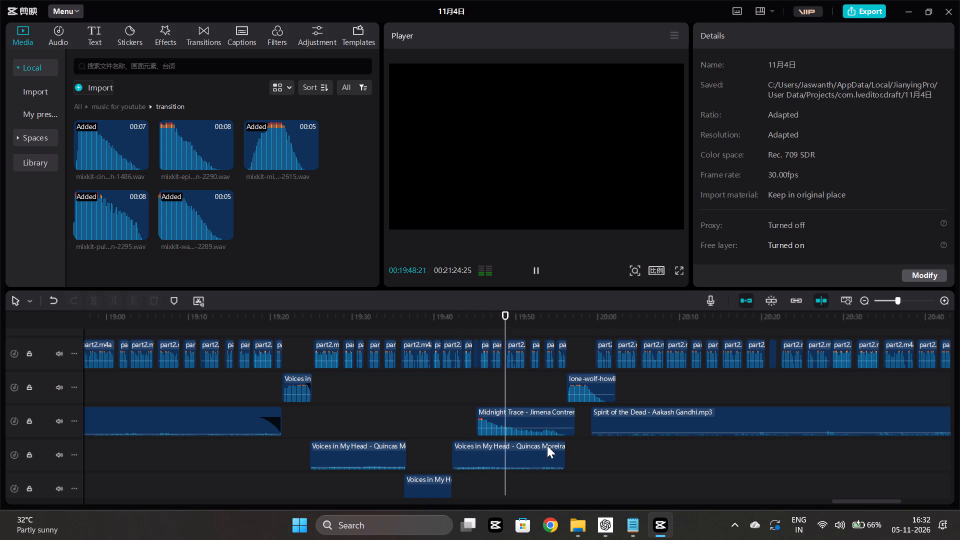
Replay the narration around 19:45 and shift the Midnight Trace clip to start at 19:45:17.
scroll(476, 416, "up", 4, "ctrl")
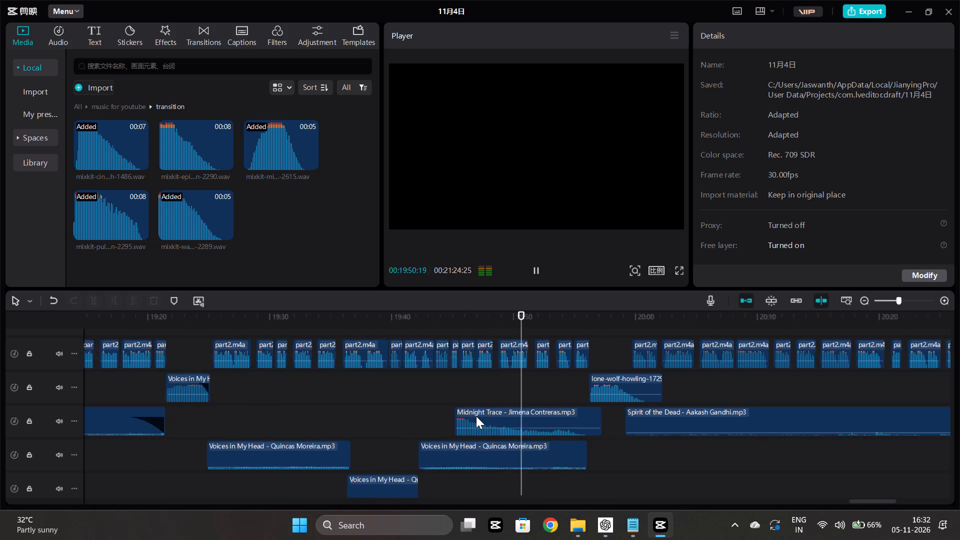
scroll(476, 416, "up", 5, "ctrl")
left_click(361, 382)
key("space")
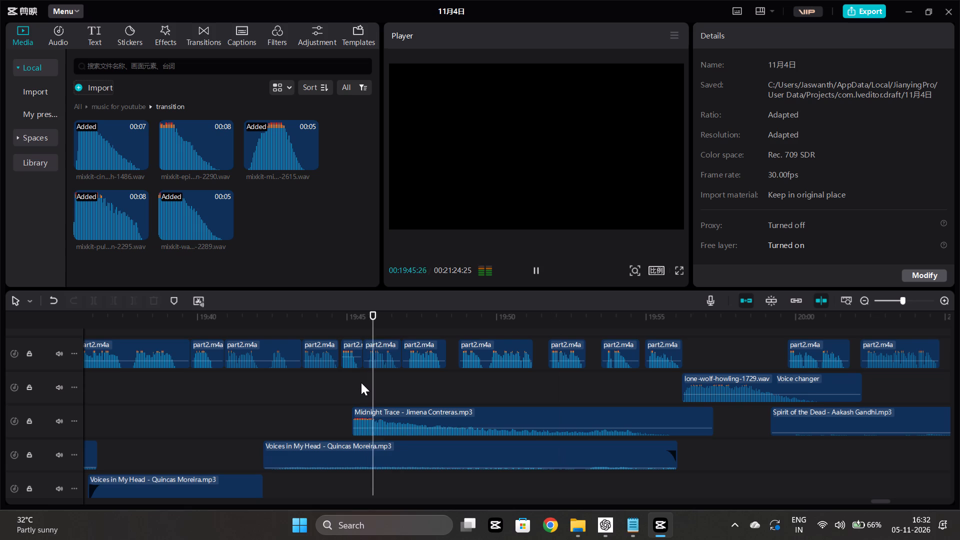
left_click(299, 383)
key("space")
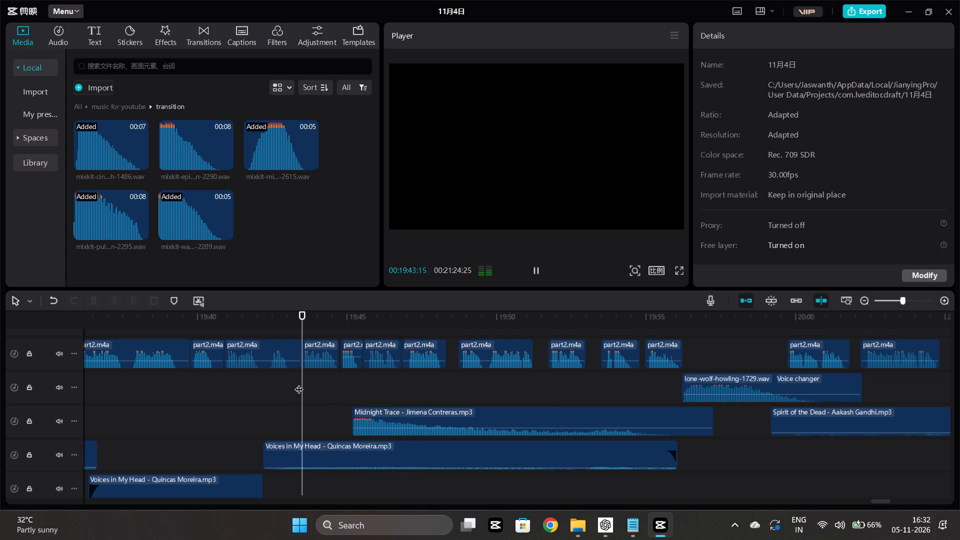
key("space")
left_click(364, 376)
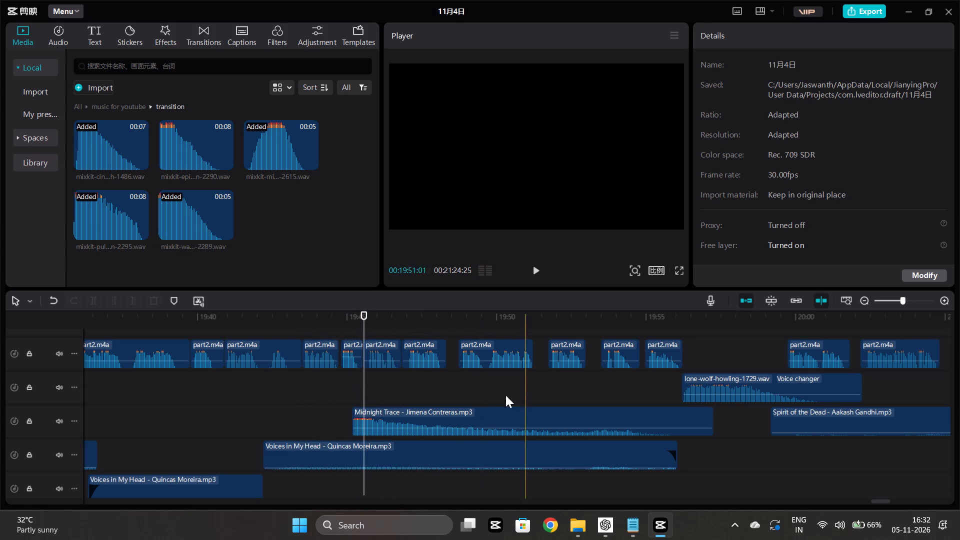
left_click_drag(376, 418, 388, 419)
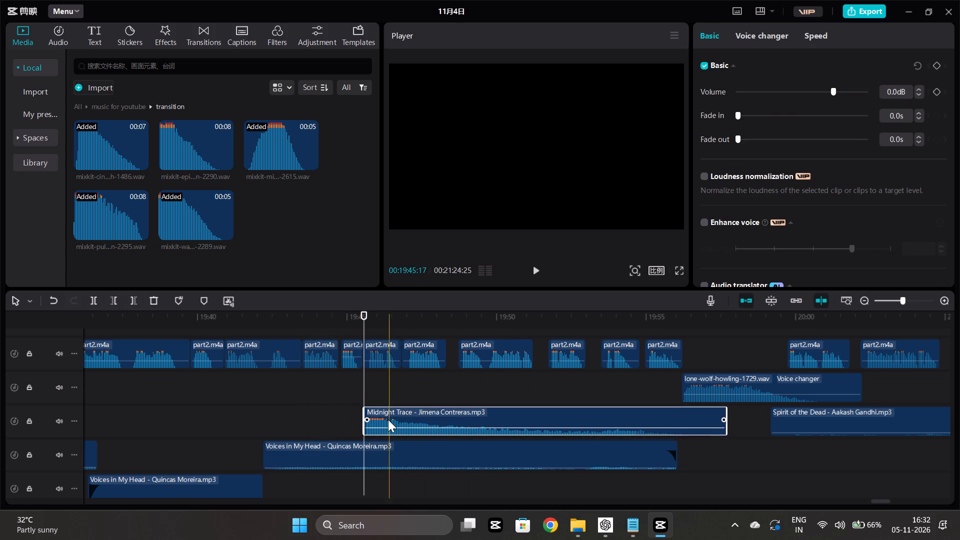
Split the Voices in My Head clip beneath Midnight Trace at 19:45:17.
left_click(365, 468)
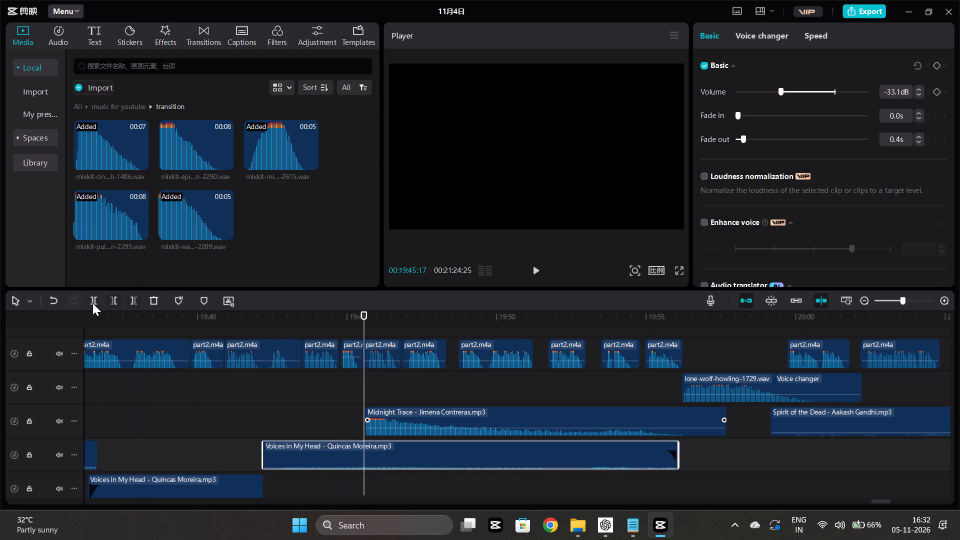
left_click(92, 303)
Select all narration, effect and music clips from 19:45:17 onward and shift them about 1.4 seconds later, opening a gap.
left_click(368, 378)
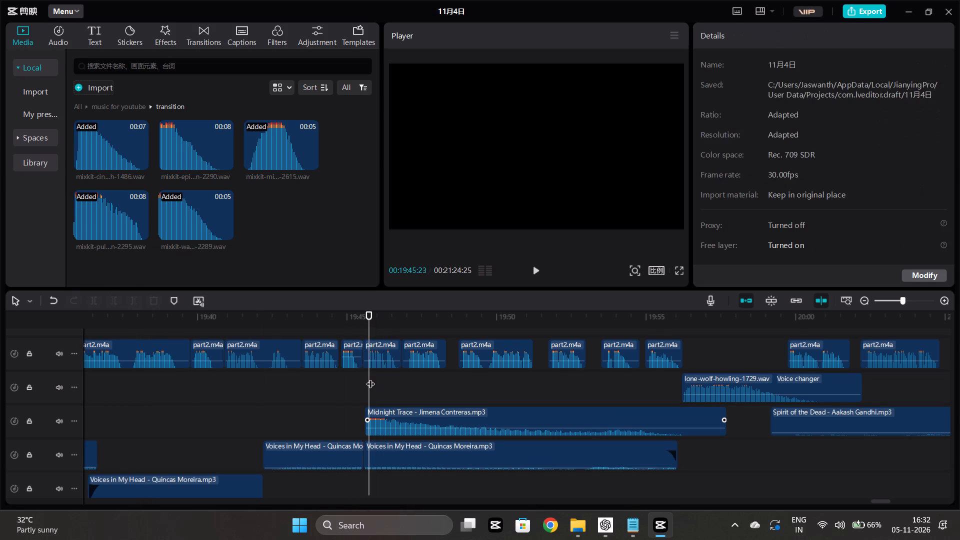
left_click_drag(376, 372, 469, 488)
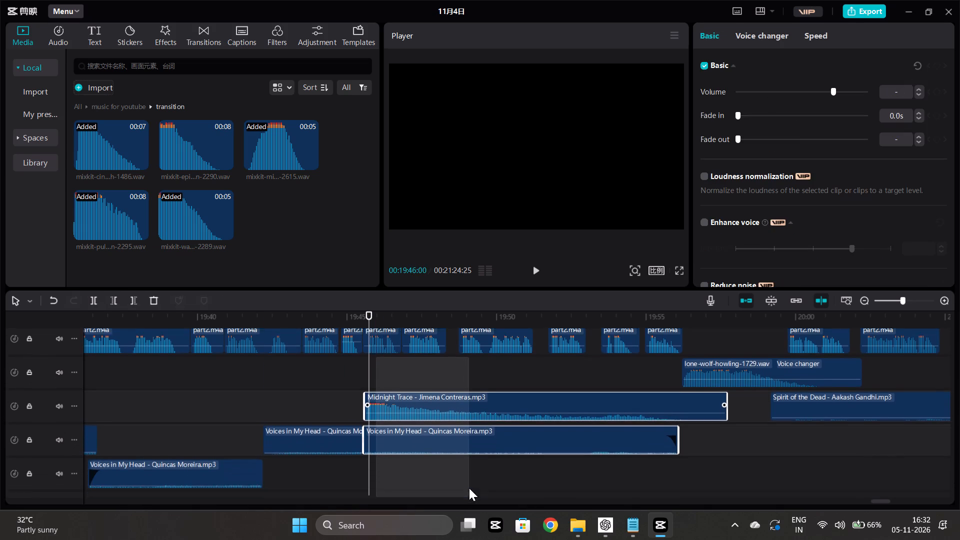
left_click_drag(469, 488, 469, 494)
scroll(381, 413, "up", 4)
left_click_drag(383, 338, 521, 539)
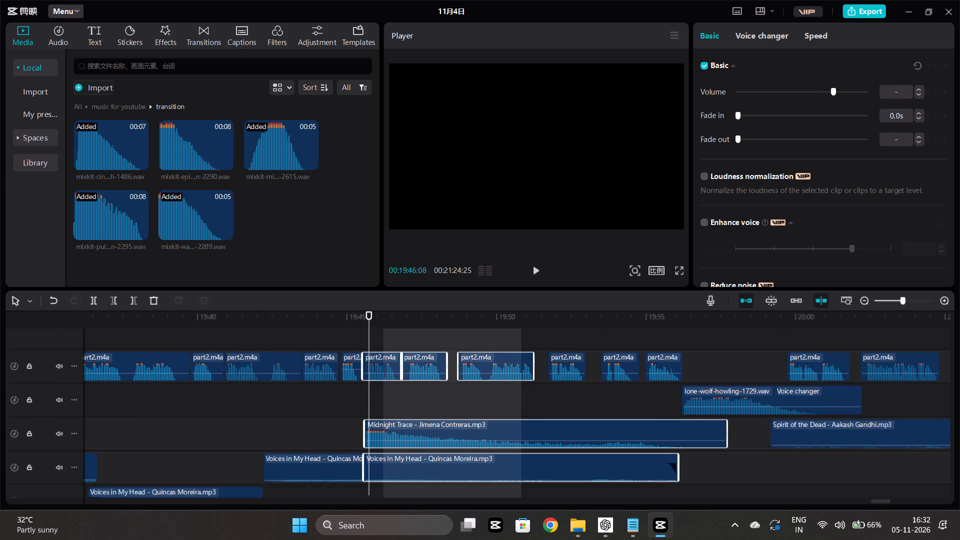
left_click_drag(521, 539, 959, 465)
scroll(696, 427, "right", 9)
scroll(494, 438, "right", 1)
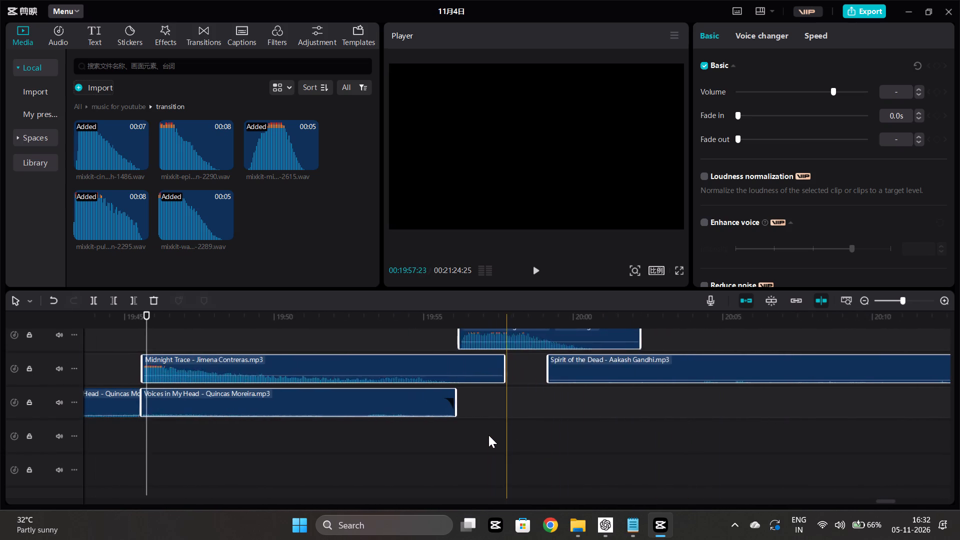
scroll(488, 435, "right", 1)
scroll(462, 436, "up", 1)
scroll(462, 436, "right", 1)
scroll(462, 436, "up", 5)
left_click_drag(511, 383, 541, 387)
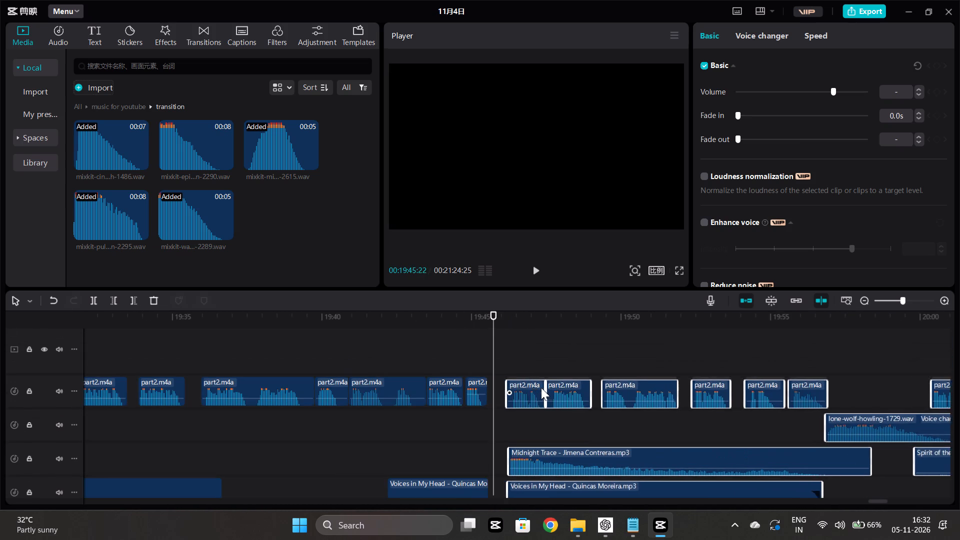
left_click_drag(541, 387, 560, 383)
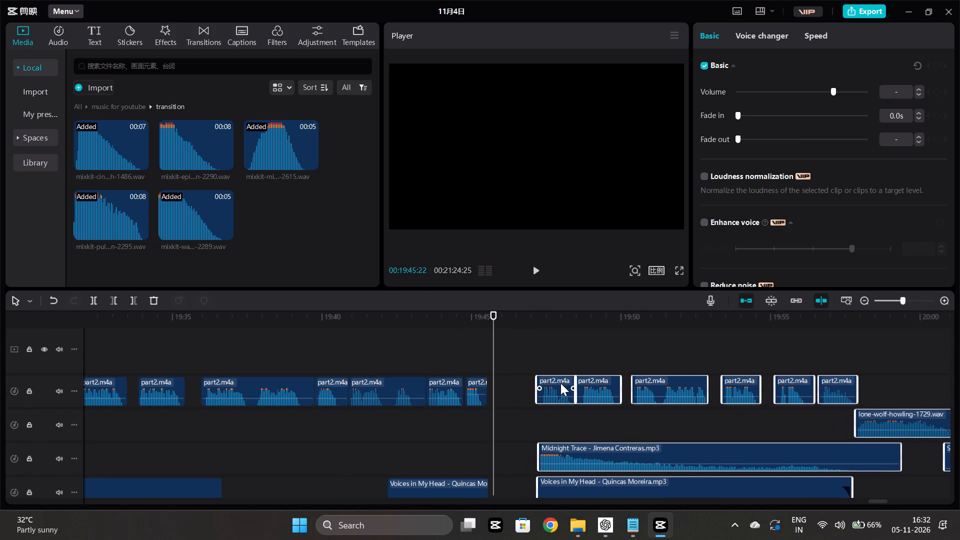
left_click_drag(560, 383, 554, 387)
Move only the Midnight Trace clip back to the start of the gap at about 19:45.6 and play it.
left_click(559, 450)
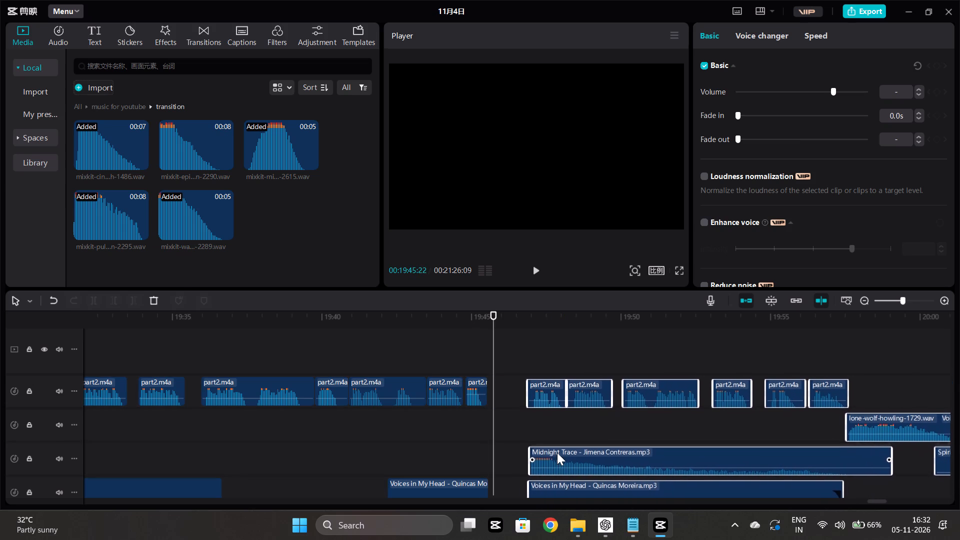
left_click(510, 424)
left_click_drag(545, 452, 504, 450)
left_click(474, 429)
key("space")
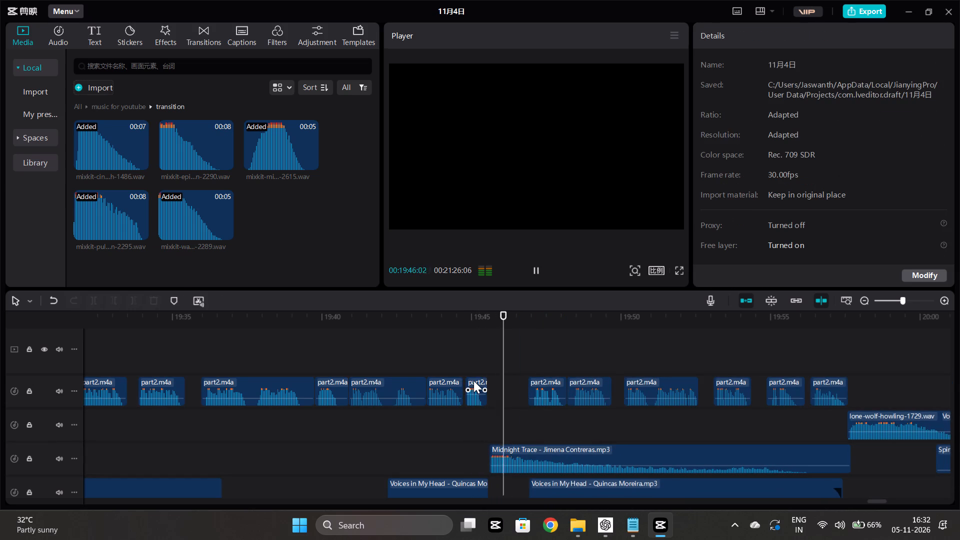
Nudge the short part2.m4a narration clip just before the gap slightly later and replay the passage.
left_click_drag(473, 380, 479, 383)
left_click(437, 432)
key("space")
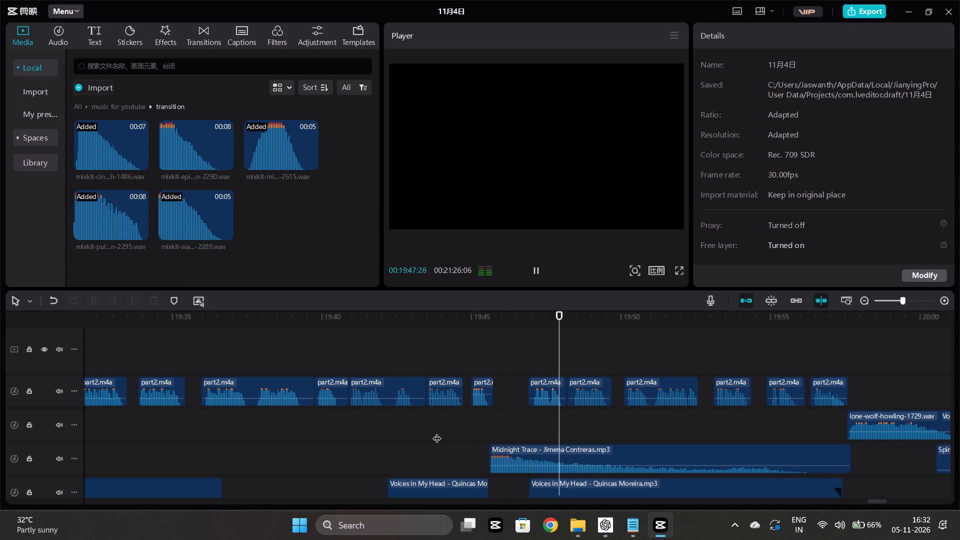
Split the Midnight Trace clip at about 19:46:26, just before the narration resumes.
left_click(590, 454)
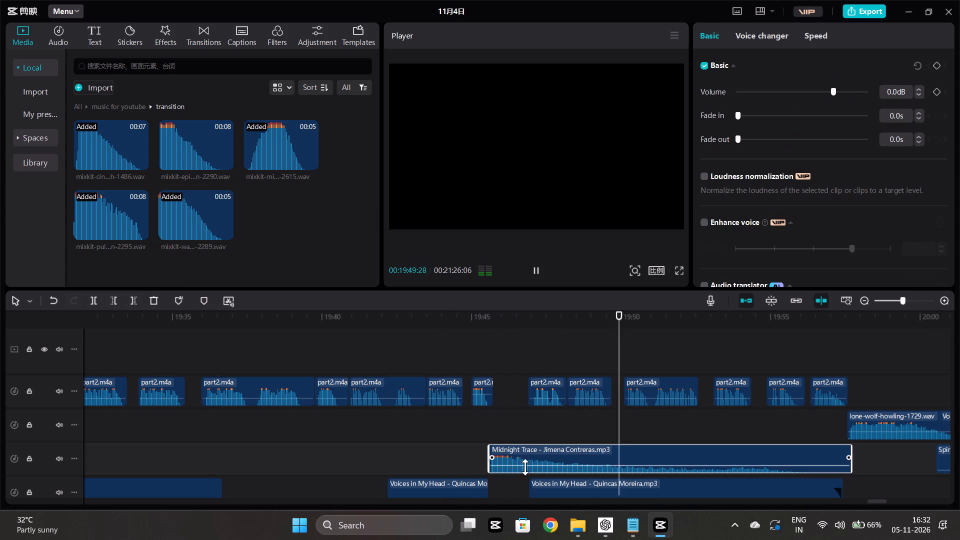
left_click(520, 481)
left_click_drag(520, 481, 527, 482)
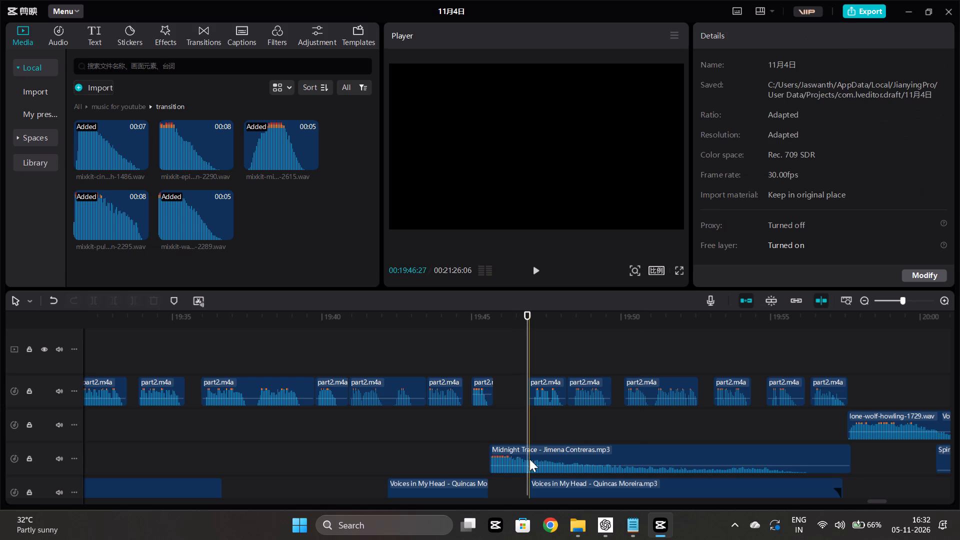
left_click(529, 457)
left_click(94, 302)
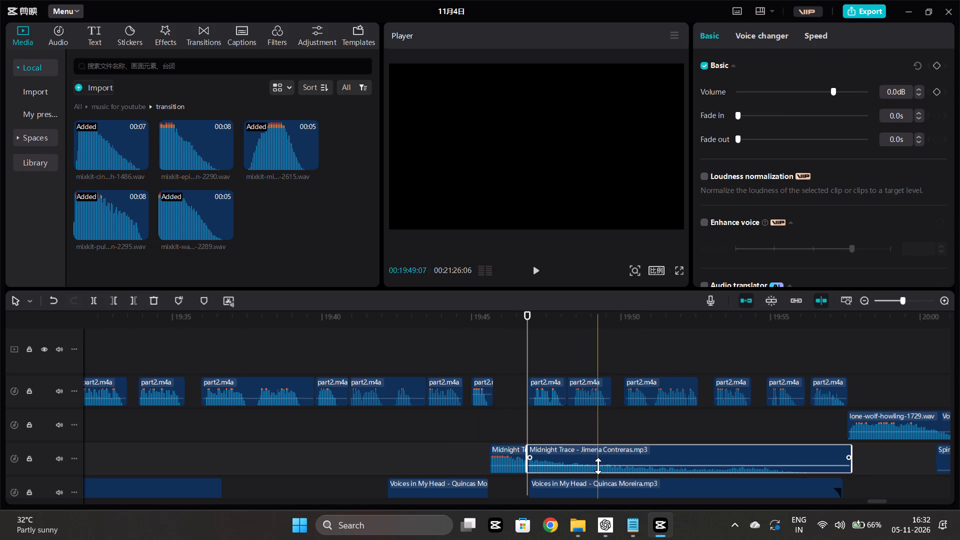
Set the second Midnight Trace segment's volume to -9.3 dB and play the mix from shortly before it and from about 19:42.
left_click(598, 465)
left_click(809, 89)
left_click(816, 91)
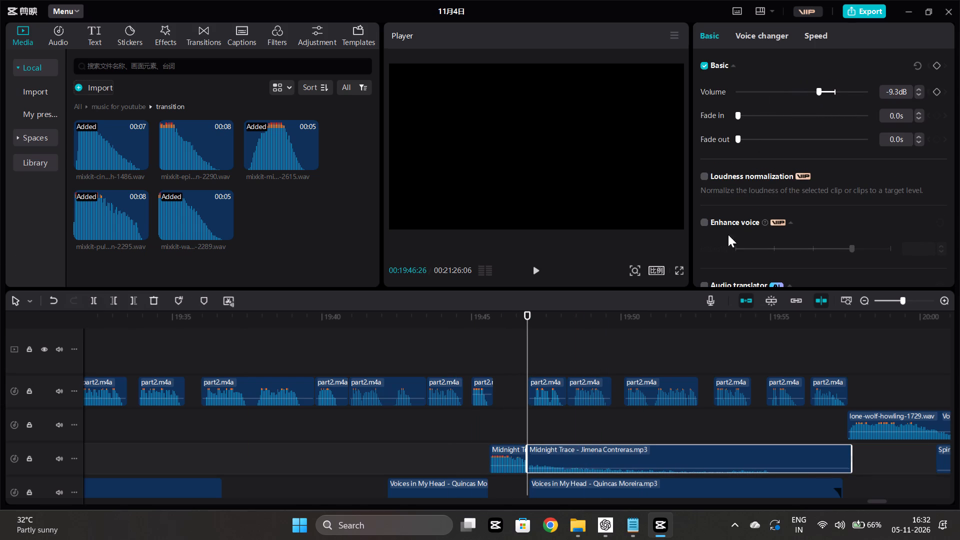
left_click(476, 429)
key("space")
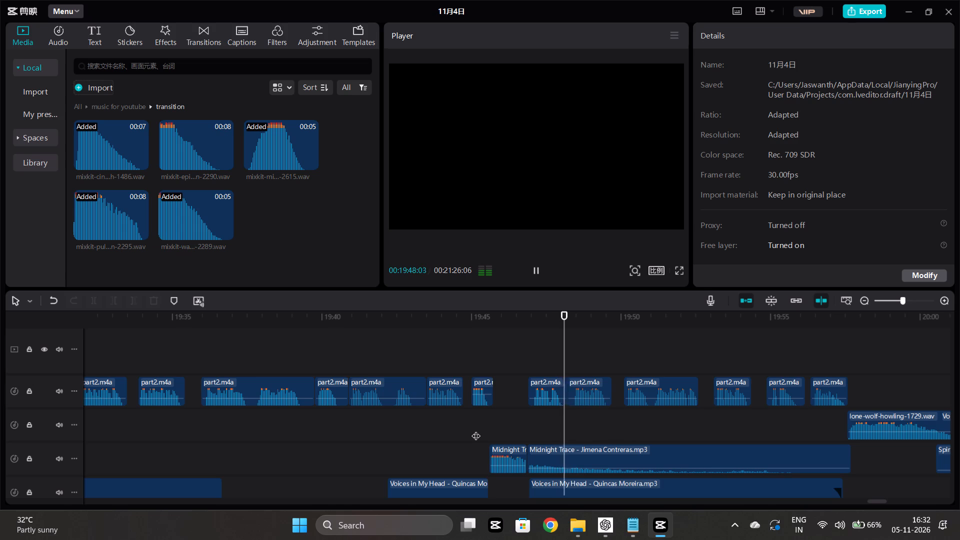
scroll(476, 429, "down", 2)
left_click(411, 411)
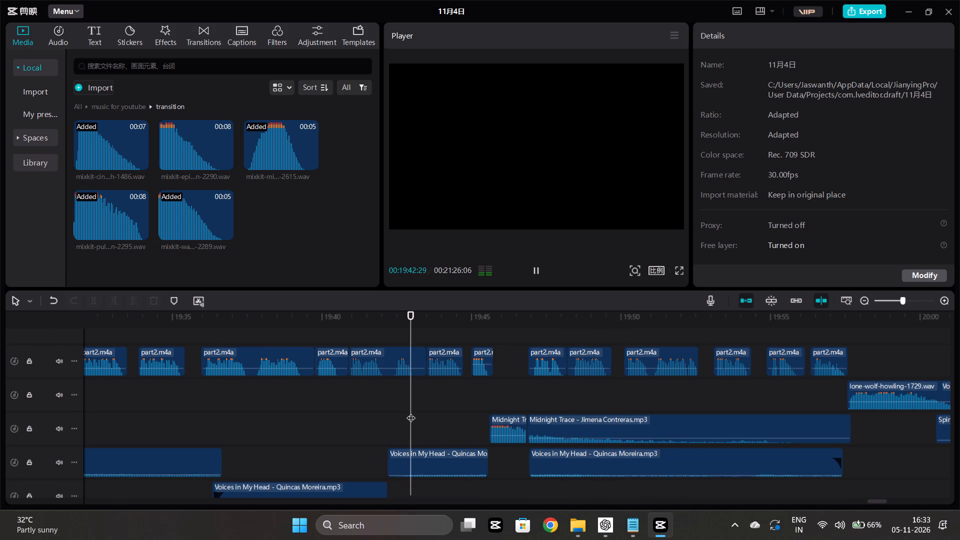
key("space")
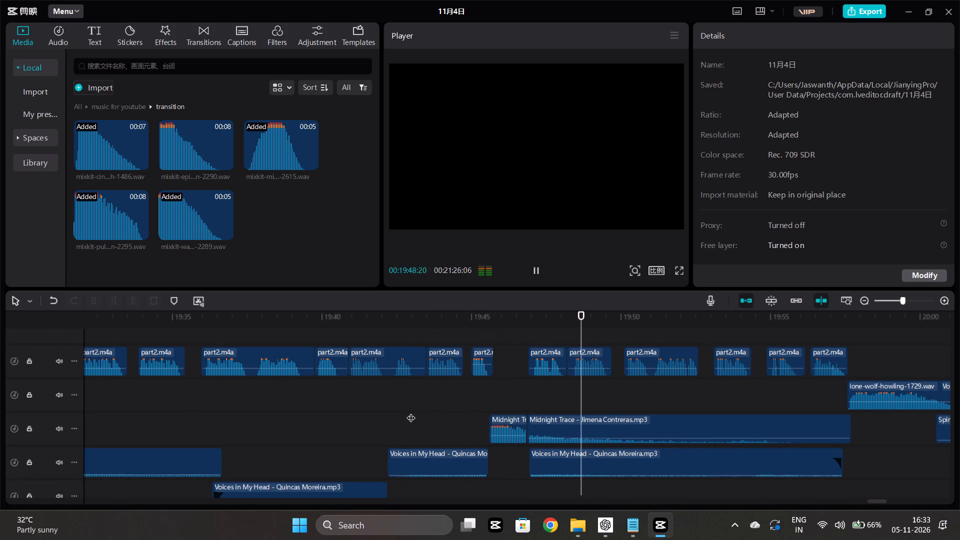
Extend the start of the first Midnight Trace segment slightly earlier to meet the end of the preceding Voices in My Head clip.
left_click(505, 440)
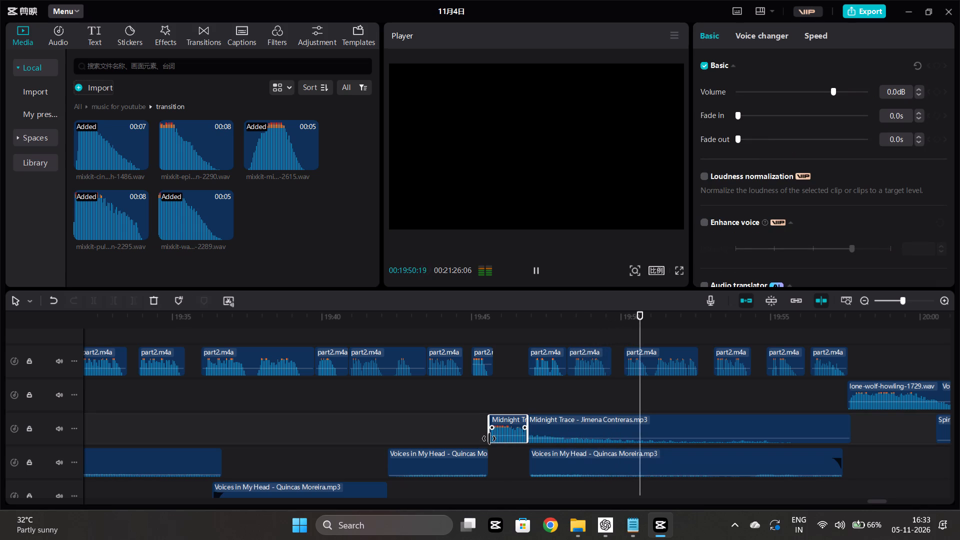
left_click(489, 438)
left_click_drag(486, 429, 488, 428)
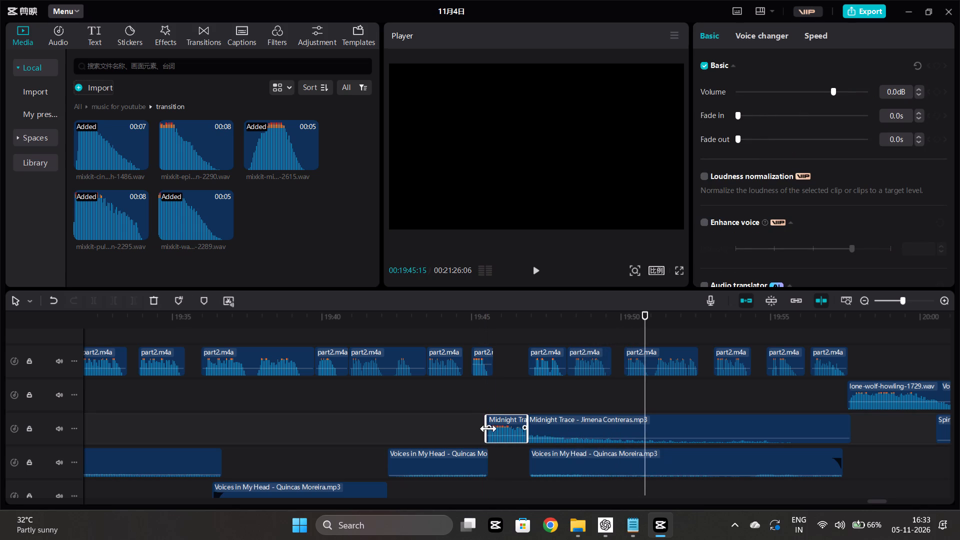
Add a very short fade-in to the first Midnight Trace segment and replay the transition from about 19:45.
left_click_drag(488, 428, 495, 430)
left_click(482, 409)
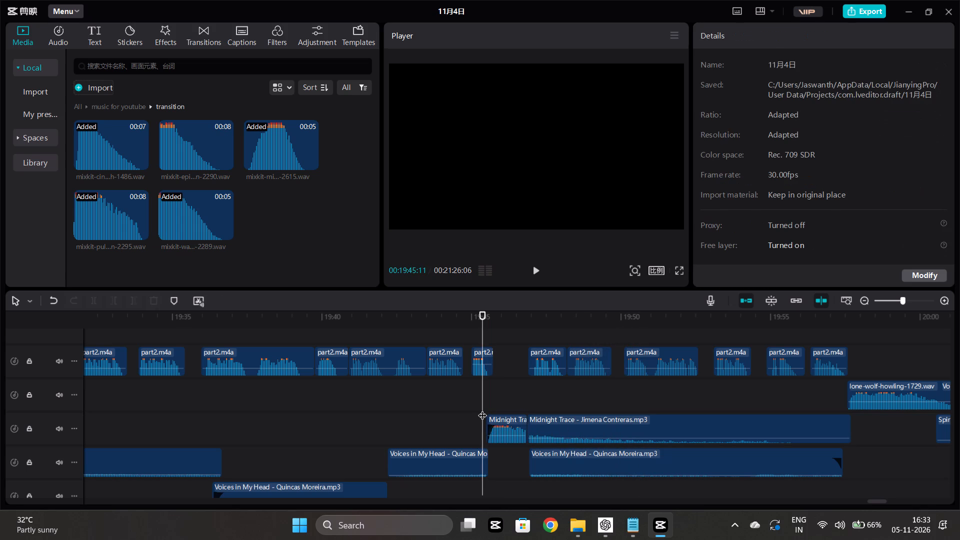
key("space")
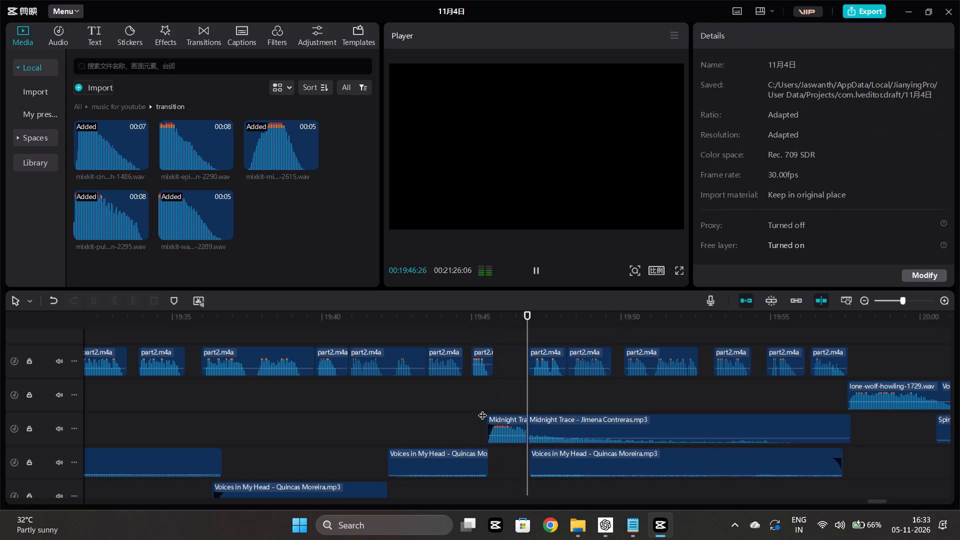
left_click(482, 409)
left_click(473, 402)
key("space")
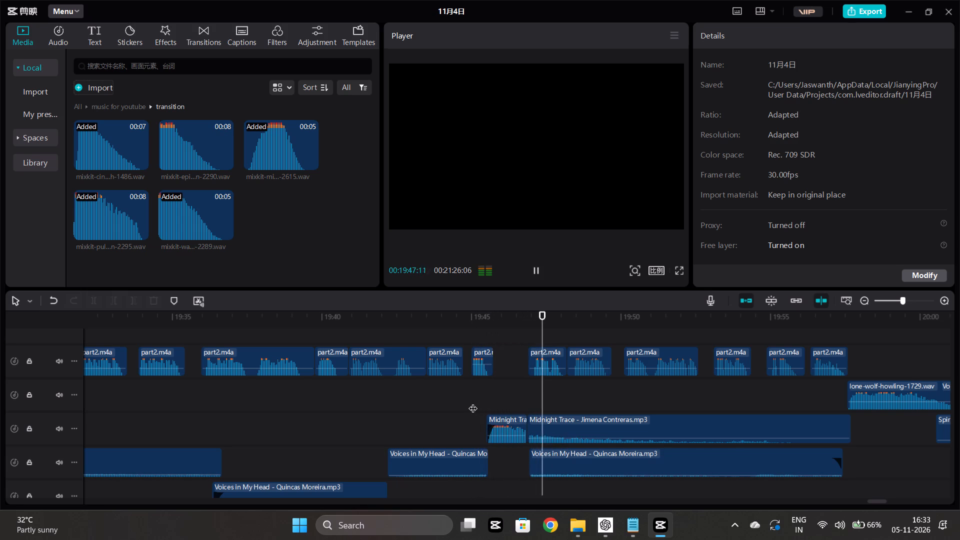
Return to the early part of the timeline and spot-play the mix between about 03:30 and 04:56, around the bus and cinematic-suspense effects.
scroll(478, 412, "right", 12)
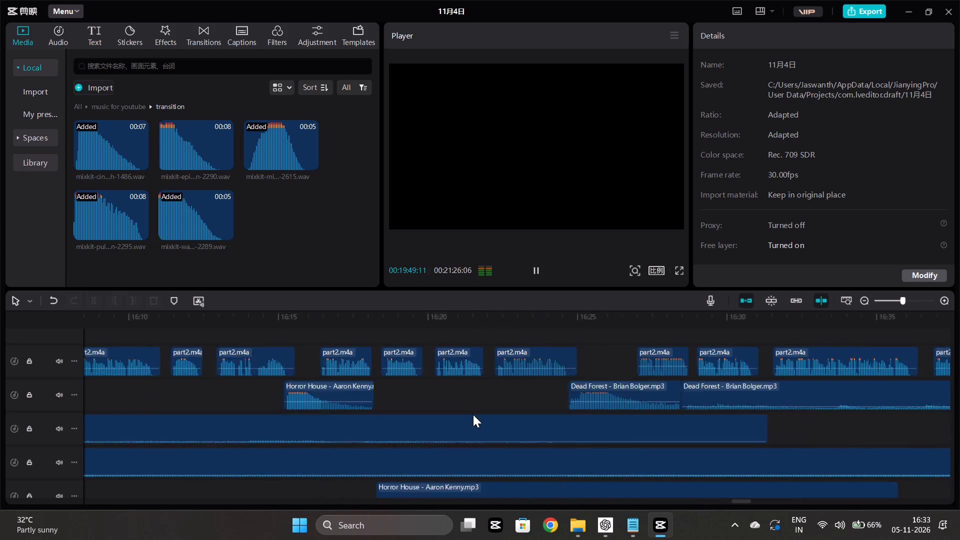
scroll(446, 428, "right", 8)
scroll(446, 428, "down", 2)
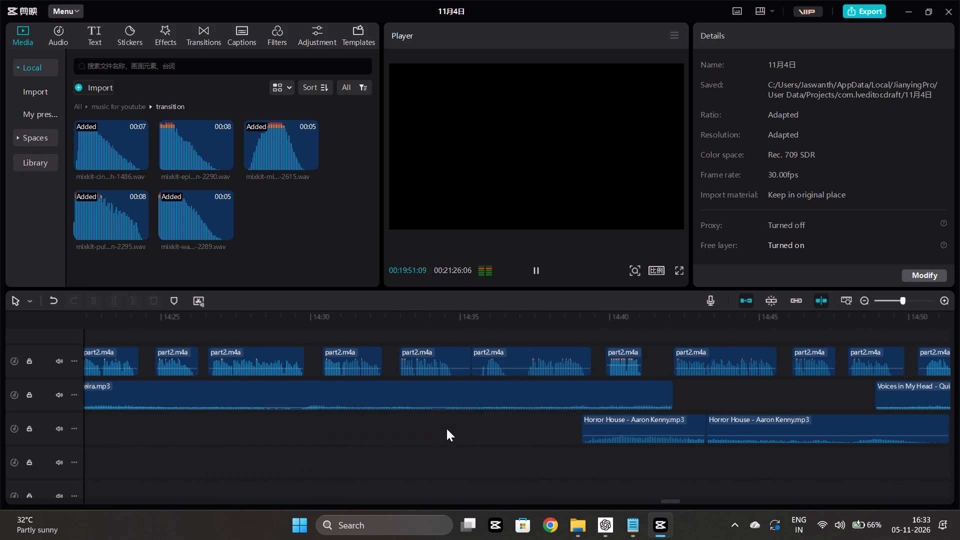
scroll(446, 428, "down", 3)
scroll(423, 430, "right", 3)
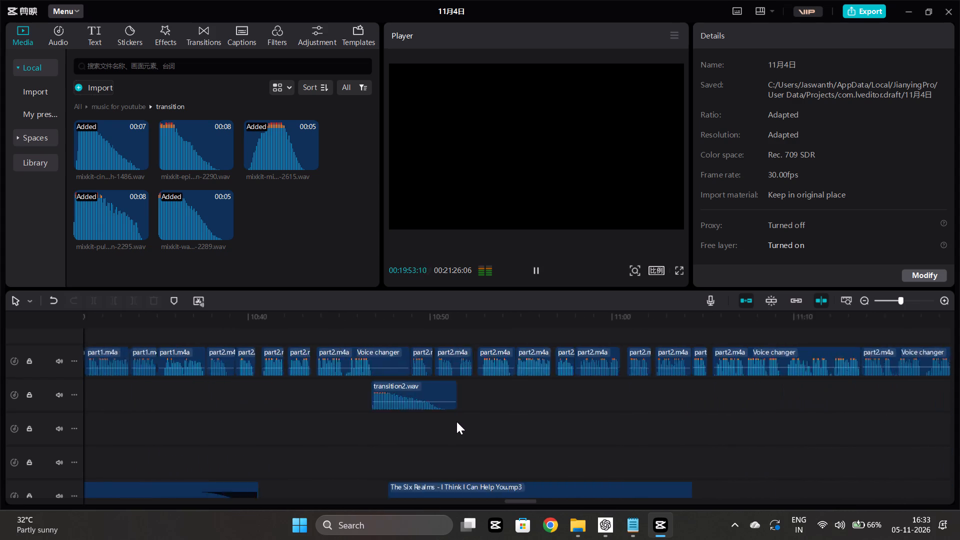
scroll(456, 421, "right", 3)
scroll(456, 421, "down", 4)
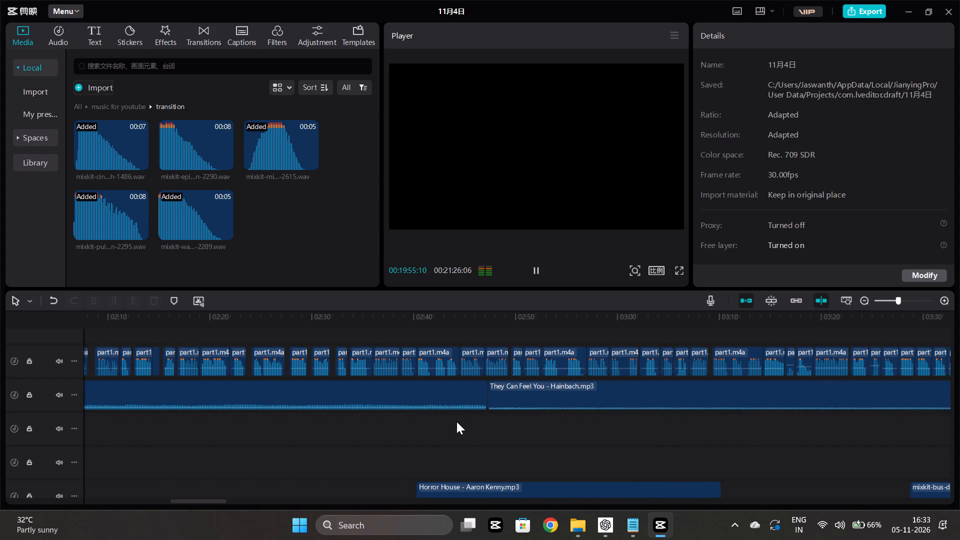
scroll(456, 421, "down", 4, "ctrl")
scroll(427, 427, "left", 3)
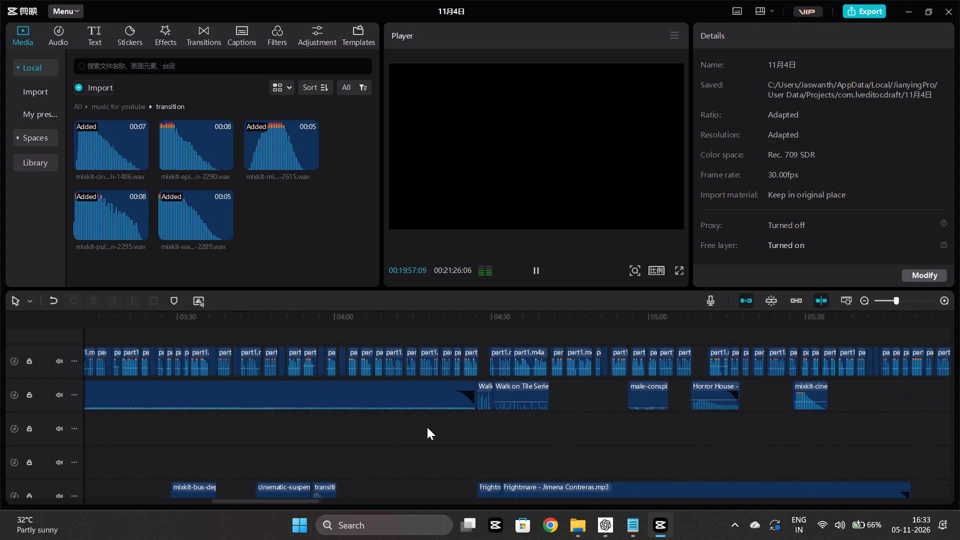
scroll(427, 427, "left", 2)
scroll(427, 427, "down", 3)
left_click(569, 395)
key("space")
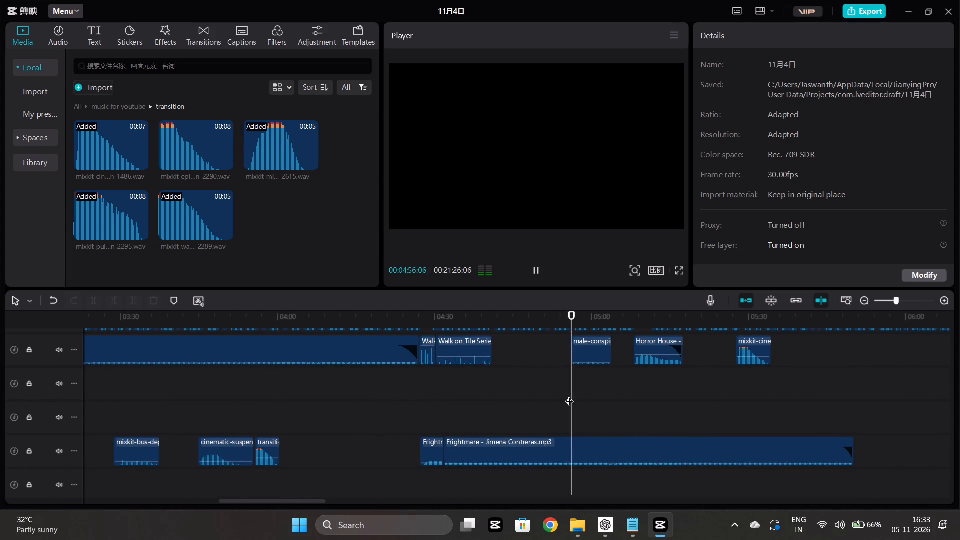
left_click(289, 383)
key("space")
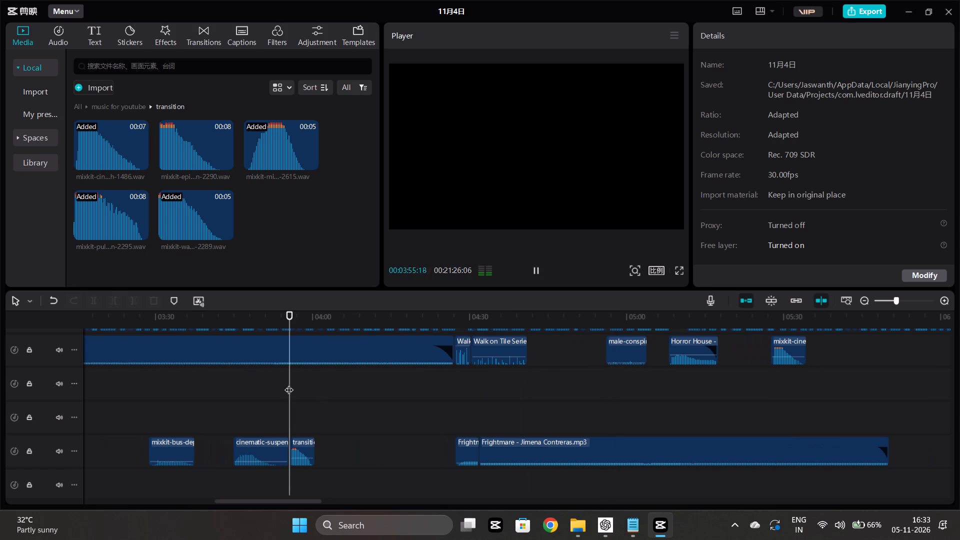
left_click(230, 401)
key("space")
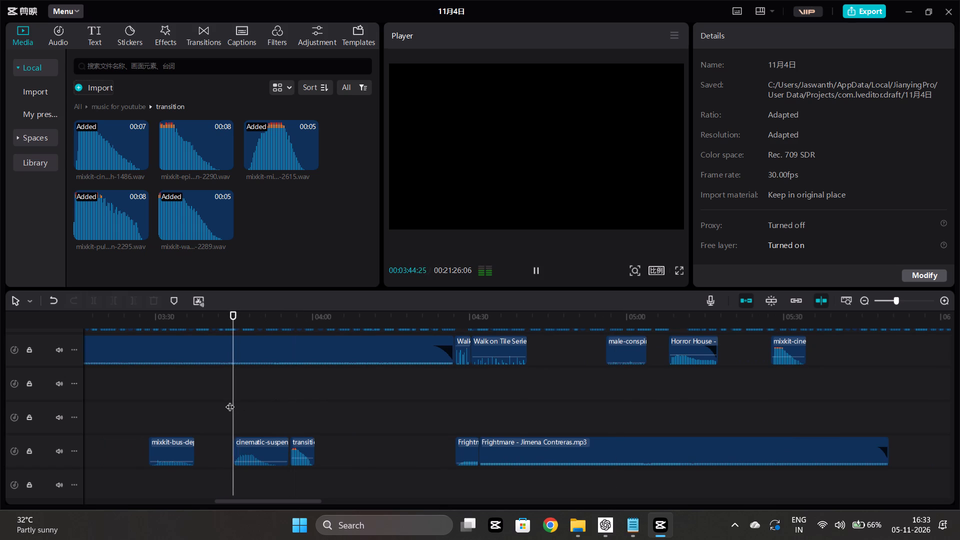
left_click(155, 414)
key("space")
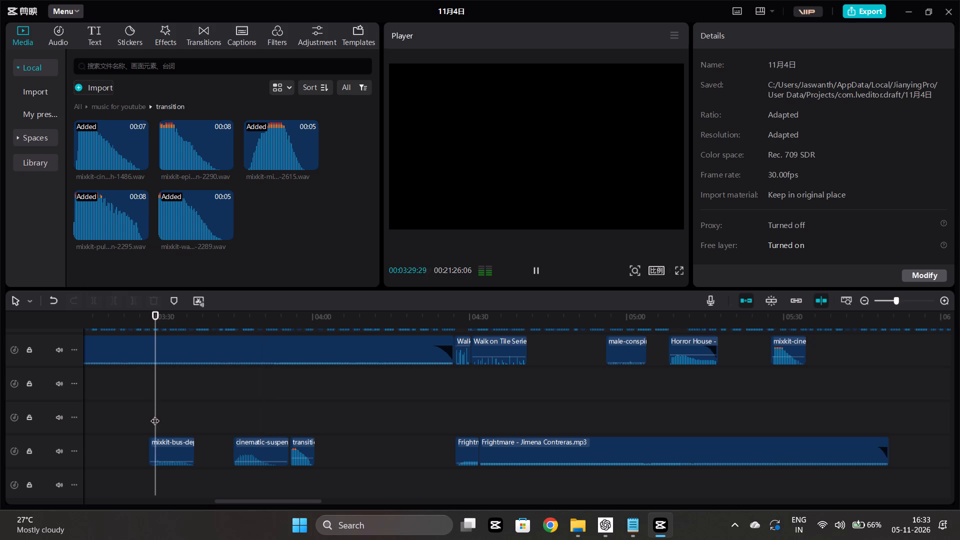
left_click(239, 407)
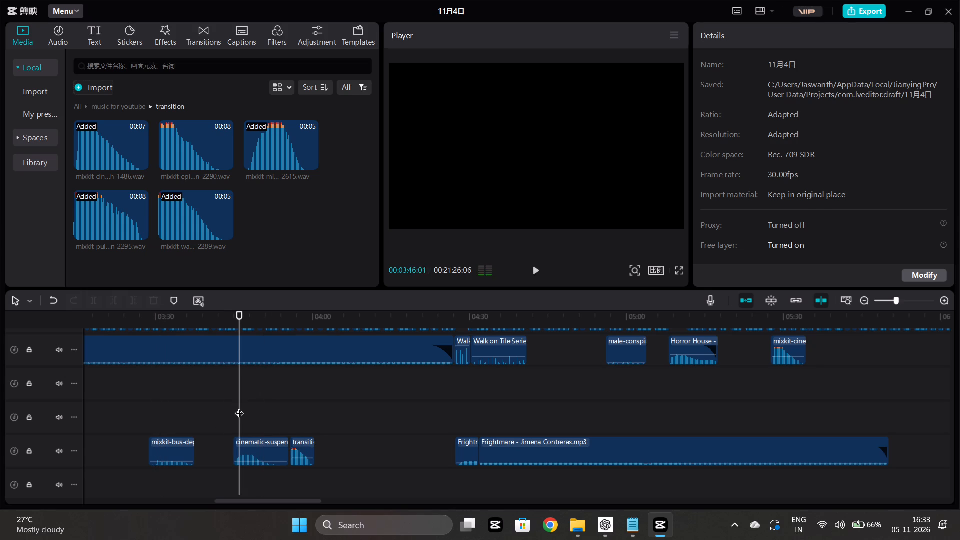
key("space")
left_click(233, 402)
key("space")
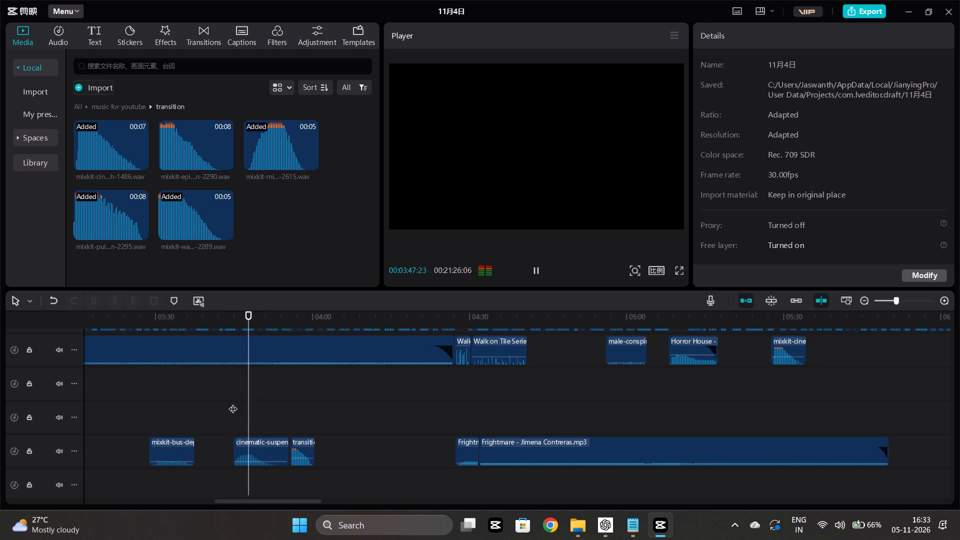
left_click(458, 380)
key("space")
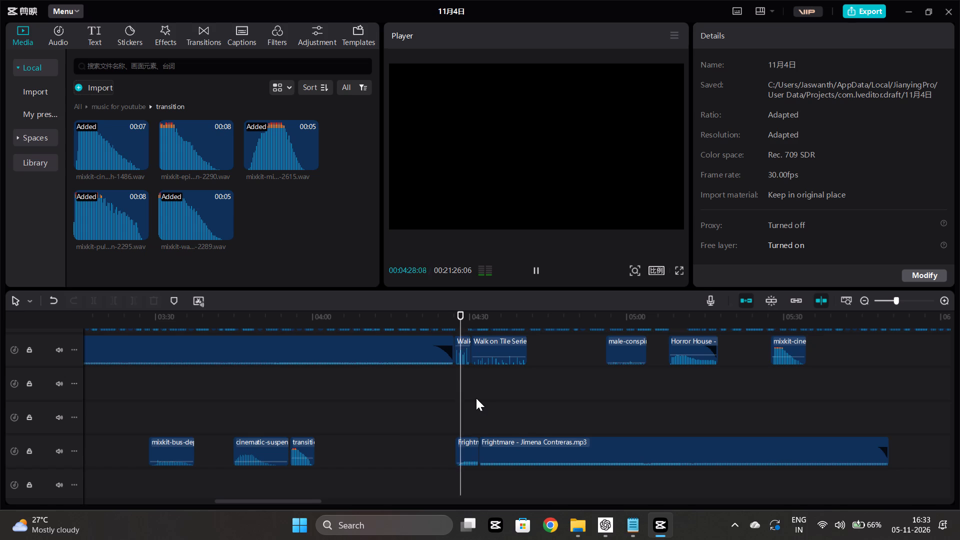
Spot-play the mix between about 04:58 and 06:14, around the male voice, Horror House and mixkit transition effects.
scroll(476, 398, "left", 1)
left_click(476, 398)
key("space")
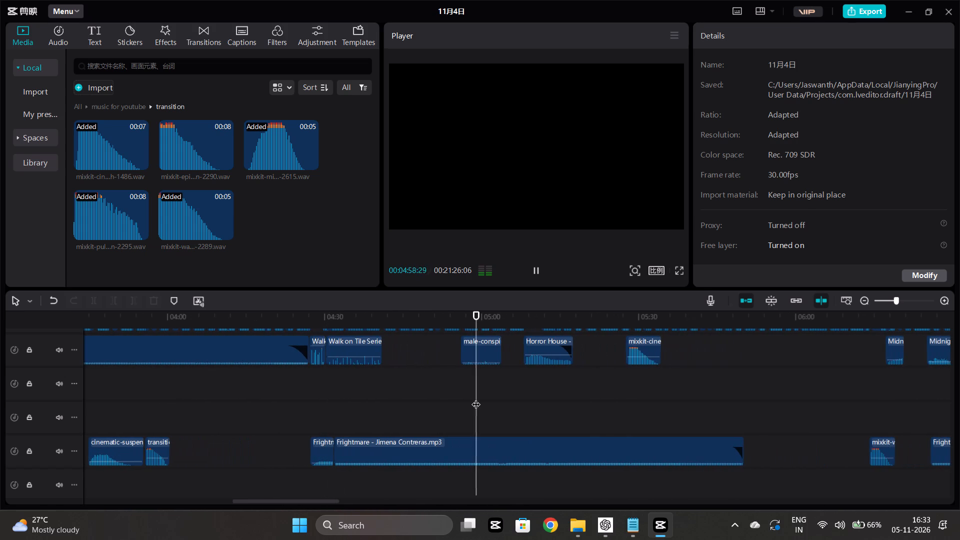
left_click(577, 405)
key("space")
left_click(640, 392)
key("space")
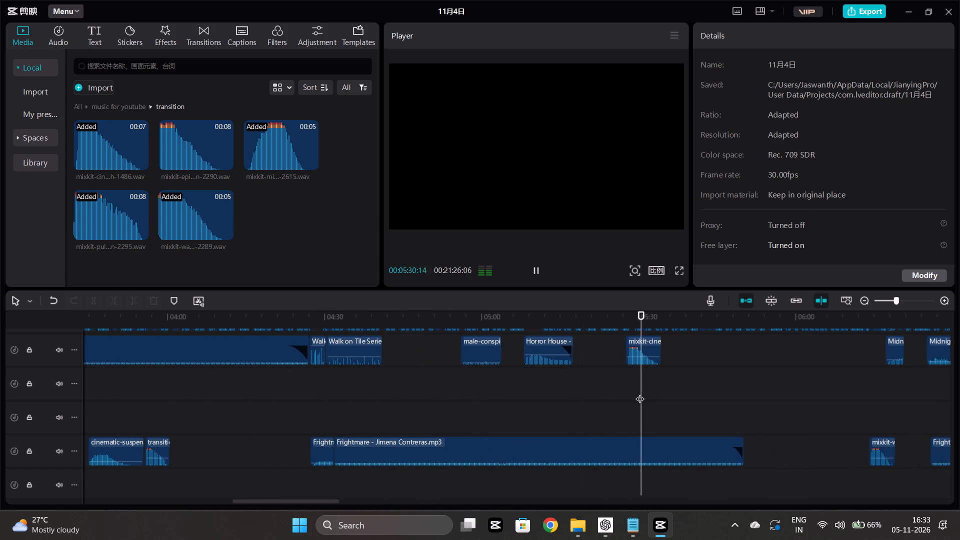
scroll(640, 392, "left", 1)
left_click(367, 398)
key("space")
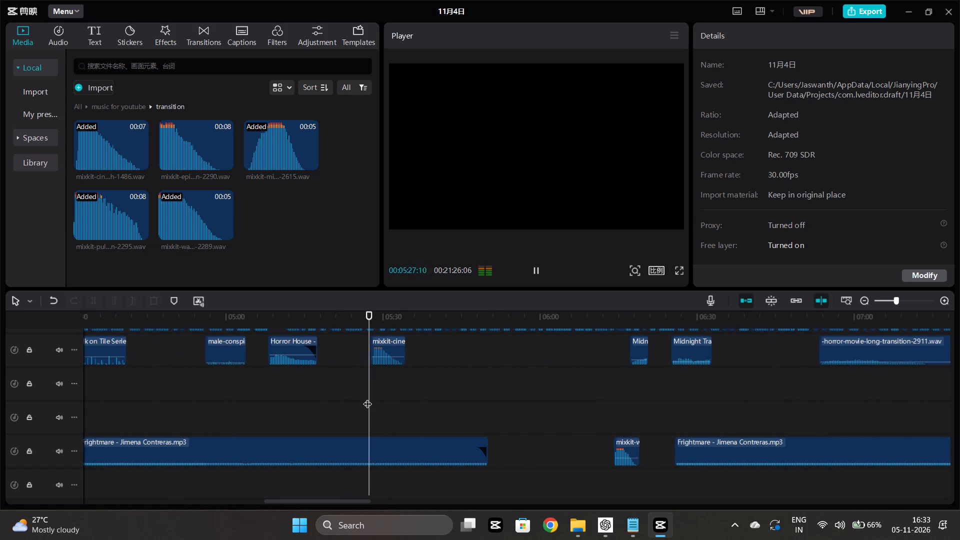
left_click(618, 383)
key("space")
Spot-play the long horror-movie transition at about 07:03 and the second short Midnight Trace clip at about 06:31.
scroll(618, 383, "left", 1)
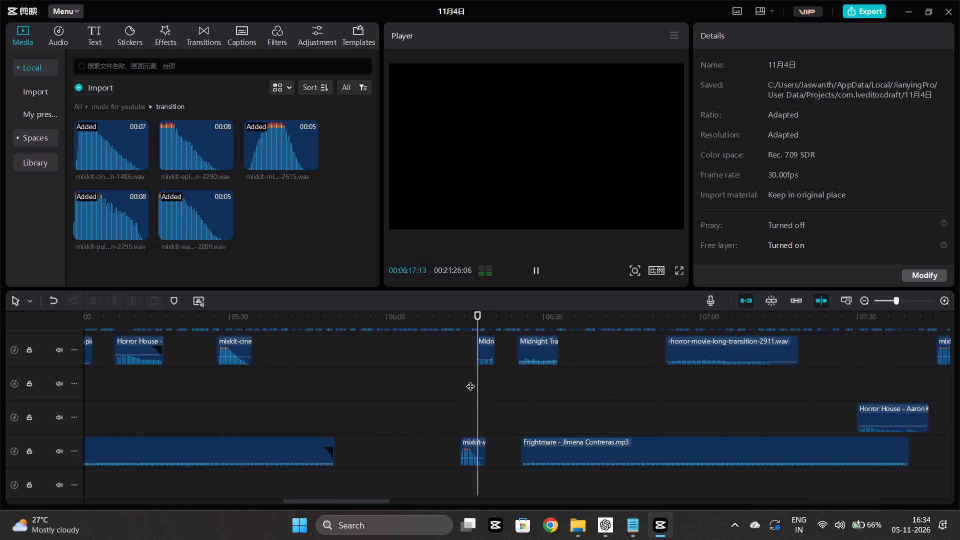
scroll(470, 380, "left", 1)
left_click(621, 387)
key("space")
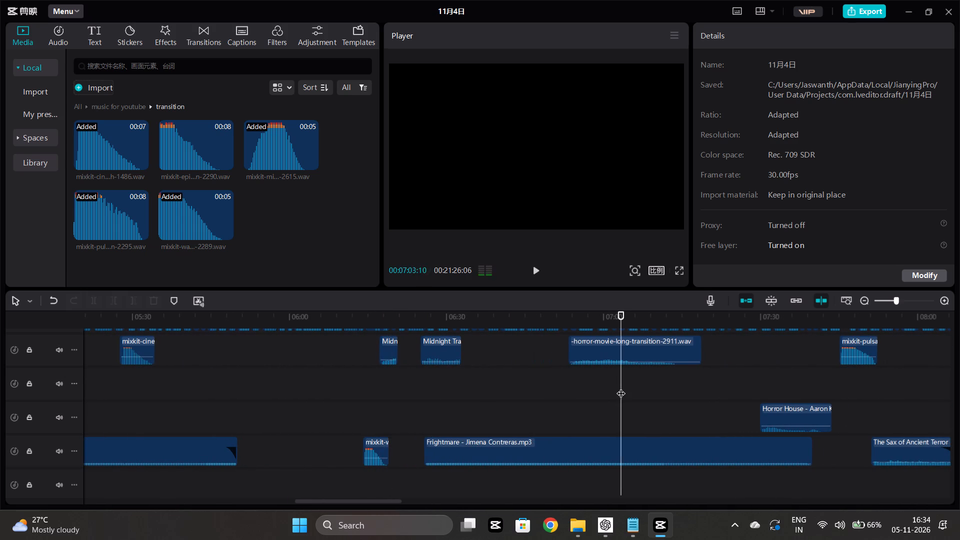
scroll(621, 387, "left", 1)
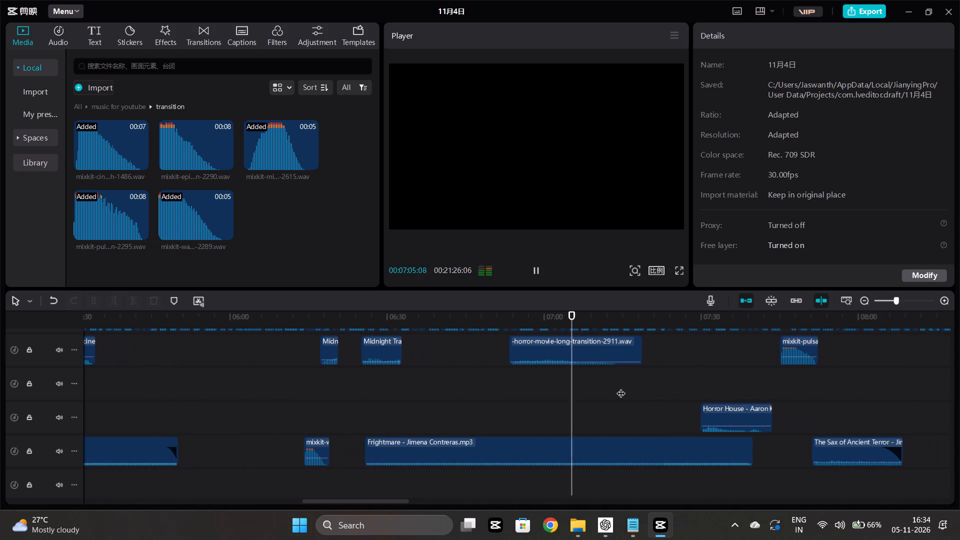
left_click(415, 411)
key("space")
left_click(393, 408)
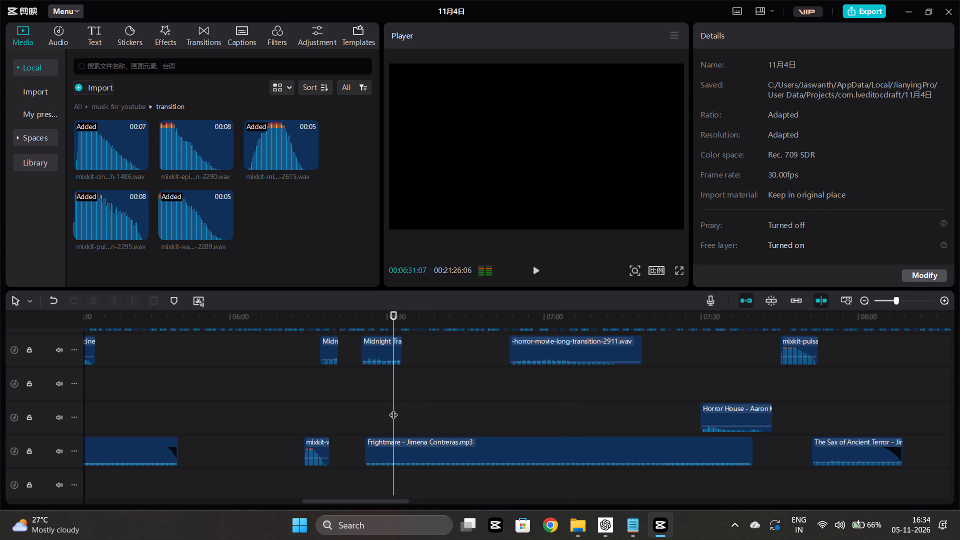
Copy the Horror House clip from about 07:30 and place the copy at about 06:31, between the Frightmare and Walk on Grass Series tracks.
left_click_drag(393, 407, 400, 406)
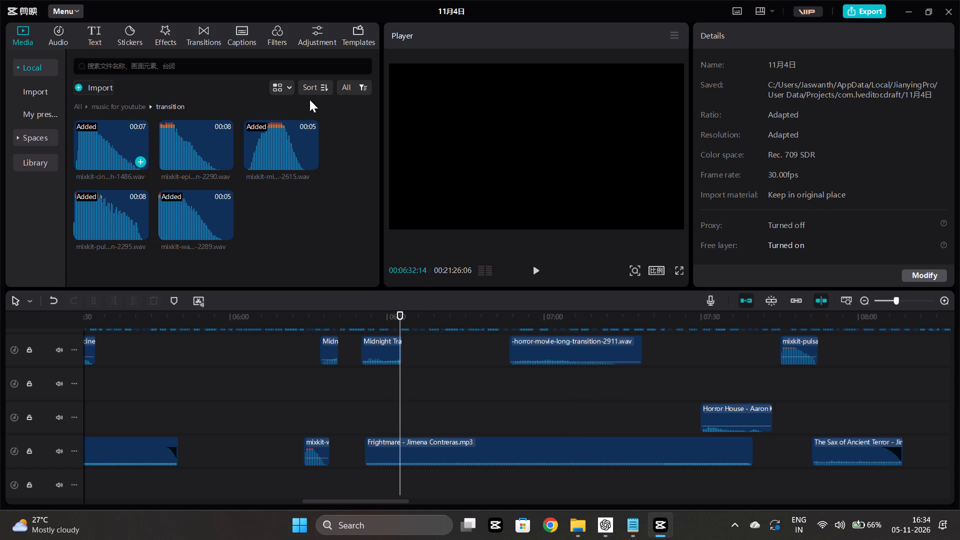
left_click(742, 412)
key("ctrl+c")
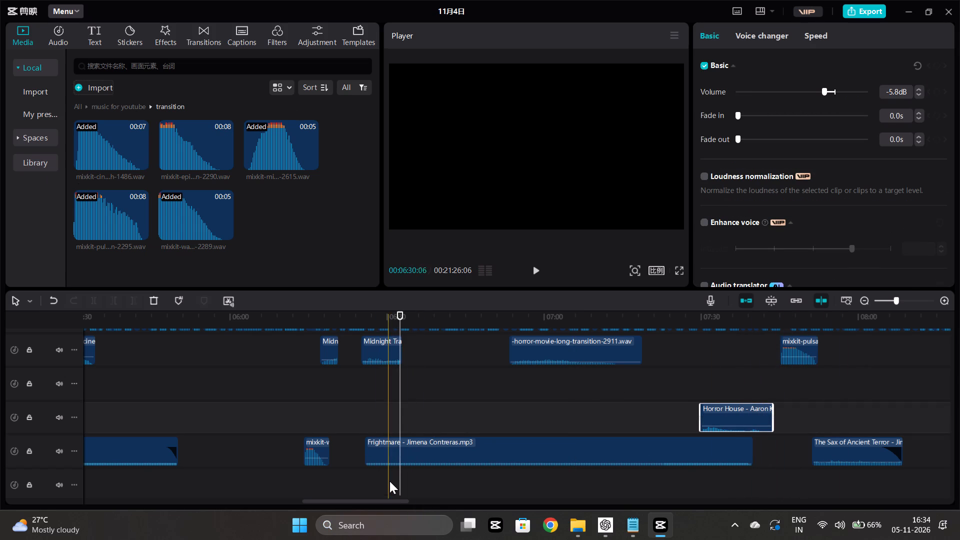
key("ctrl+v")
left_click_drag(429, 415, 425, 488)
left_click_drag(414, 484, 422, 420)
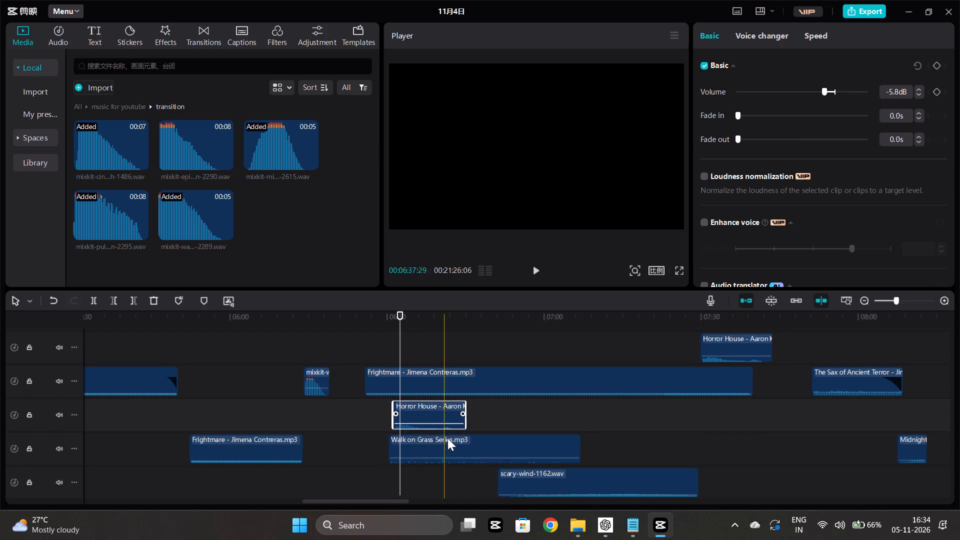
Extend the end of the Horror House copy to the full length of its source, at about 08:31.
left_click_drag(464, 417, 766, 384)
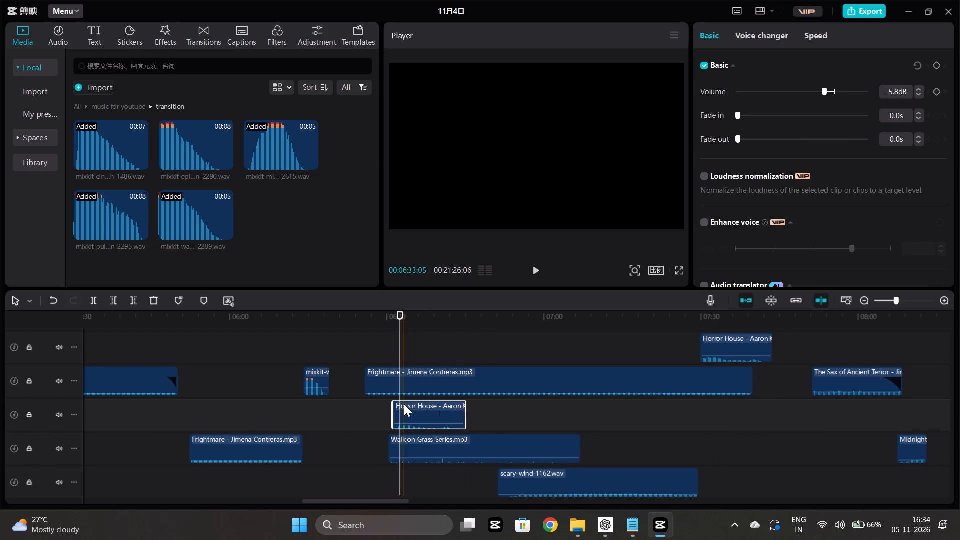
left_click_drag(465, 419, 694, 406)
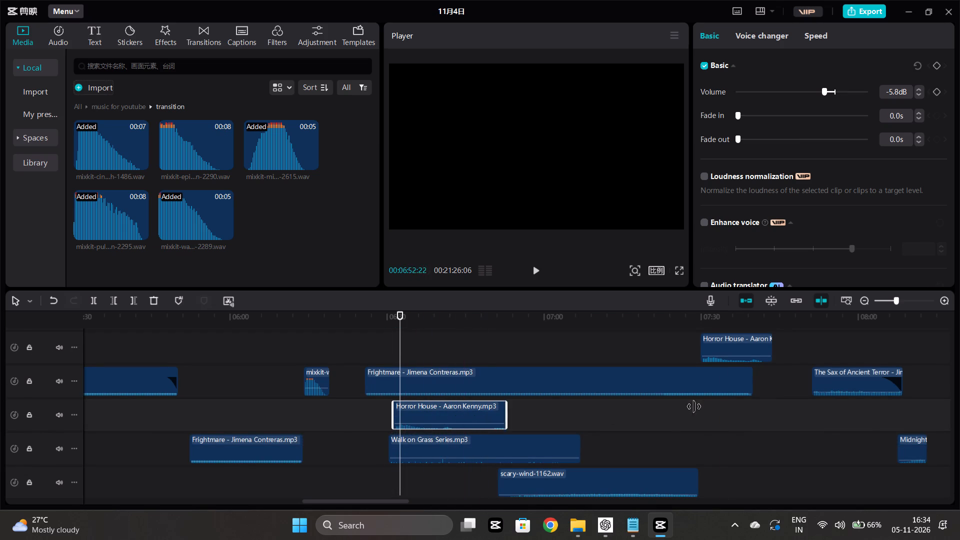
left_click_drag(694, 406, 543, 471)
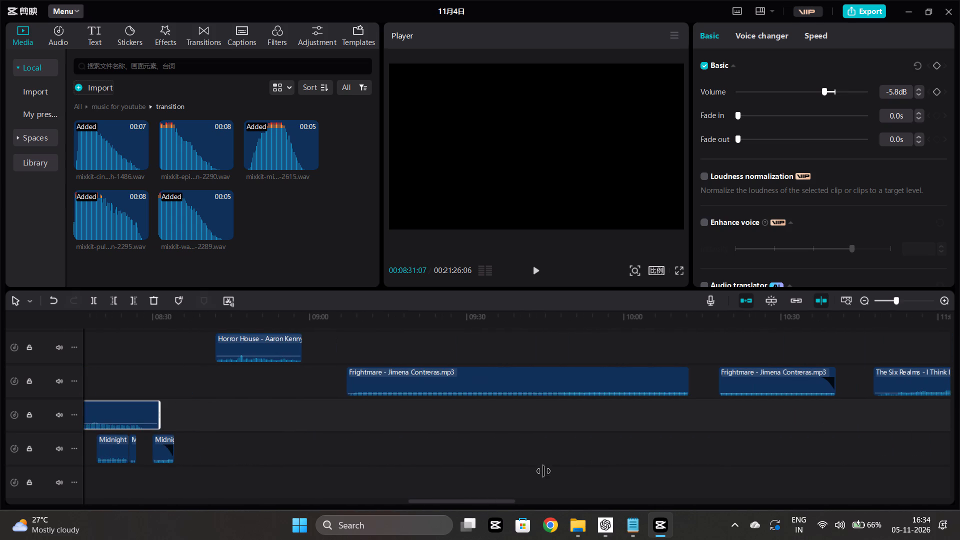
left_click_drag(543, 471, 477, 466)
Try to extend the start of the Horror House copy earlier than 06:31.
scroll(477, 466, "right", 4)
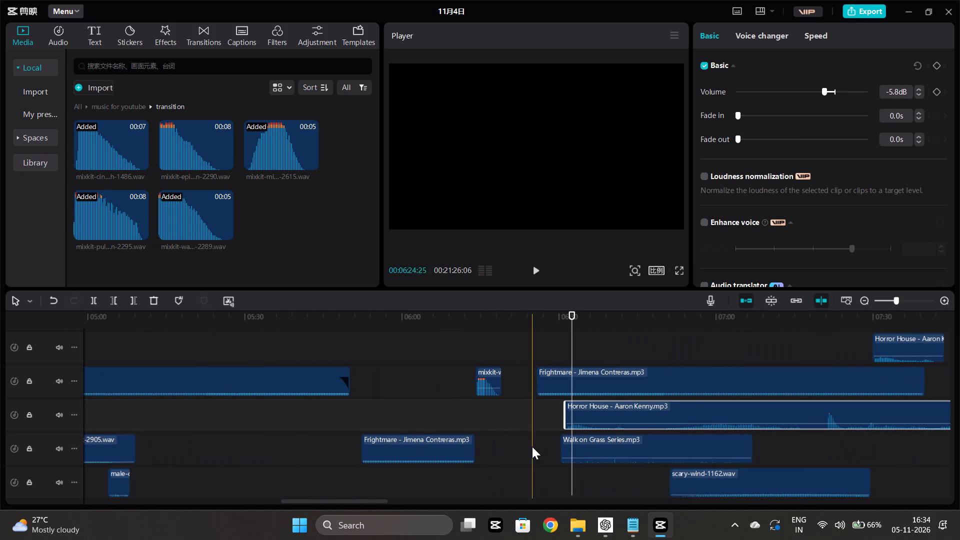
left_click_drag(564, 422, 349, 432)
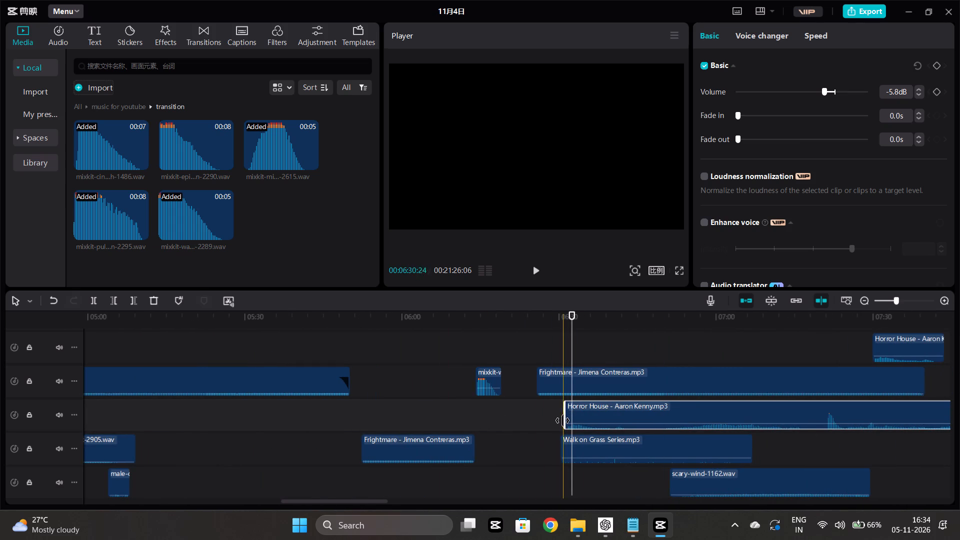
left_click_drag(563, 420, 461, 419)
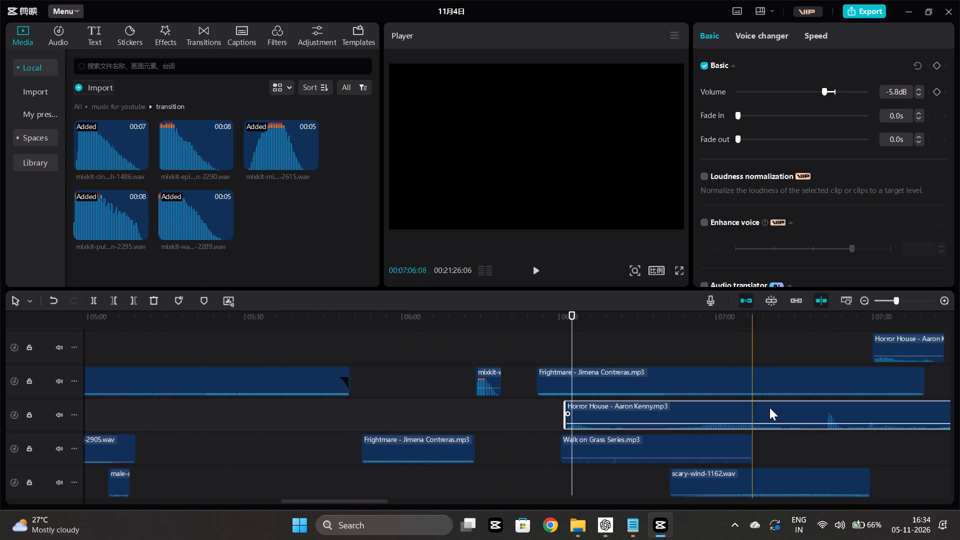
Trim away the part of the extended Horror House copy before about 07:24:19, just after its loud peak.
left_click(845, 439)
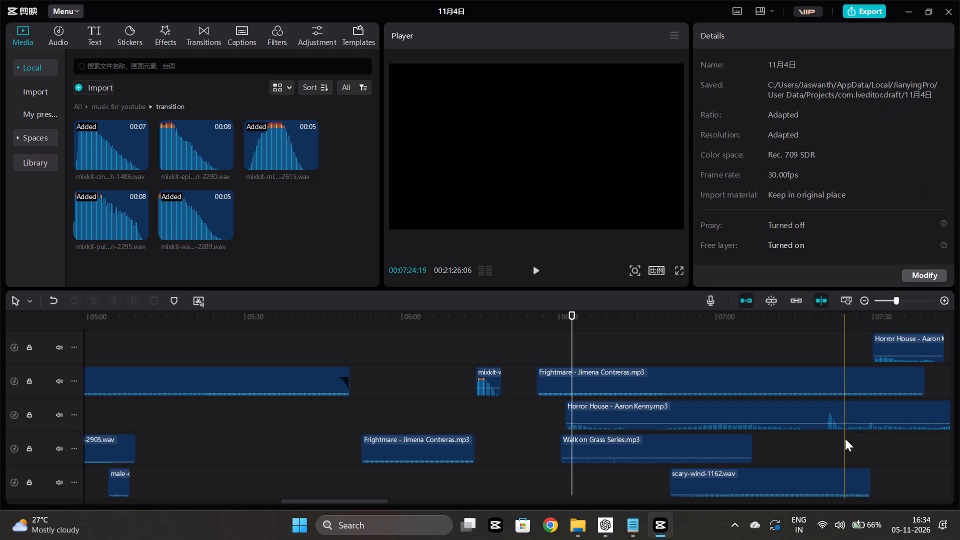
left_click(855, 405)
left_click(115, 296)
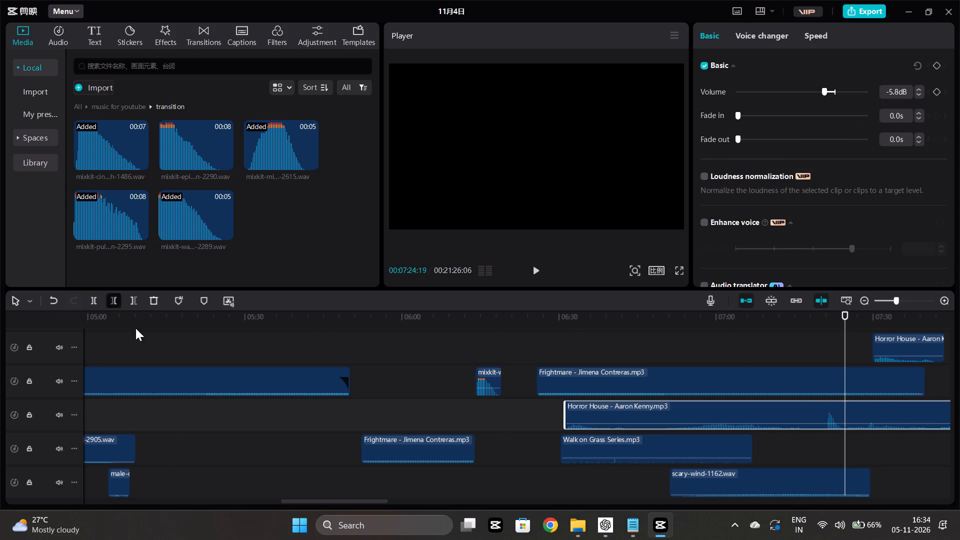
Move the trimmed Horror House copy earlier to start at about 06:27 and cut off everything after 06:44:16.
left_click_drag(893, 411, 589, 408)
left_click(602, 407)
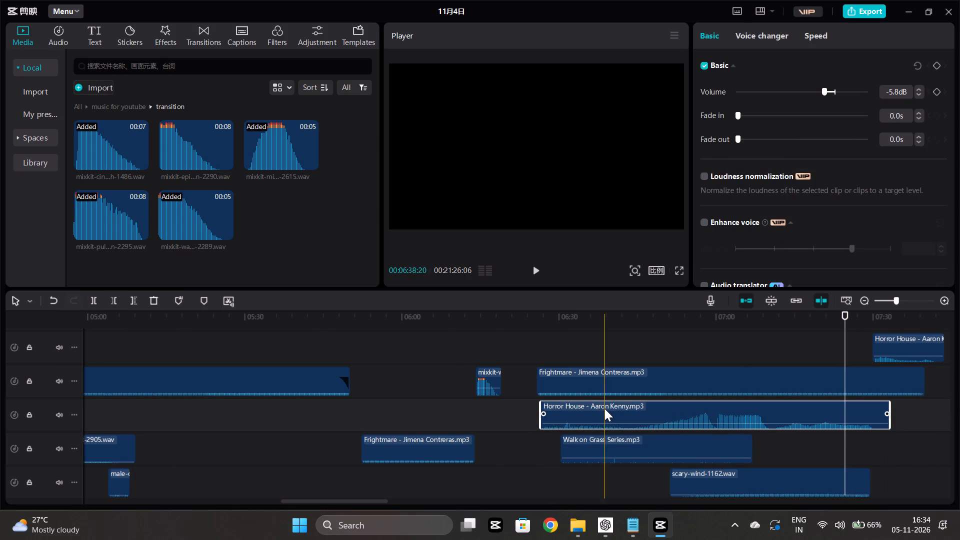
left_click(634, 488)
left_click(635, 417)
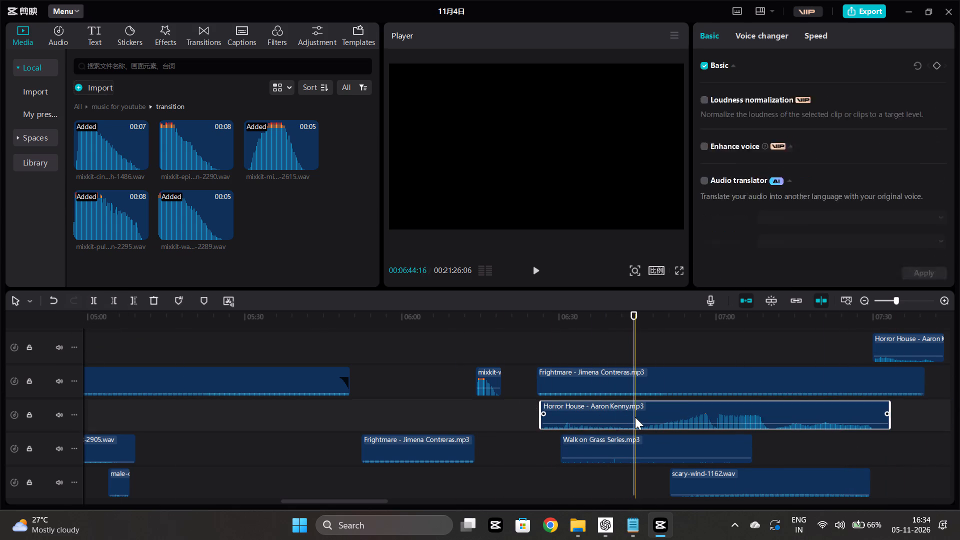
left_click(133, 304)
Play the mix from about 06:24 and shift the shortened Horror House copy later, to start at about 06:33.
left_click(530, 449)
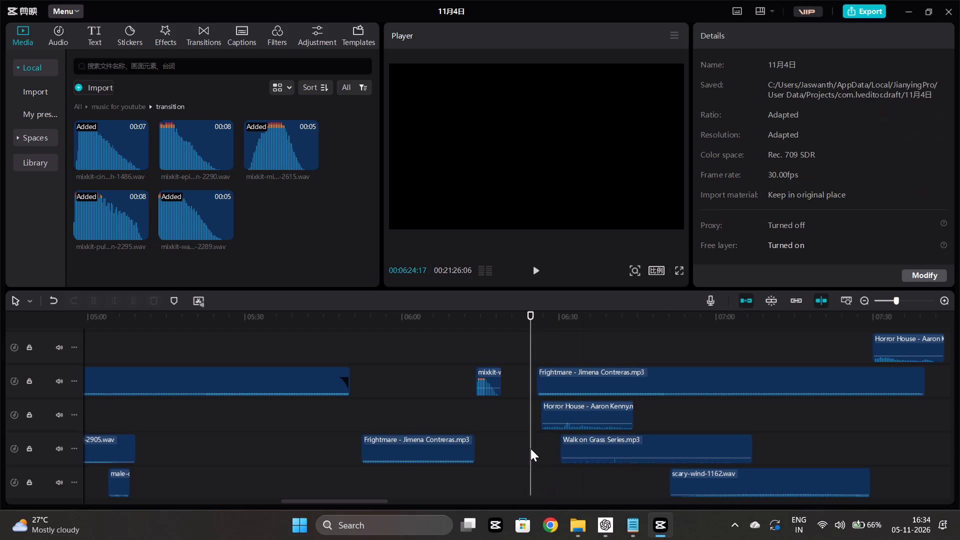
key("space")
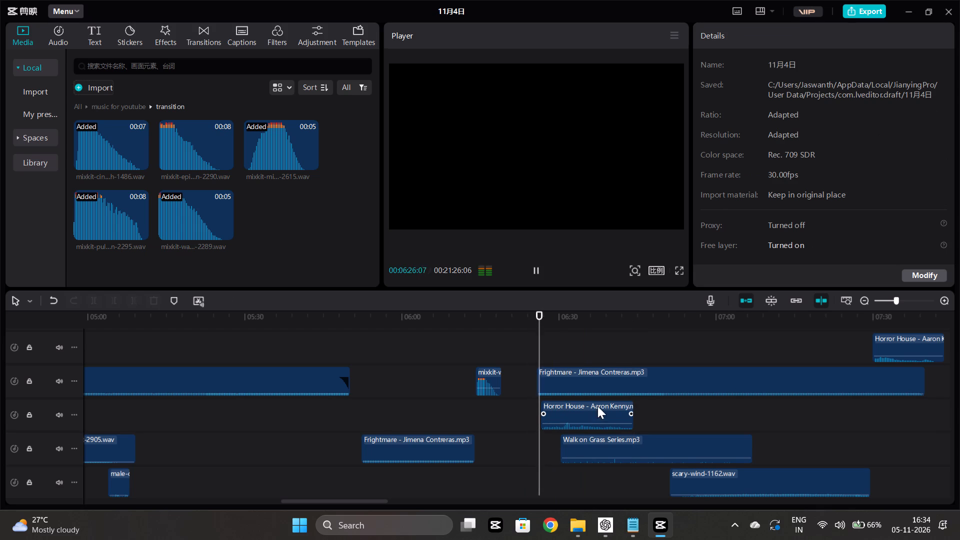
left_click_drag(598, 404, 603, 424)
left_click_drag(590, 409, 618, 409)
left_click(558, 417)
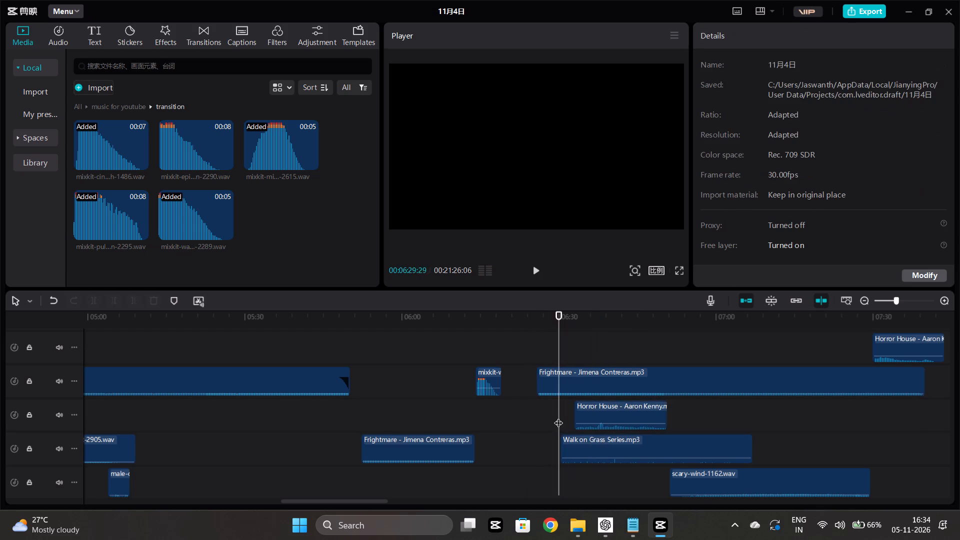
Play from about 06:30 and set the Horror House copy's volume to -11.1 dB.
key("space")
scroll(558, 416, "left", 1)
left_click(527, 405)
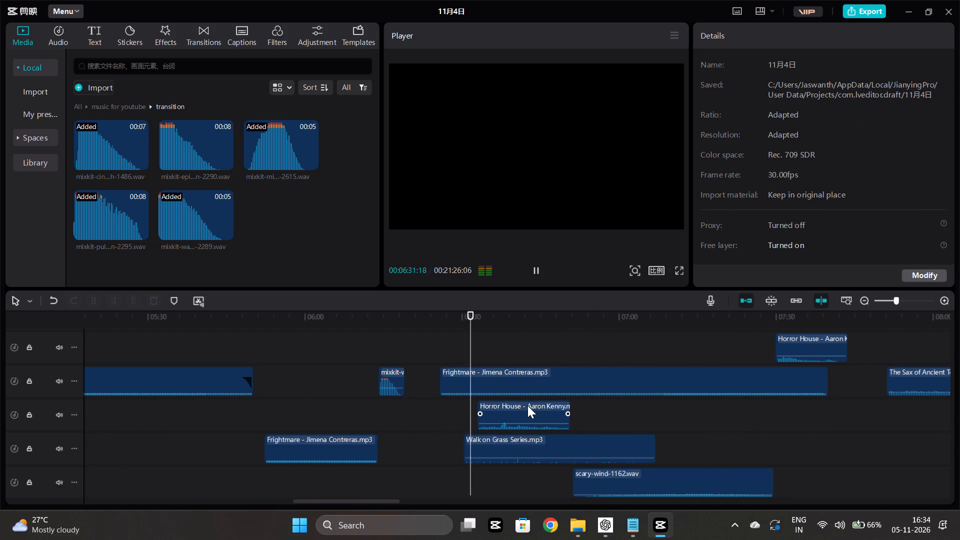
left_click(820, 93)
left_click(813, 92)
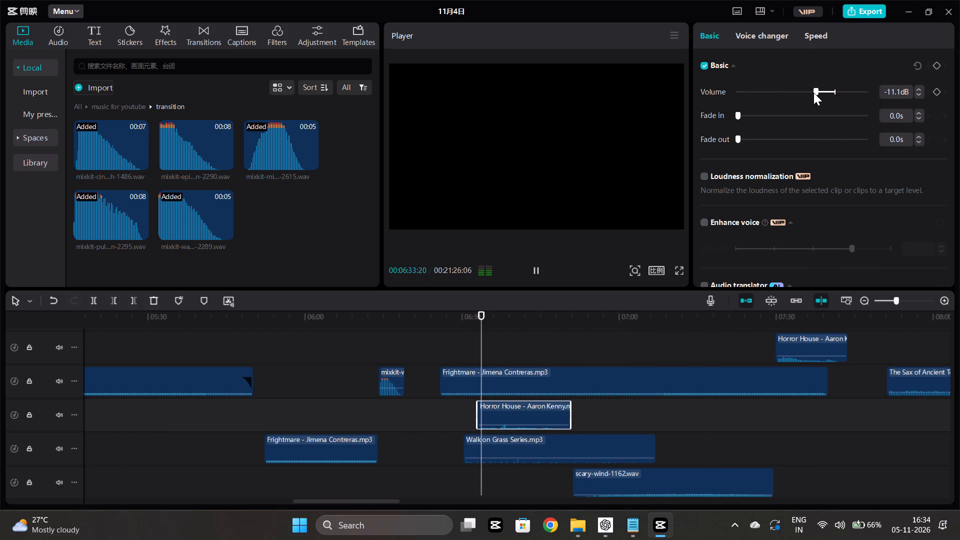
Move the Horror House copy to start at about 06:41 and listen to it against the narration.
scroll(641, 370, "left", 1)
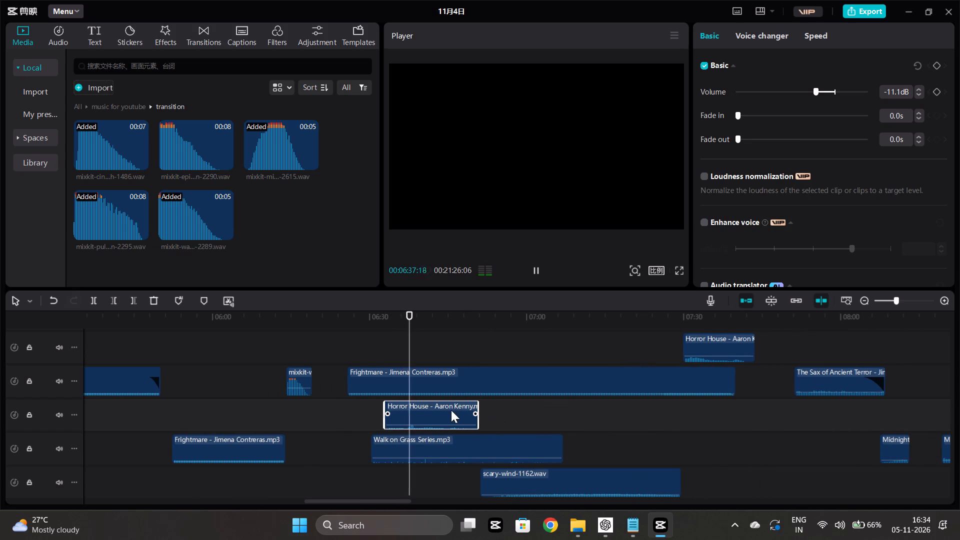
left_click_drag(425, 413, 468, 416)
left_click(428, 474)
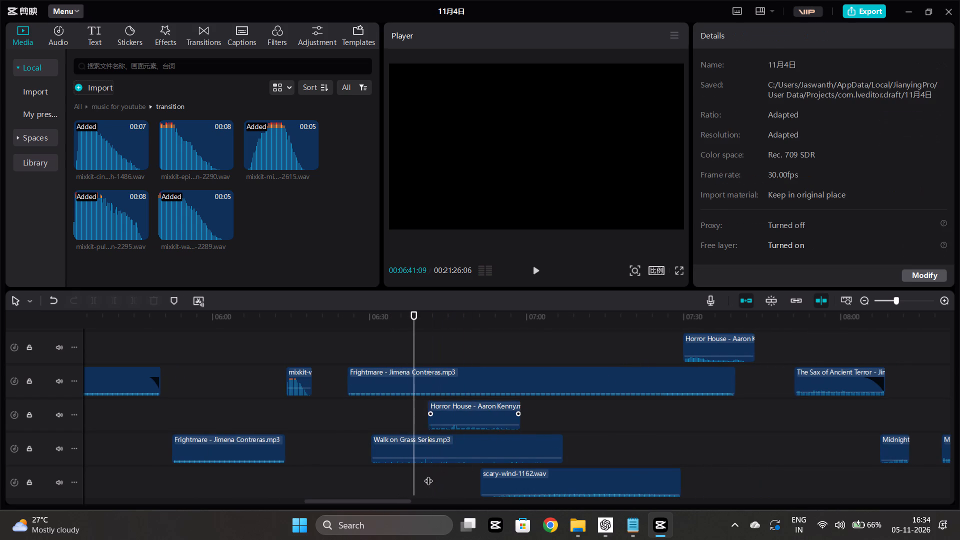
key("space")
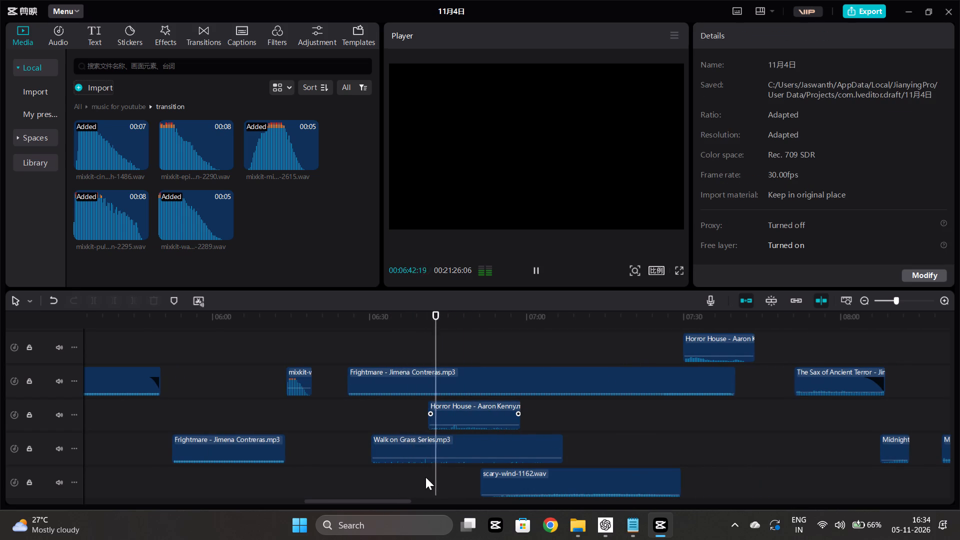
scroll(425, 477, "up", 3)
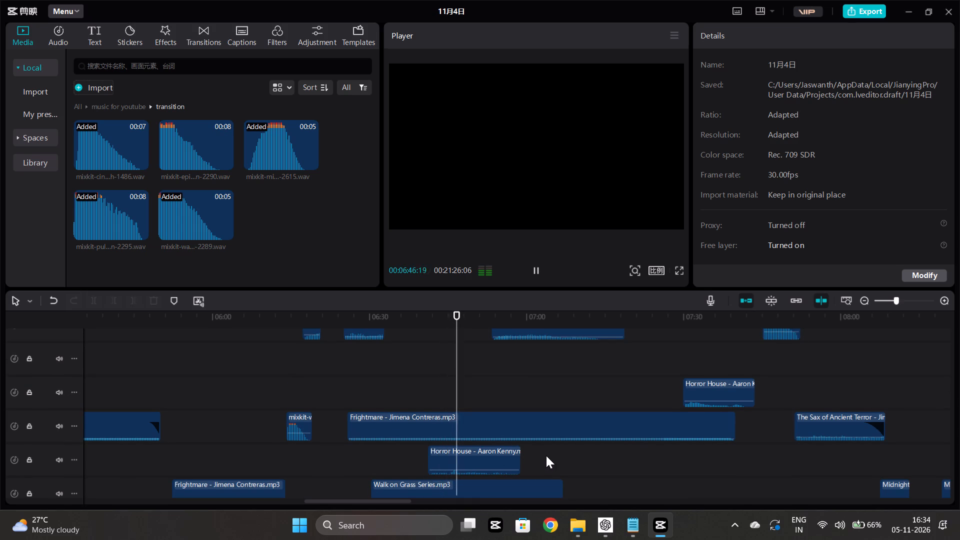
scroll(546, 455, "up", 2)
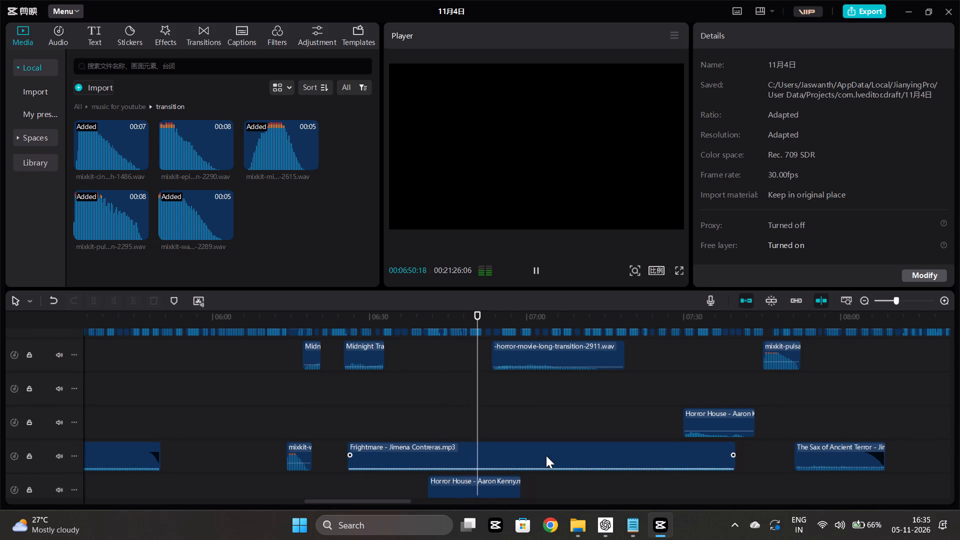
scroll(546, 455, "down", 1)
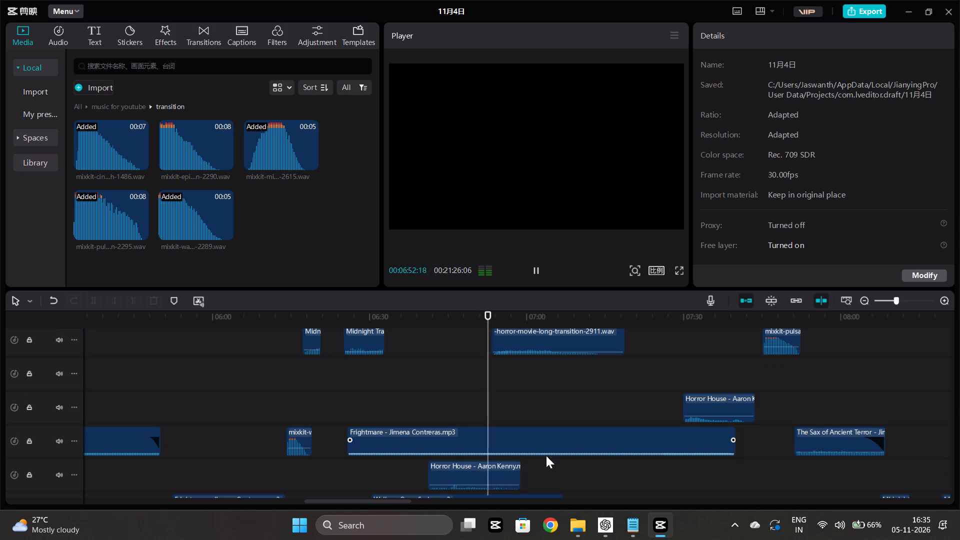
Move the Horror House copy to start at about 06:53, level with the horror-movie-long-transition clip, and play it.
left_click_drag(472, 468, 532, 472)
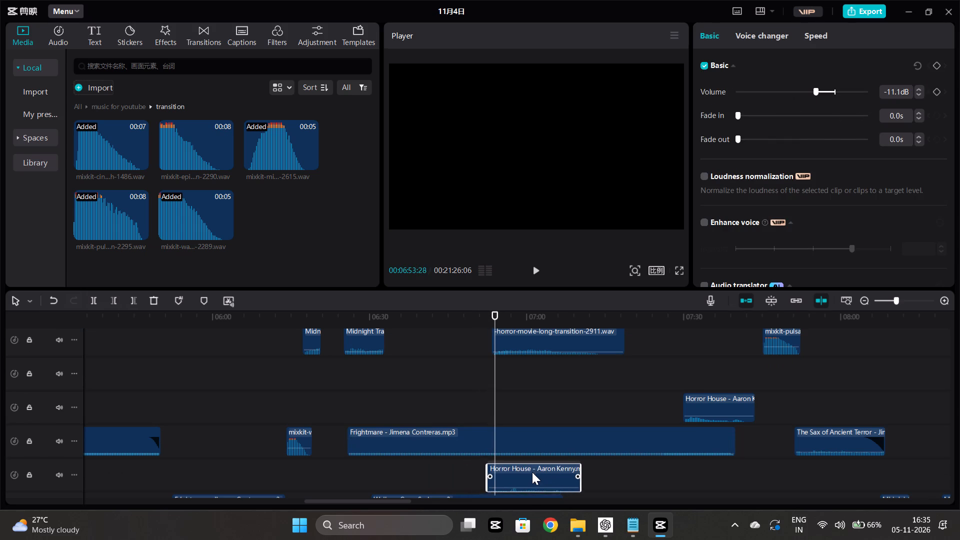
left_click_drag(532, 472, 534, 471)
left_click(477, 462)
key("space")
scroll(539, 482, "left", 1)
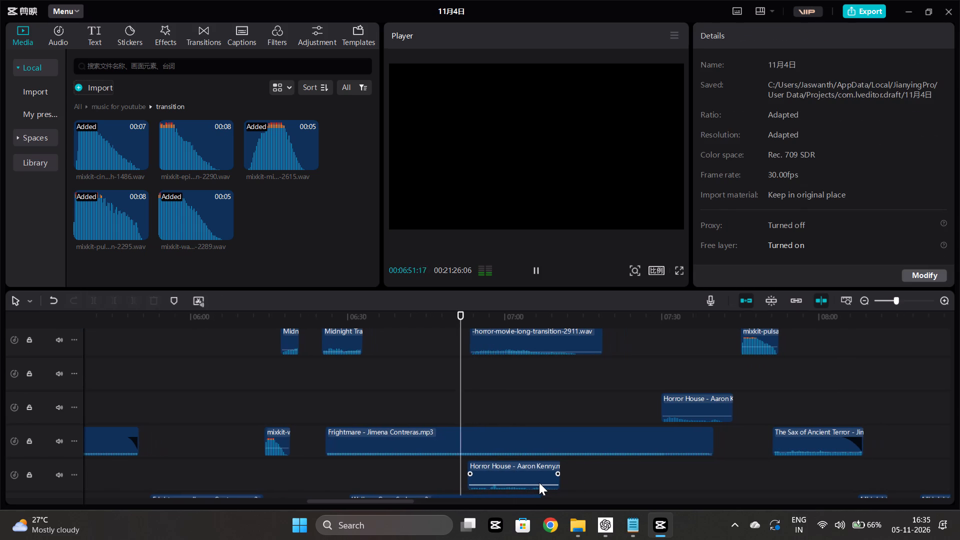
Extend the start of the Horror House copy slightly earlier, to about 06:52, and replay it.
left_click(480, 470)
left_click(466, 478)
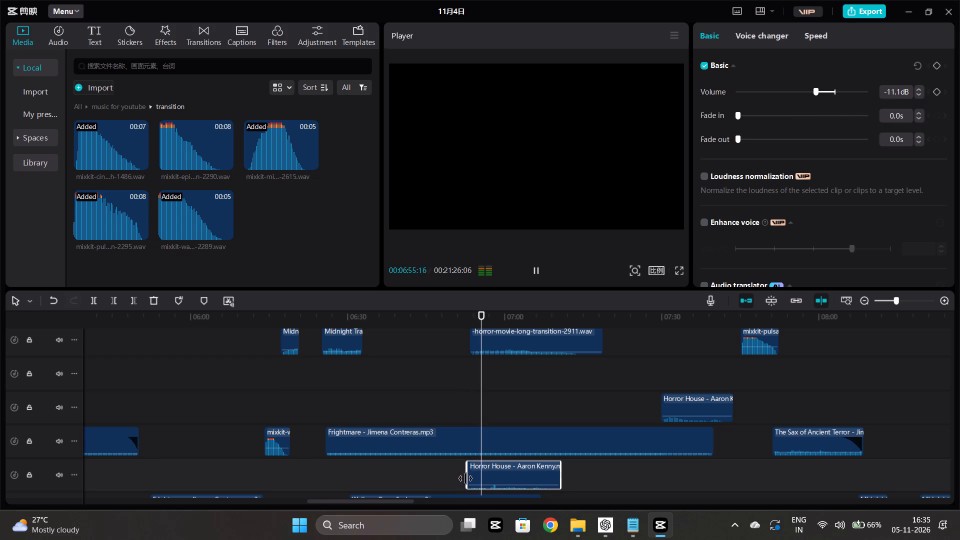
left_click(454, 479)
key("space")
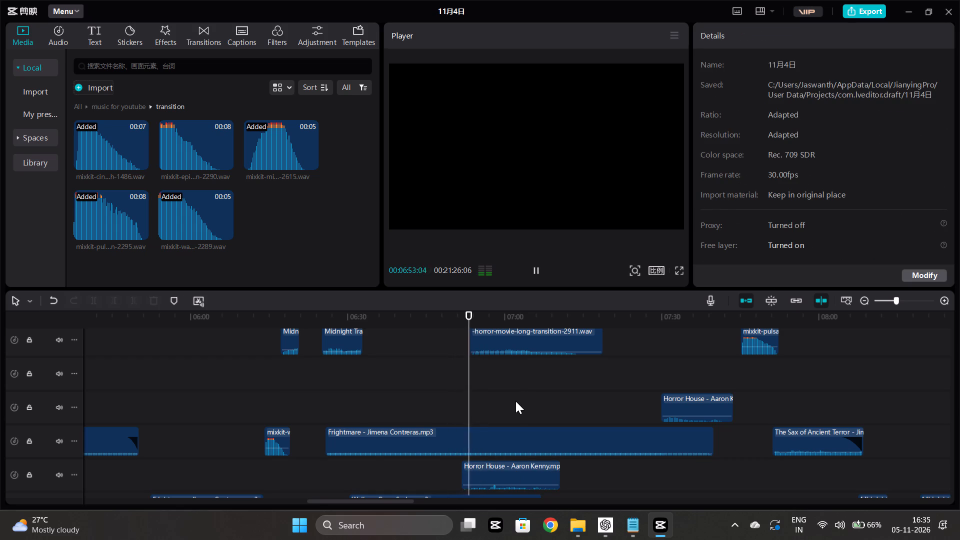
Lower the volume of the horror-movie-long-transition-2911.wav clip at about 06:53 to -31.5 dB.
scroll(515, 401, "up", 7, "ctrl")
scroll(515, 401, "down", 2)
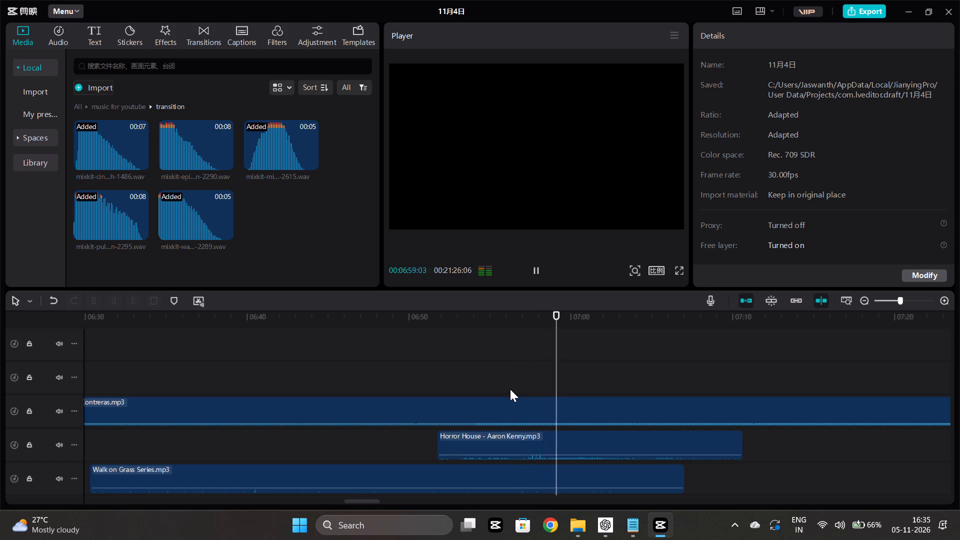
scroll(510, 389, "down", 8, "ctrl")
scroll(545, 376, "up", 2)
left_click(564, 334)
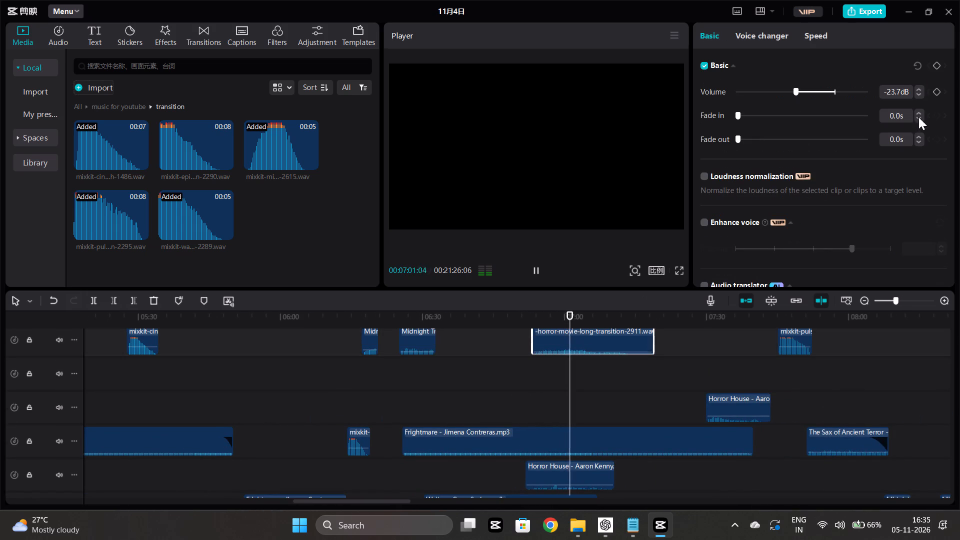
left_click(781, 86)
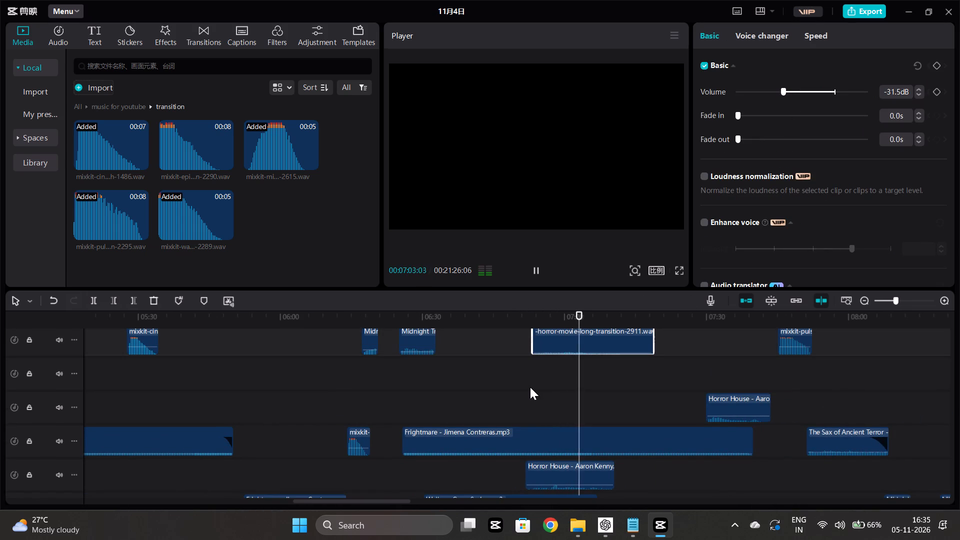
Delete the horror-movie-long-transition-2911.wav clip above the Horror House copy.
scroll(530, 387, "left", 1)
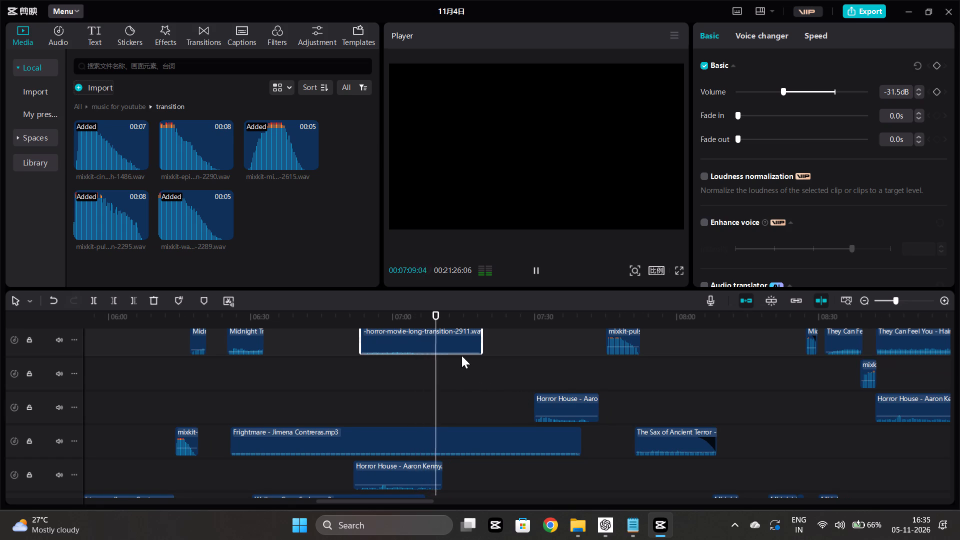
scroll(469, 393, "up", 2)
left_click(461, 374)
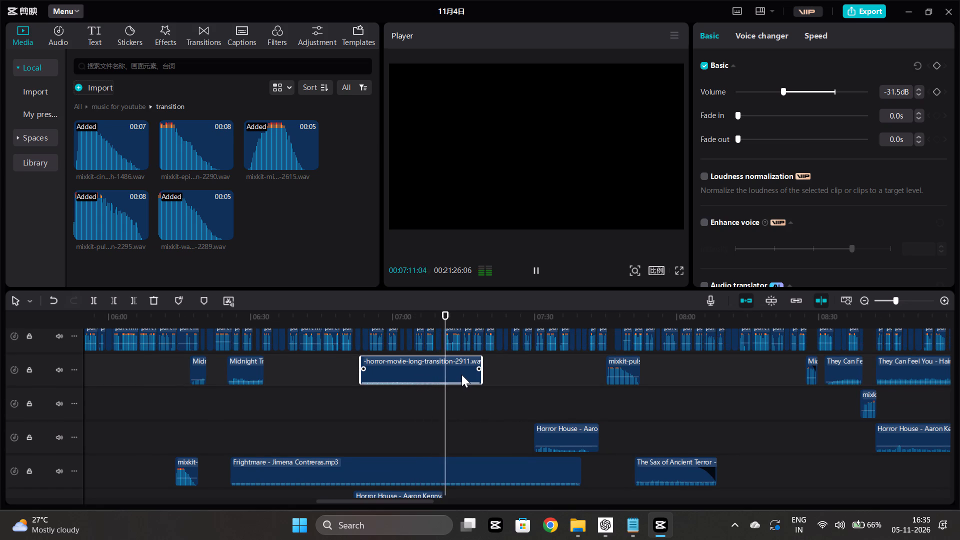
key("Delete")
Replay the section from about 06:52 and raise the Horror House copy's volume to -7.4 dB.
left_click(442, 402)
key("space")
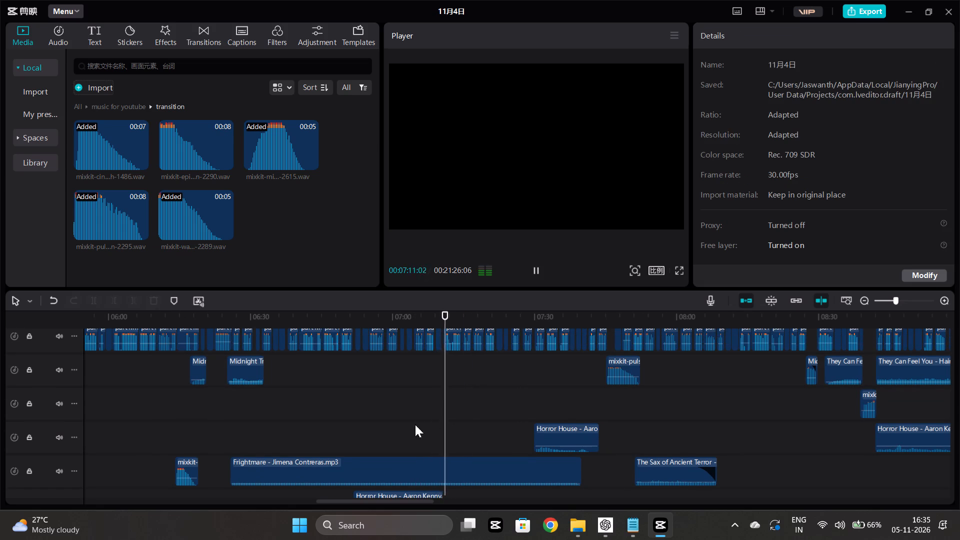
left_click(339, 398)
key("space")
left_click(353, 402)
key("space")
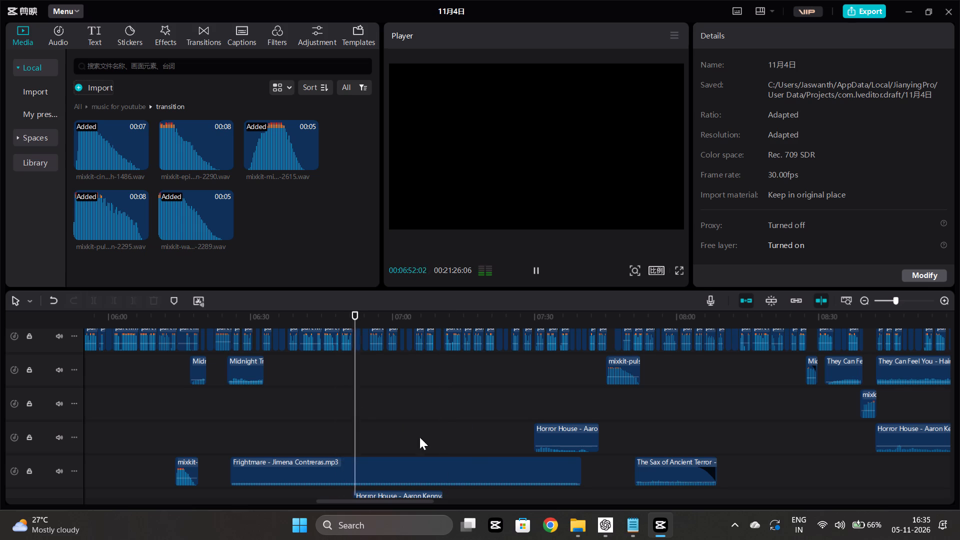
scroll(462, 415, "down", 5)
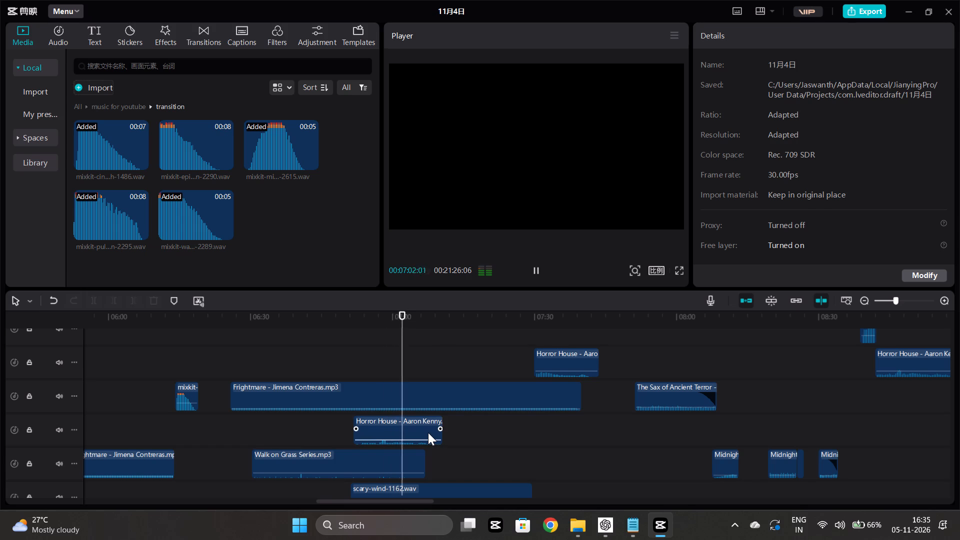
left_click(409, 429)
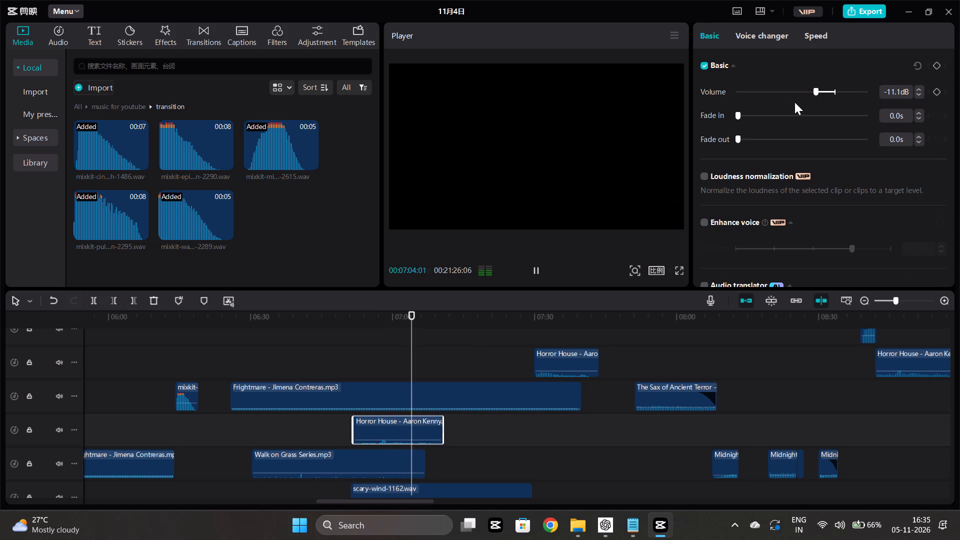
left_click(813, 91)
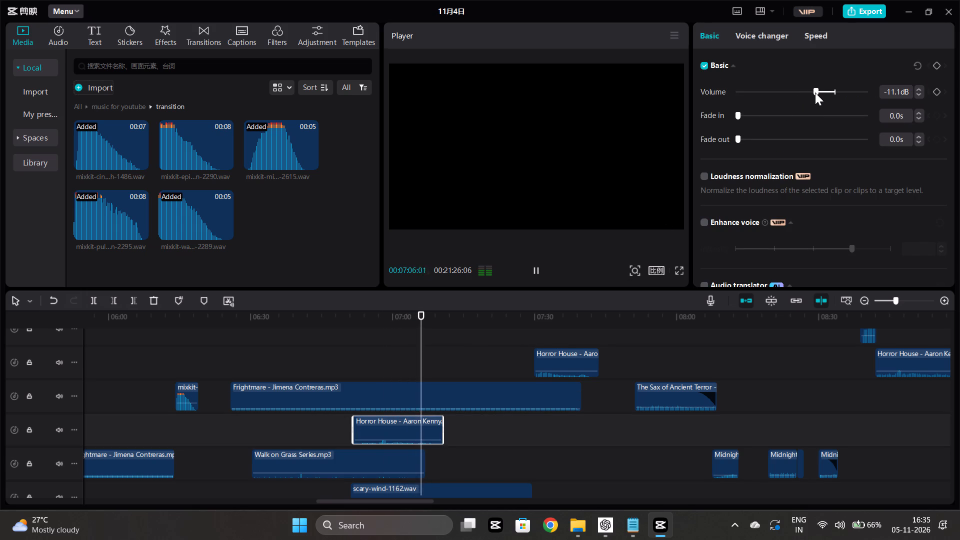
left_click(819, 94)
Listen through the Horror House copy again and give it a 6.2 s fade-out.
left_click(336, 430)
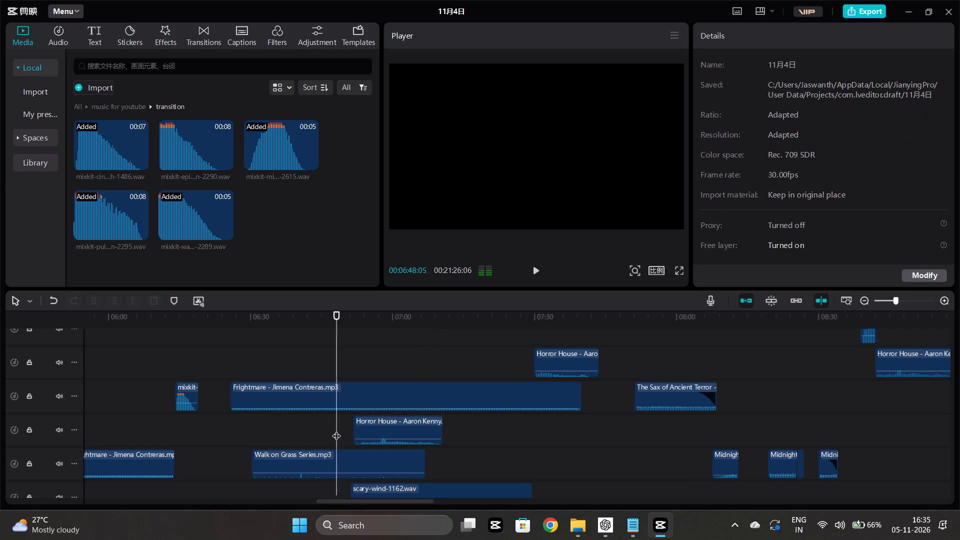
key("space")
left_click(354, 430)
key("space")
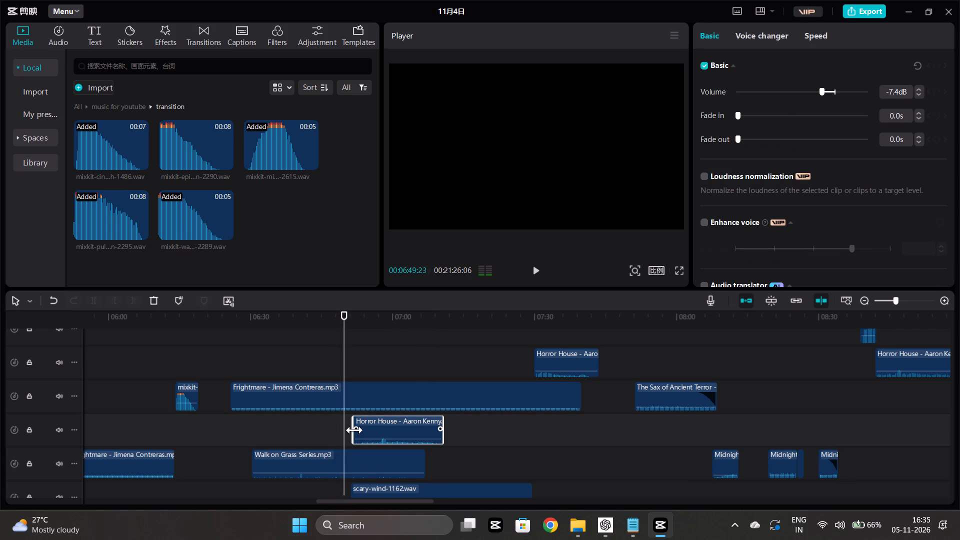
left_click(368, 358)
key("space")
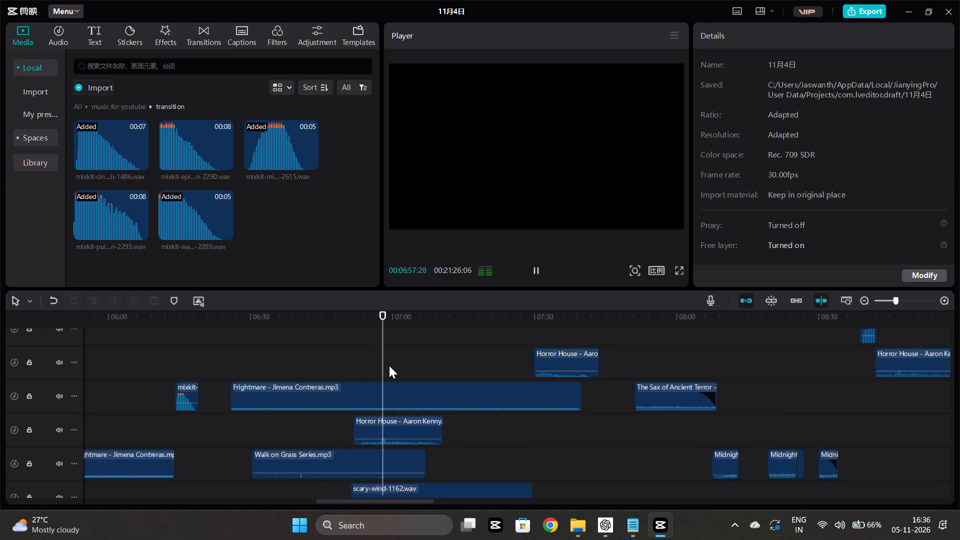
left_click(427, 352)
key("space")
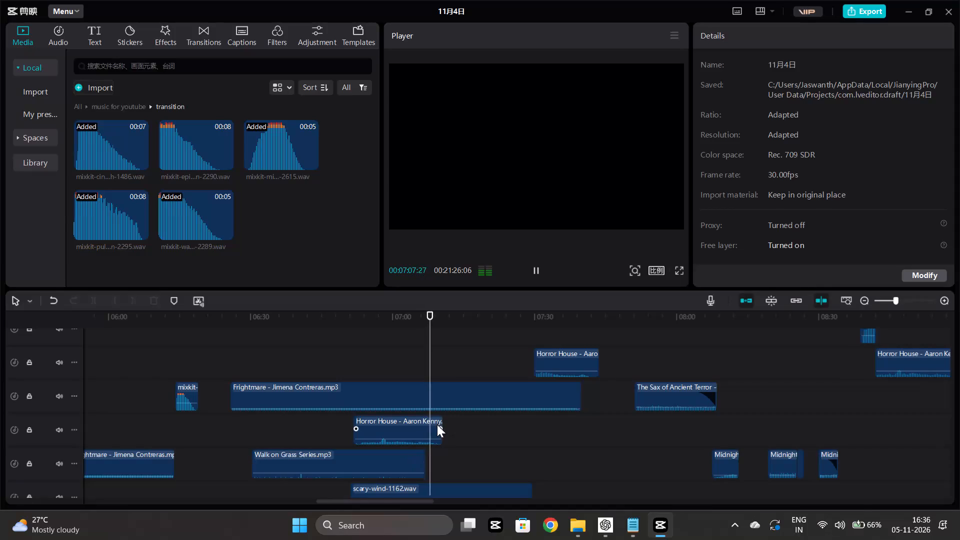
left_click_drag(439, 429, 410, 422)
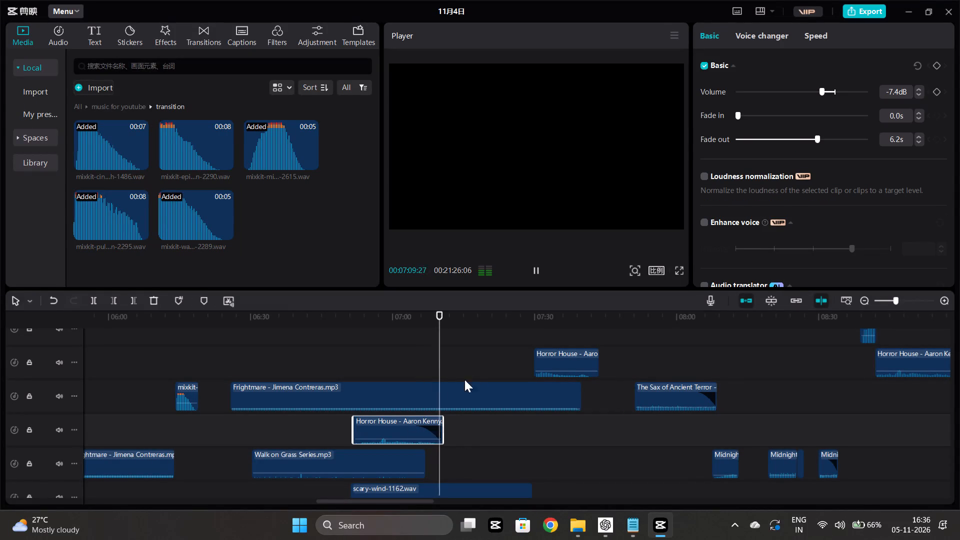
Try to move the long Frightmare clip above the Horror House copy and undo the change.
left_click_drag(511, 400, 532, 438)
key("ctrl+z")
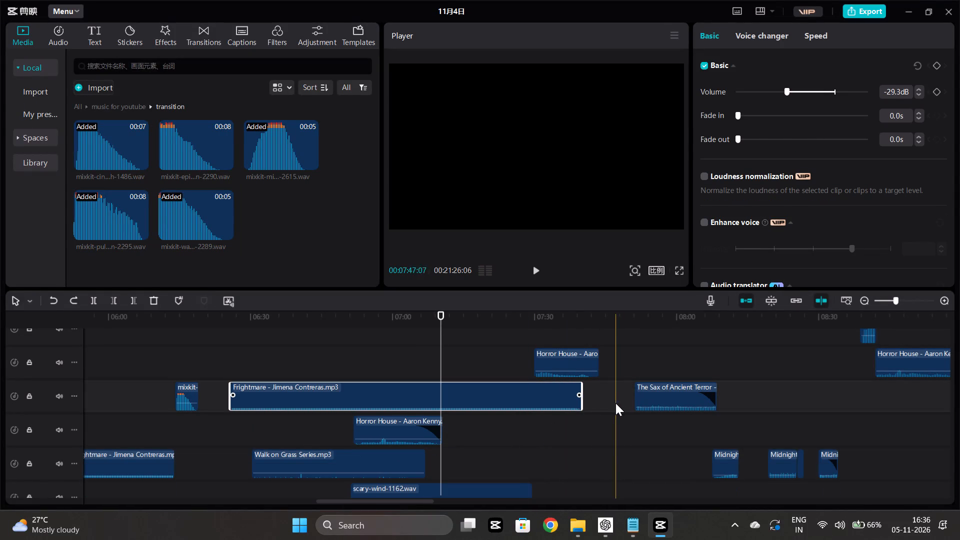
Spot-check the audio mix between about 08:00 and 09:17, replaying the music and effects from about 08:26 to 08:41.
scroll(571, 311, "down", 6, "ctrl")
scroll(717, 397, "down", 4, "ctrl")
left_click(678, 358)
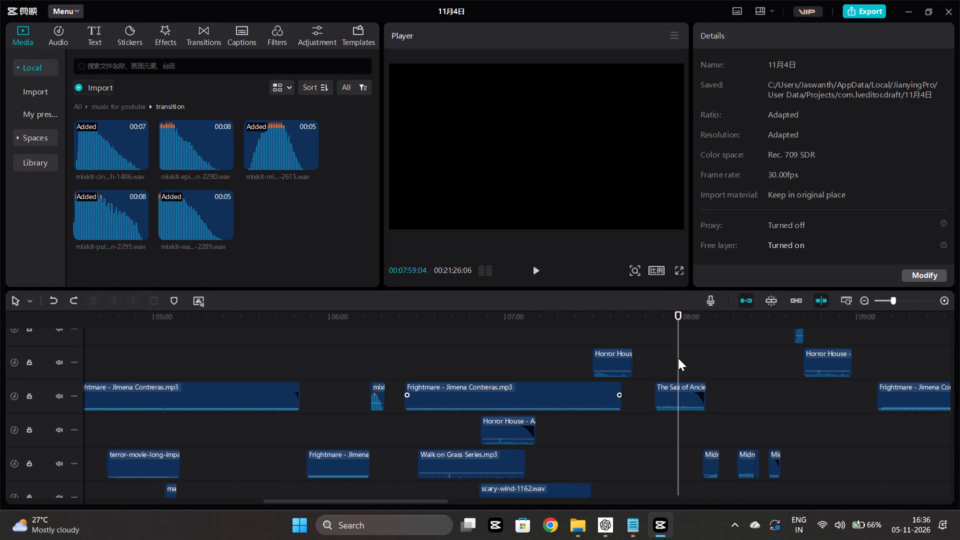
key("space")
scroll(679, 361, "up", 3)
left_click(473, 392)
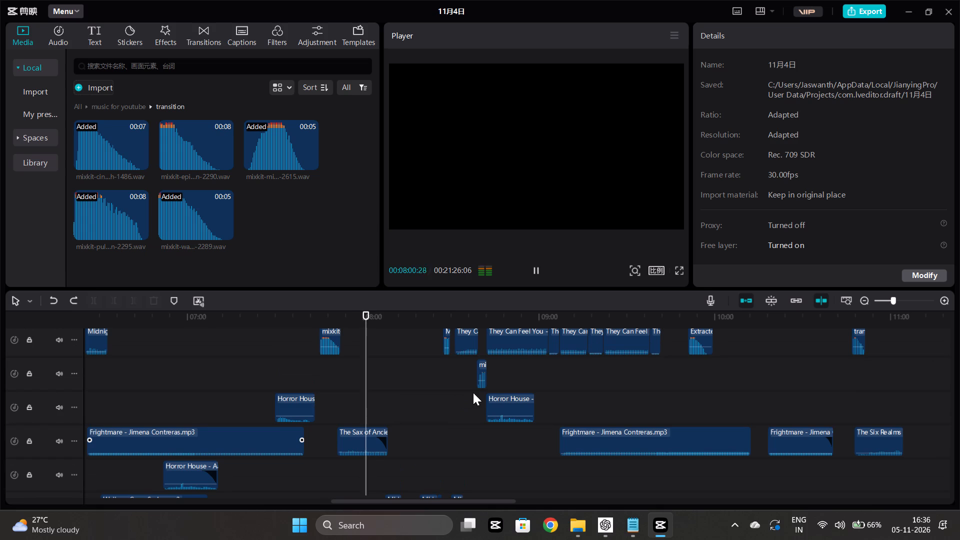
key("space")
left_click(441, 386)
key("space")
scroll(464, 408, "up", 2)
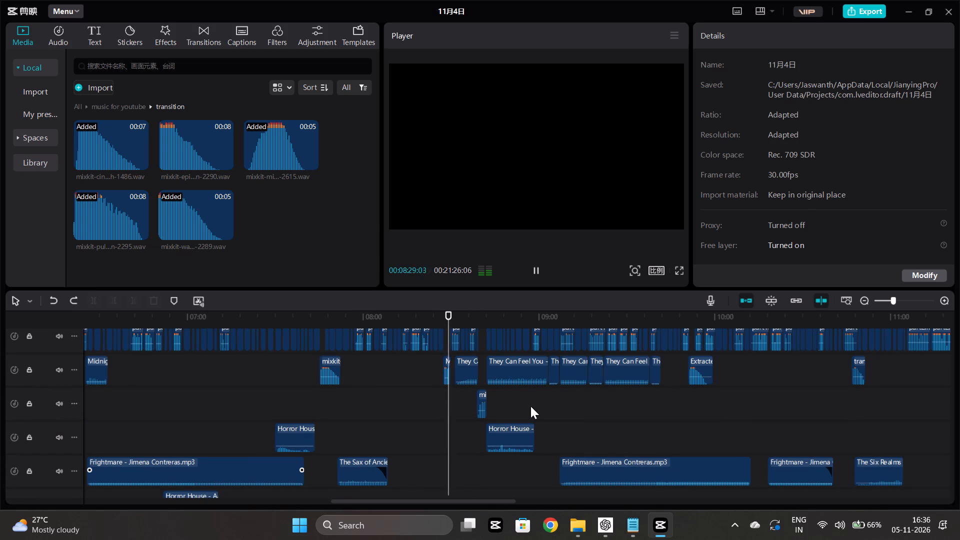
left_click(584, 404)
key("space")
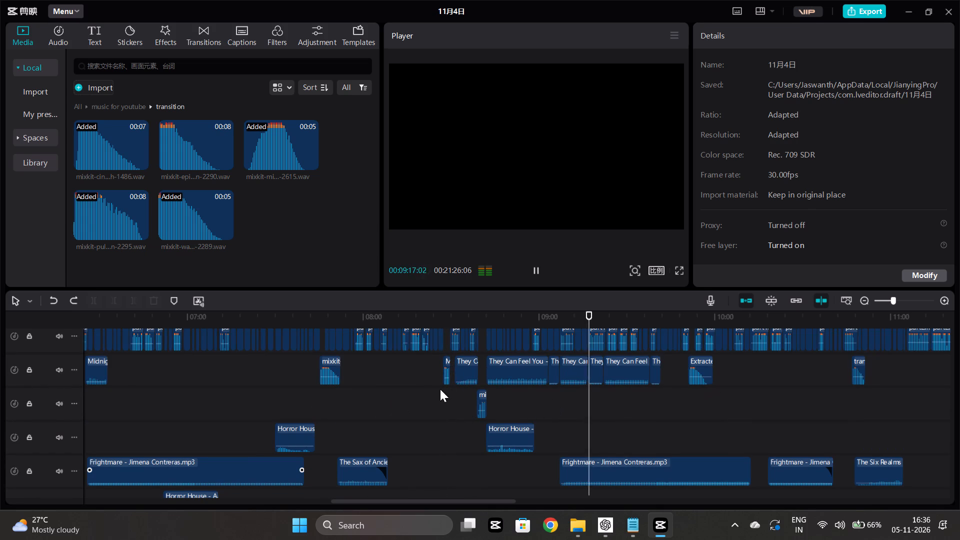
scroll(440, 405, "up", 6, "ctrl")
left_click(299, 402)
key("space")
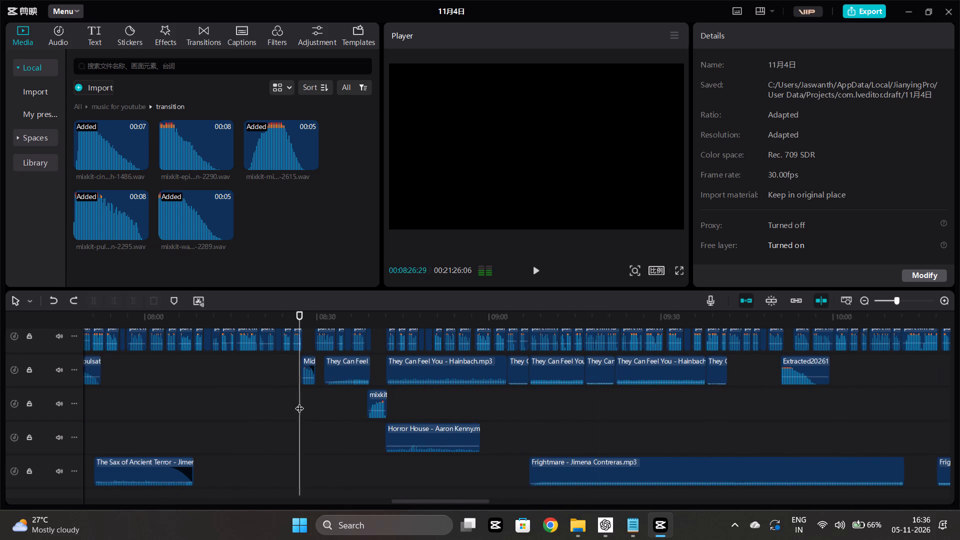
left_click(350, 412)
key("space")
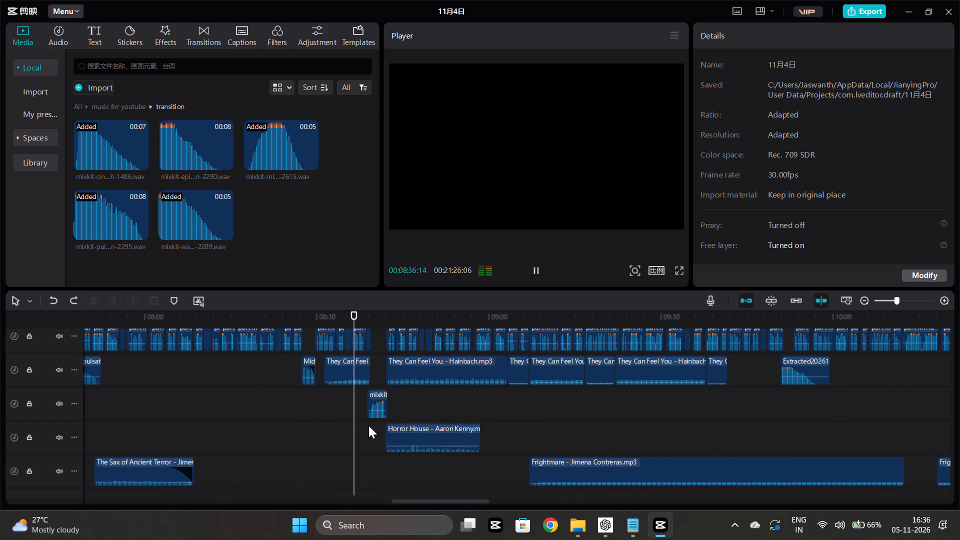
left_click(367, 425)
key("space")
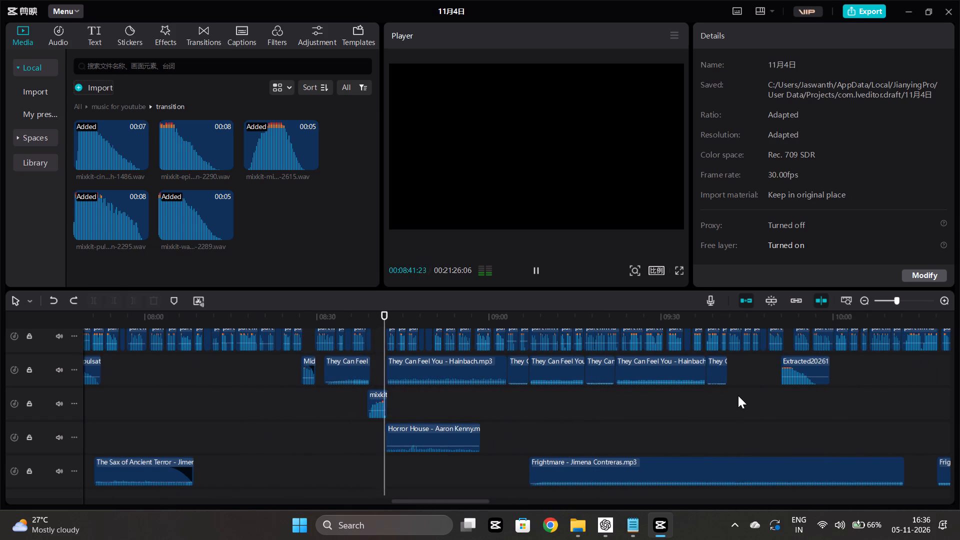
Listen to sample points of the mix from about 09:50 to 12:22, around the transition effects and Underworld music.
left_click(777, 395)
key("space")
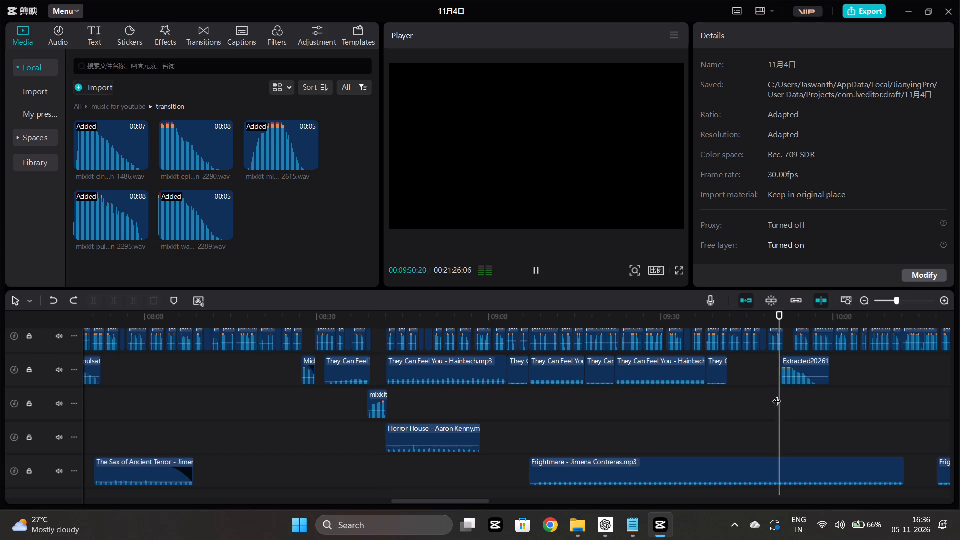
scroll(777, 395, "down", 5, "ctrl")
scroll(777, 395, "left", 2)
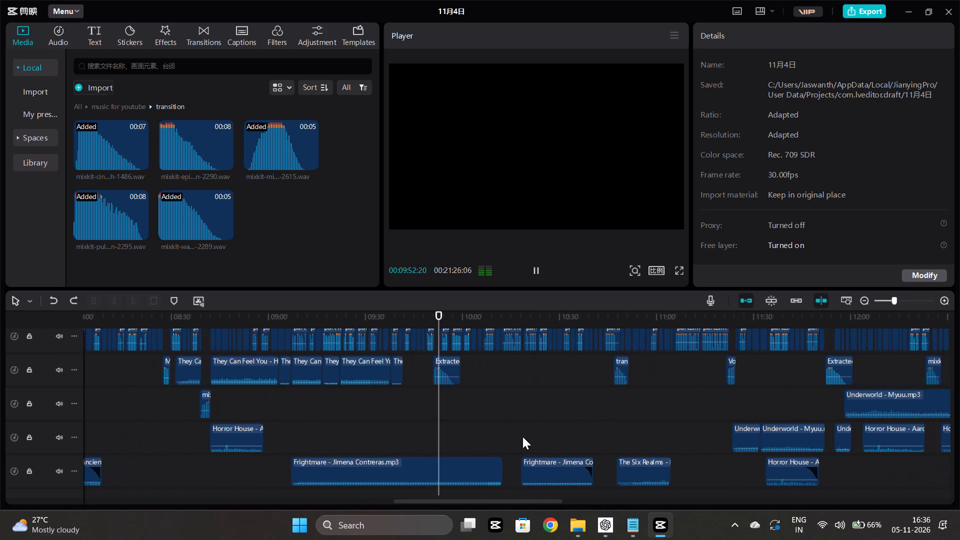
left_click(611, 391)
key("space")
scroll(611, 391, "left", 1)
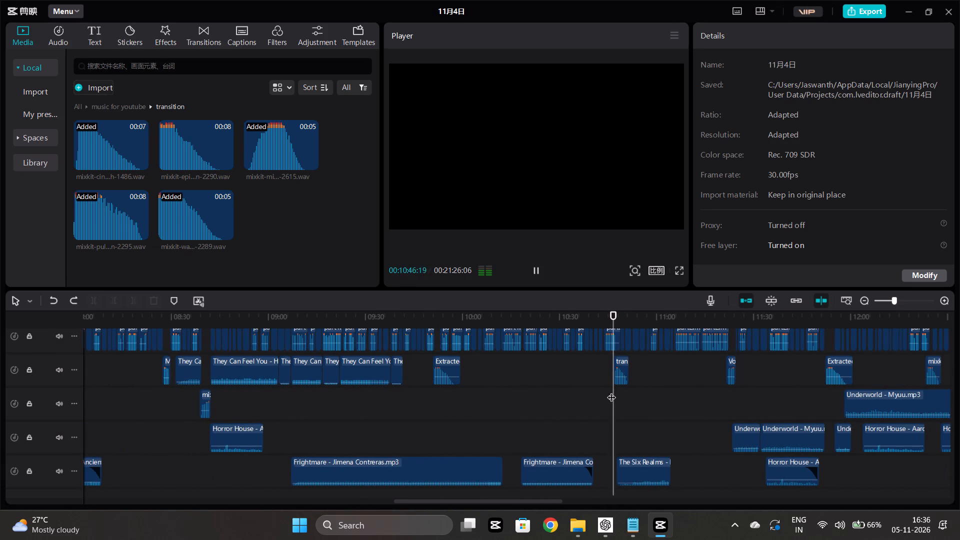
scroll(611, 391, "left", 1)
scroll(610, 390, "down", 2)
left_click(574, 364)
key("space")
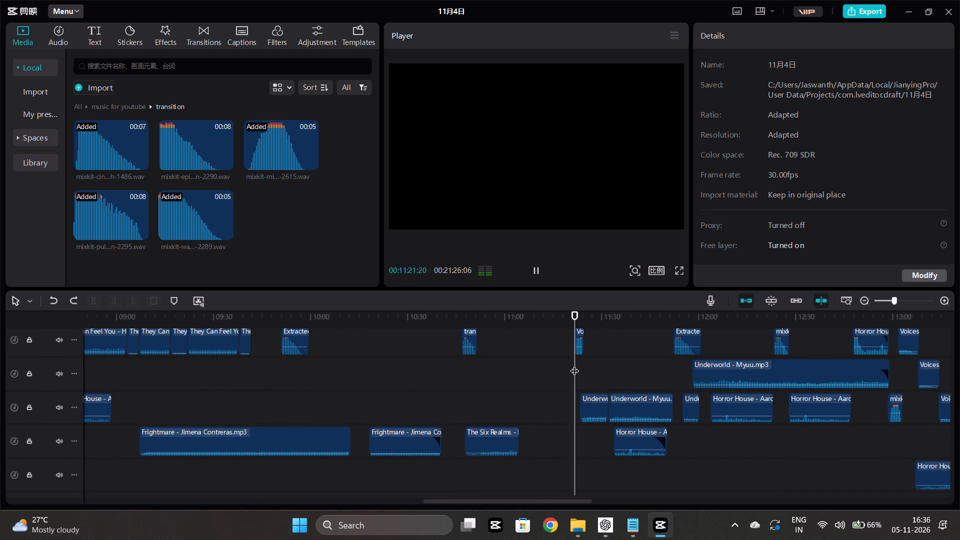
scroll(613, 383, "up", 3, "ctrl")
left_click(702, 381)
key("space")
scroll(693, 383, "left", 1)
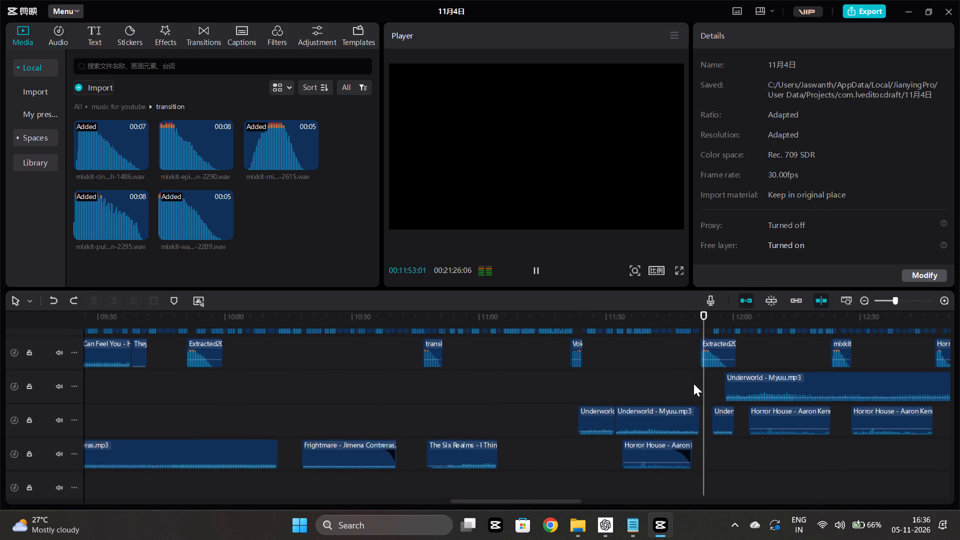
scroll(693, 383, "left", 1)
left_click(600, 359)
key("space")
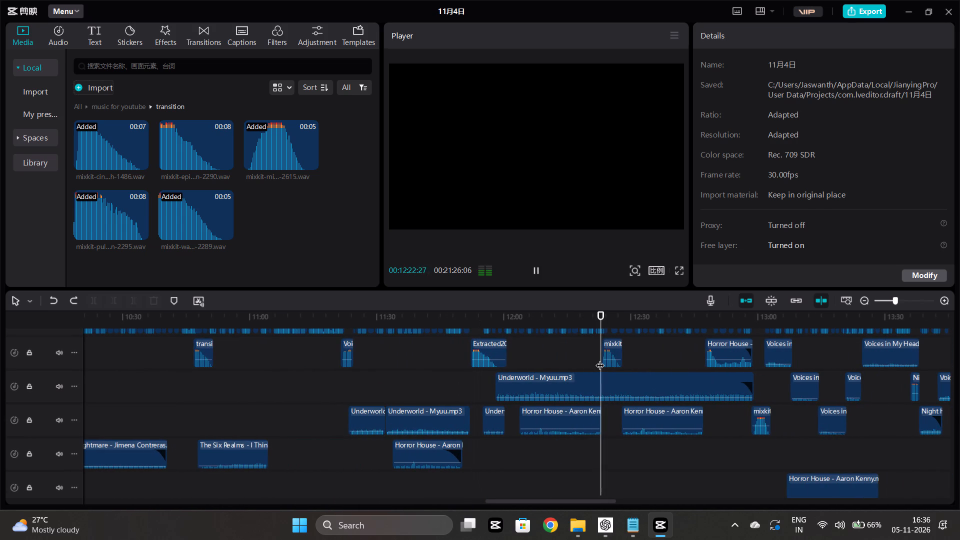
Spot-check the mix from about 12:58 to 15:28, covering the Voices in My Head section and its effects.
scroll(600, 359, "left", 1)
scroll(600, 359, "down", 1, "ctrl")
scroll(600, 359, "left", 1, "ctrl")
scroll(654, 380, "left", 1)
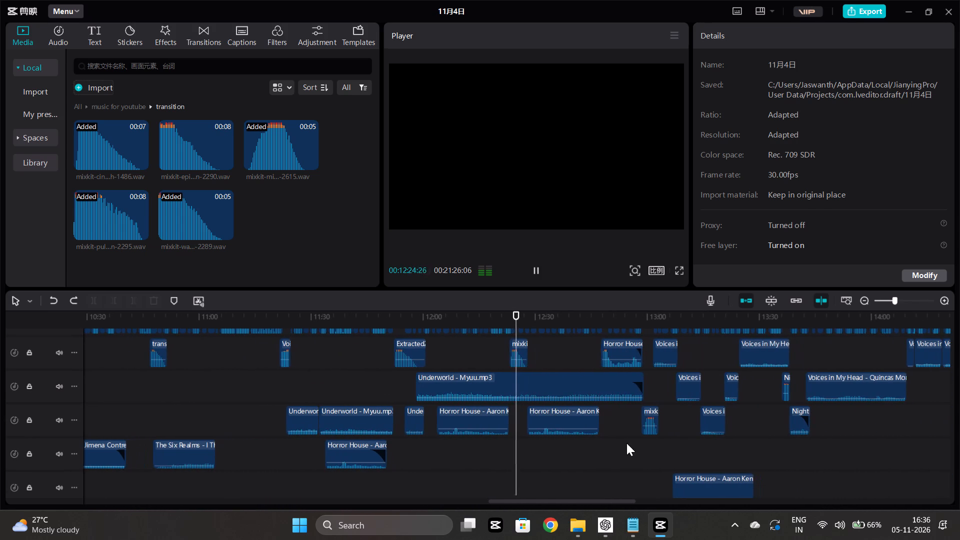
left_click(637, 444)
key("space")
scroll(638, 443, "left", 1)
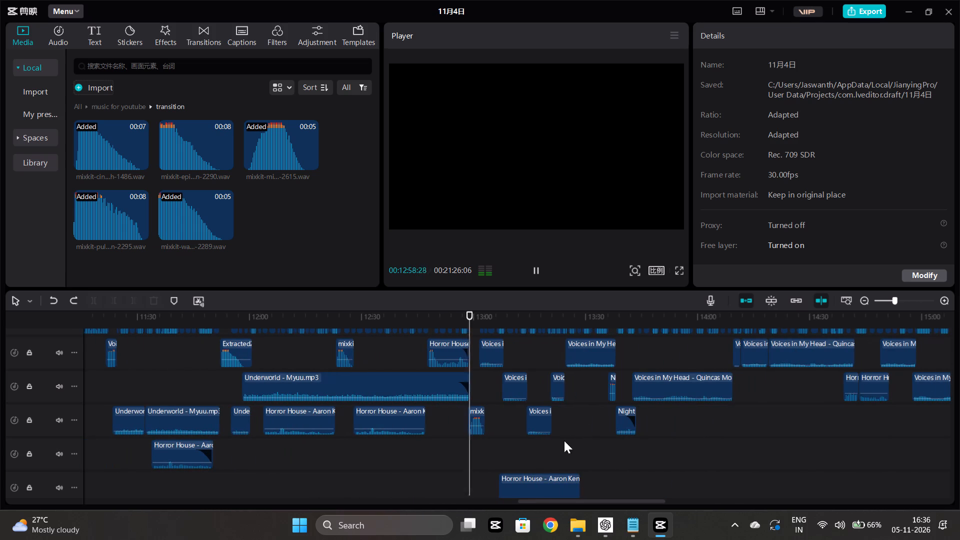
left_click(594, 418)
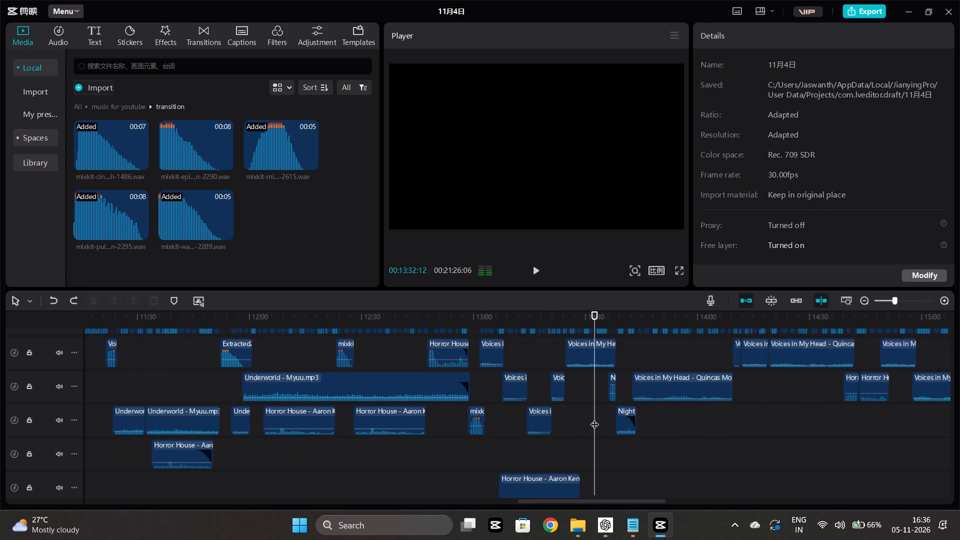
key("space")
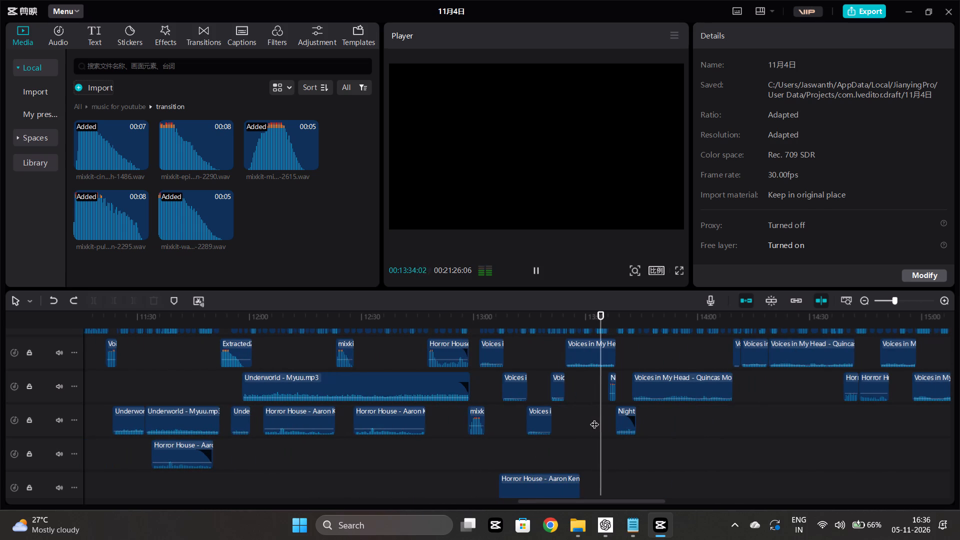
scroll(594, 418, "left", 1)
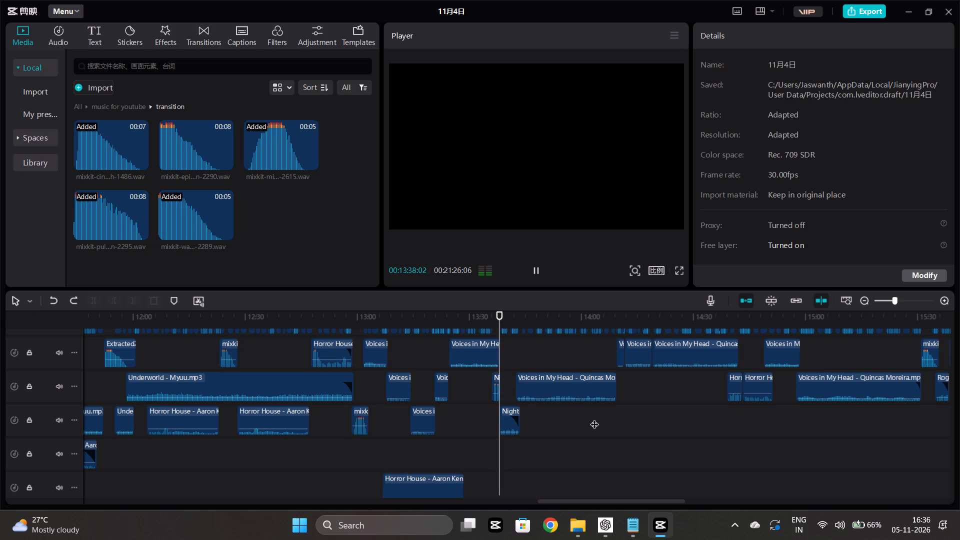
scroll(594, 418, "left", 1)
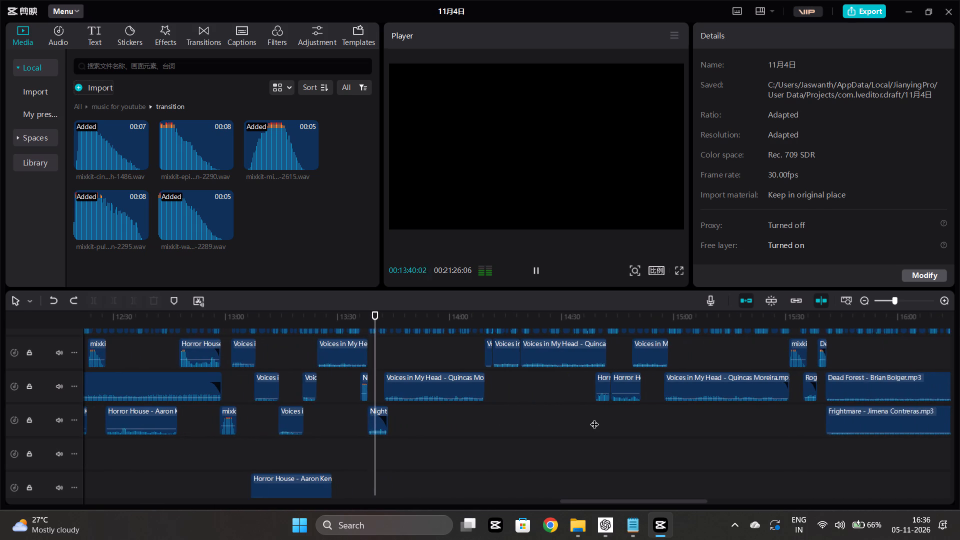
scroll(594, 418, "down", 3)
scroll(594, 418, "up", 4)
left_click(593, 423)
key("space")
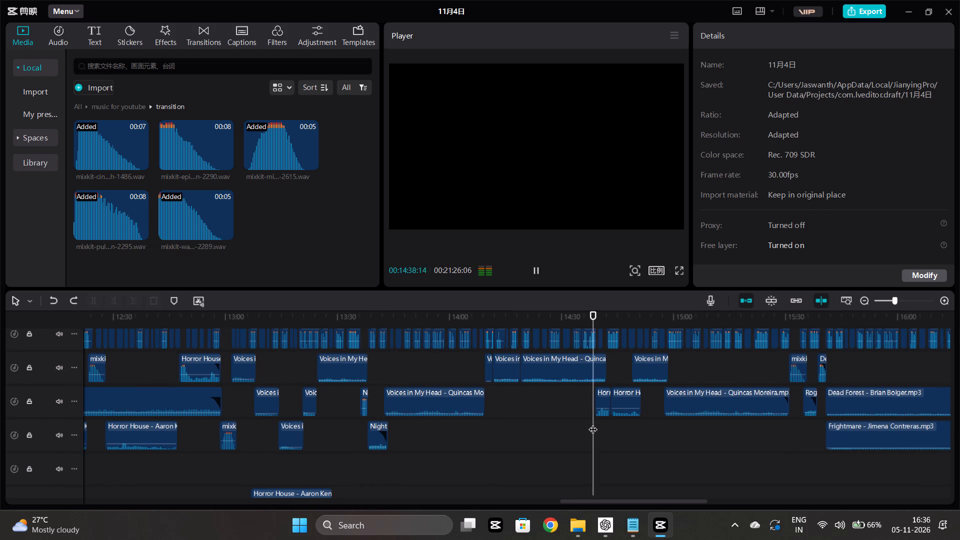
scroll(593, 423, "left", 1)
left_click(530, 423)
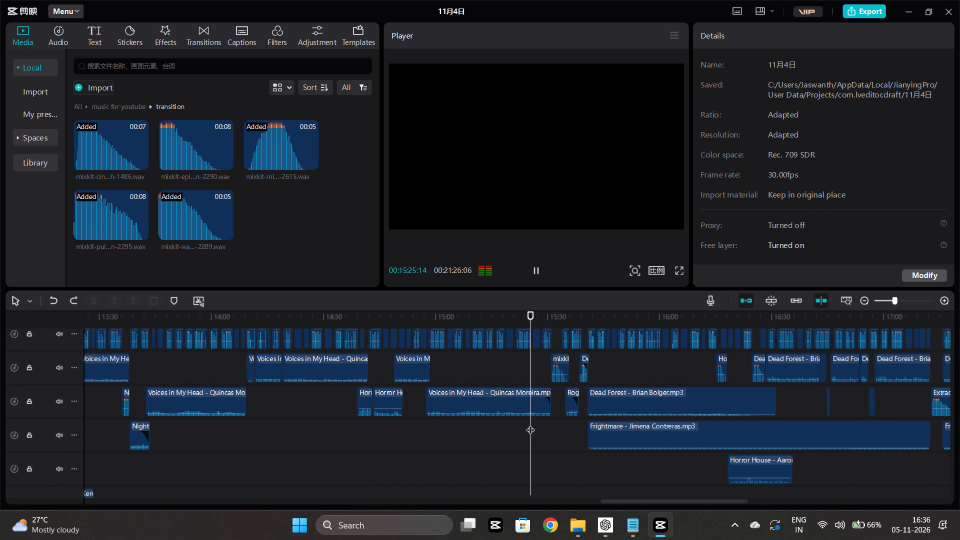
left_click(543, 430)
key("space")
Listen to sample points from about 16:15 to 17:13, where Dead Forest, Frightmare and Horror House are layered.
scroll(543, 430, "left", 1)
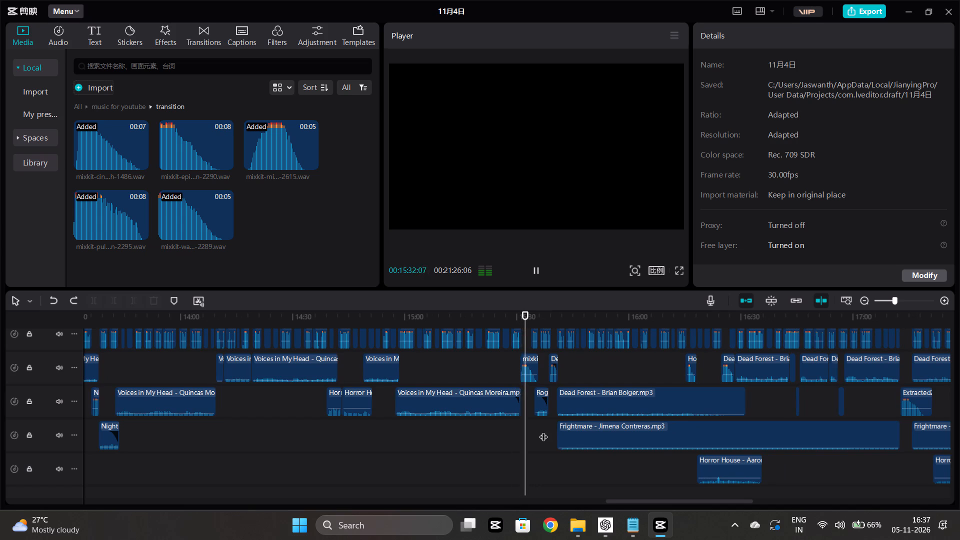
left_click(675, 452)
left_click(686, 458)
key("space")
scroll(686, 458, "left", 1)
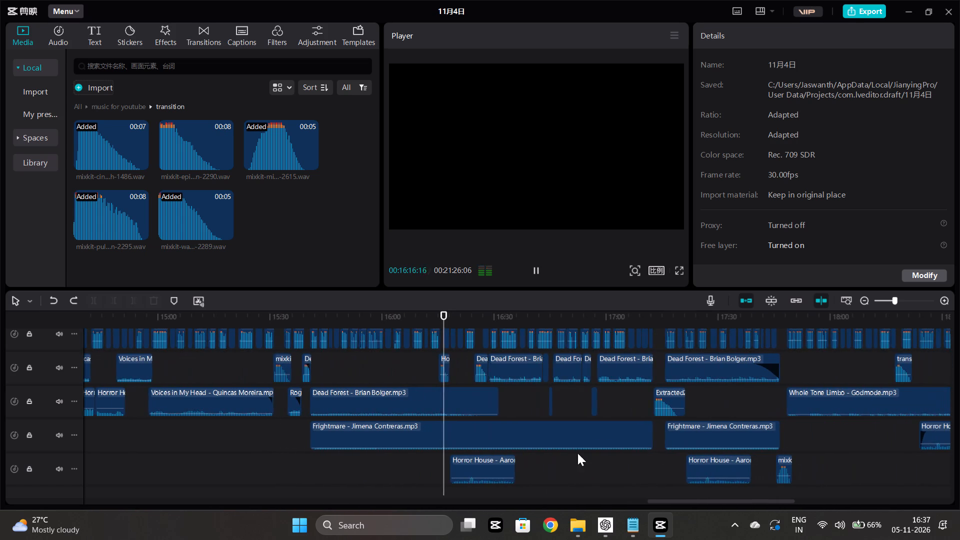
scroll(507, 464, "down", 4)
left_click(474, 454)
key("space")
scroll(513, 461, "up", 4)
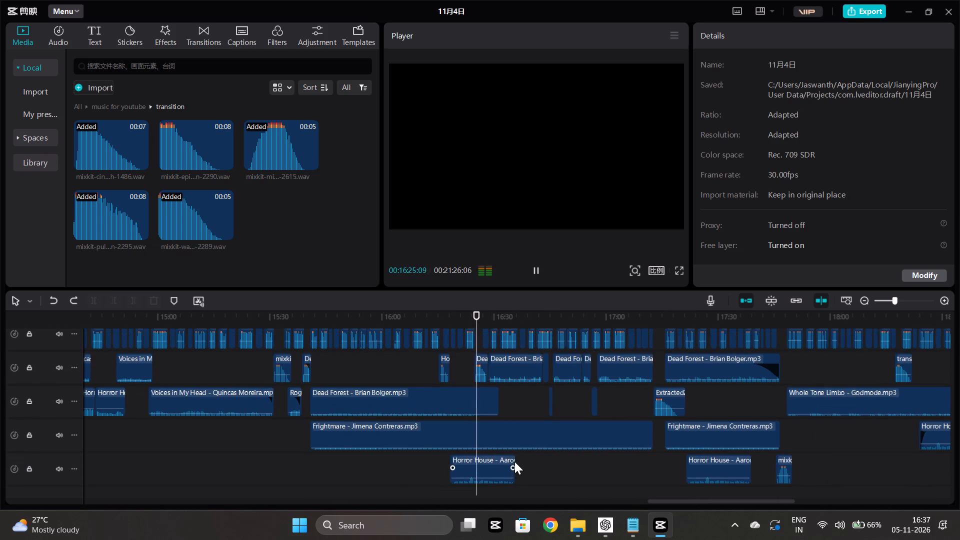
scroll(571, 476, "down", 2)
left_click(548, 451)
key("space")
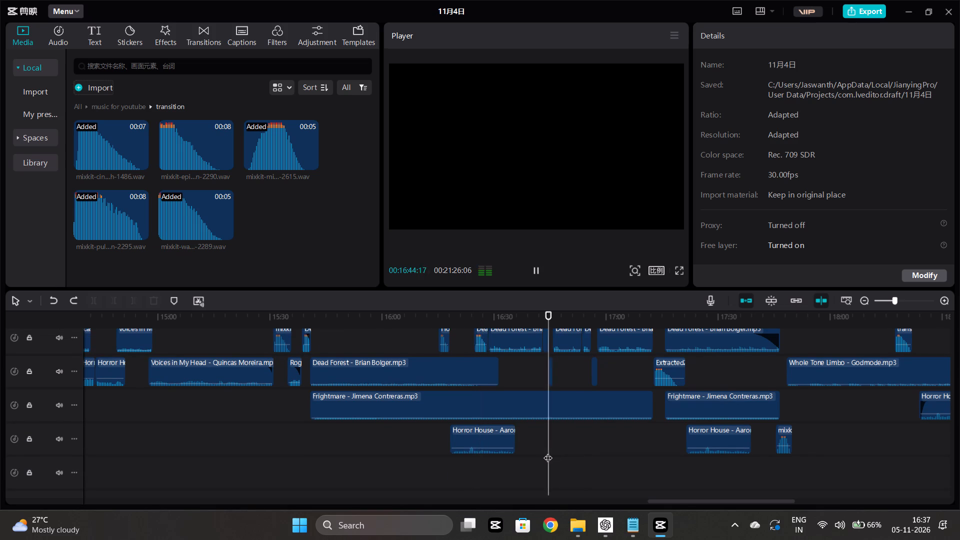
scroll(548, 451, "left", 1)
left_click(519, 462)
key("space")
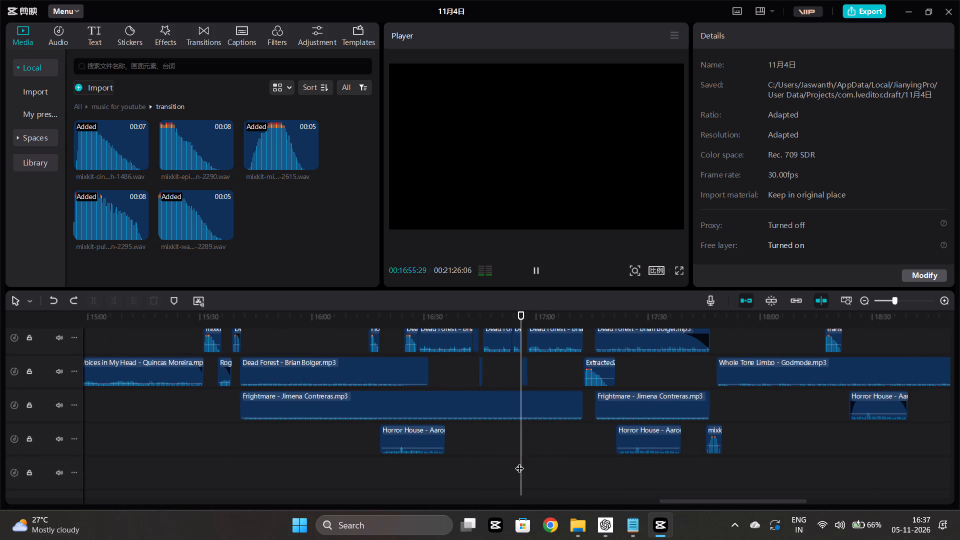
scroll(519, 462, "left", 1)
left_click(494, 452)
key("space")
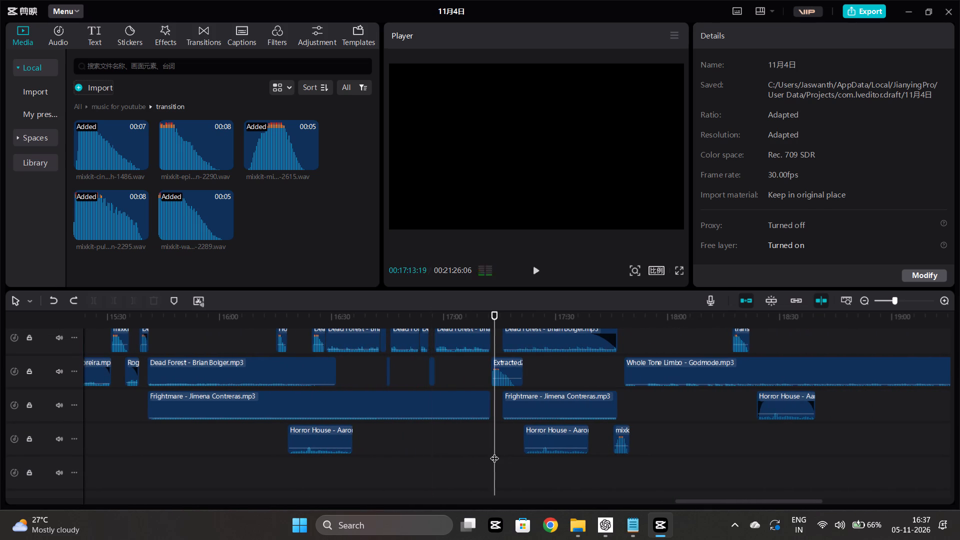
Spot-check the mix at about 04:26, 03:30 and 04:58, around the They Can Feel You and Frightmare music.
scroll(494, 452, "down", 9, "ctrl")
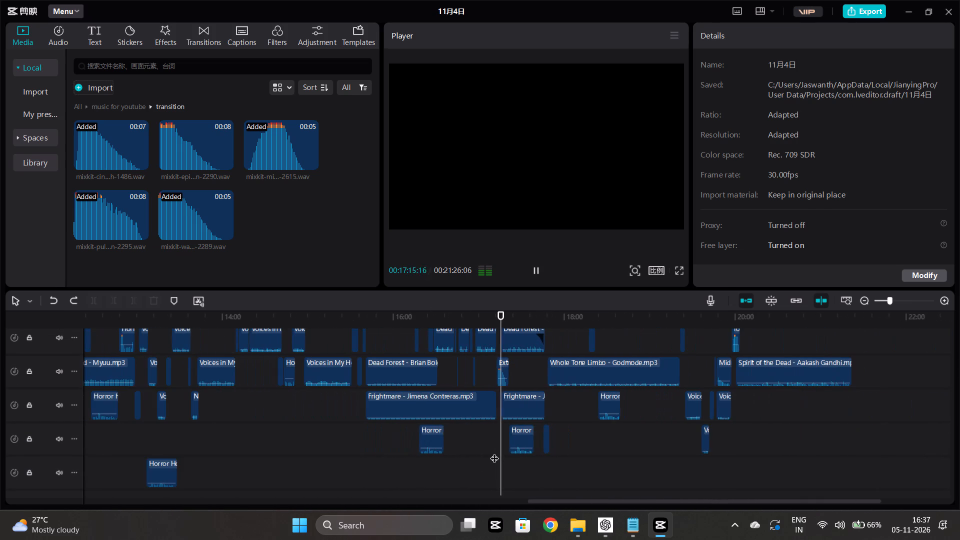
scroll(582, 475, "up", 3)
scroll(579, 473, "right", 20)
scroll(579, 473, "right", 15)
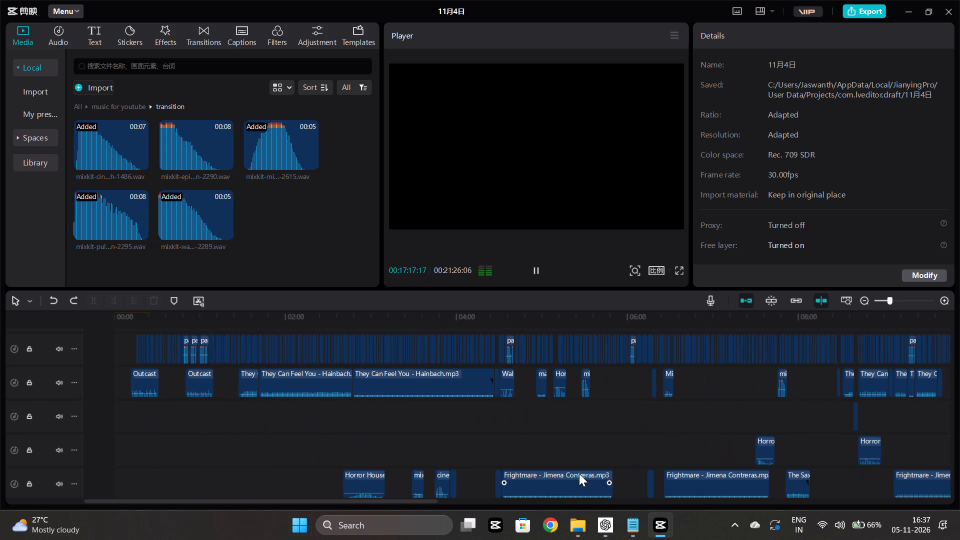
scroll(579, 473, "right", 20)
scroll(579, 473, "right", 18)
scroll(474, 419, "down", 2)
left_click(493, 390)
key("space")
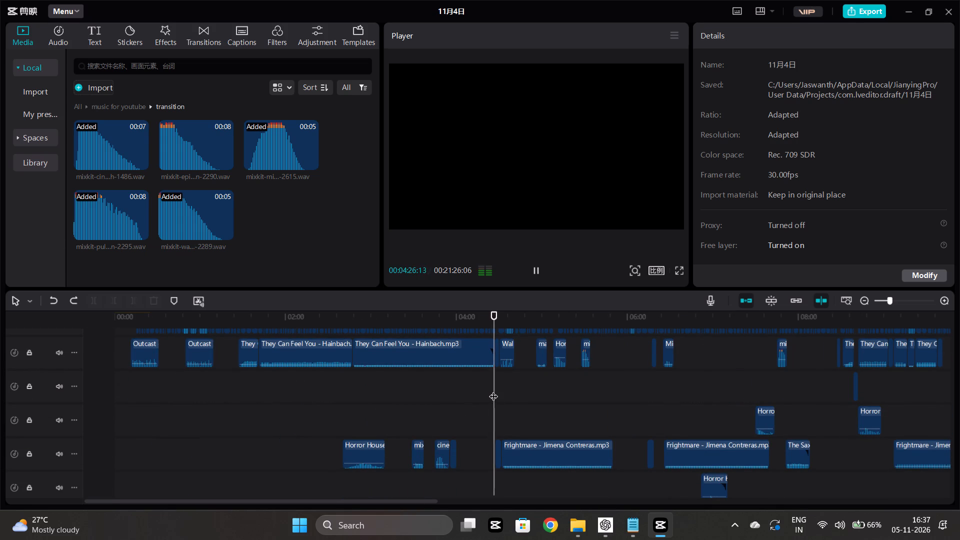
left_click(411, 398)
key("space")
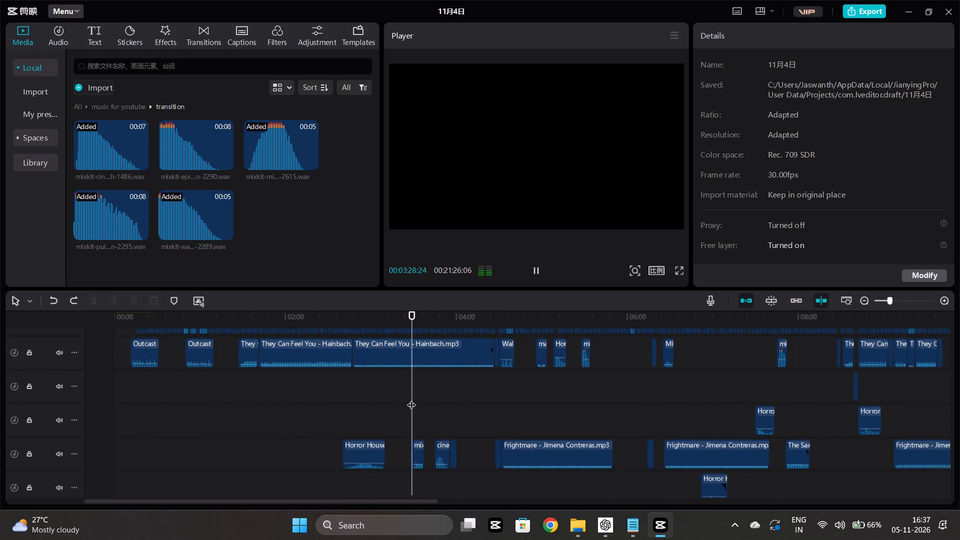
left_click(541, 404)
key("space")
Listen to sample points between about 05:02 and 05:27, covering the terror-movie impact, Horror House and transition effects.
scroll(541, 403, "left", 1)
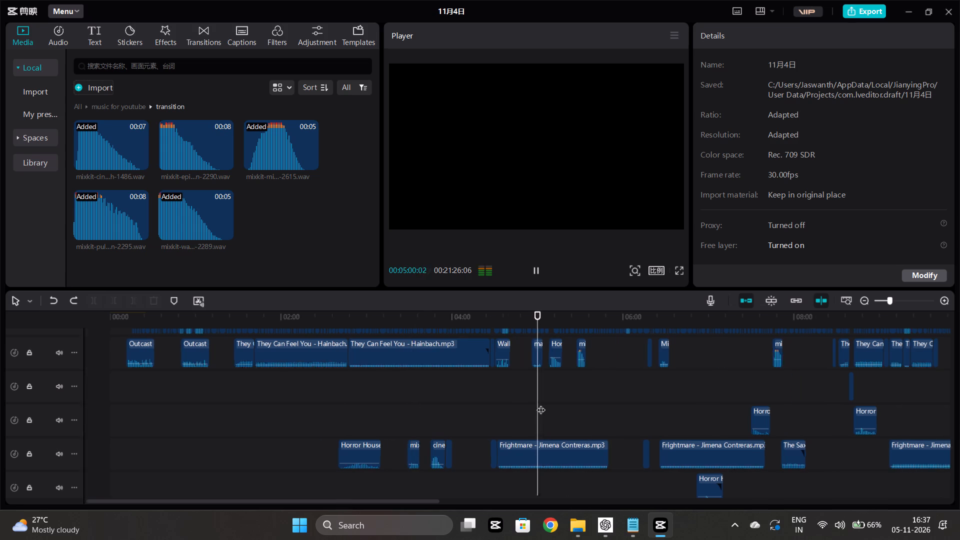
scroll(541, 403, "left", 1)
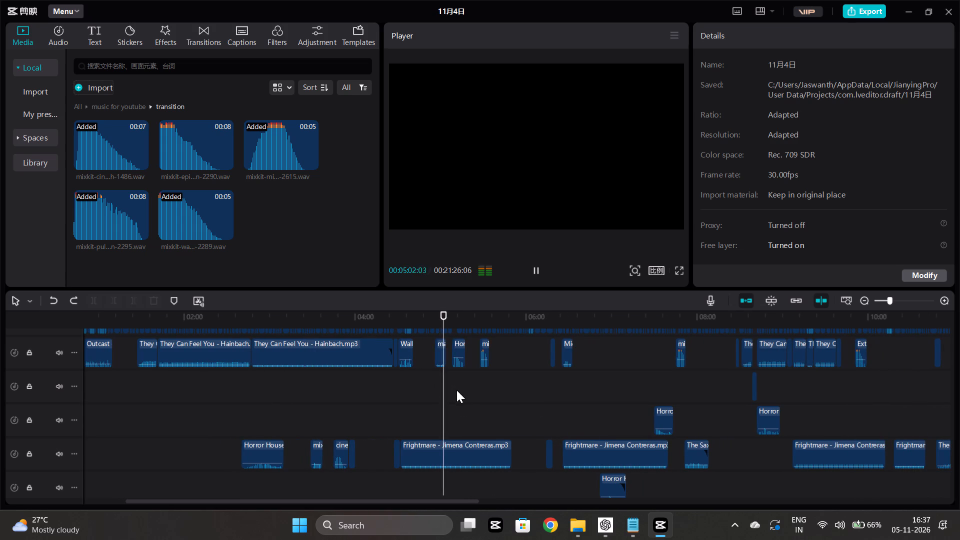
left_click(455, 388)
key("space")
left_click(475, 395)
key("space")
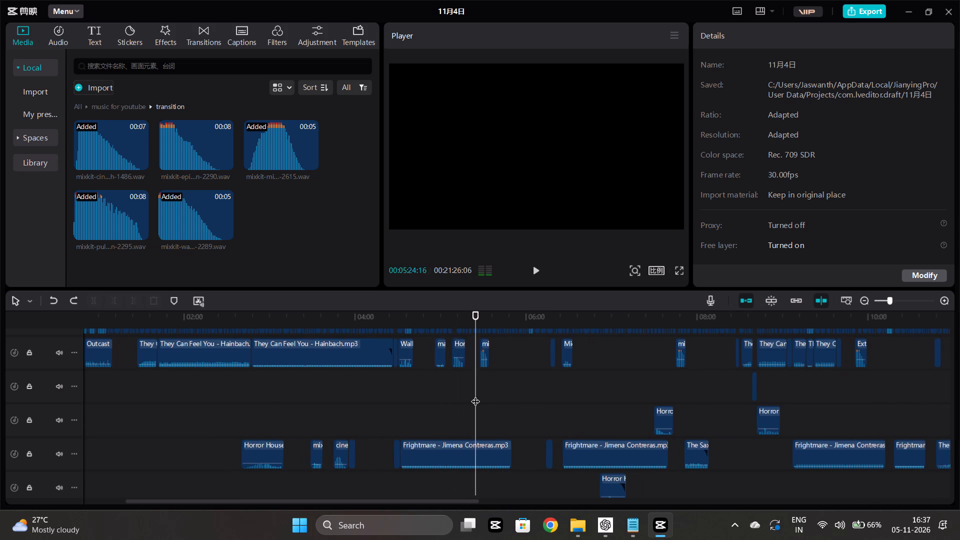
scroll(475, 395, "up", 5, "ctrl")
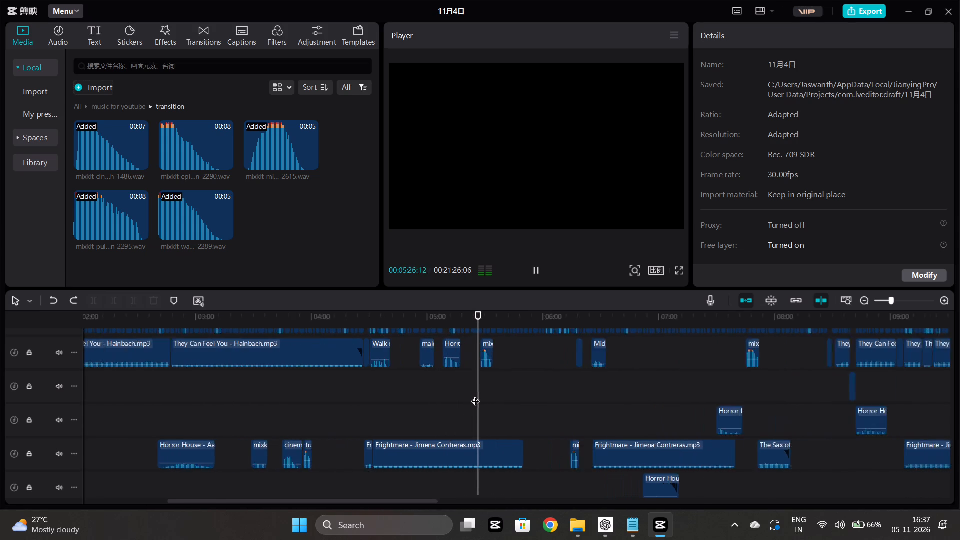
scroll(475, 395, "up", 3, "ctrl")
scroll(582, 409, "down", 6)
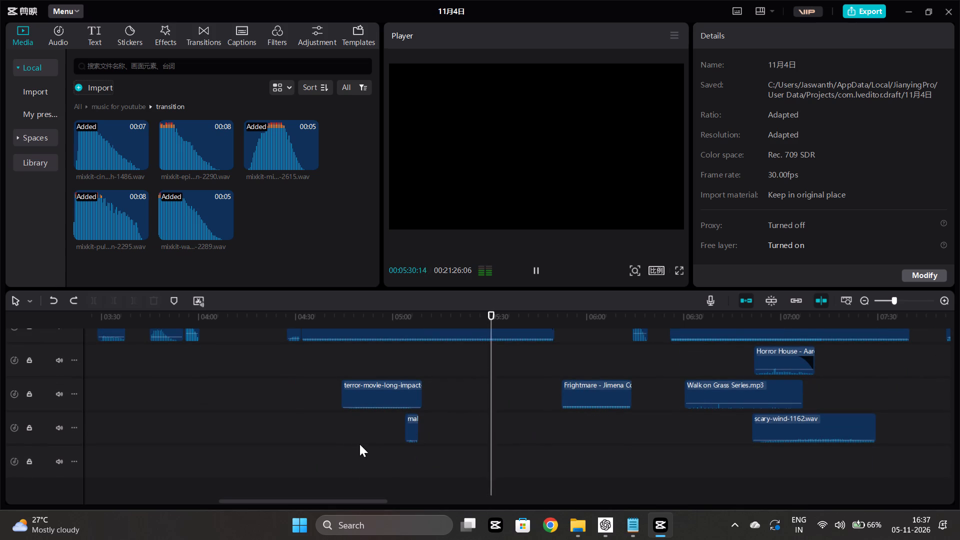
left_click(403, 464)
key("space")
scroll(534, 450, "up", 4)
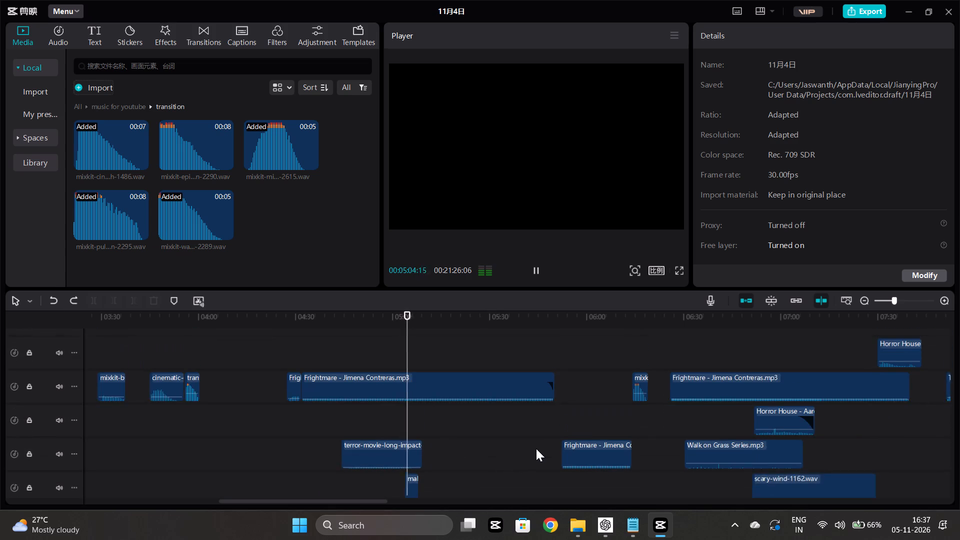
scroll(574, 434, "up", 6)
left_click(476, 410)
key("space")
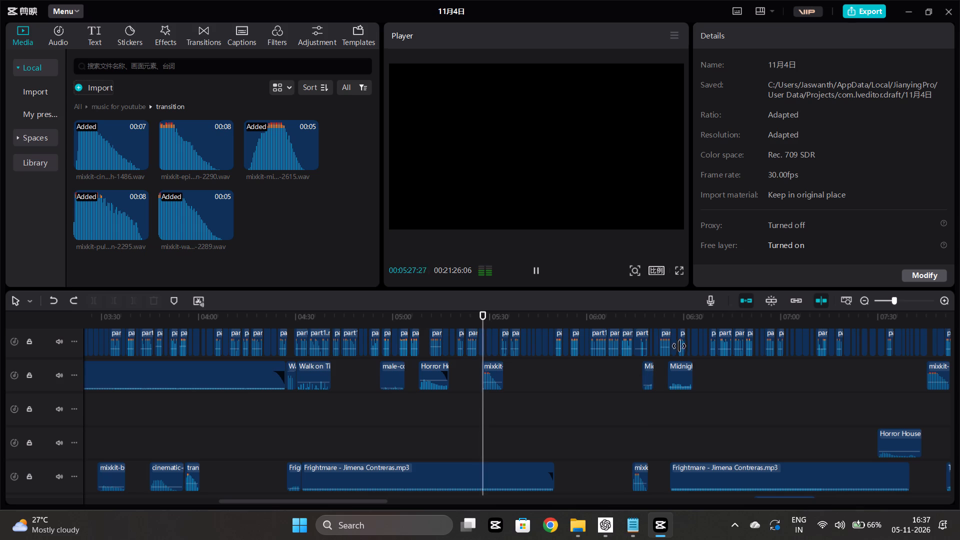
Spot-check the mix at about 05:53 and 06:14, where the Frightmare clips and transition effect are placed.
scroll(579, 405, "left", 1)
scroll(479, 403, "down", 5)
scroll(472, 408, "down", 7, "ctrl")
scroll(472, 408, "up", 4)
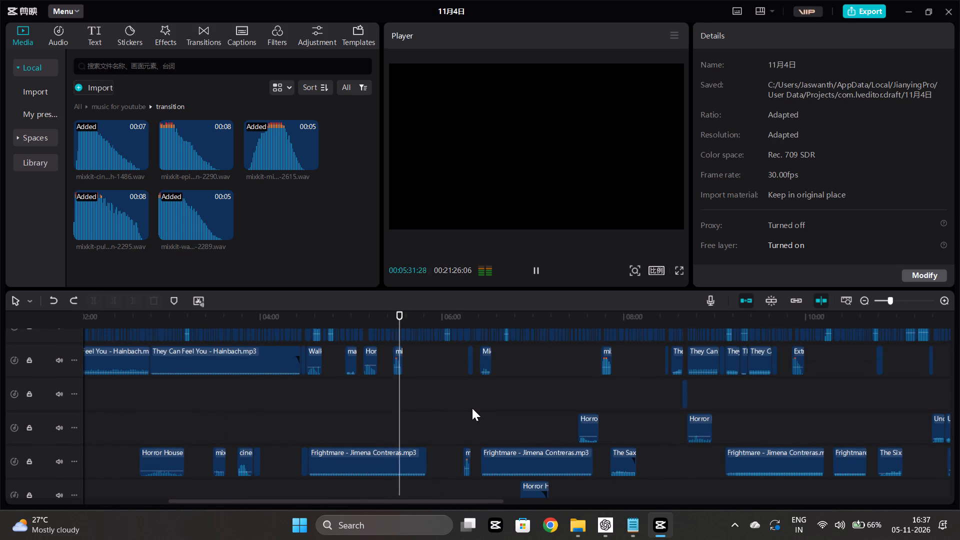
scroll(455, 392, "down", 6)
scroll(424, 395, "up", 3)
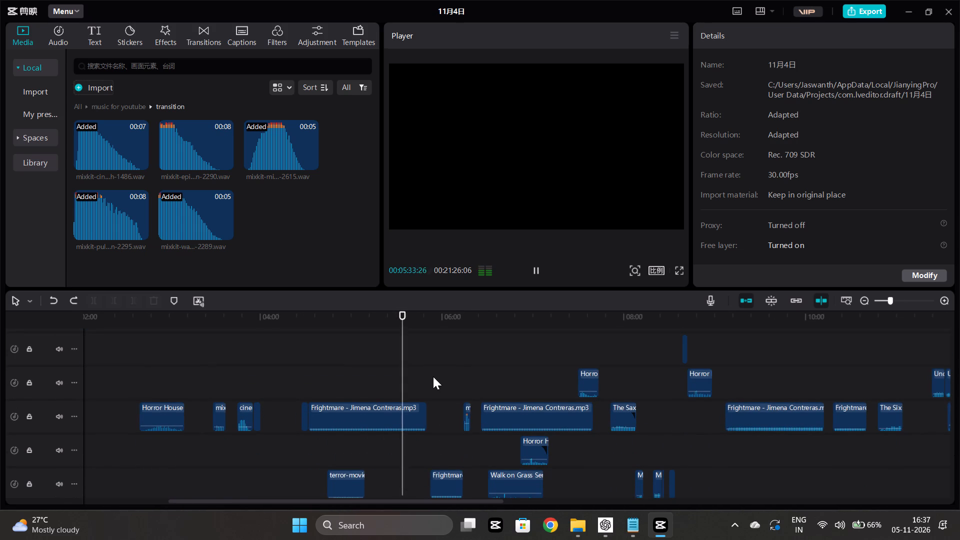
left_click(432, 376)
key("space")
scroll(483, 409, "up", 3)
scroll(483, 411, "down", 3)
scroll(483, 413, "up", 4)
scroll(483, 413, "down", 3)
scroll(483, 413, "up", 1)
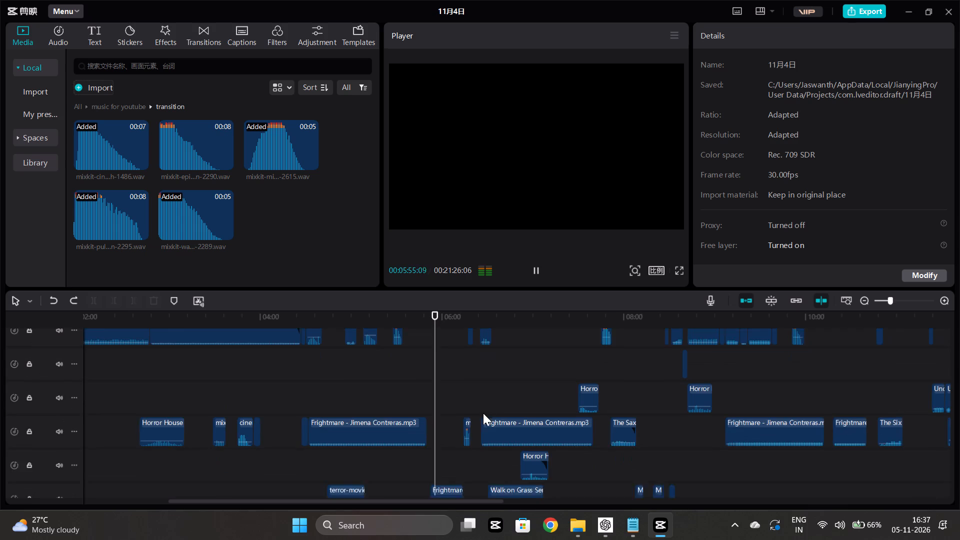
scroll(483, 413, "up", 2)
scroll(474, 414, "down", 1)
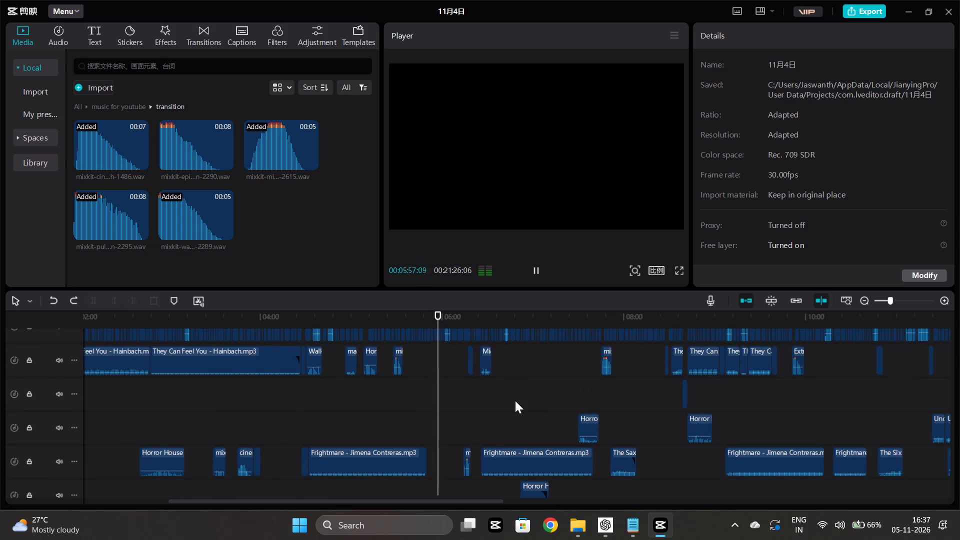
left_click(459, 400)
key("space")
Listen to the mix from about 06:14 and again from about 07:22, checking the layered Frightmare, Walk on Grass and Horror House clips.
scroll(459, 400, "down", 2)
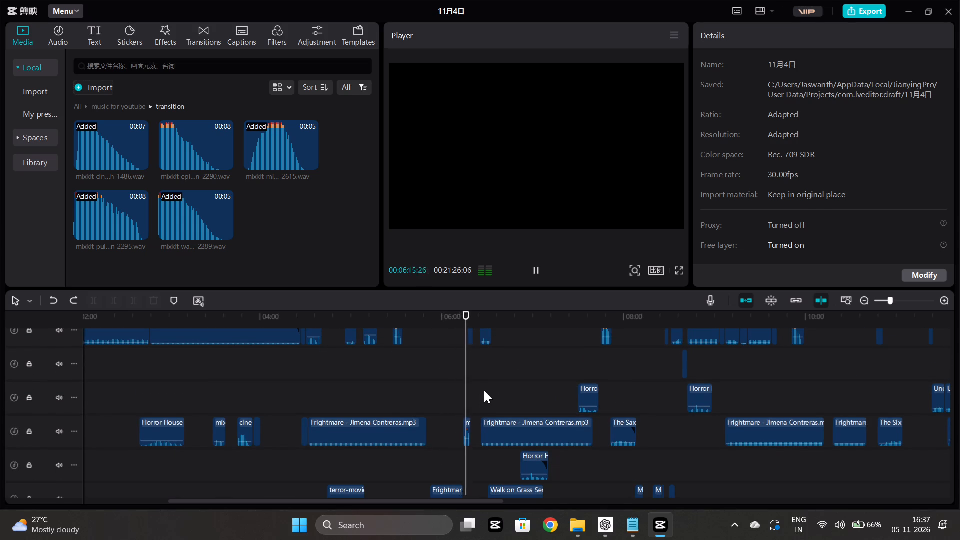
scroll(484, 390, "left", 1)
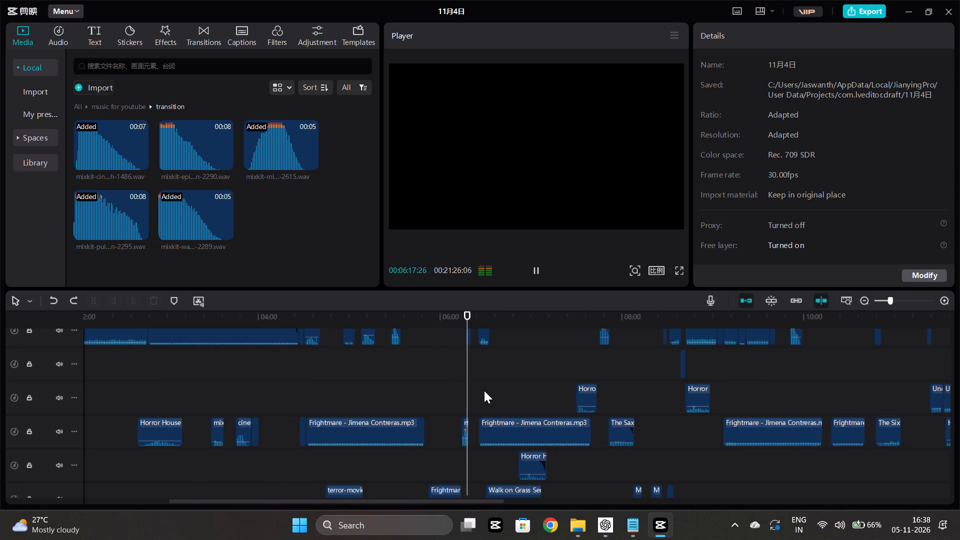
scroll(484, 390, "left", 1)
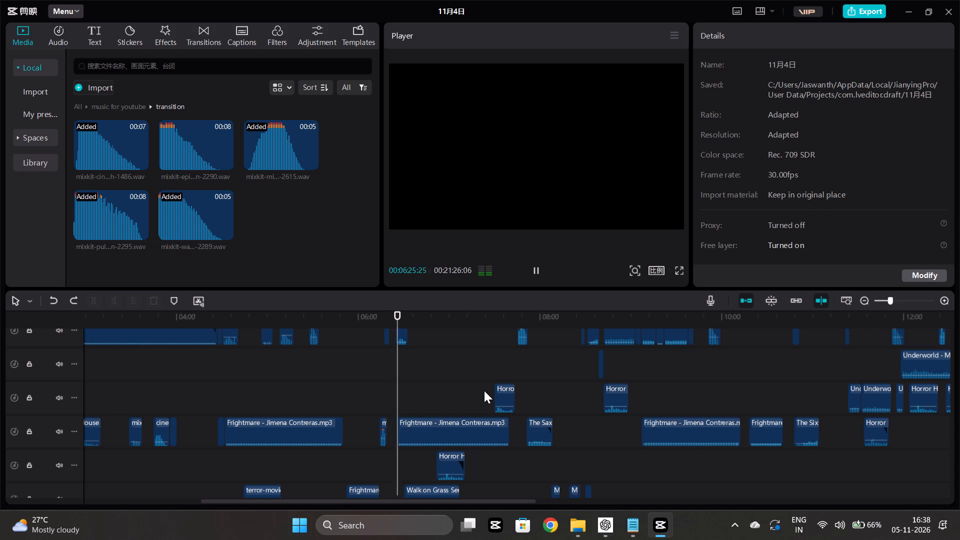
scroll(484, 390, "down", 3)
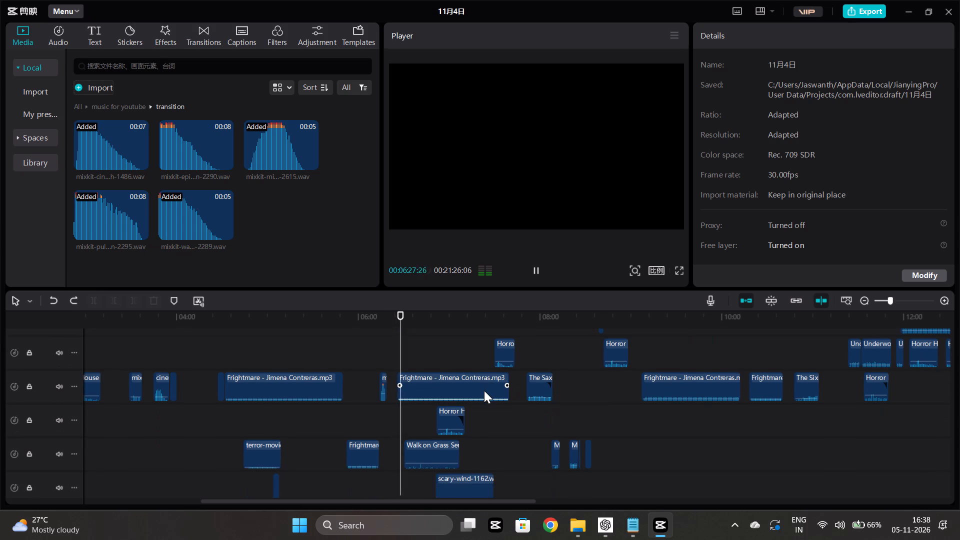
scroll(484, 390, "down", 4)
scroll(484, 390, "up", 4)
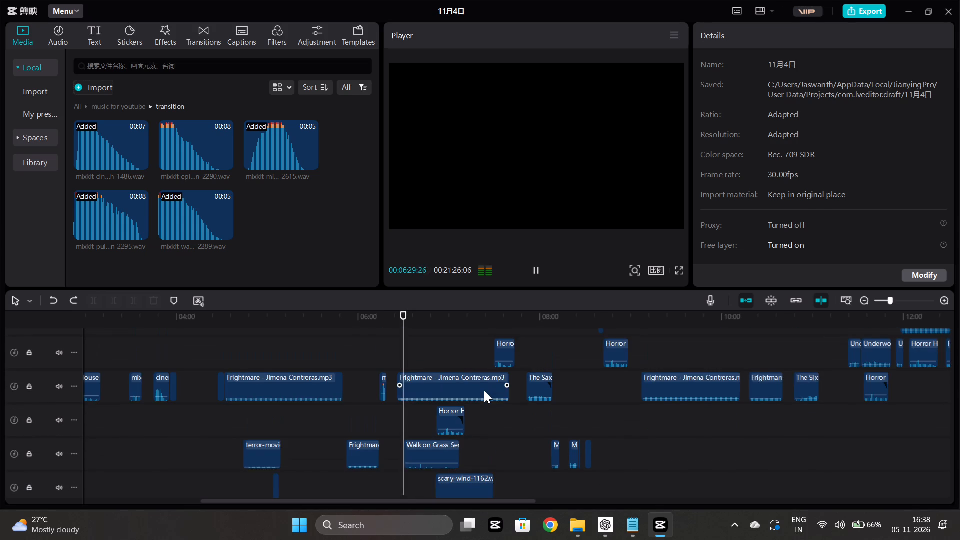
scroll(484, 390, "up", 2)
double_click(484, 390)
key("space")
scroll(484, 390, "left", 1)
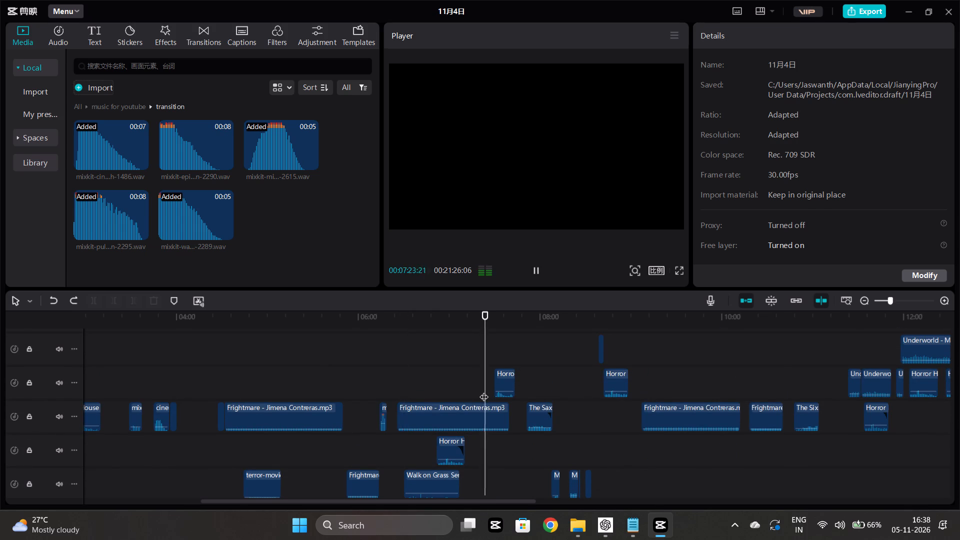
scroll(484, 390, "left", 1)
scroll(484, 390, "up", 3)
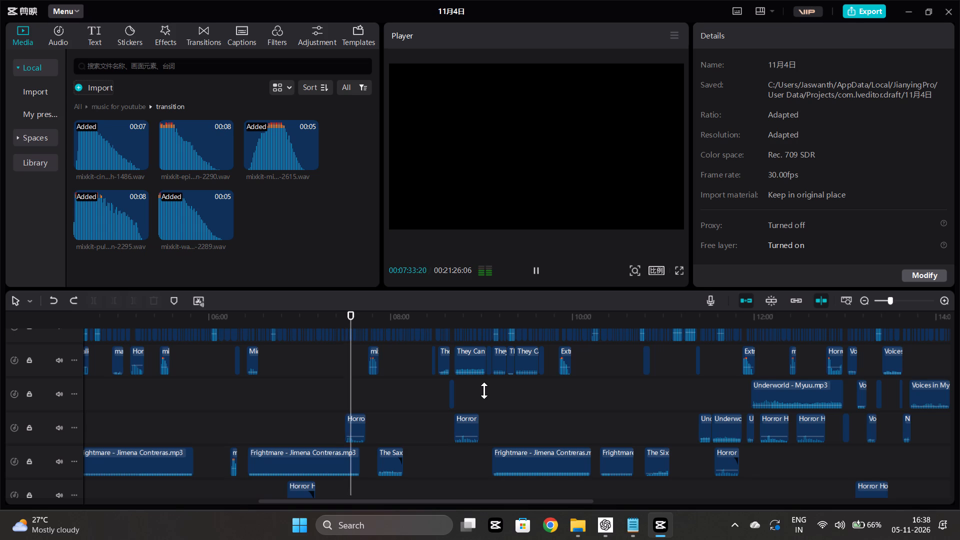
Listen to the mix from about 07:34 and 07:42, from the Horror House clip into the transition effect.
key("Right")
key("Right")
key("Right")
key("Right")
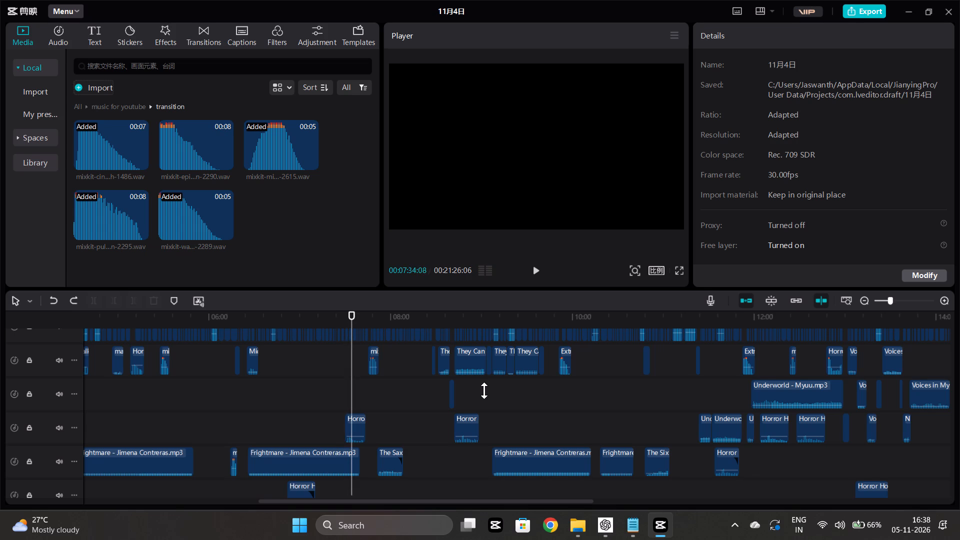
key("space")
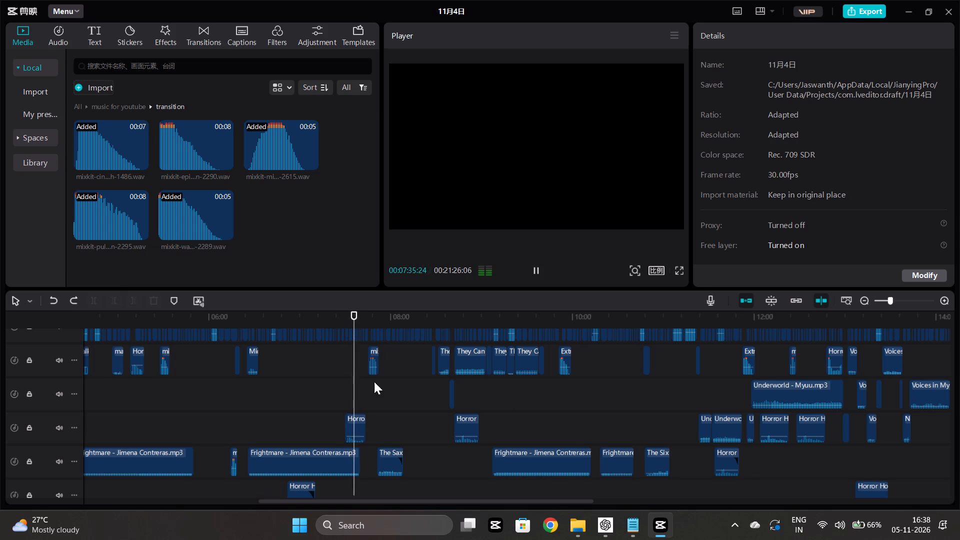
scroll(364, 386, "down", 6)
scroll(364, 386, "up", 4)
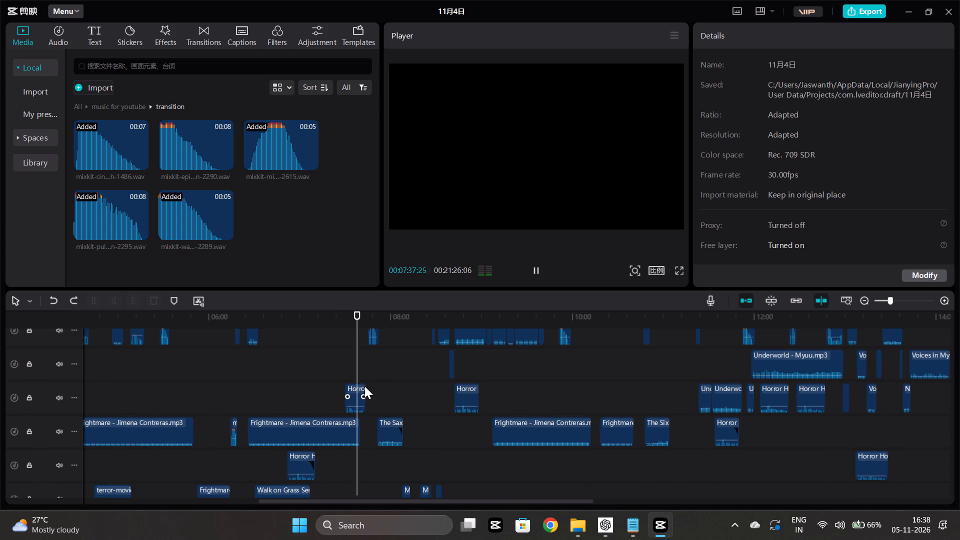
left_click(365, 353)
key("space")
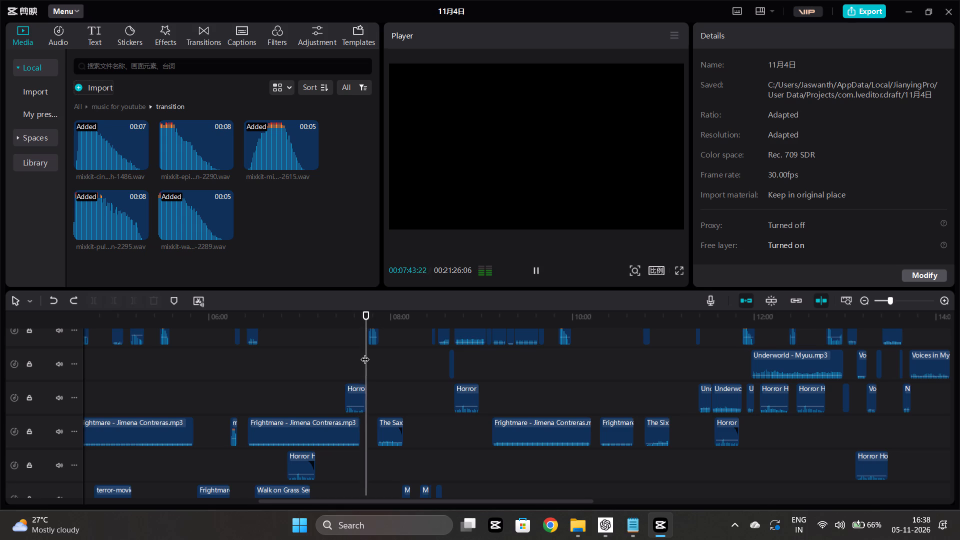
scroll(369, 364, "down", 3)
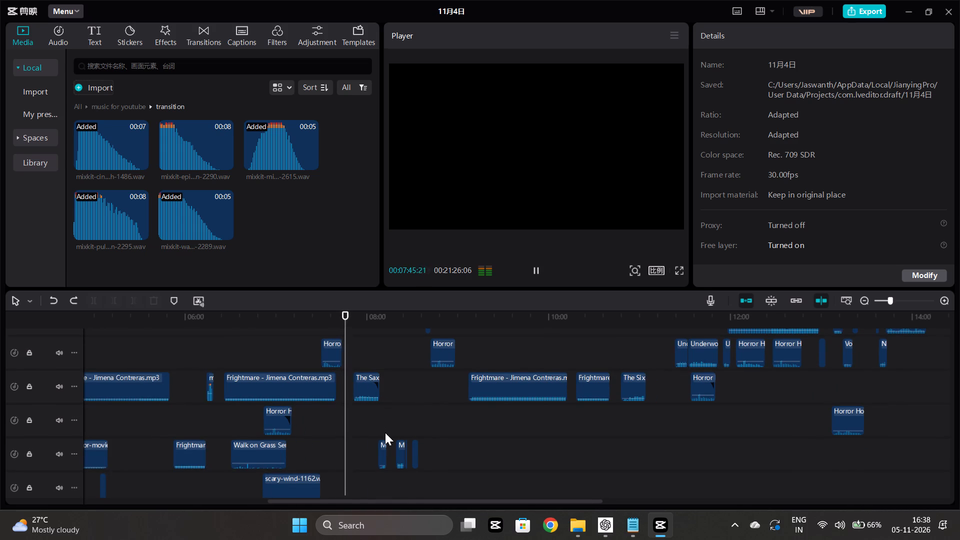
Copy the mixkit pulsating-bass transition effect placed at about 07:45.
scroll(384, 430, "up", 11)
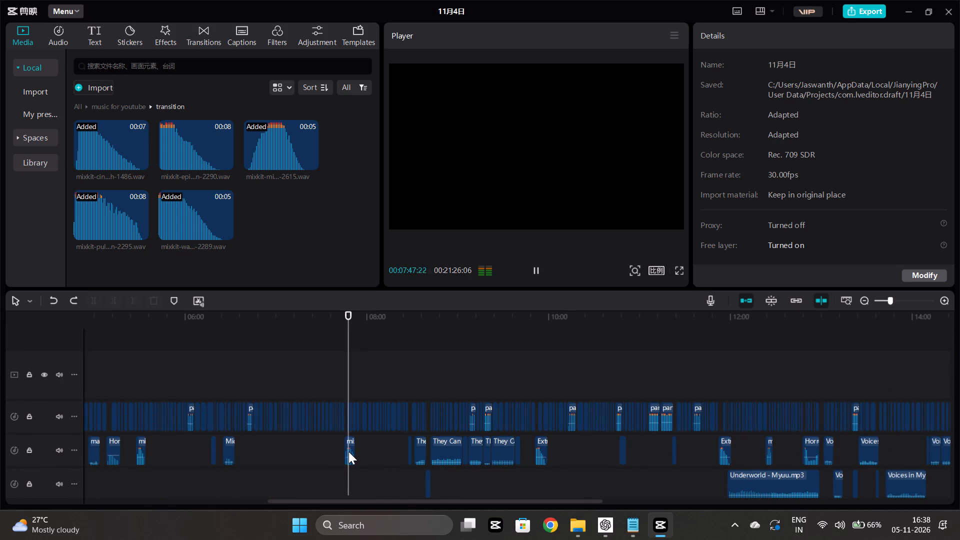
left_click(351, 457)
key("ctrl+c")
key("ctrl+c")
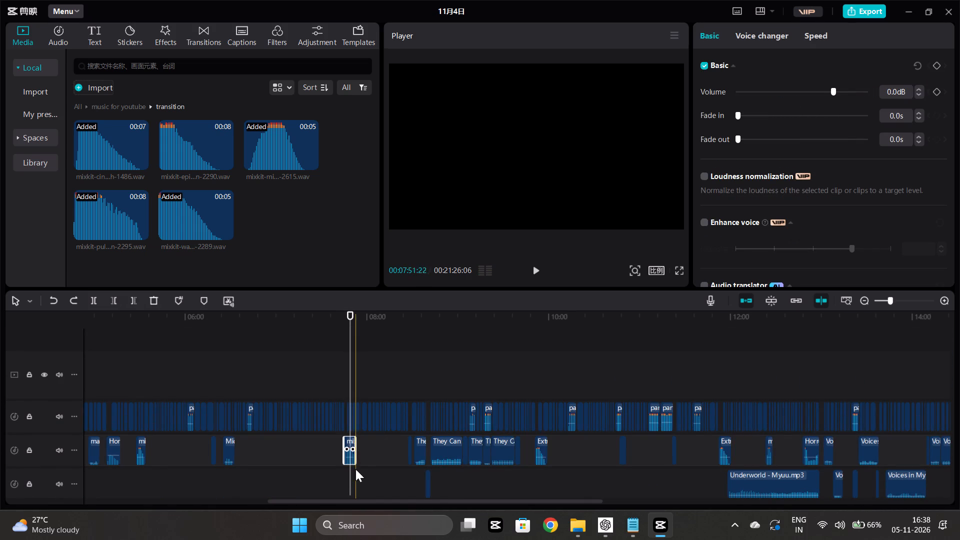
Replay the pulsating-bass transition effect from just before its start at about 07:45.
scroll(354, 469, "up", 9, "ctrl")
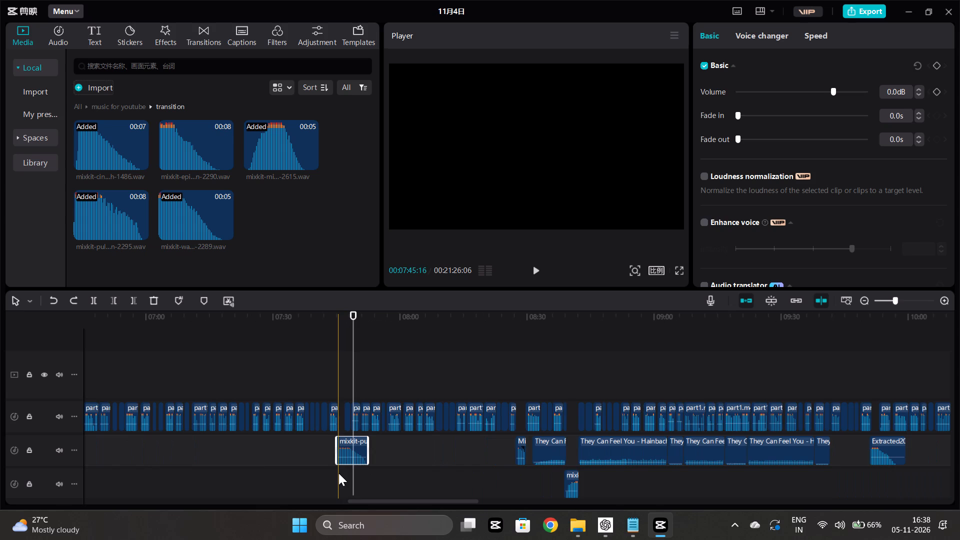
scroll(338, 473, "up", 7)
left_click(326, 460)
key("space")
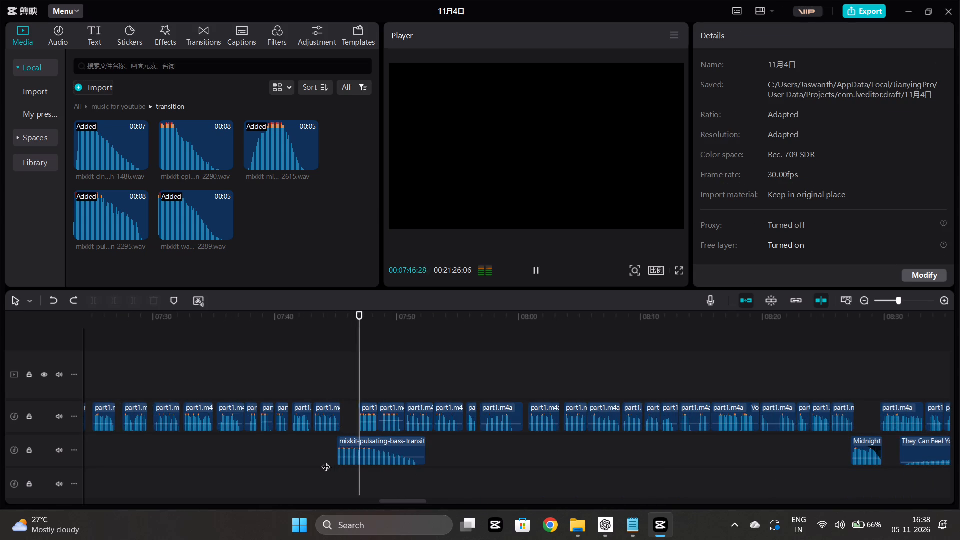
Listen to the mix from about 15:58, locating the narration point around 16:00 over the Dead Forest and Frightmare music.
scroll(563, 460, "down", 3, "ctrl")
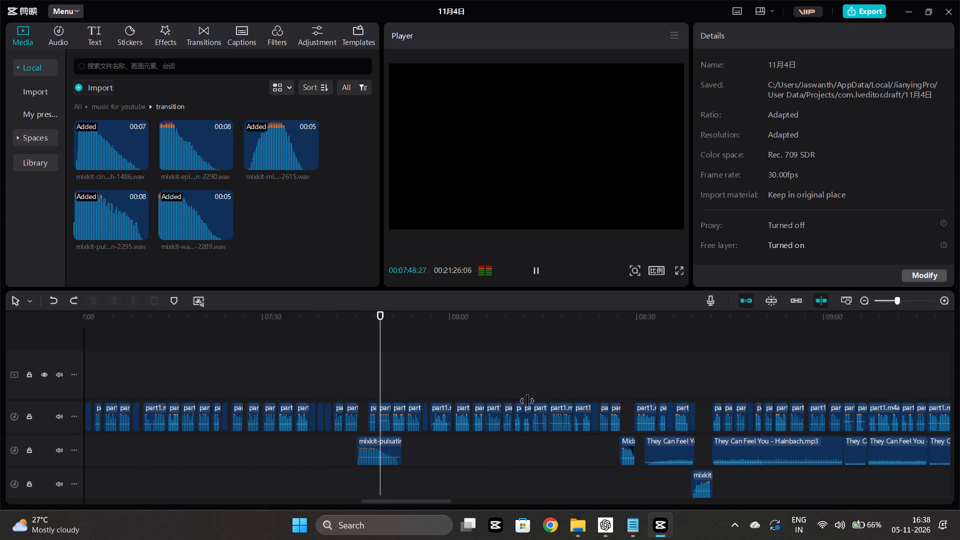
scroll(558, 371, "down", 5, "ctrl")
scroll(558, 371, "up", 7)
scroll(558, 371, "left", 1)
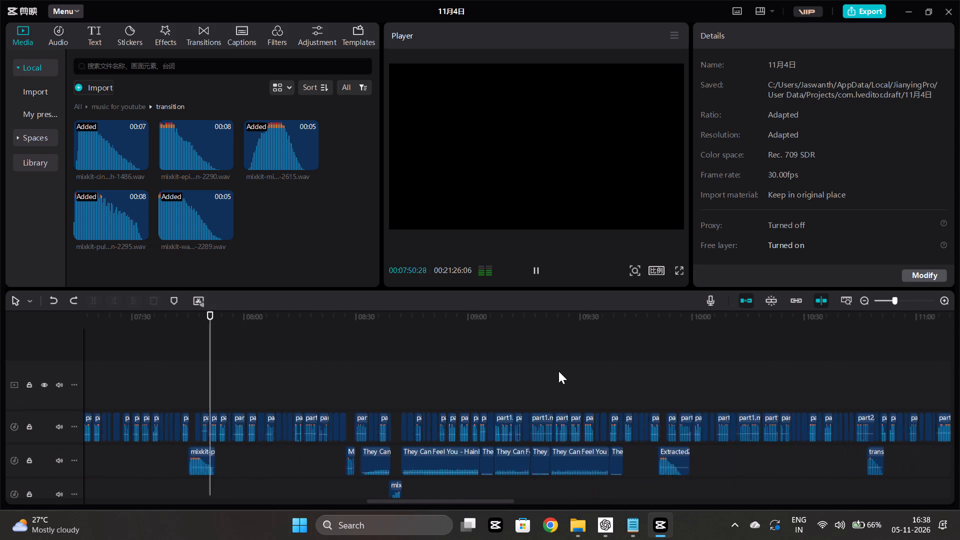
scroll(558, 371, "left", 1)
scroll(558, 371, "down", 7)
scroll(571, 378, "left", 4)
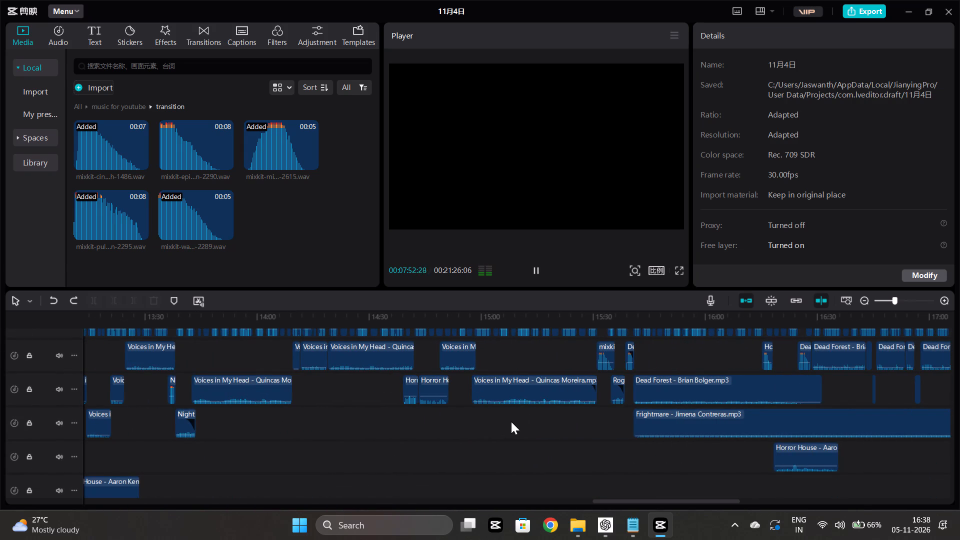
scroll(511, 421, "left", 1)
left_click(488, 473)
key("space")
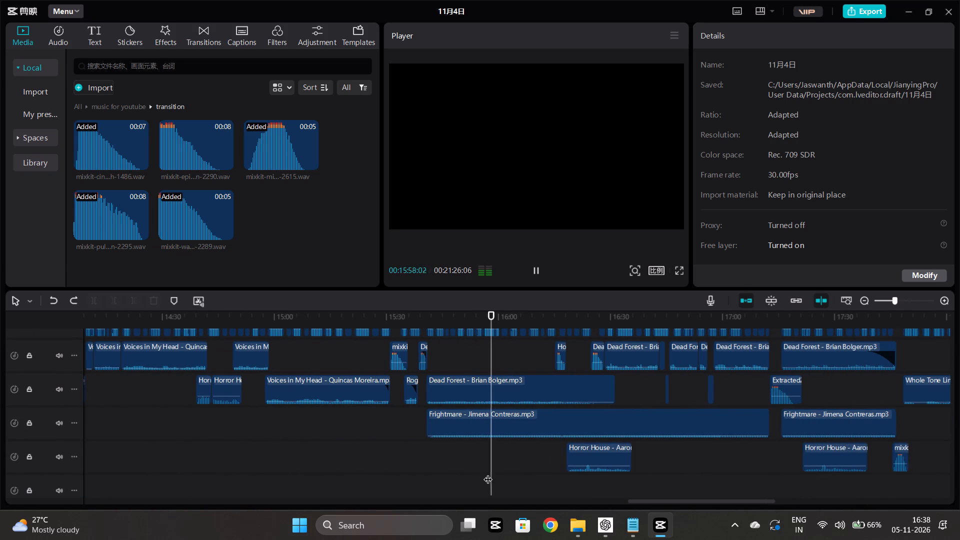
scroll(488, 473, "left", 1)
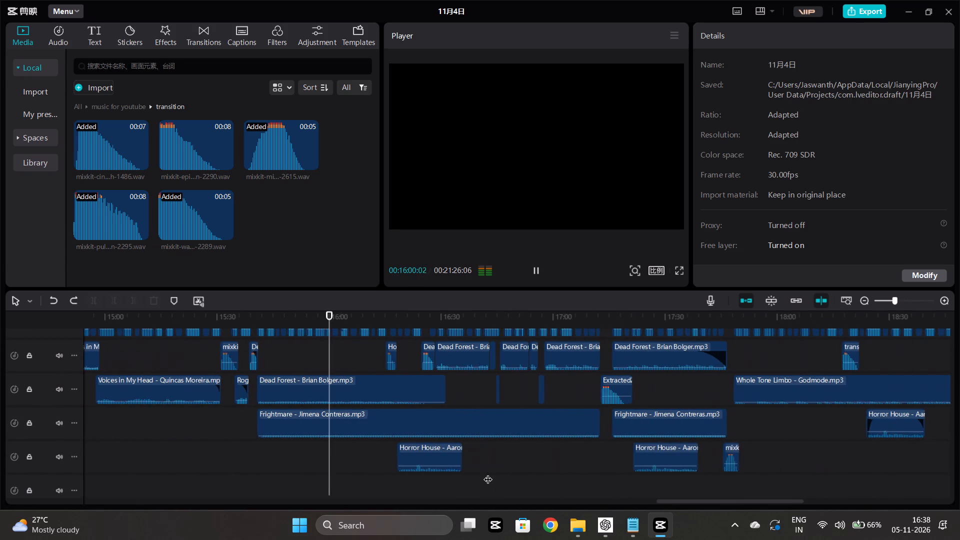
scroll(488, 473, "left", 1)
scroll(313, 385, "up", 6)
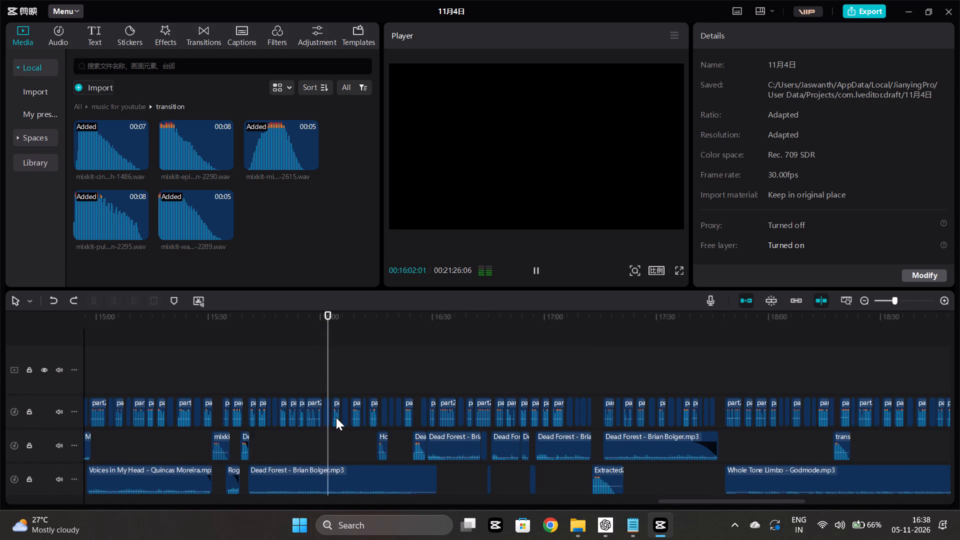
scroll(336, 420, "down", 2)
scroll(336, 420, "up", 7, "ctrl")
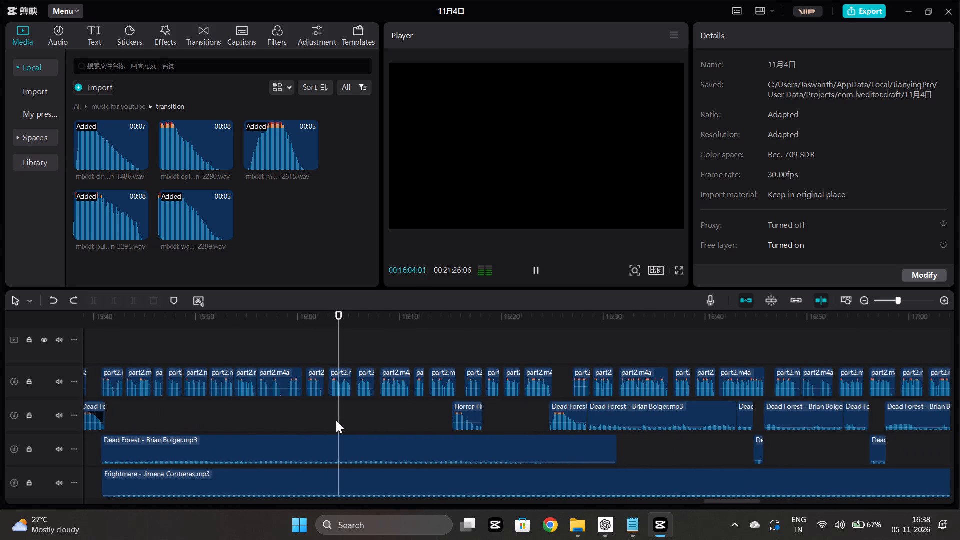
scroll(336, 420, "up", 5, "ctrl")
left_click(239, 406)
key("space")
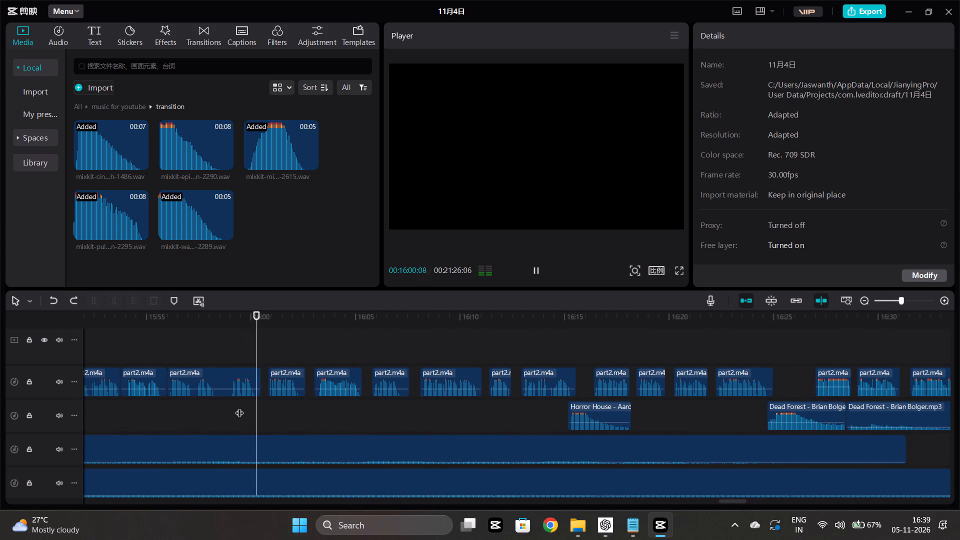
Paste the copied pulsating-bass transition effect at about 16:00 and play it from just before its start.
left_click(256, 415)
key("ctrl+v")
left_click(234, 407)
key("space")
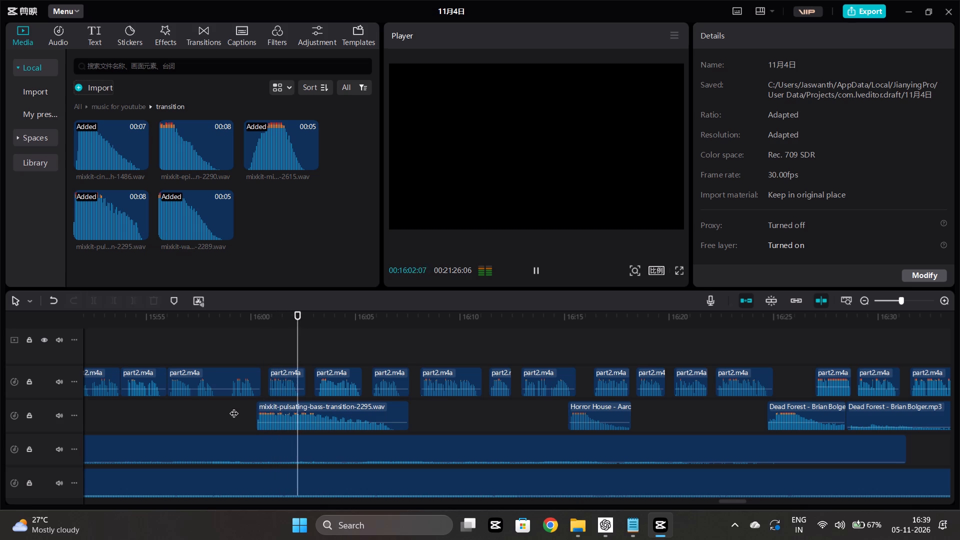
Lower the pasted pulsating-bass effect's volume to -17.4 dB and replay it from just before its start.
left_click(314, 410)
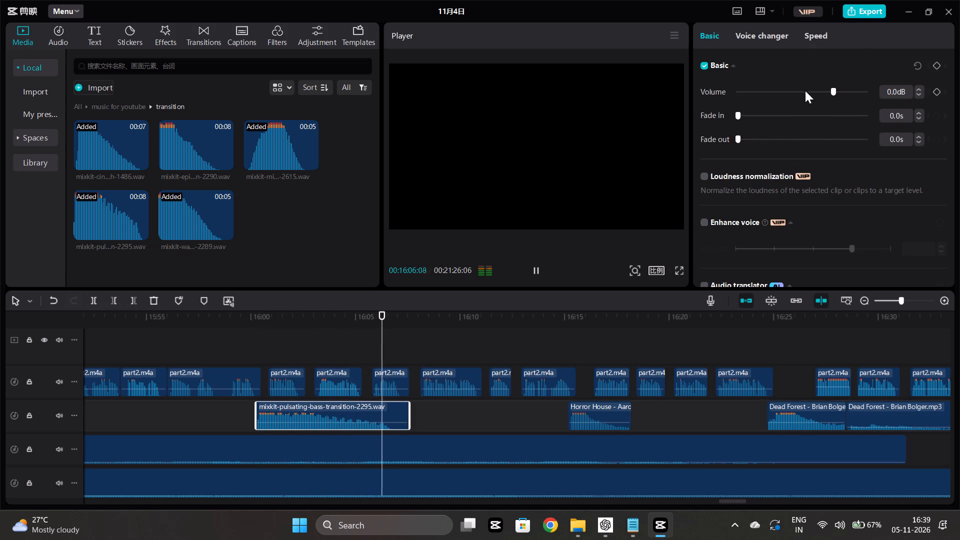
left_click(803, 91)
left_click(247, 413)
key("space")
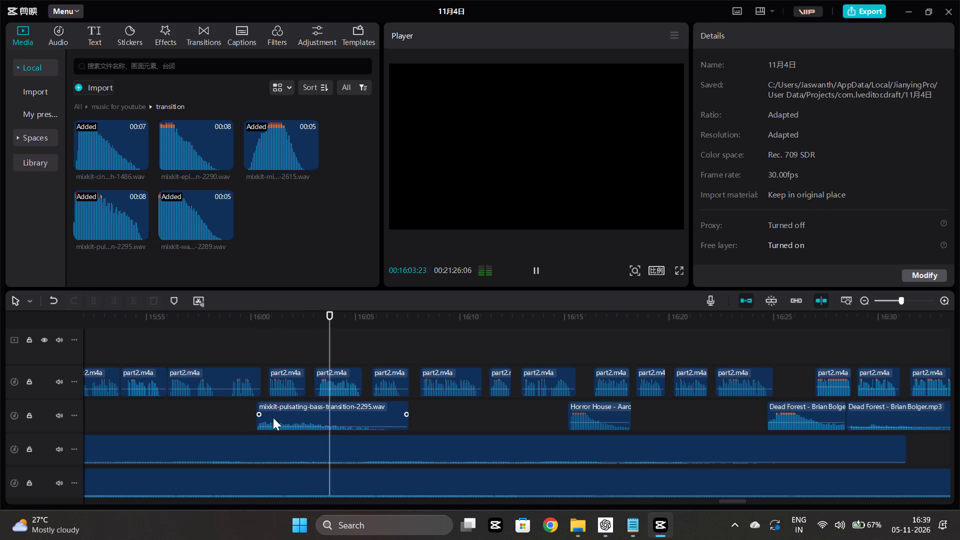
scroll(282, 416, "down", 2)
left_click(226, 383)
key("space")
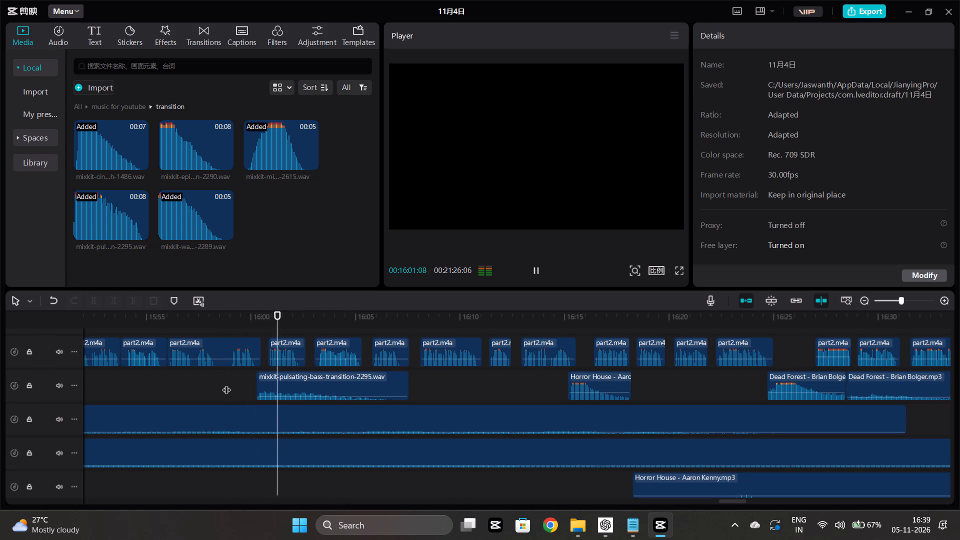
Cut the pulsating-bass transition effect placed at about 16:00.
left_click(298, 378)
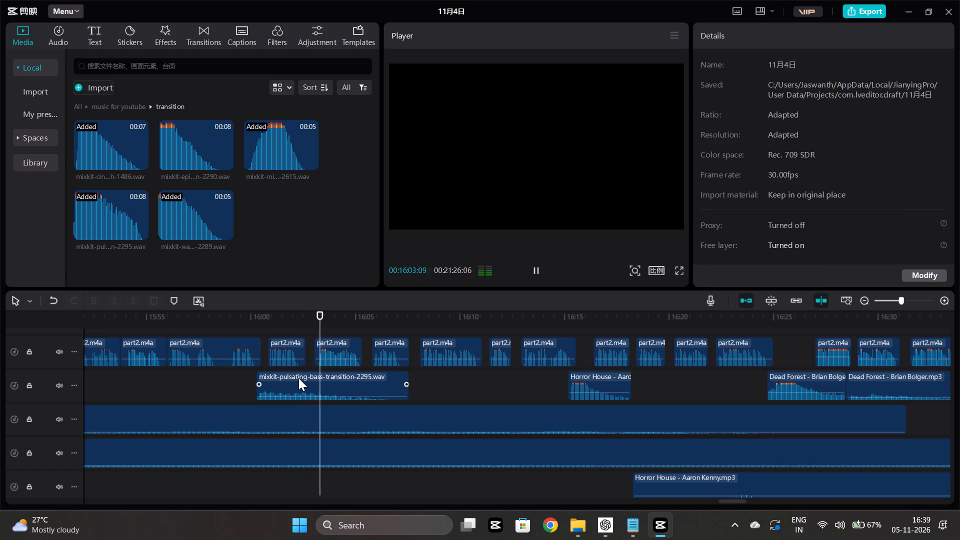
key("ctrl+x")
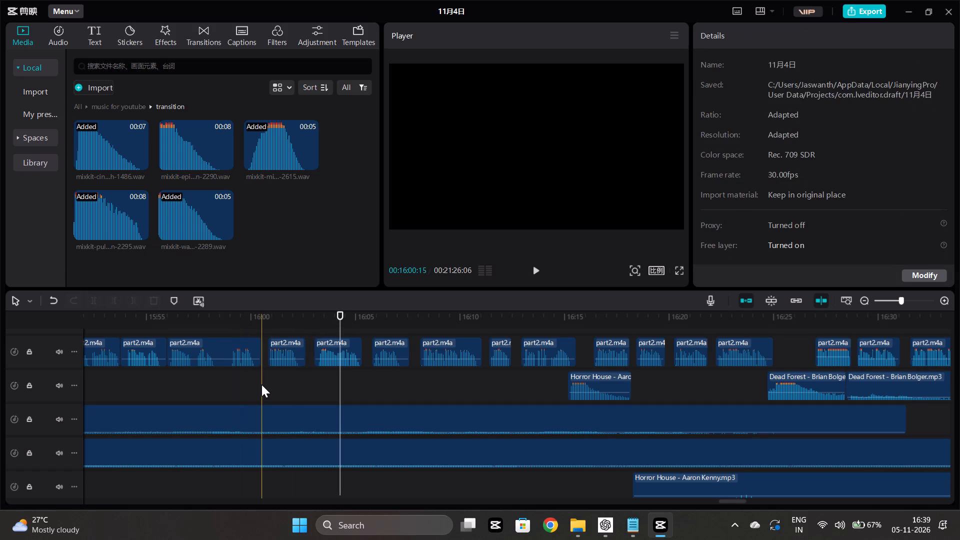
Split the Dead Forest and Frightmare music clips at about 16:01, where the next narration clip begins.
left_click(269, 391)
left_click(268, 416)
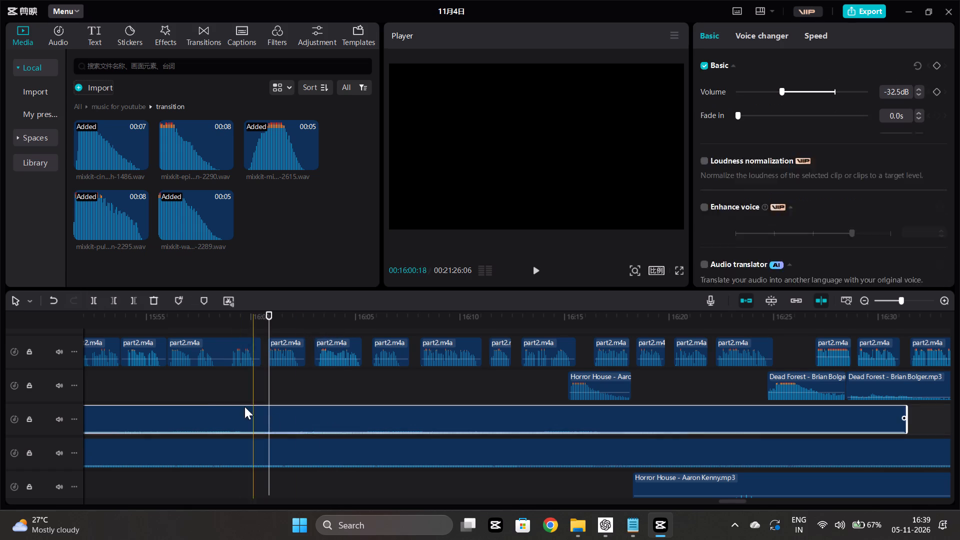
left_click(94, 303)
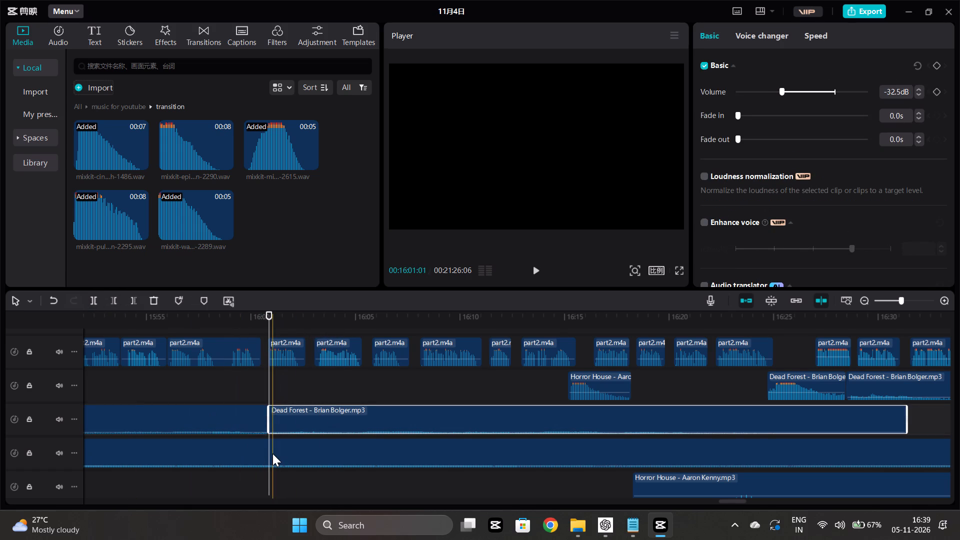
left_click(272, 453)
left_click(92, 305)
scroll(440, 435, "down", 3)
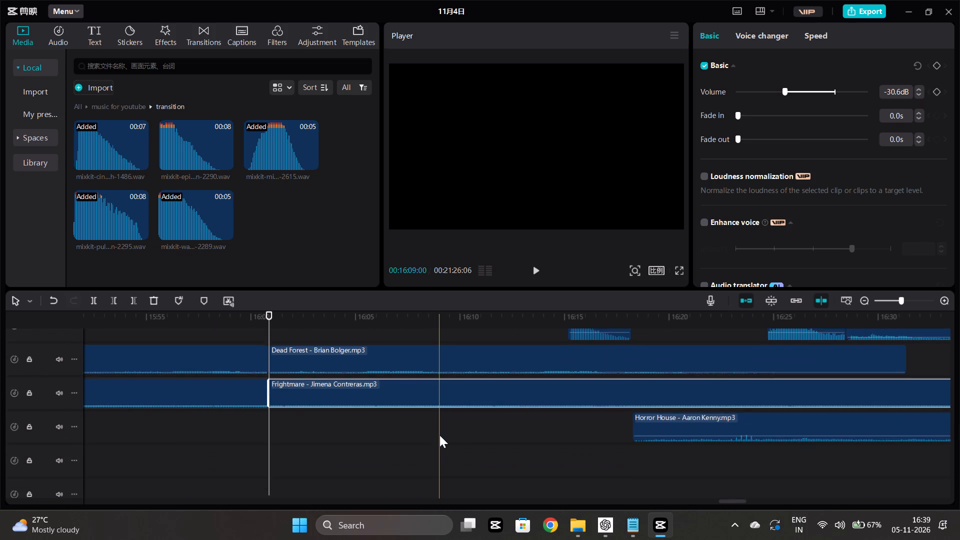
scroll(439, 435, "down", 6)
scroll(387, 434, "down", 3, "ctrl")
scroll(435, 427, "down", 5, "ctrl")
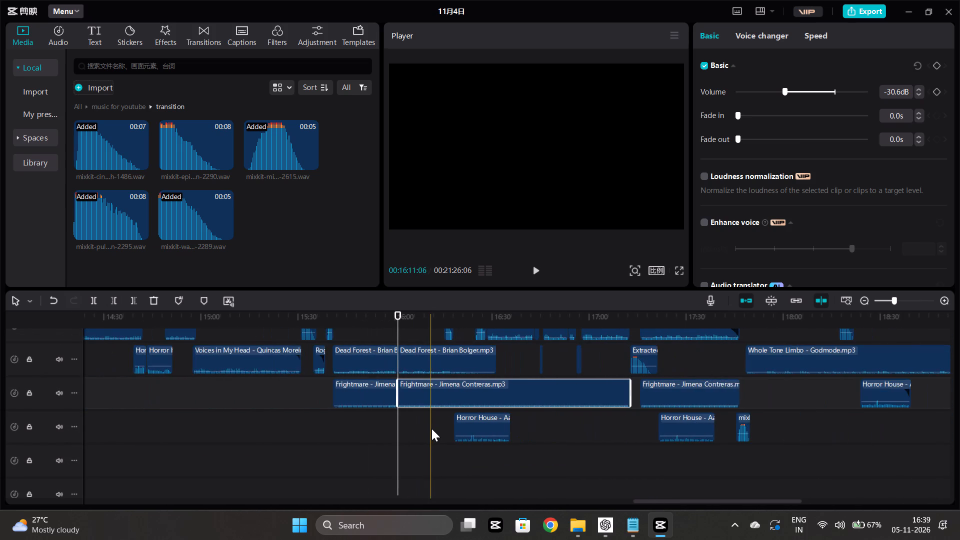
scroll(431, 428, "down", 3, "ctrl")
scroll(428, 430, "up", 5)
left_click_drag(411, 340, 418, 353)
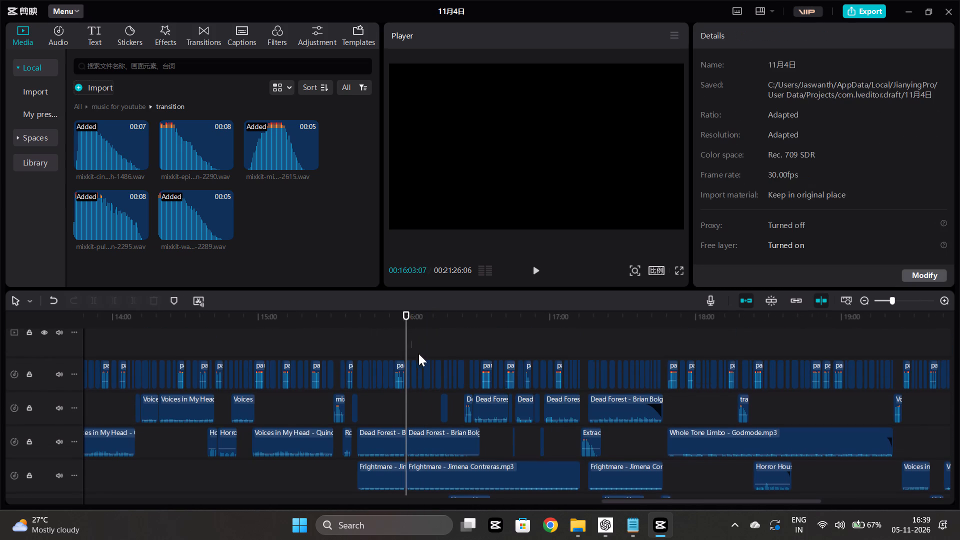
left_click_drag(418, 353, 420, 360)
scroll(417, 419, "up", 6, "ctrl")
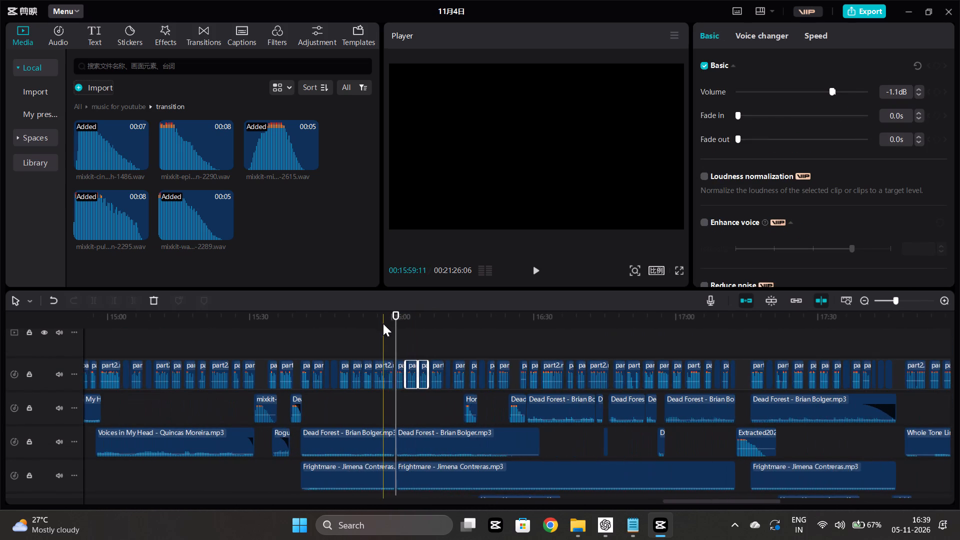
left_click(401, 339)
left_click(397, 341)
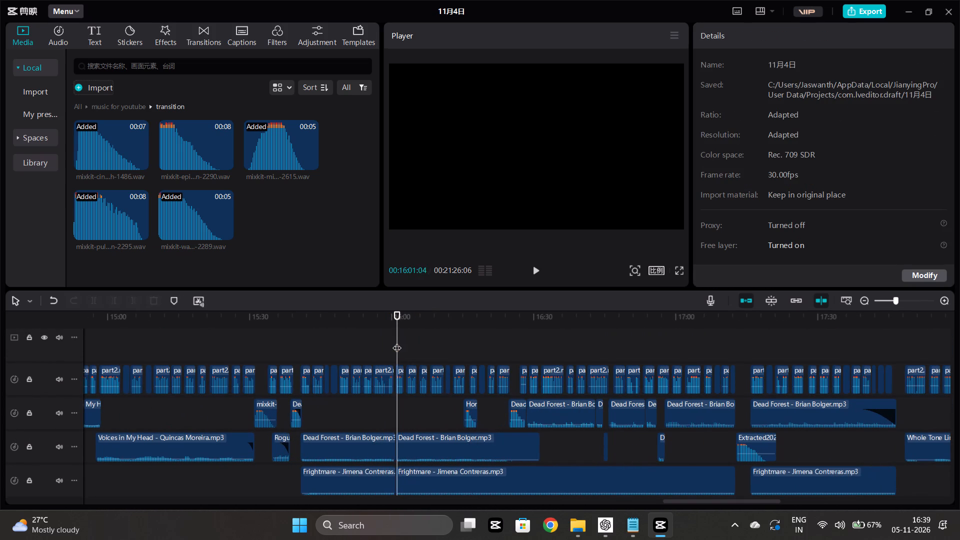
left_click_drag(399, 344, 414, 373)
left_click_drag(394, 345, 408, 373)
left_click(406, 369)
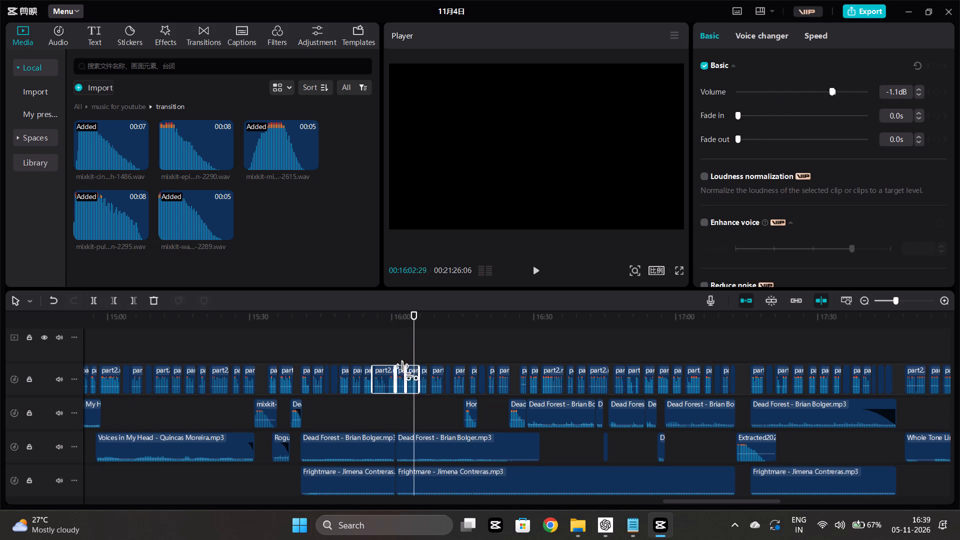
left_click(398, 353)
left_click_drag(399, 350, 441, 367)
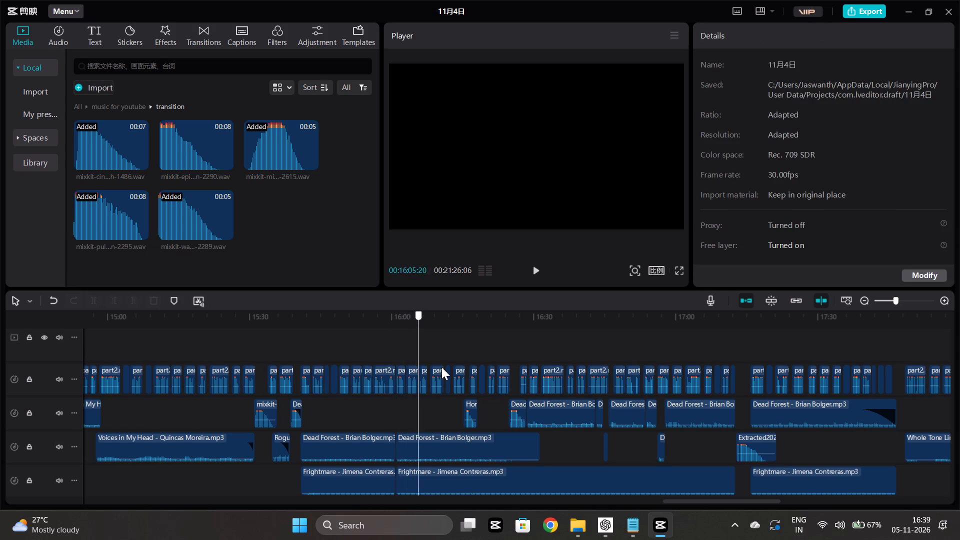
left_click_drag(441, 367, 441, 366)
Shift all narration, music and effect clips from about 16:01 onward later by about 2.7 seconds, opening a gap after the split.
left_click_drag(398, 350, 510, 434)
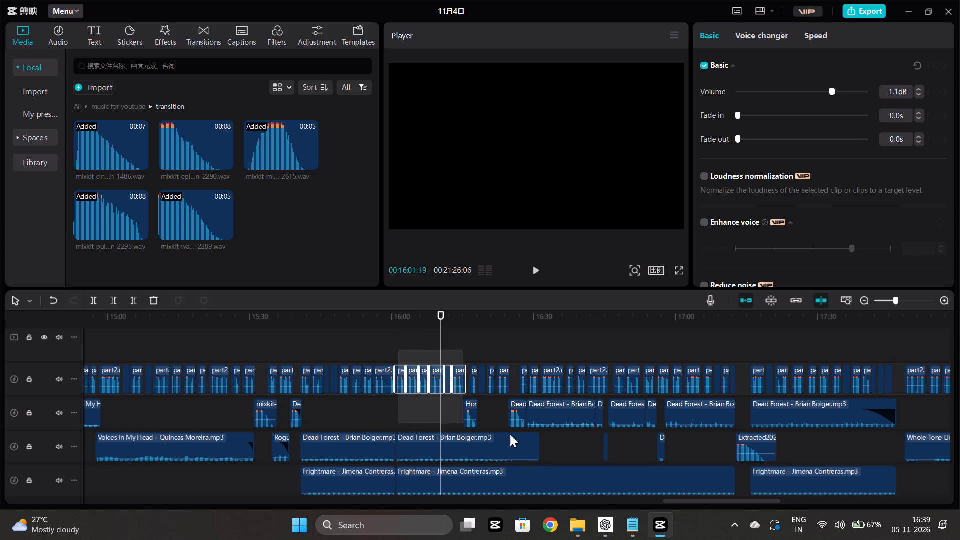
left_click_drag(510, 434, 959, 532)
scroll(718, 510, "right", 3)
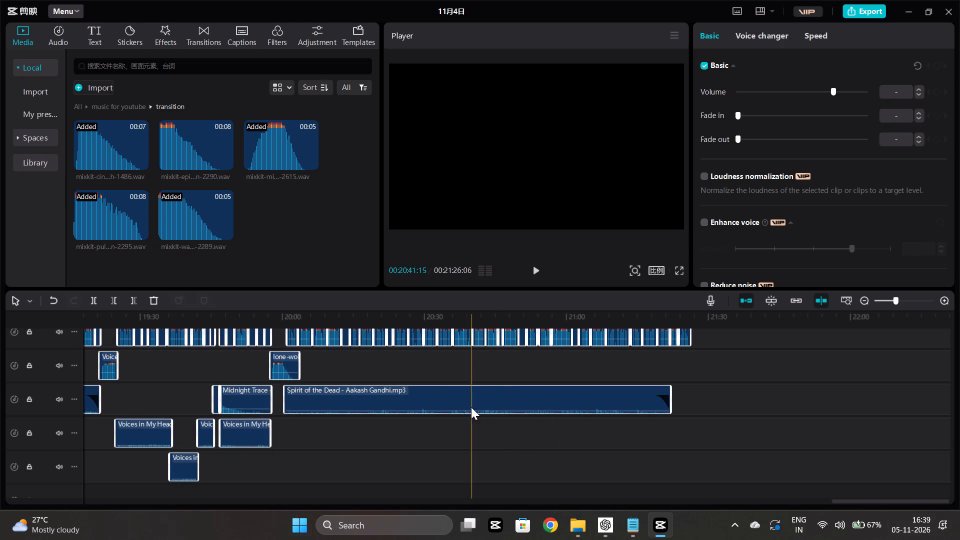
scroll(441, 412, "right", 5)
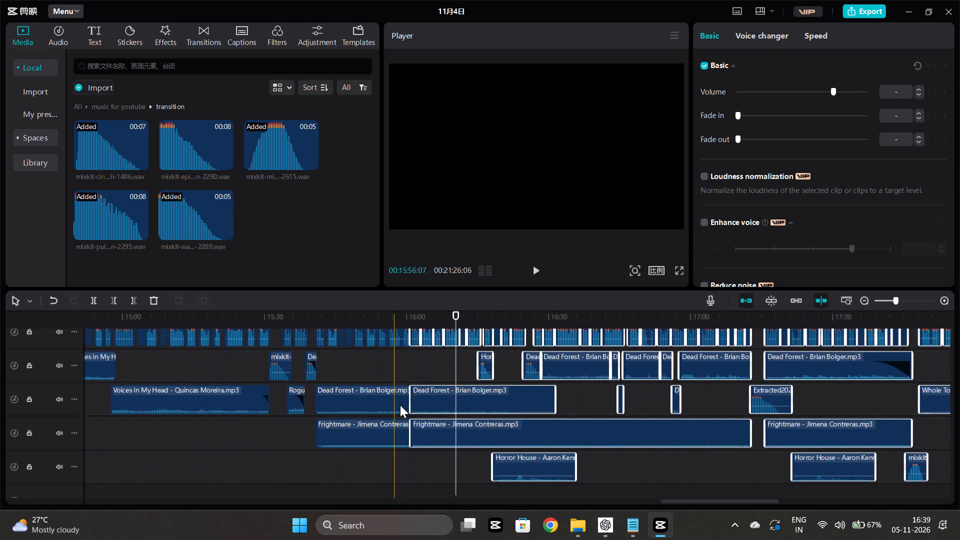
scroll(400, 405, "right", 1)
scroll(432, 382, "up", 5)
scroll(449, 403, "up", 8, "ctrl")
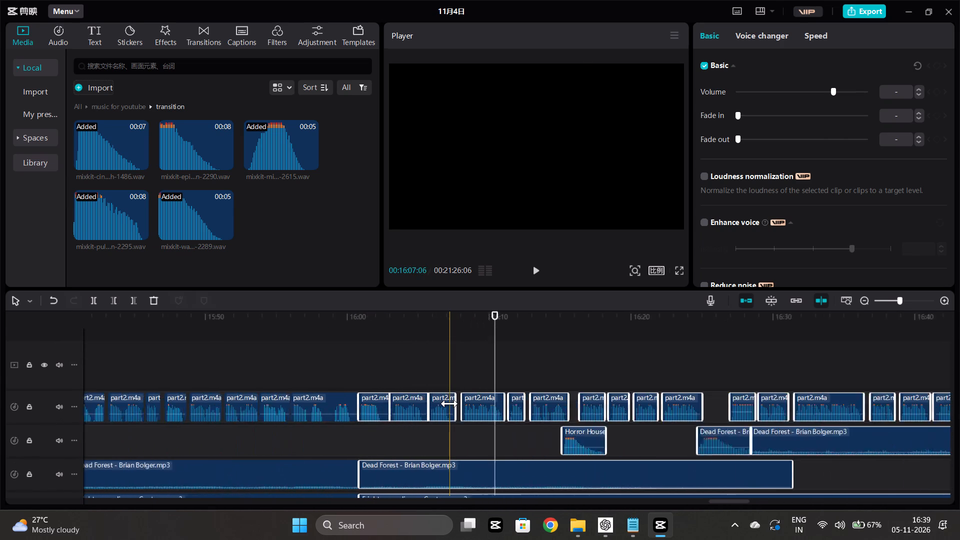
scroll(449, 403, "up", 3, "ctrl")
scroll(347, 376, "down", 2)
left_click_drag(312, 374, 339, 379)
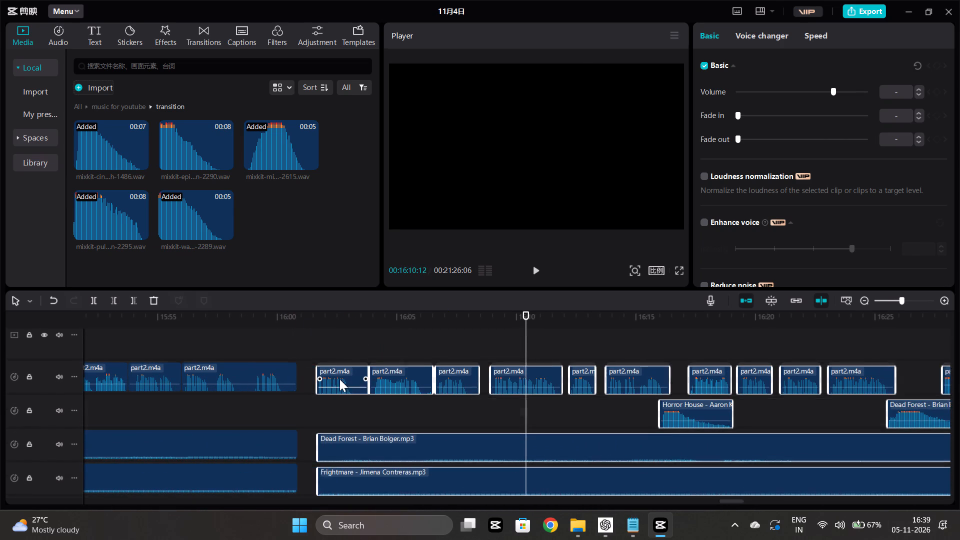
left_click_drag(339, 379, 379, 376)
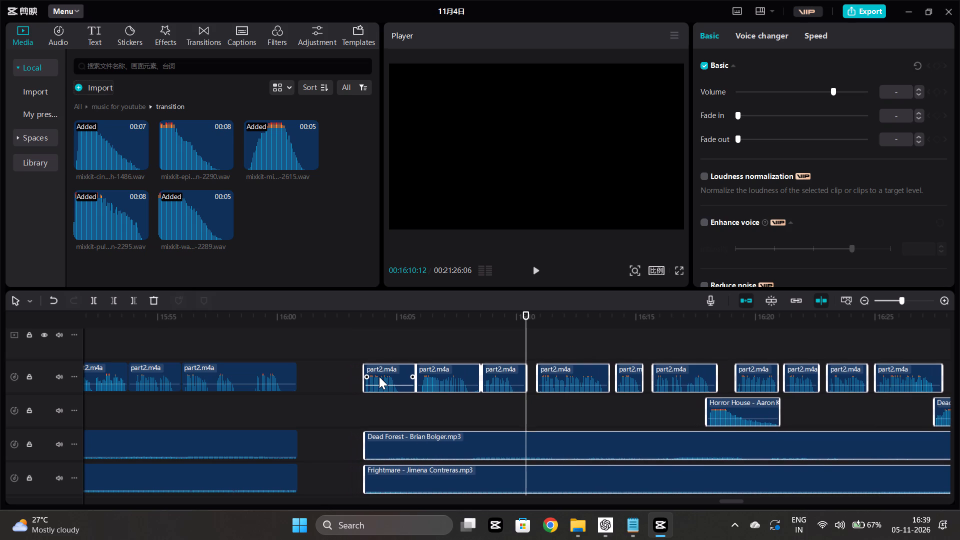
left_click_drag(379, 376, 375, 379)
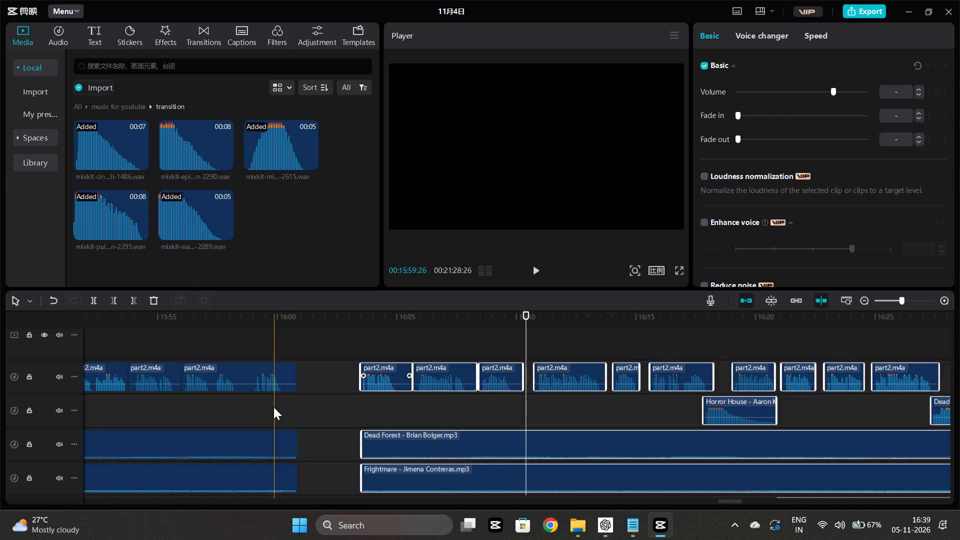
Paste the cut pulsating-bass transition effect at about 16:00, spanning the gap, and play it from just before.
left_click(273, 407)
left_click(283, 411)
key("ctrl+v")
left_click(270, 396)
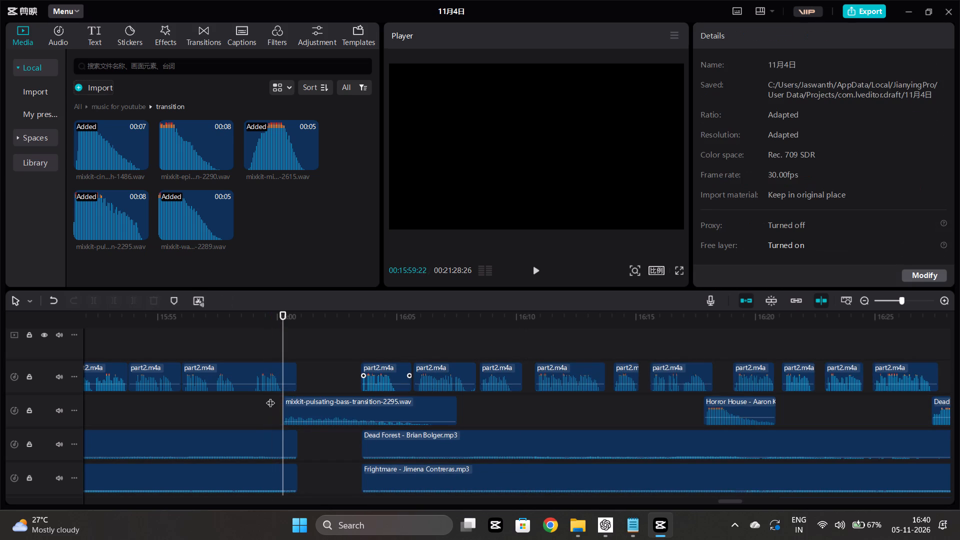
key("space")
Set the pulsating-bass effect's volume to -10.2 dB and replay the mix from about 15:58.
left_click(332, 407)
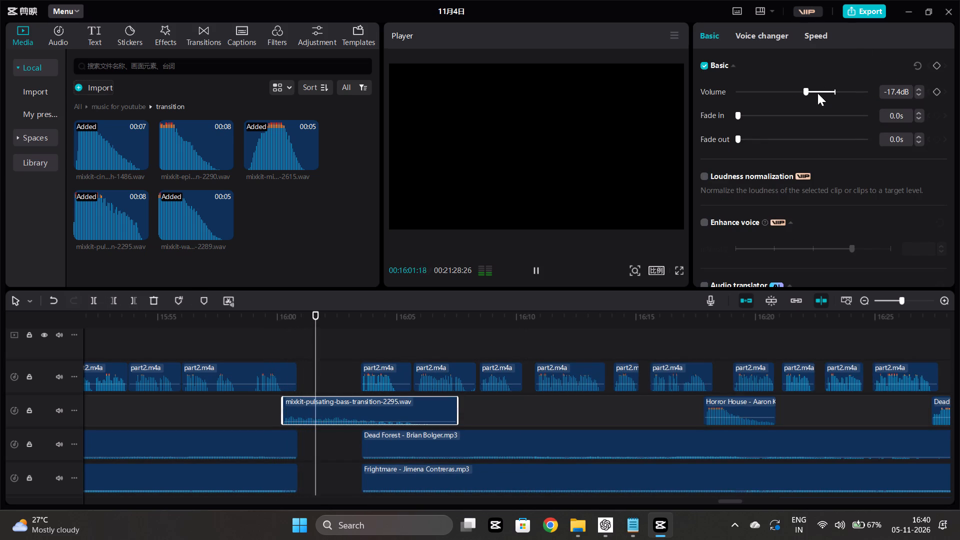
left_click(815, 91)
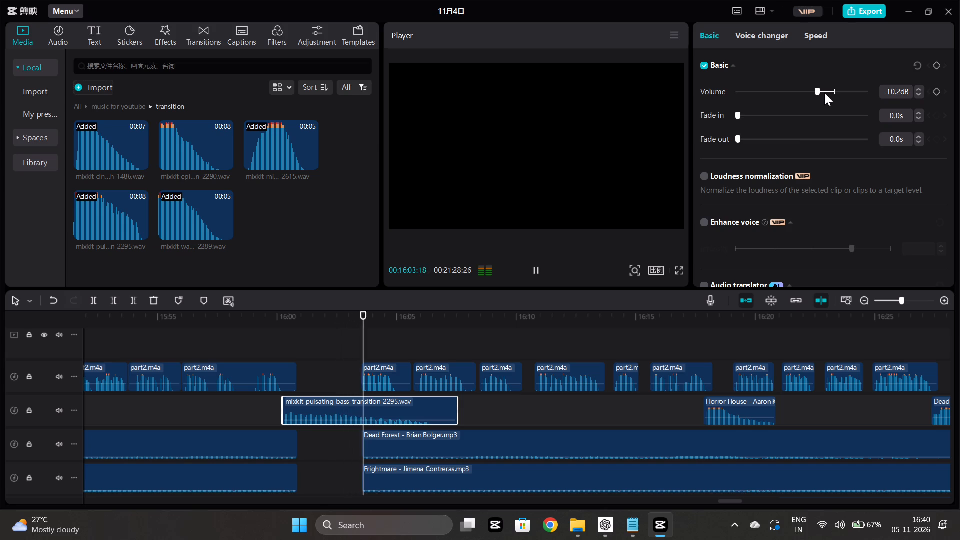
left_click(238, 405)
key("space")
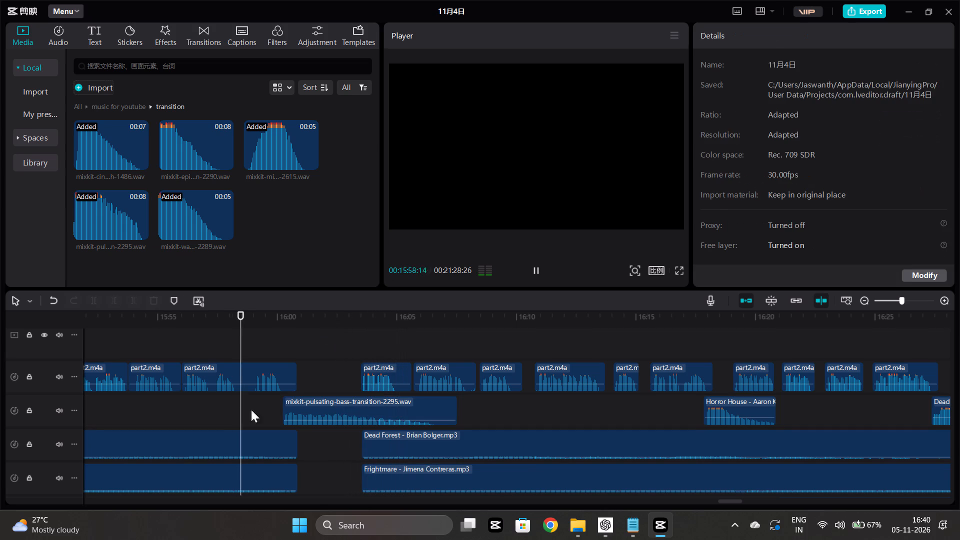
Trim the ends of the Dead Forest and Frightmare clips before the gap back to about 16:00.
left_click(276, 438)
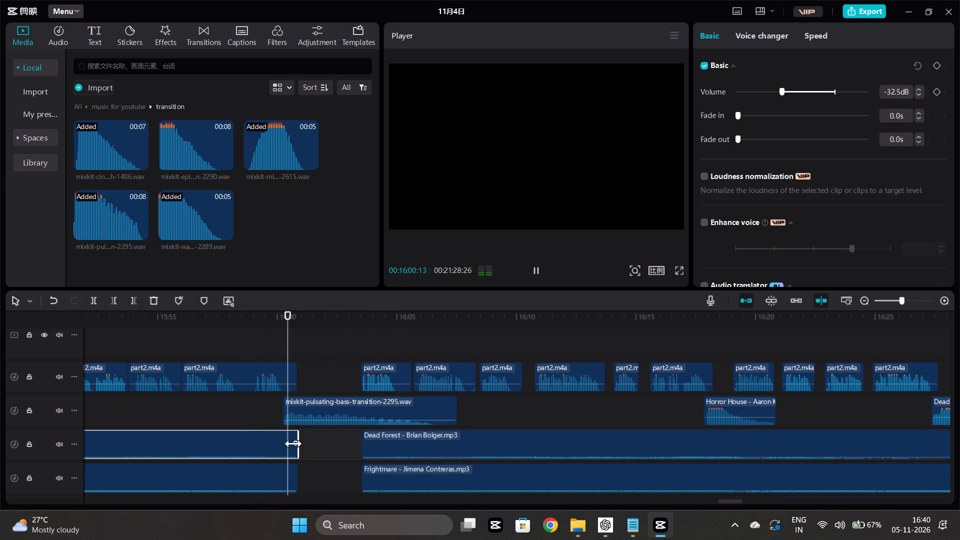
left_click_drag(293, 443, 276, 446)
key("ctrl+z")
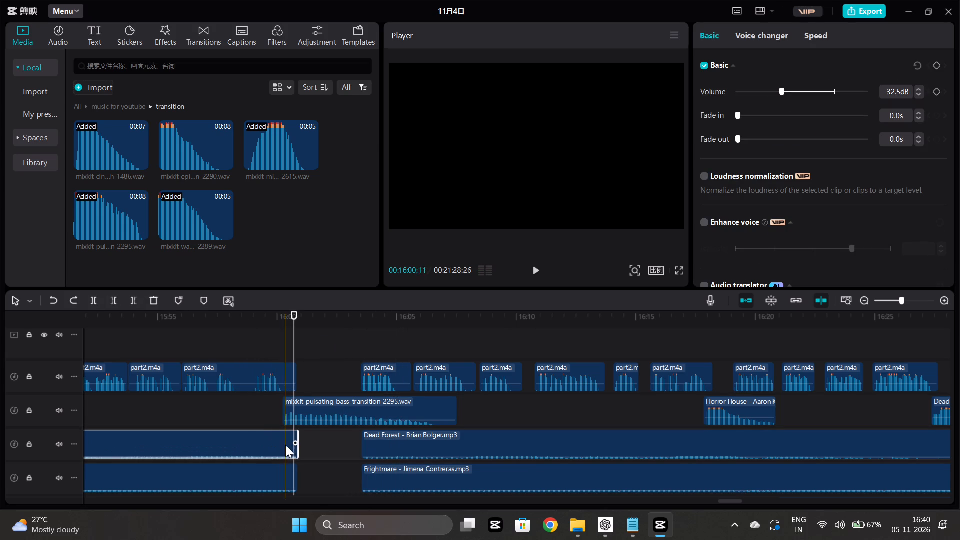
left_click_drag(297, 447, 278, 441)
left_click(279, 478)
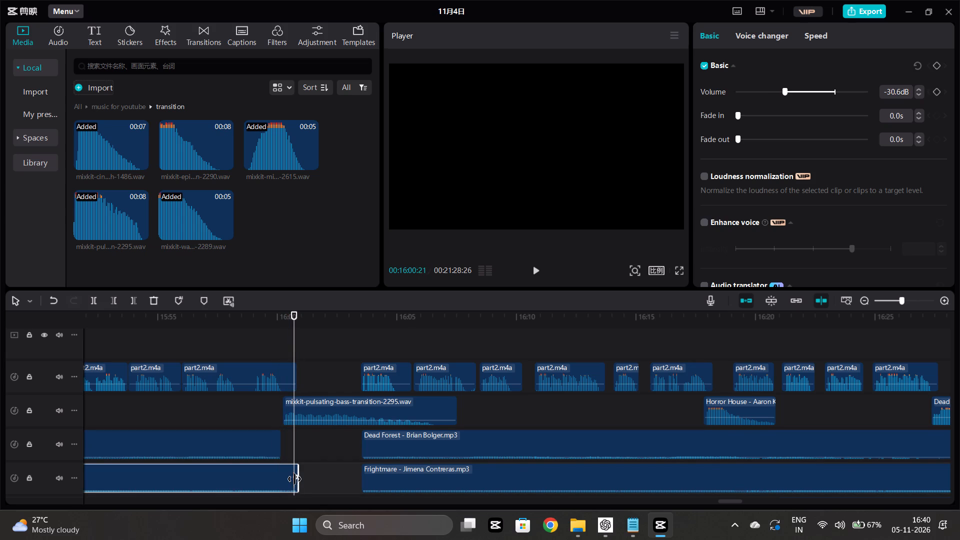
left_click_drag(297, 481, 278, 476)
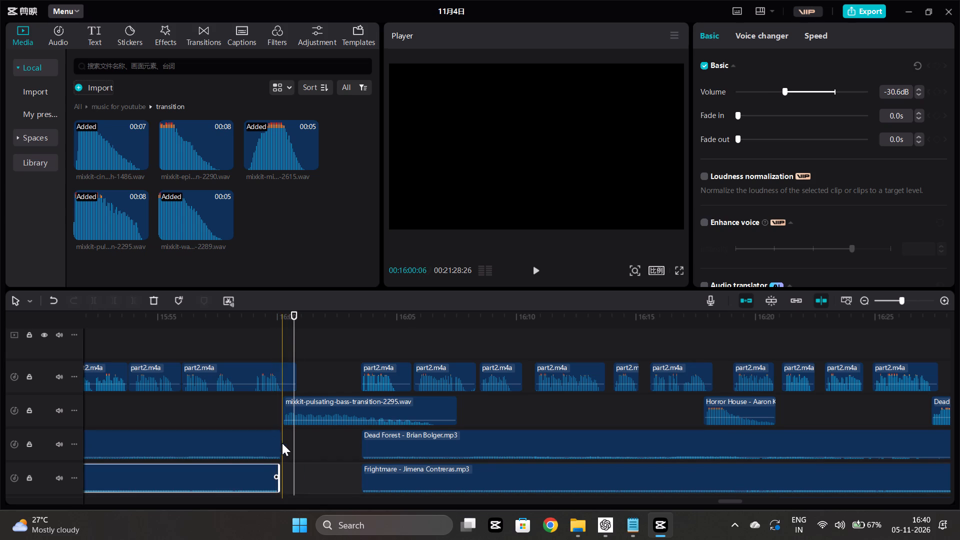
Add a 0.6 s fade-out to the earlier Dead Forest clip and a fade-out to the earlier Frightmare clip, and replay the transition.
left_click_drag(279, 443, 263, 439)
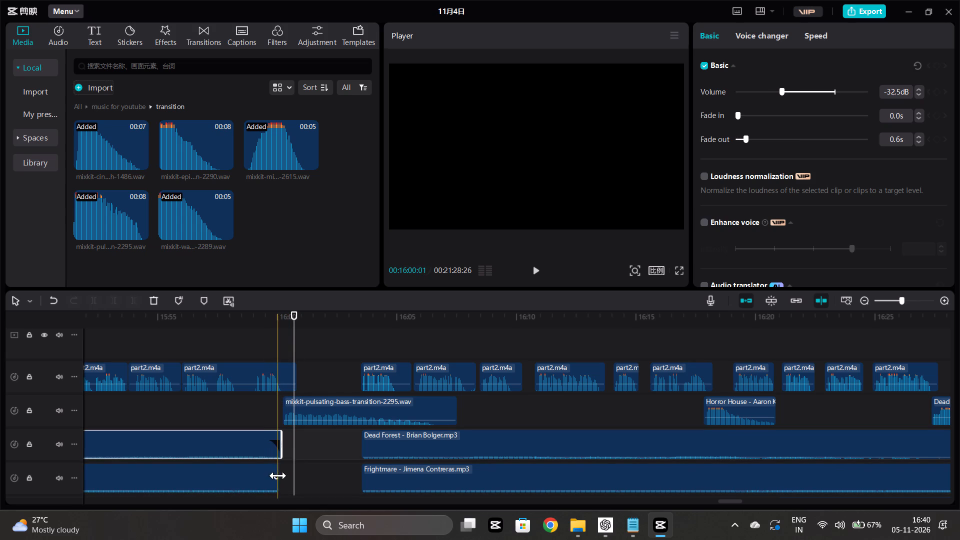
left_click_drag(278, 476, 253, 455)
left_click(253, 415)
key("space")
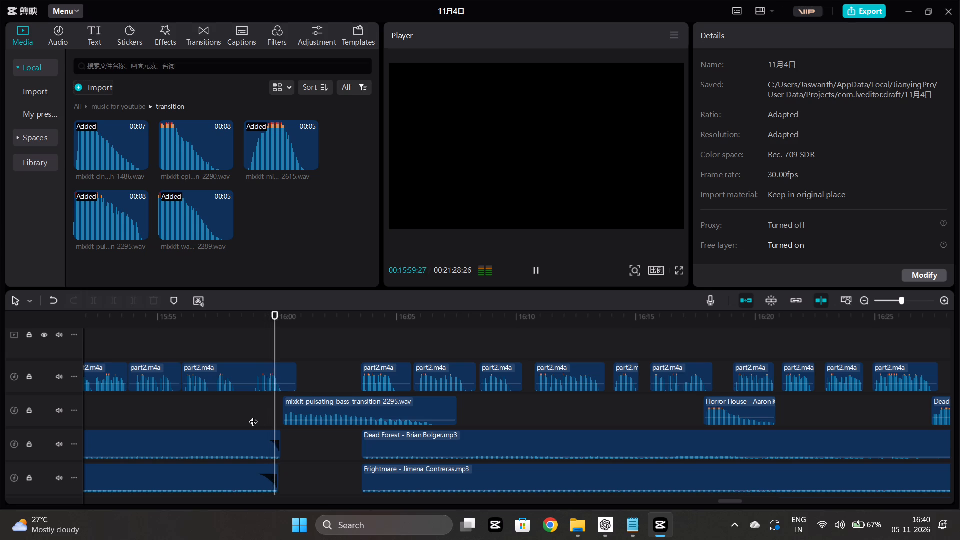
Set the pulsating-bass effect's volume to -4.5 dB and replay the mix from about 16:02.
left_click(310, 413)
left_click(824, 93)
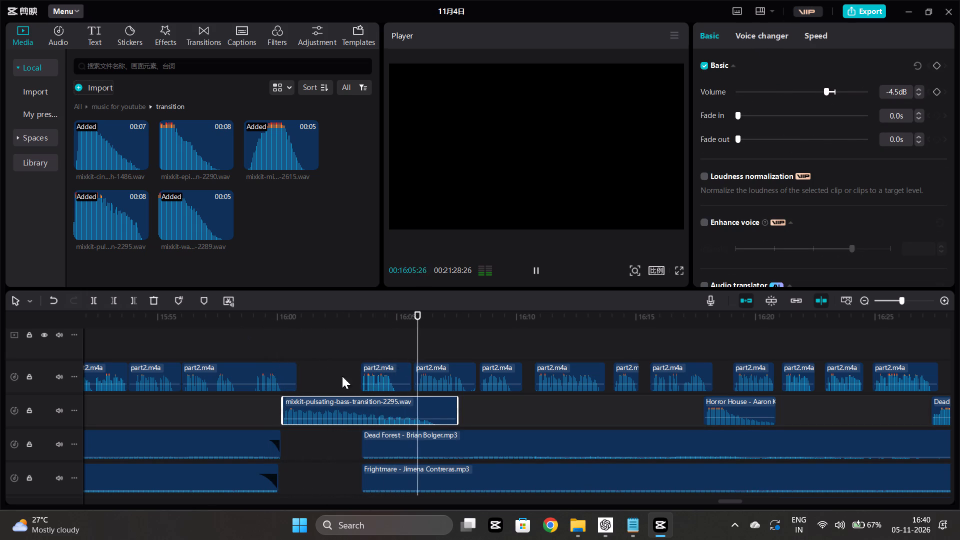
left_click(329, 369)
key("space")
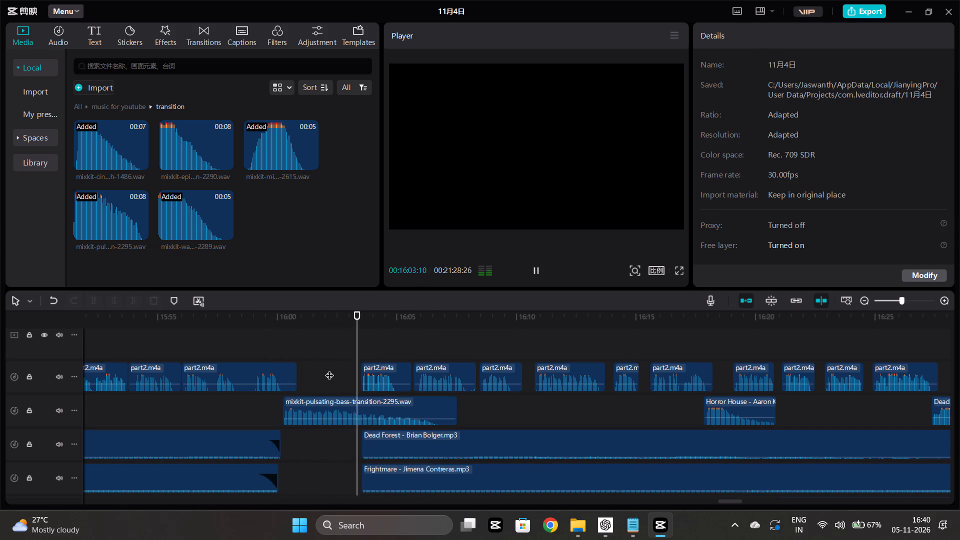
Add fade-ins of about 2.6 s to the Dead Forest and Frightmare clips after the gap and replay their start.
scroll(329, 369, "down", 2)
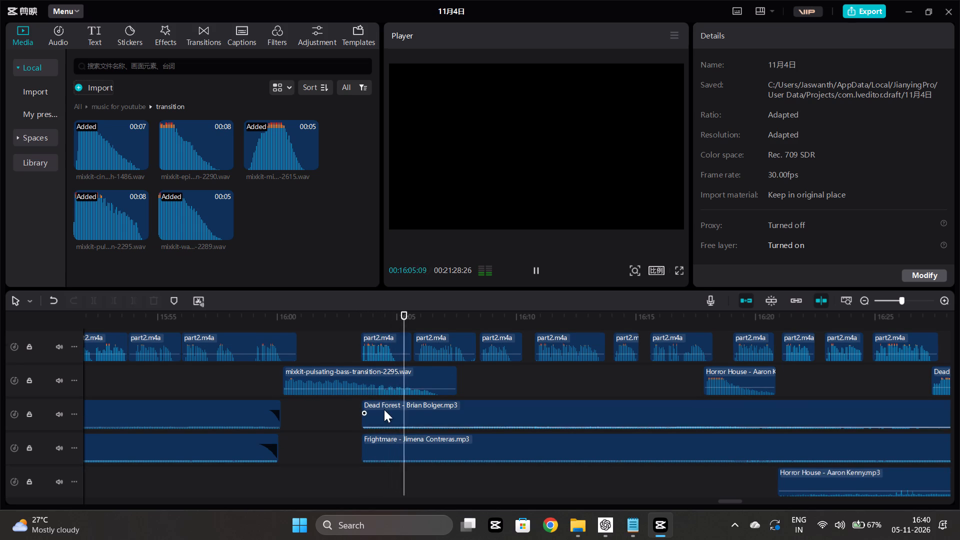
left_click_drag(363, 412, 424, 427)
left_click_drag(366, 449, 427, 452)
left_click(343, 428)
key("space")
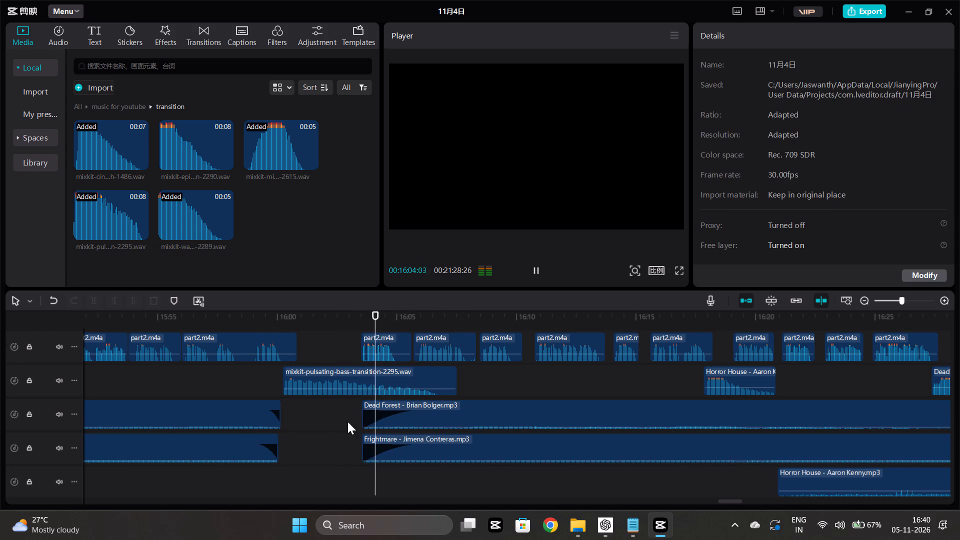
Remove the later Dead Forest clip's fade-in, move it and the later Frightmare clip back to about 16:00, and replay.
left_click_drag(425, 413, 363, 401)
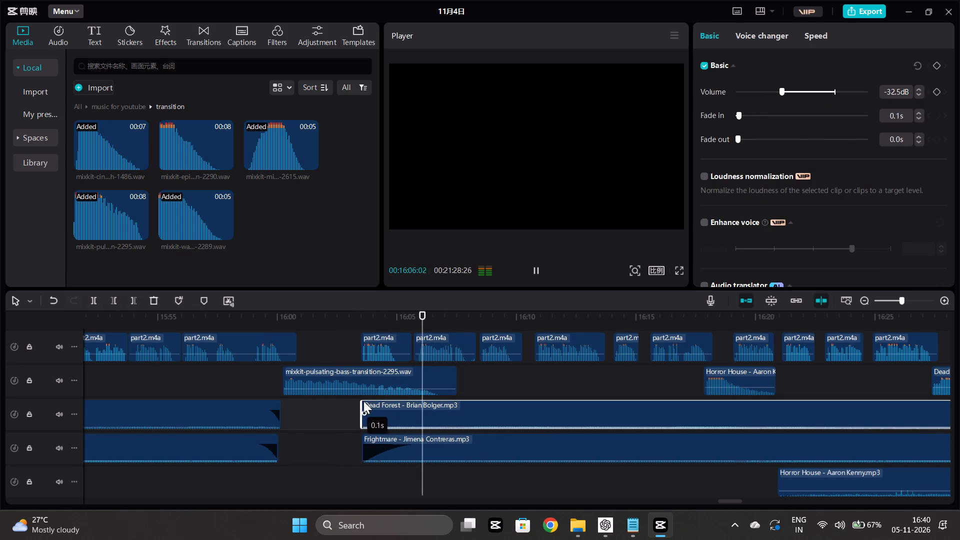
left_click_drag(363, 401, 361, 400)
left_click_drag(382, 404, 303, 408)
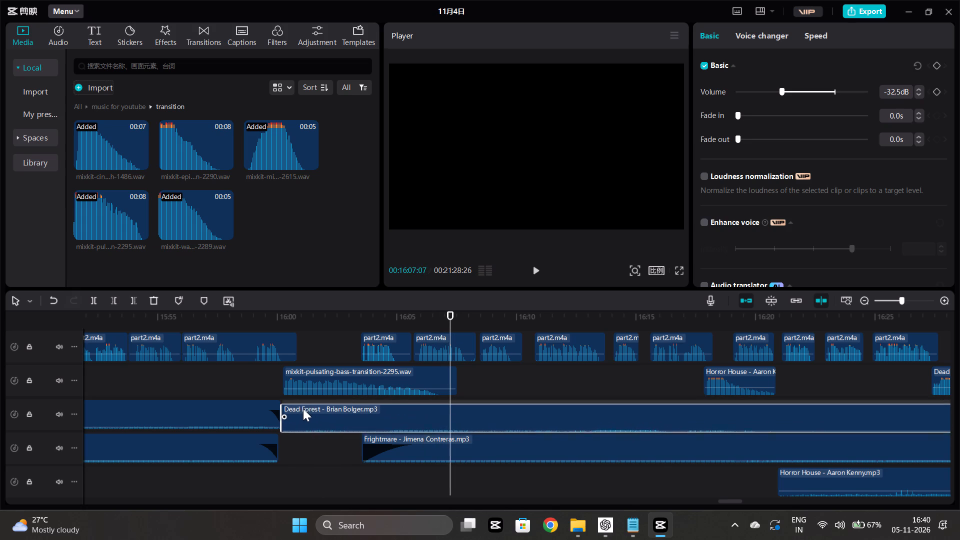
left_click_drag(303, 408, 305, 408)
left_click_drag(380, 442, 336, 436)
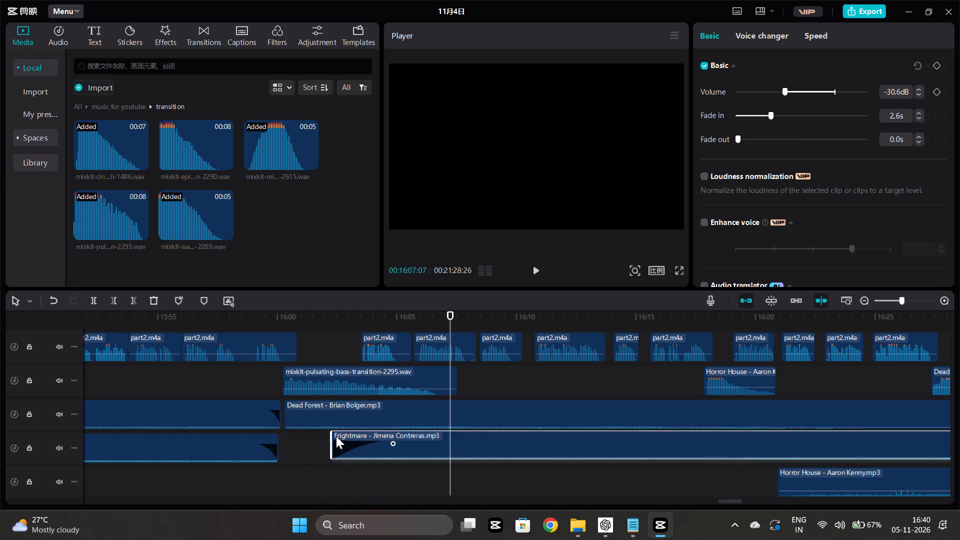
left_click_drag(336, 436, 303, 439)
left_click(280, 469)
key("space")
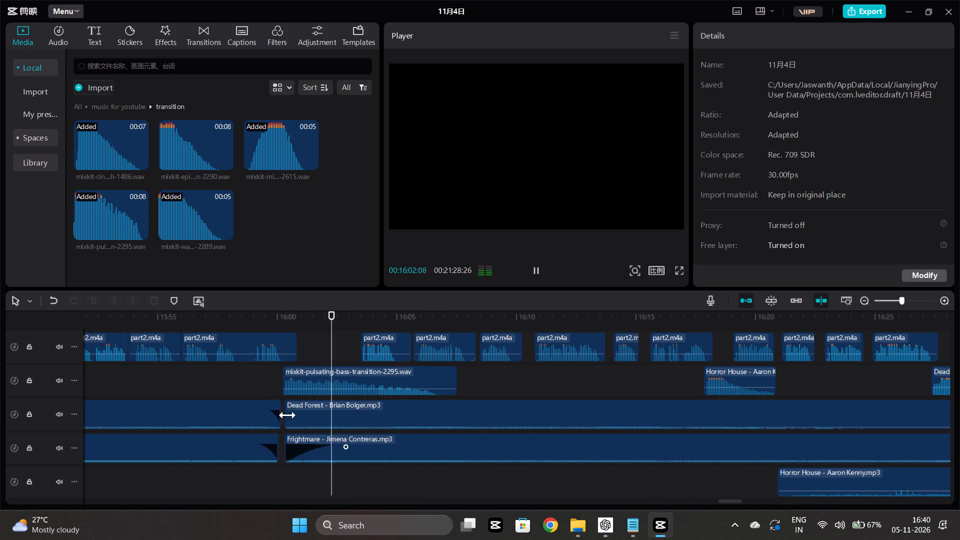
Extend the earlier Dead Forest clip to meet the next Dead Forest clip and remove its fade-out.
left_click(270, 417)
left_click_drag(280, 418, 286, 418)
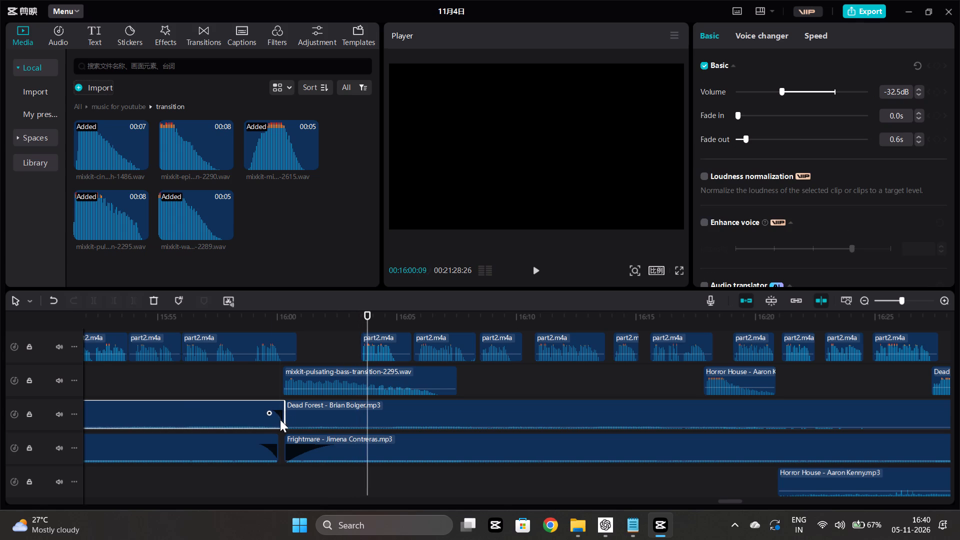
left_click_drag(270, 413, 290, 412)
Move the later Frightmare clip slightly earlier towards the previous one, remove both fades at that join, and replay.
left_click_drag(301, 446, 300, 446)
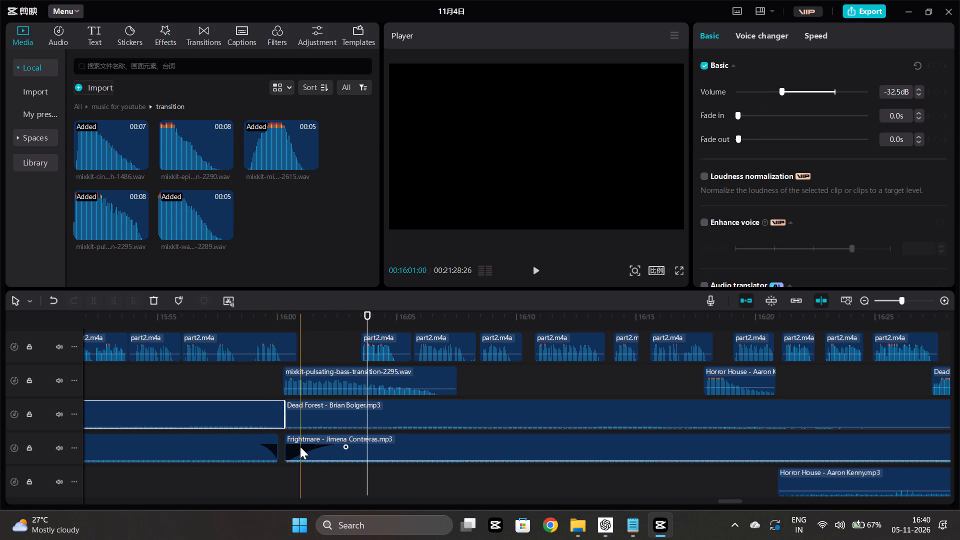
left_click_drag(300, 446, 295, 447)
left_click_drag(287, 472, 288, 471)
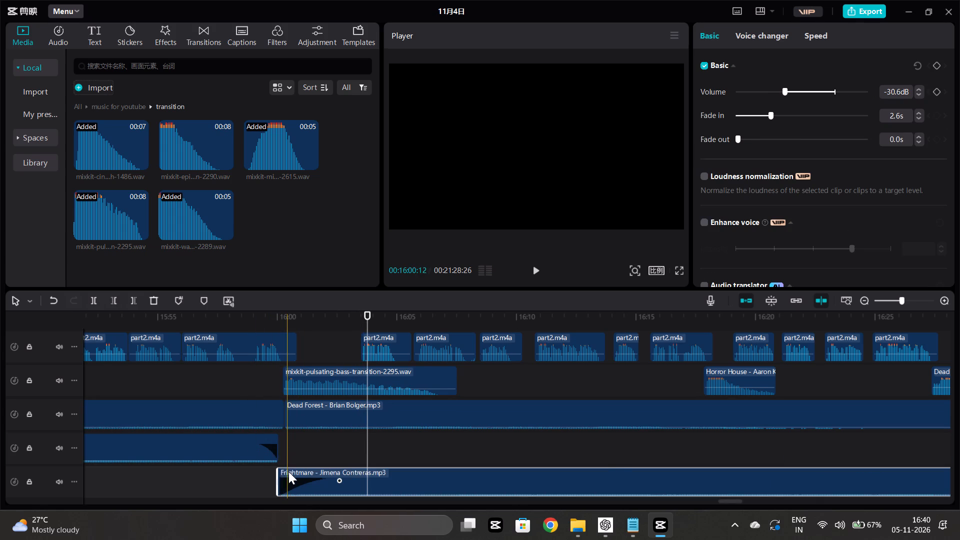
left_click_drag(288, 471, 289, 442)
left_click(255, 443)
left_click_drag(252, 448, 286, 445)
left_click_drag(343, 446, 285, 442)
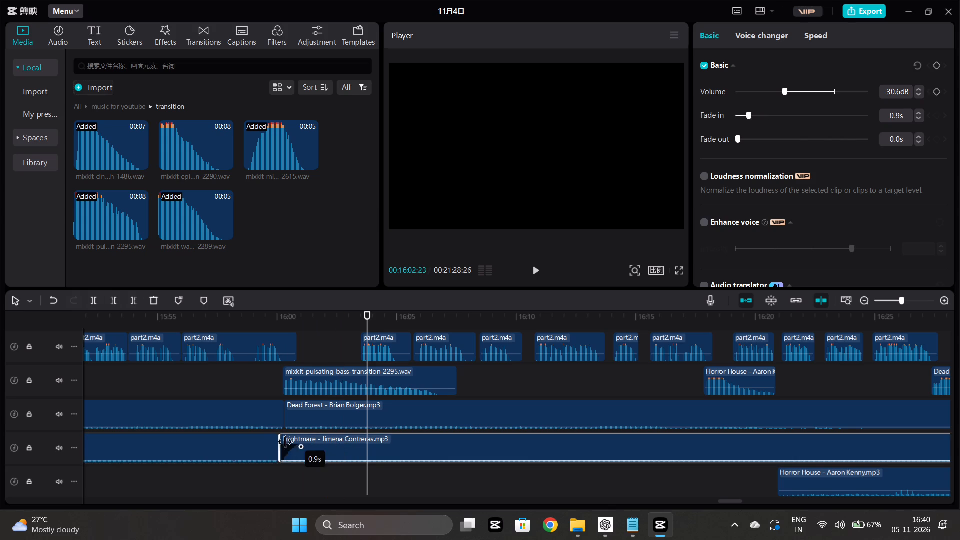
left_click_drag(285, 442, 276, 442)
left_click(271, 467)
key("space")
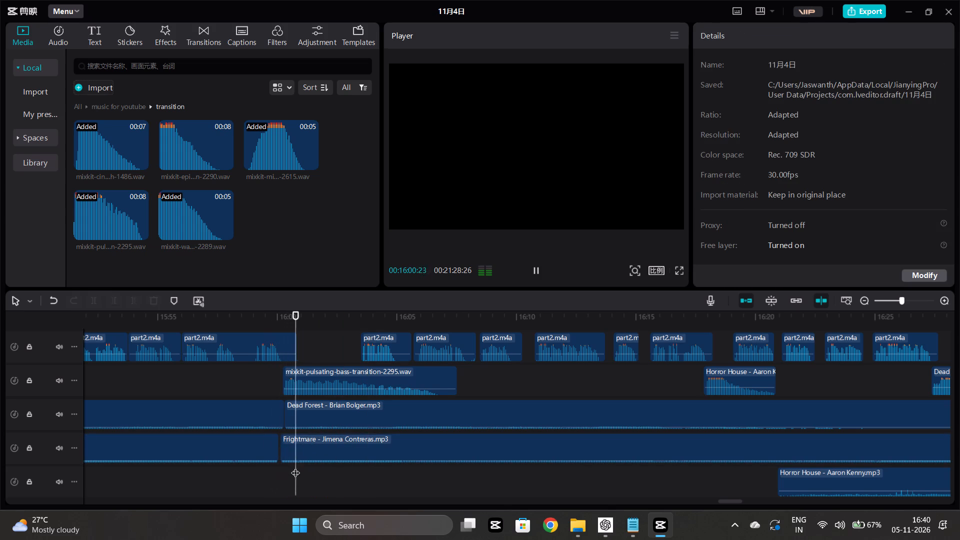
Replay the mix across the 16:00 transition, including from about 15:50, and copy the pulsating-bass effect.
scroll(347, 453, "left", 1)
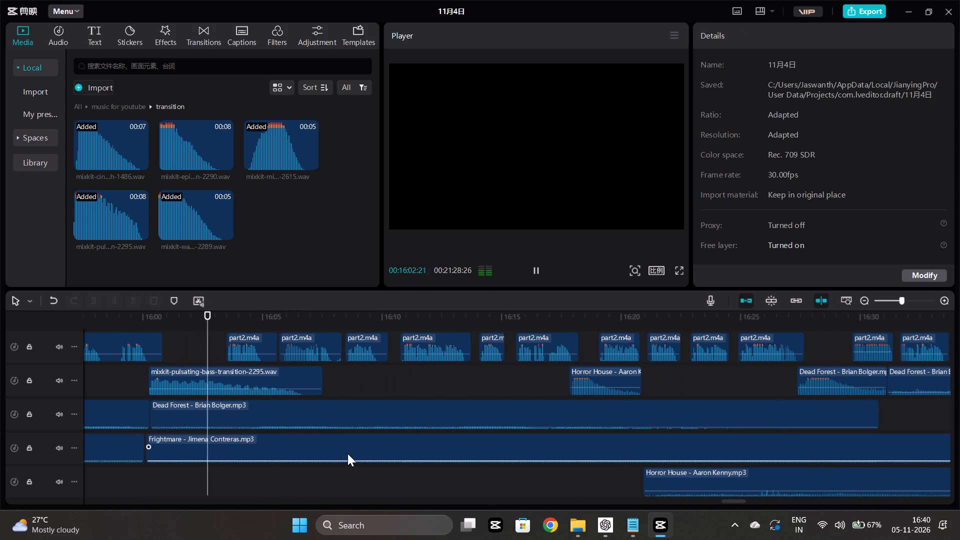
left_click(128, 376)
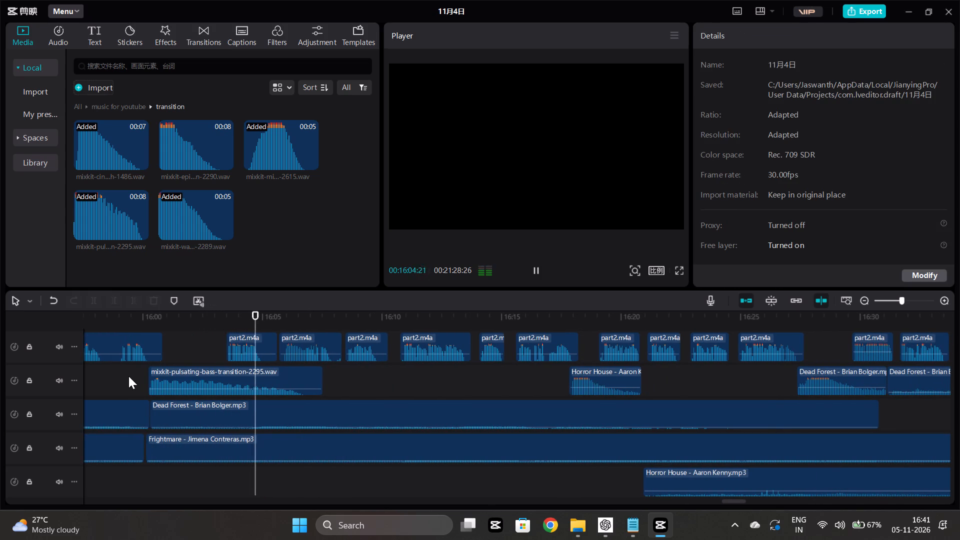
key("space")
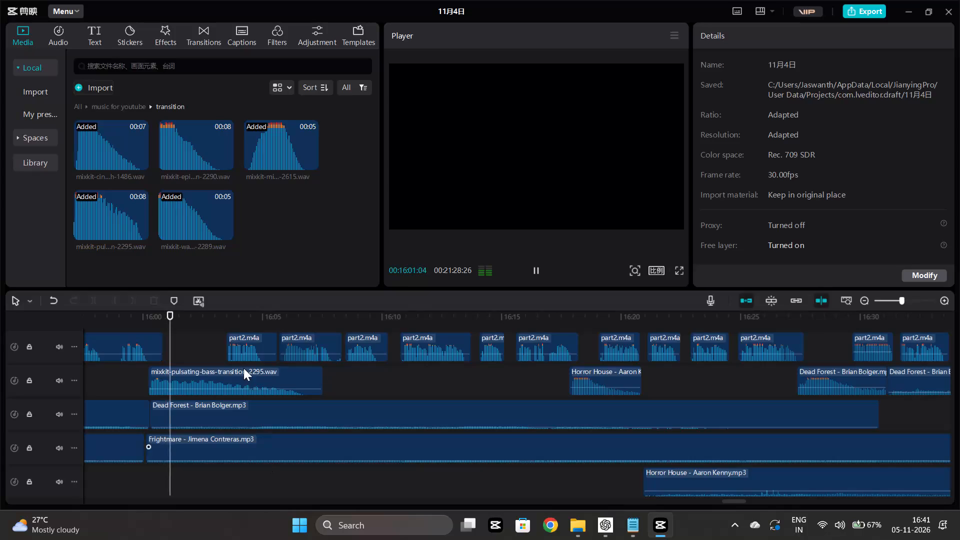
left_click(245, 378)
key("ctrl+c")
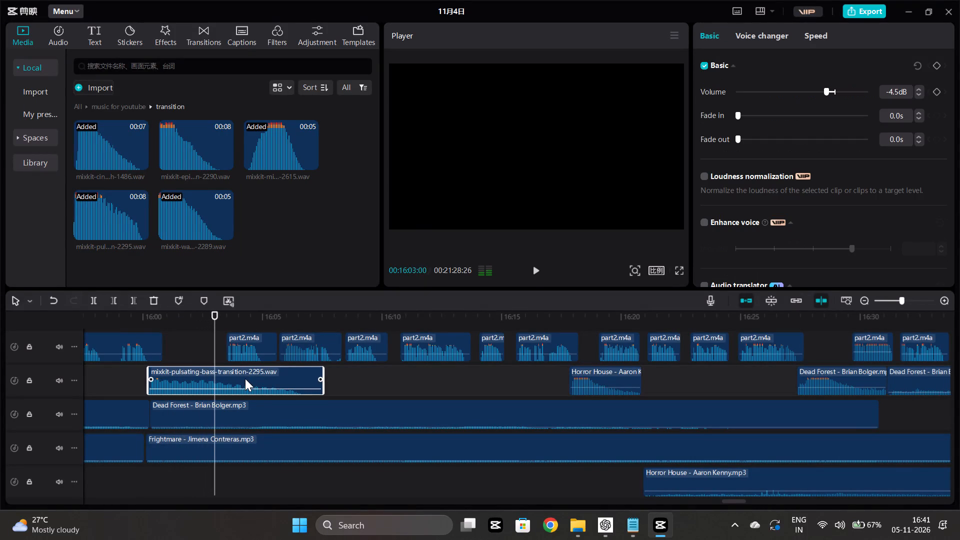
left_click(209, 345)
key("space")
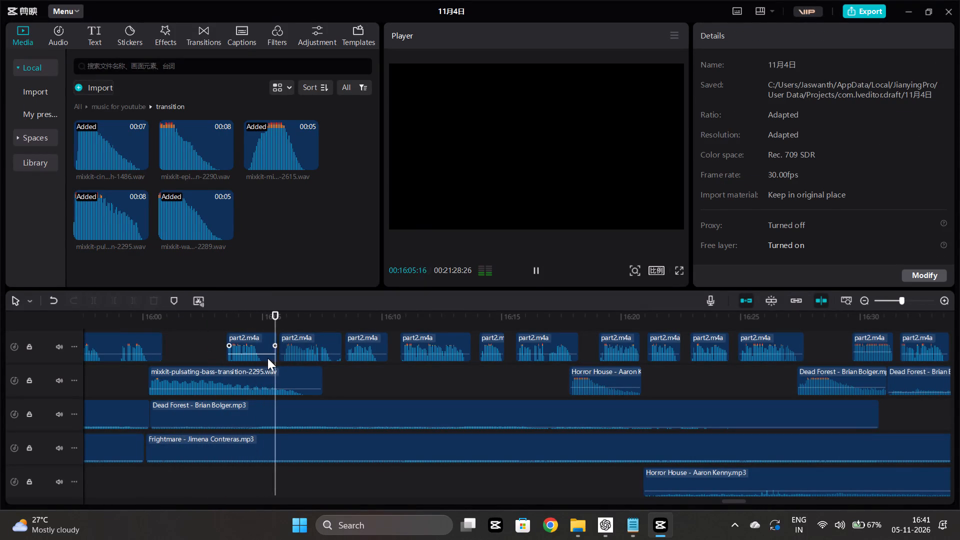
left_click(107, 378)
scroll(107, 378, "right", 1)
left_click(115, 375)
key("space")
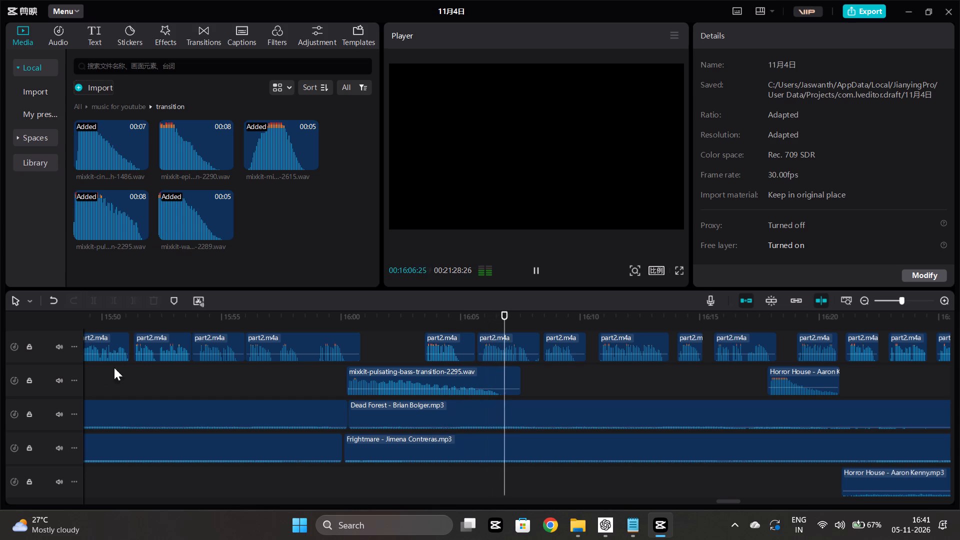
scroll(583, 428, "left", 1)
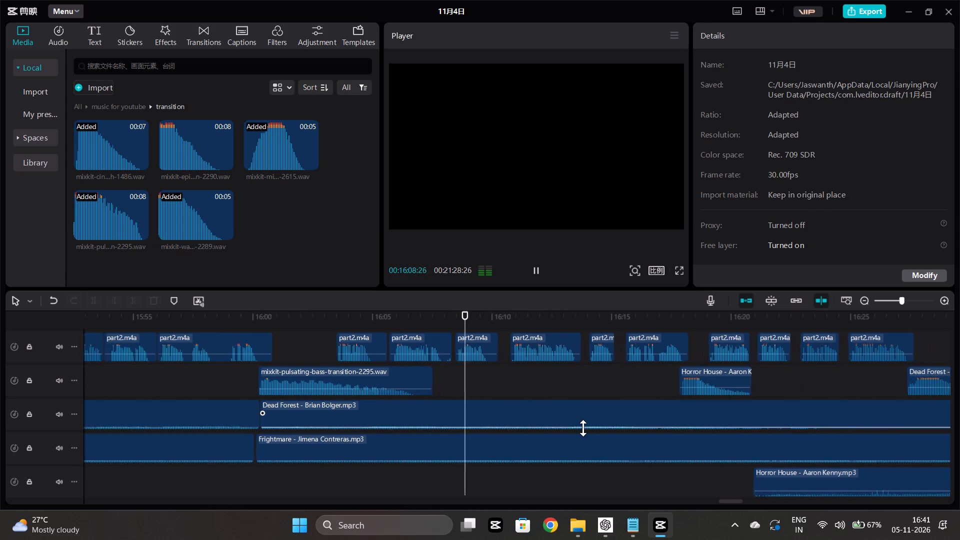
scroll(583, 428, "left", 1)
scroll(515, 434, "left", 1)
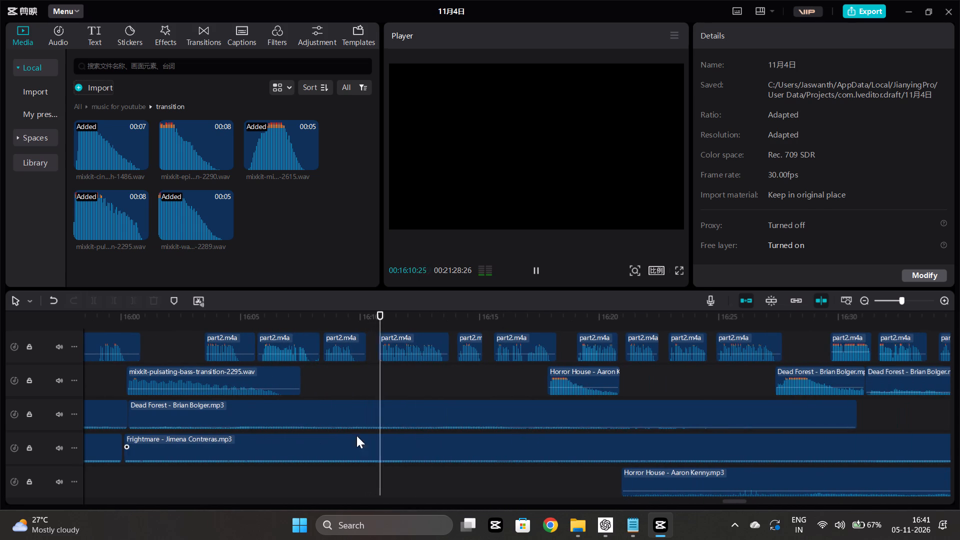
left_click(251, 389)
key("ctrl+c")
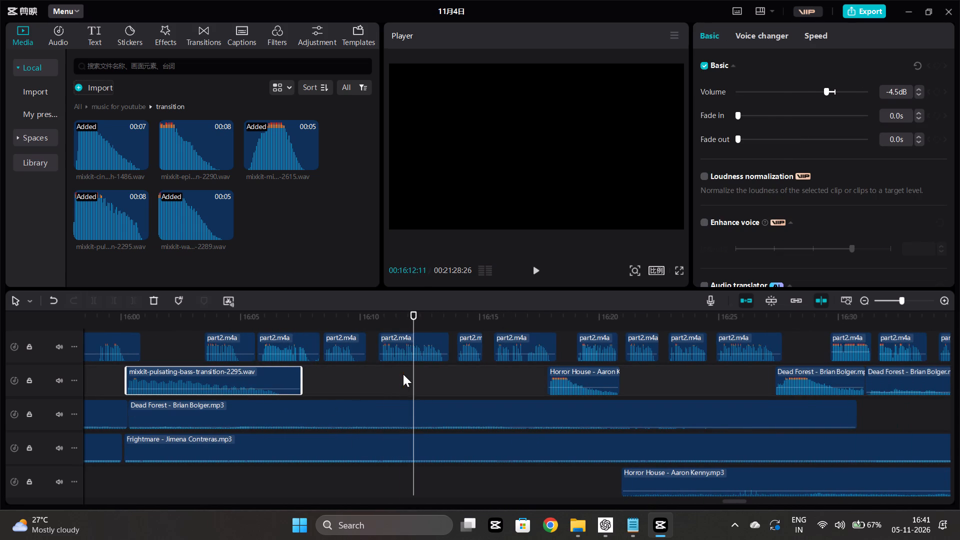
Listen to the narration, music and effects from about 16:12 to 16:34, replaying from about 16:16.
left_click(403, 374)
key("space")
scroll(469, 391, "down", 1)
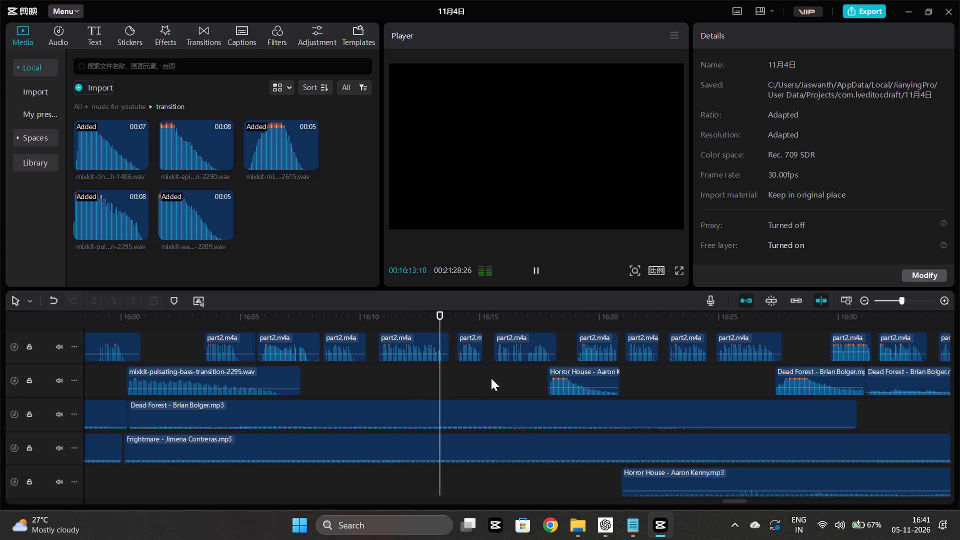
scroll(491, 378, "down", 4, "ctrl")
scroll(491, 378, "left", 1)
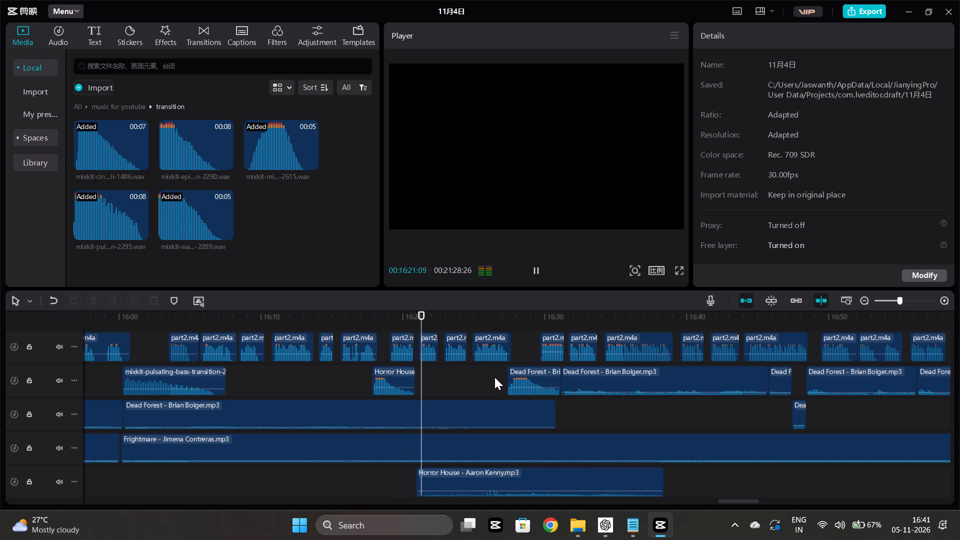
left_click(359, 374)
key("space")
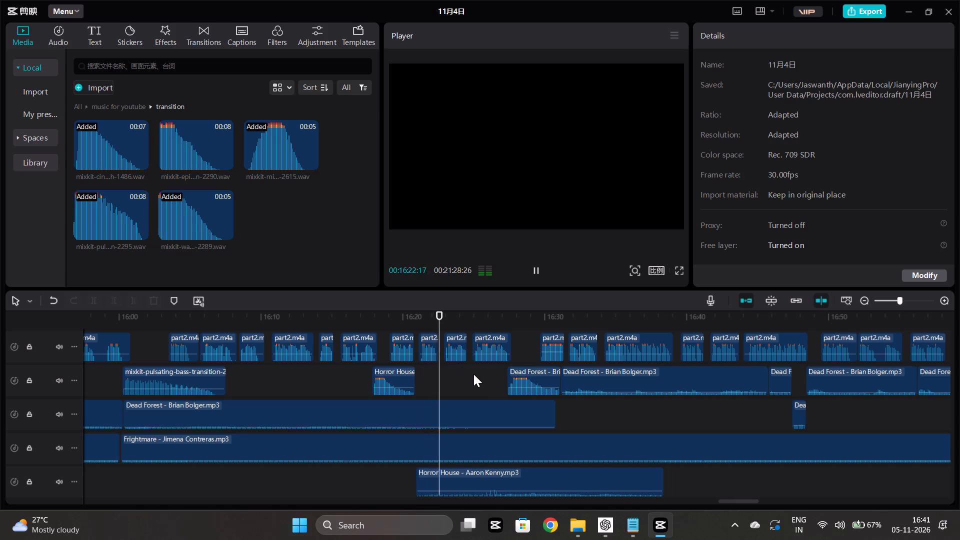
scroll(474, 374, "left", 1)
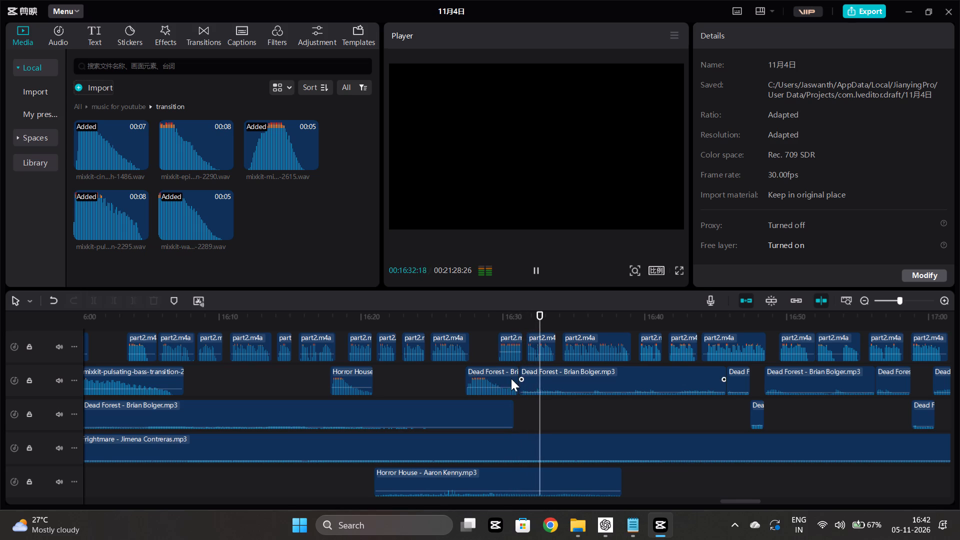
Split the short, loud Dead Forest effect clip at about 16:30.
left_click(505, 402)
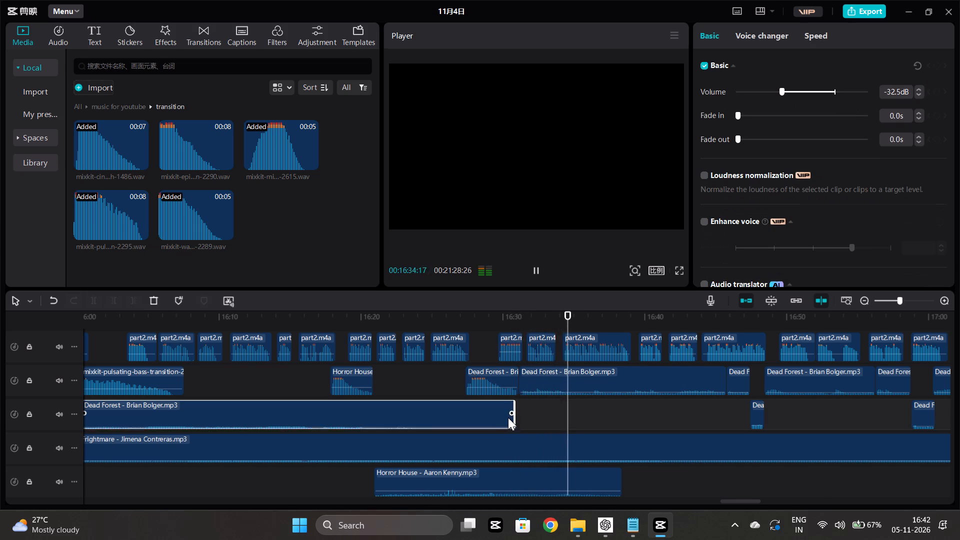
scroll(497, 438, "down", 4)
left_click(501, 469)
scroll(501, 469, "up", 2)
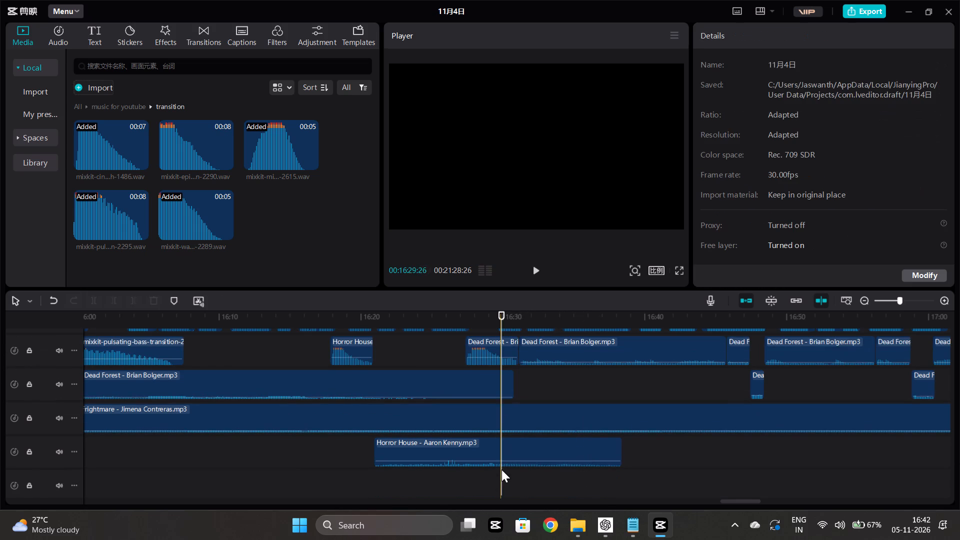
left_click(499, 345)
left_click(96, 304)
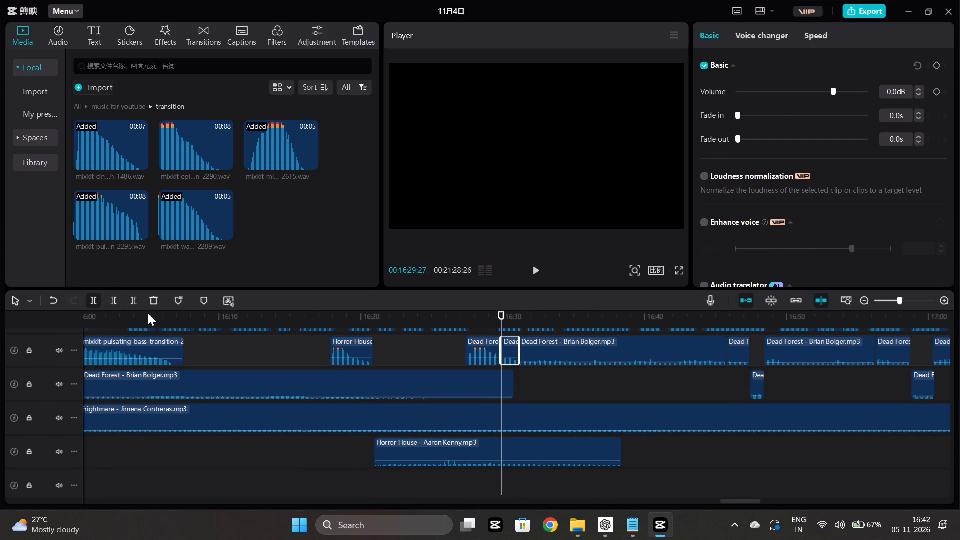
Lower the split-off Dead Forest piece at about 16:30 to -10.8 dB and replay from about 16:27.
left_click(814, 86)
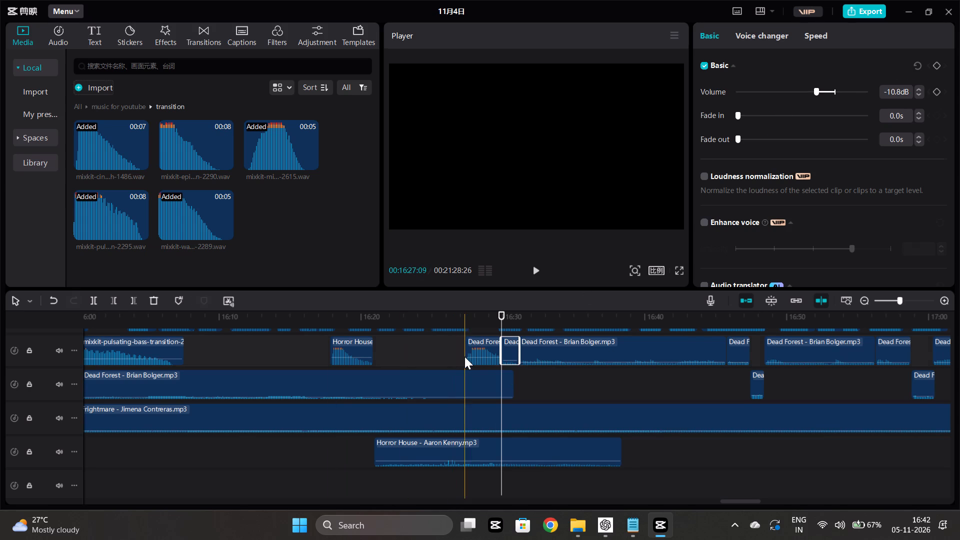
left_click(464, 356)
key("space")
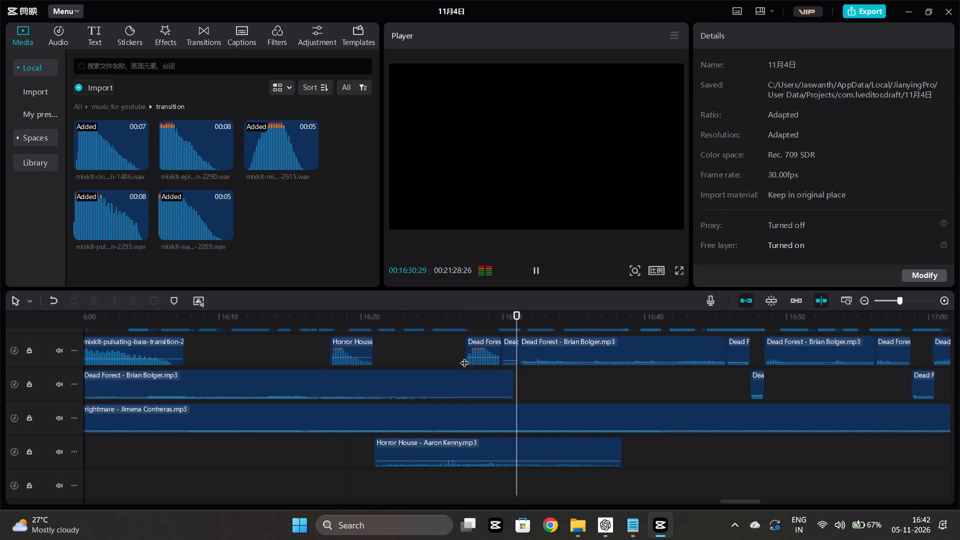
Lower the long Dead Forest clip from about 16:31 to 16:45 to -23.7 dB.
scroll(572, 385, "up", 1)
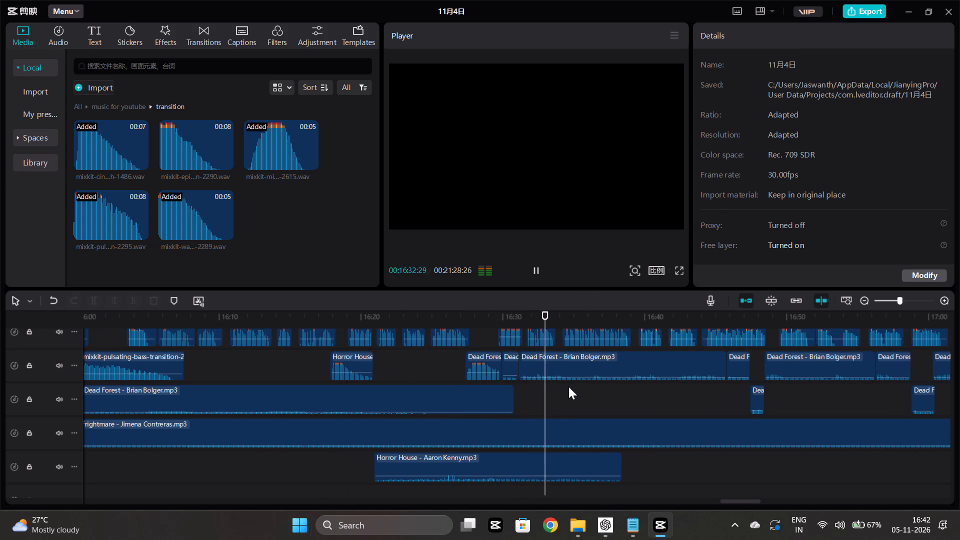
left_click(547, 366)
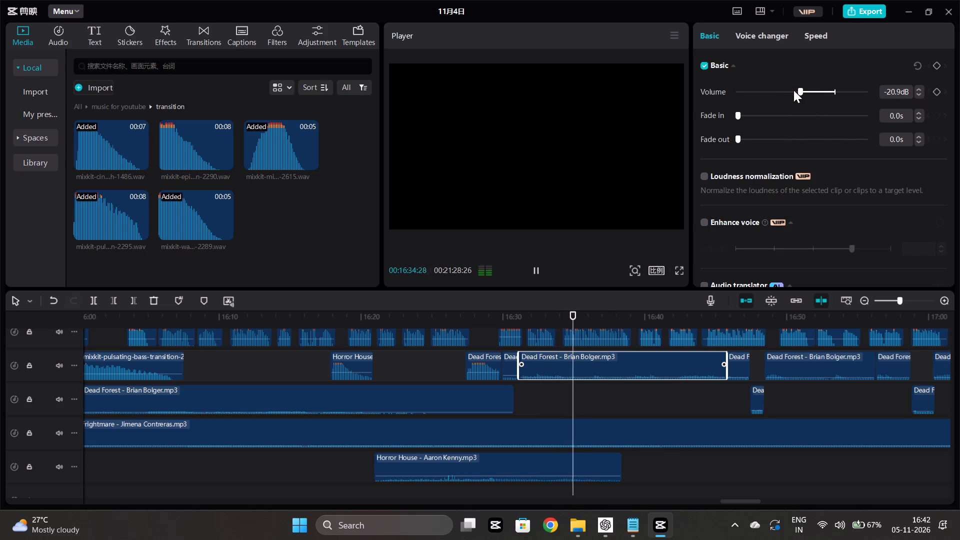
left_click(793, 90)
Paste the pulsating-bass effect at about 16:48, set its volume to -22.1 dB, and replay from just before it.
scroll(618, 426, "left", 1)
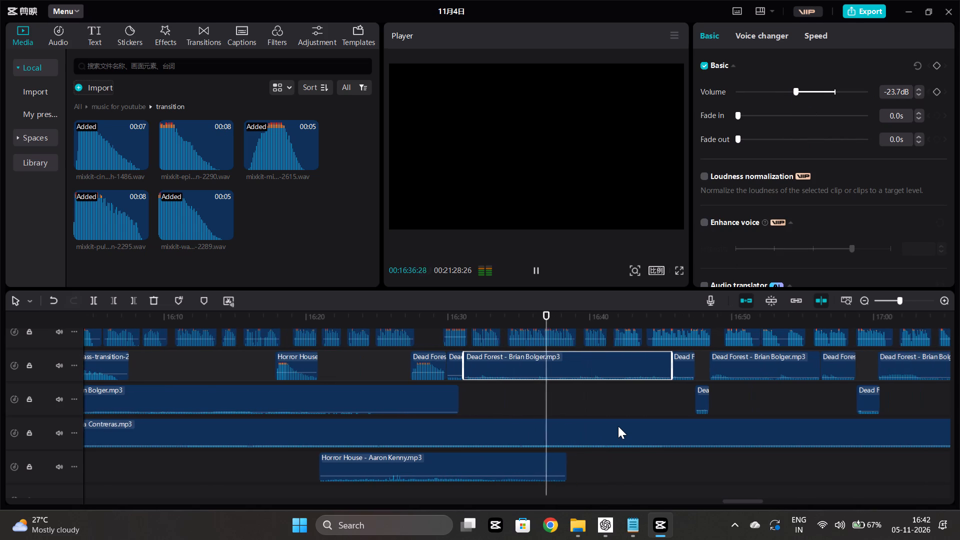
scroll(618, 426, "left", 1)
scroll(618, 426, "up", 3)
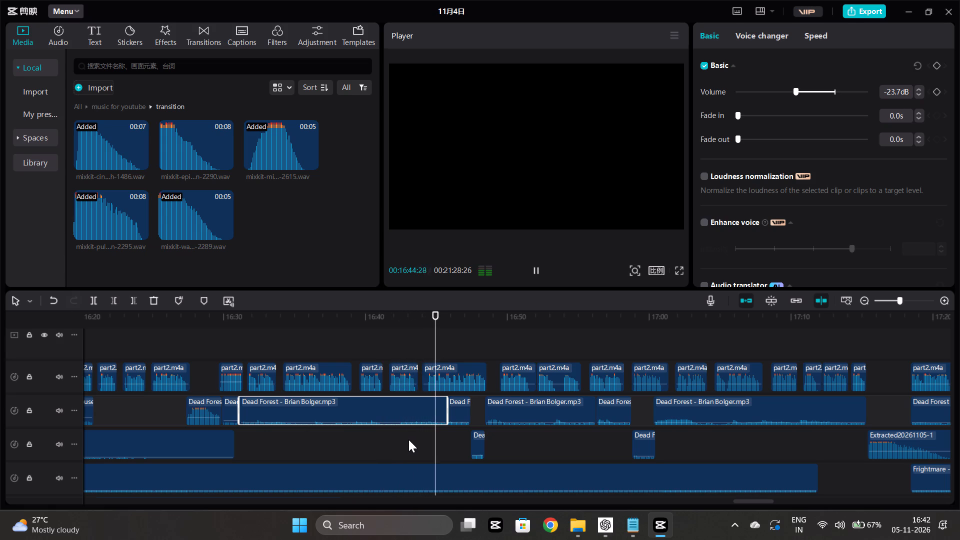
scroll(426, 433, "down", 2)
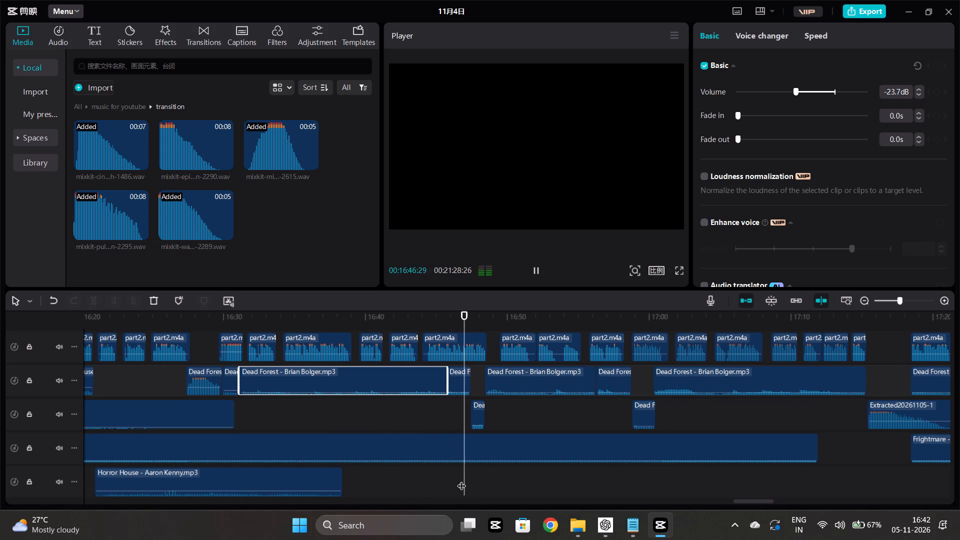
key("ctrl+v")
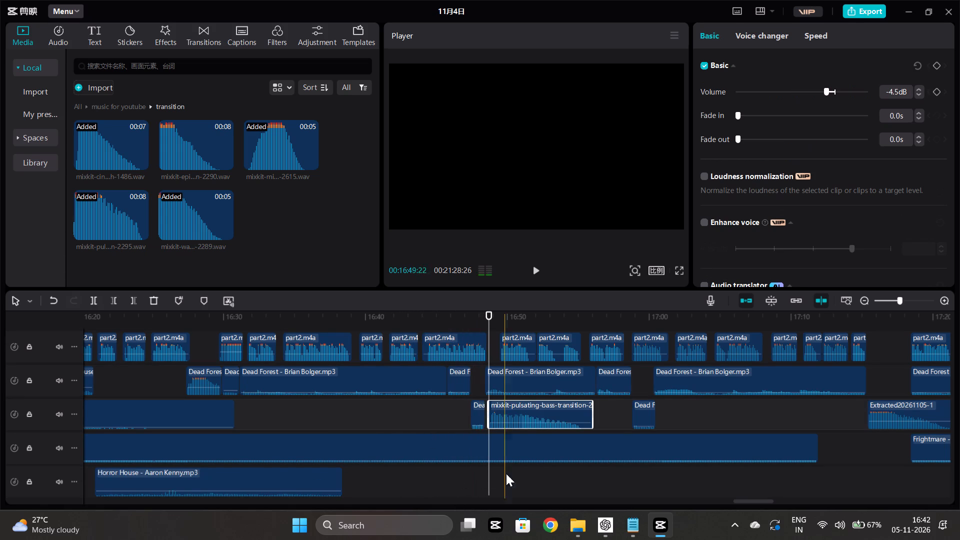
left_click(788, 79)
left_click(796, 90)
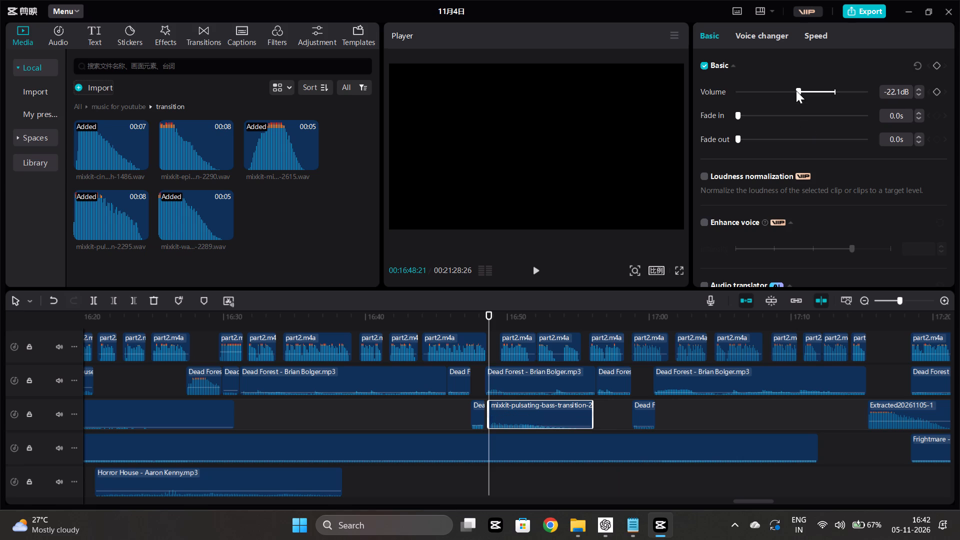
left_click(468, 480)
key("space")
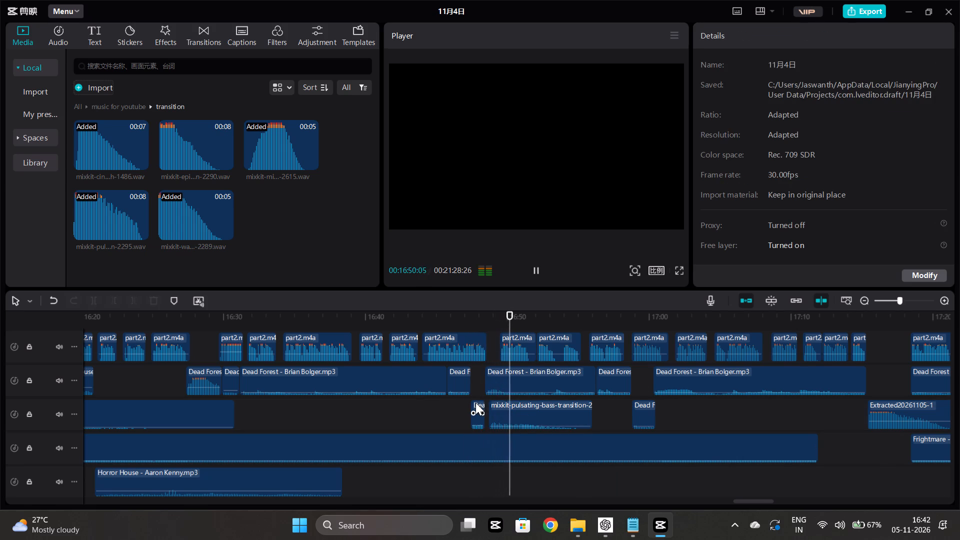
Move the short Dead Forest clip and the pulsating-bass effect near 16:48 about half a second earlier, and replay that part.
left_click_drag(475, 402, 471, 404)
left_click_drag(510, 405, 502, 407)
left_click(463, 481)
key("space")
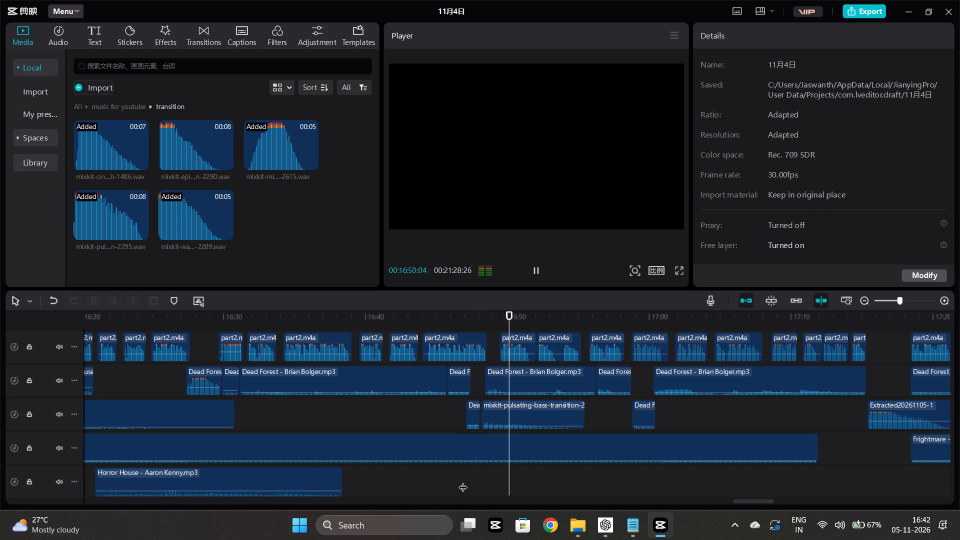
Paste the pulsating-bass effect at about 16:59, place it on its own track below the music, and set it to -16.2 dB.
scroll(463, 481, "left", 1)
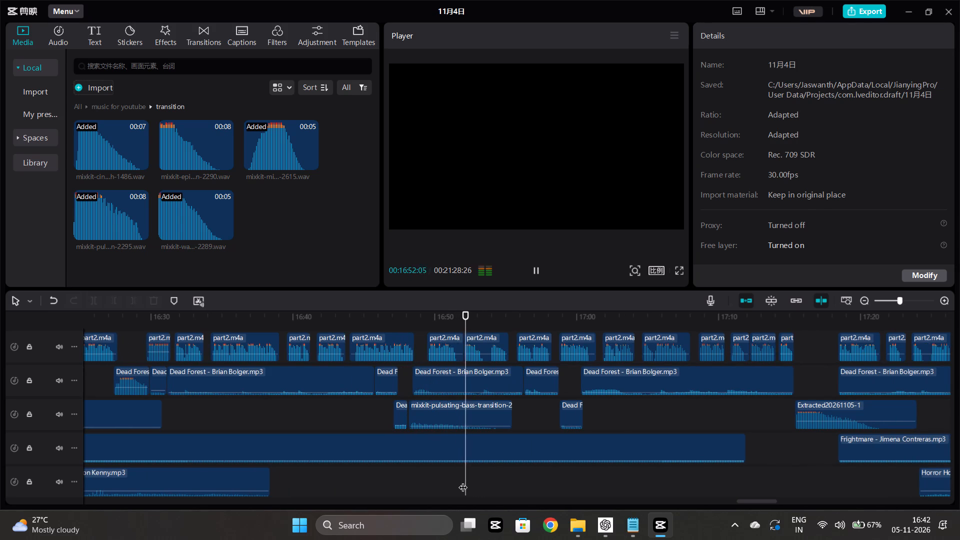
scroll(463, 481, "left", 1)
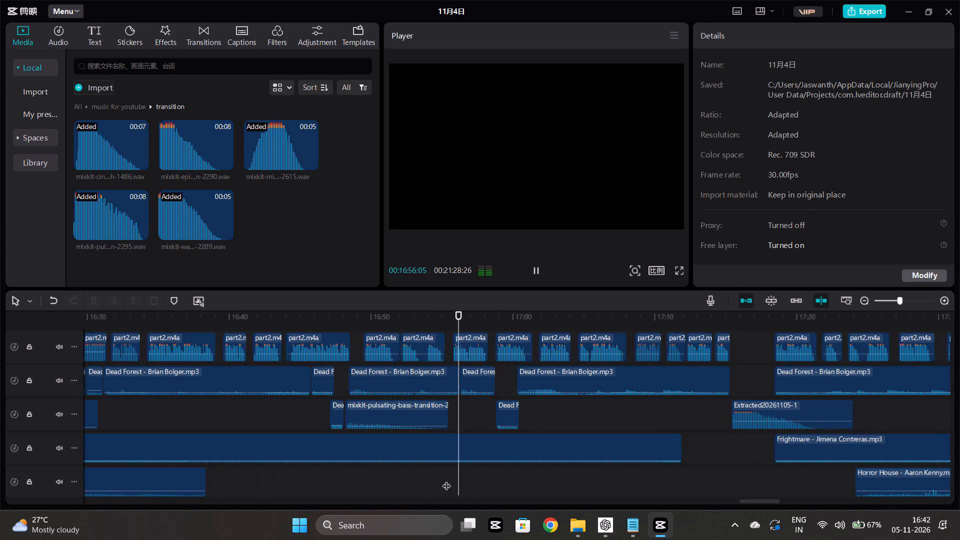
scroll(496, 463, "down", 1)
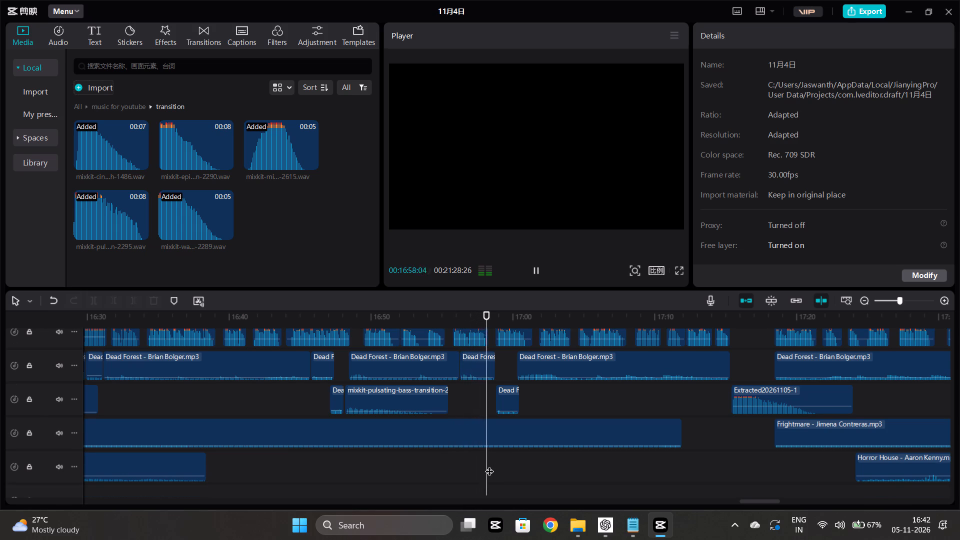
key("ctrl+v")
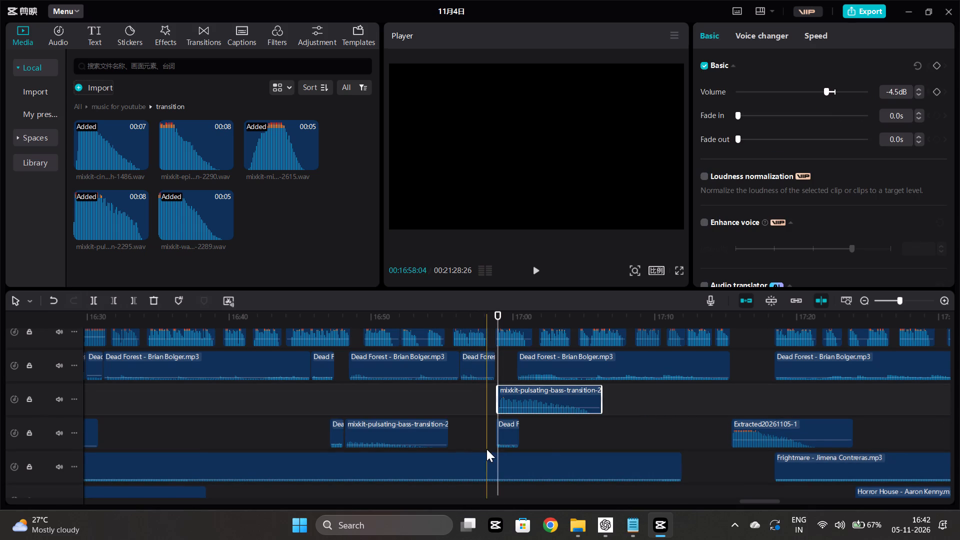
left_click_drag(542, 396, 542, 496)
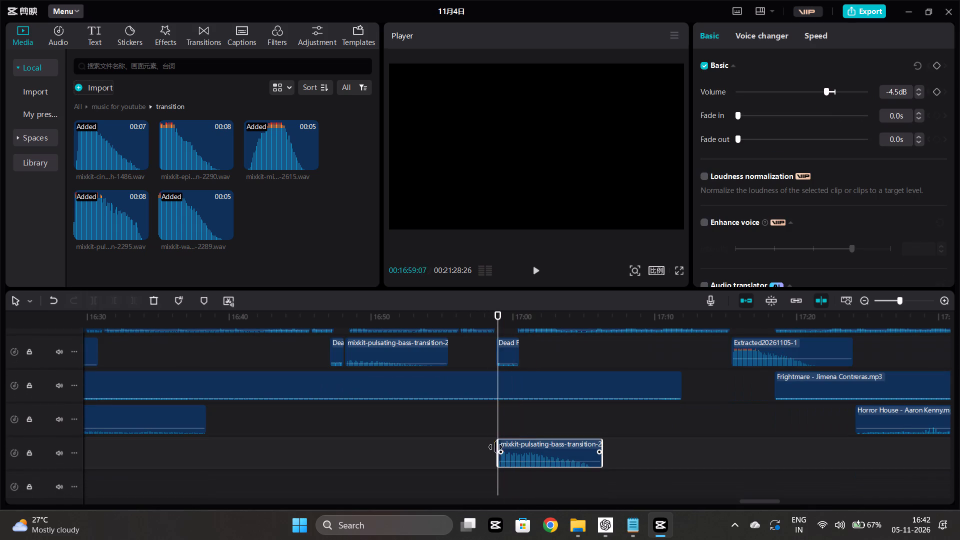
left_click(494, 446)
key("space")
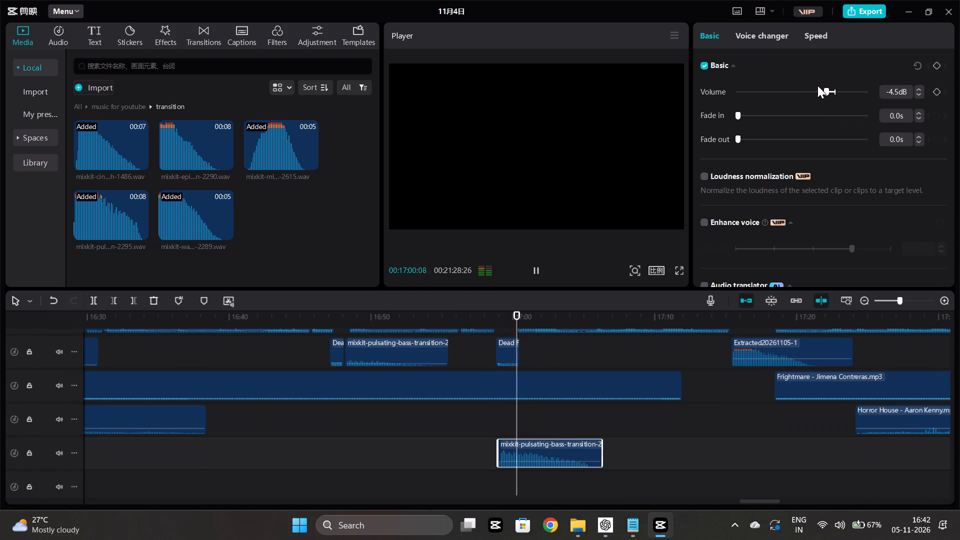
left_click(805, 85)
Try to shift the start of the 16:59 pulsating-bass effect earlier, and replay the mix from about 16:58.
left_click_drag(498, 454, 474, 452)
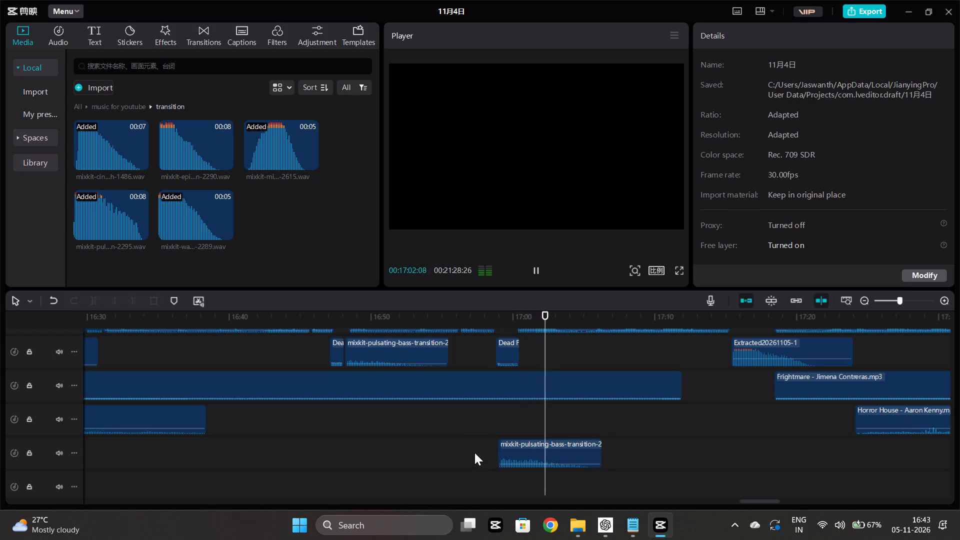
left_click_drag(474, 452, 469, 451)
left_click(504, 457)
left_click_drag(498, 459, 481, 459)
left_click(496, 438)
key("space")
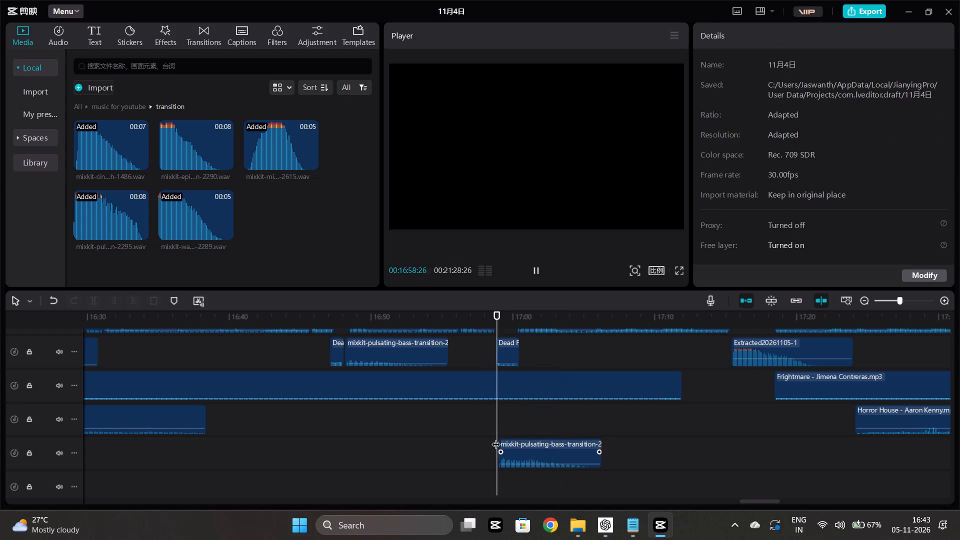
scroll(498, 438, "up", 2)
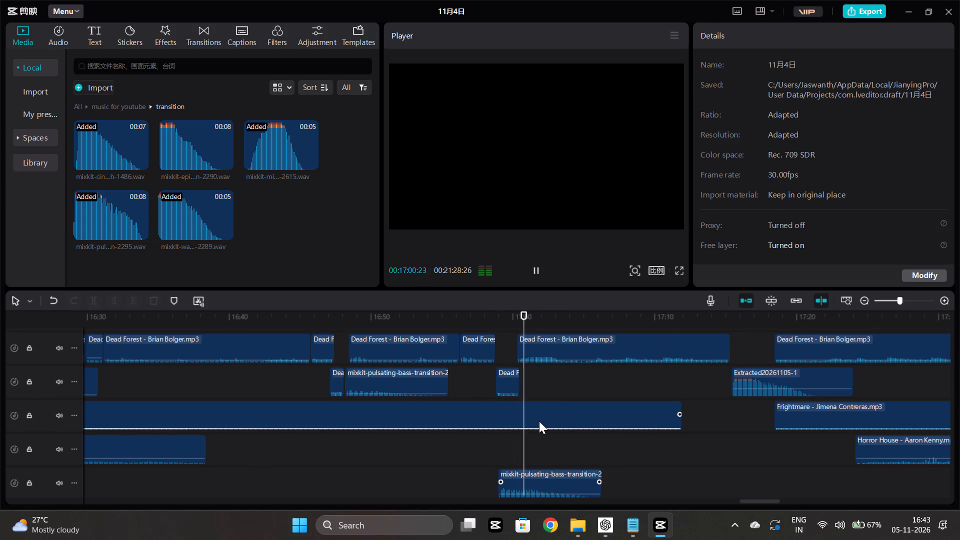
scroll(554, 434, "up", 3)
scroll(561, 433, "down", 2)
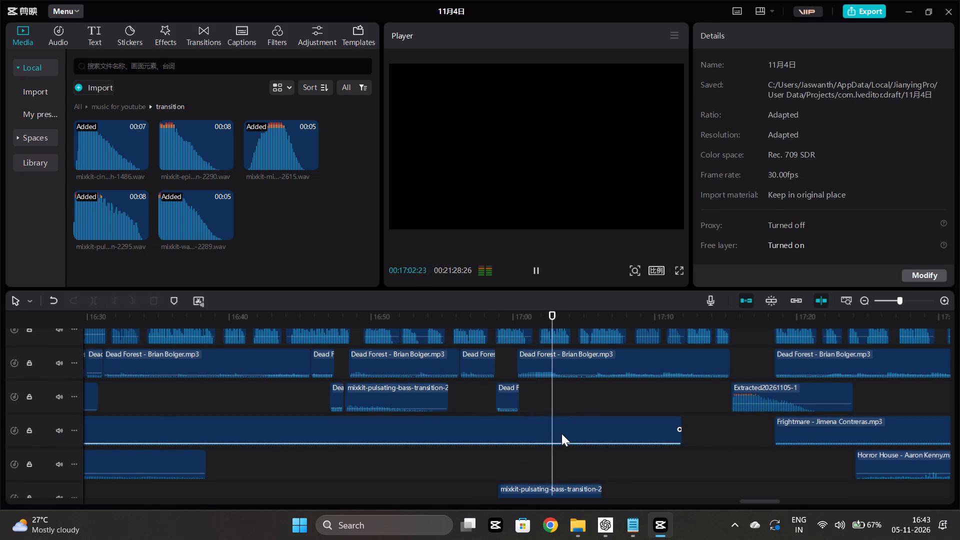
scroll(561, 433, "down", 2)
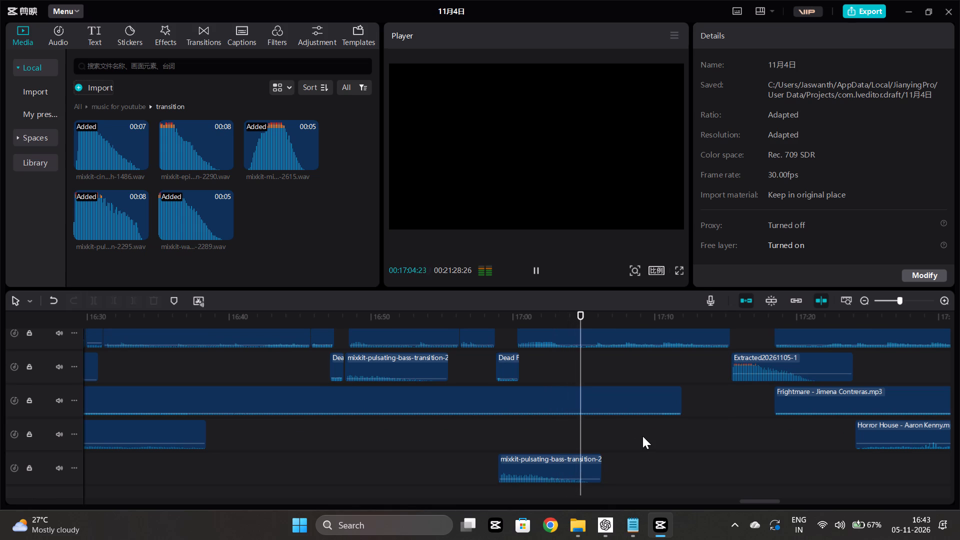
Cut the quieter pulsating-bass effect at about 16:59 for reuse.
left_click(549, 463)
key("ctrl+x")
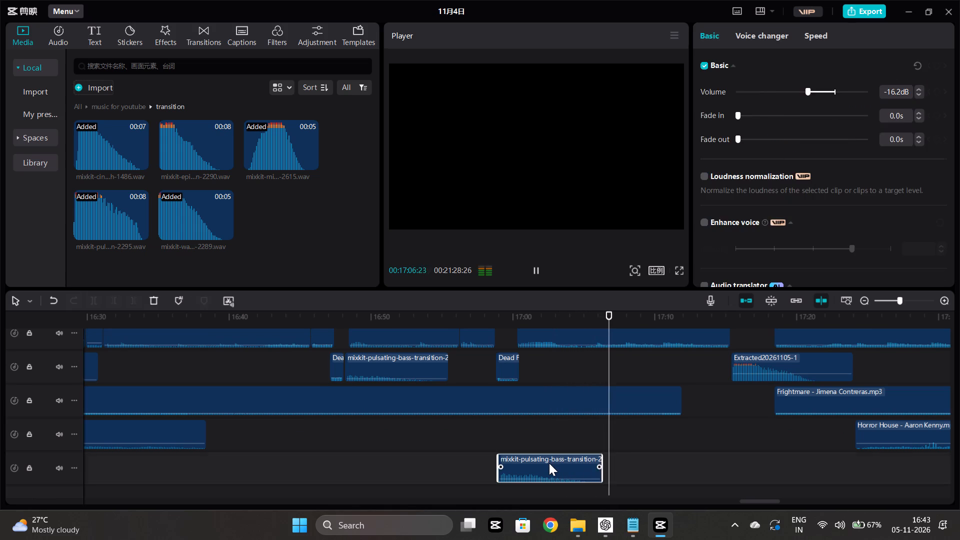
Listen to parts of the mix around 17:40, 17:50 and 18:28 to find where another transition effect fits.
left_click(610, 424)
key("space")
scroll(610, 424, "down", 6, "ctrl")
scroll(610, 424, "up", 3)
left_click(499, 416)
key("space")
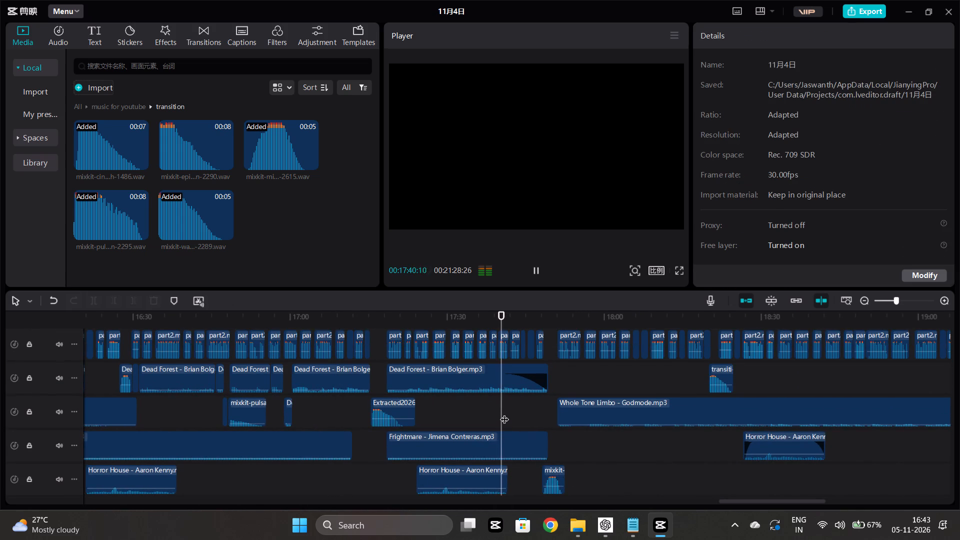
scroll(504, 413, "left", 1)
left_click(504, 413)
left_click(493, 404)
key("space")
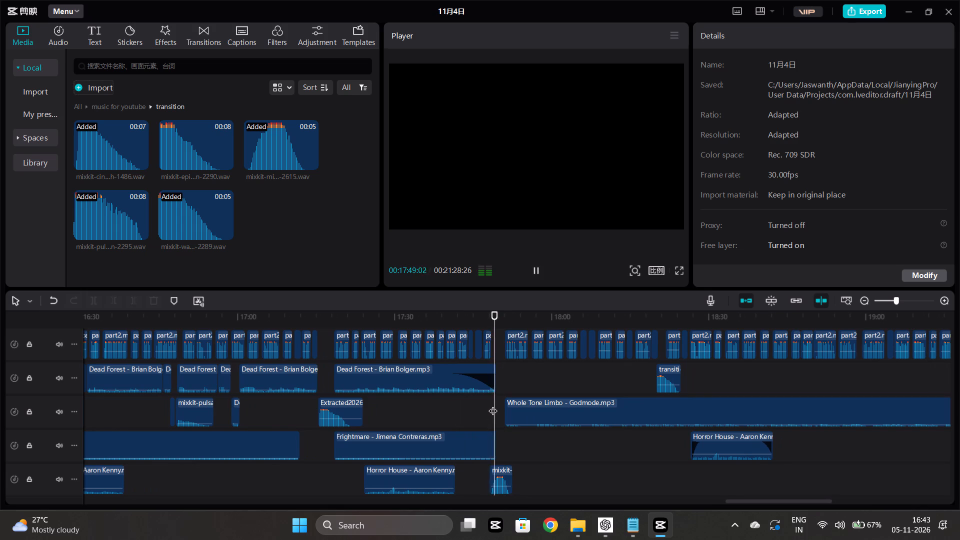
left_click(704, 391)
key("space")
scroll(704, 391, "left", 2)
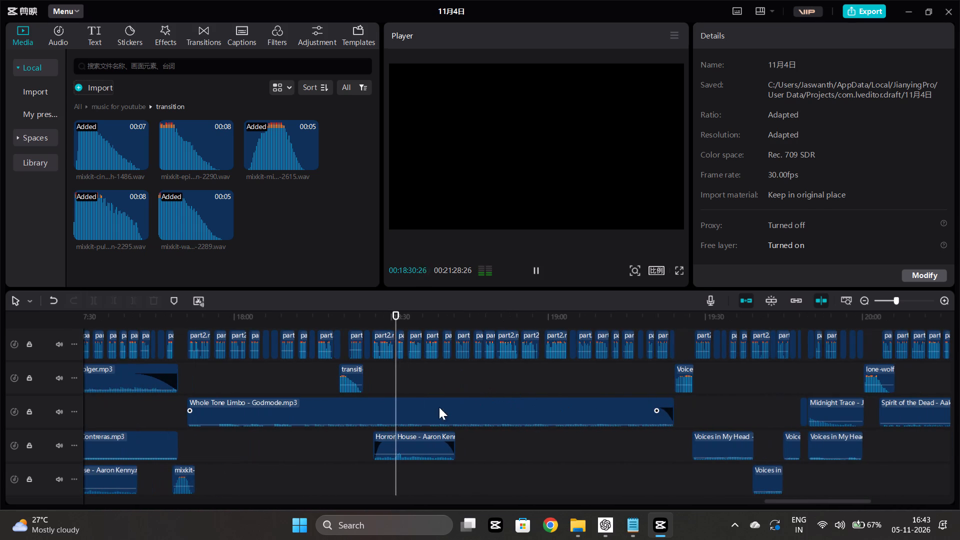
Paste the pulsating-bass effect at about 18:32 and replay from just before it.
key("ctrl+v")
left_click(382, 454)
key("space")
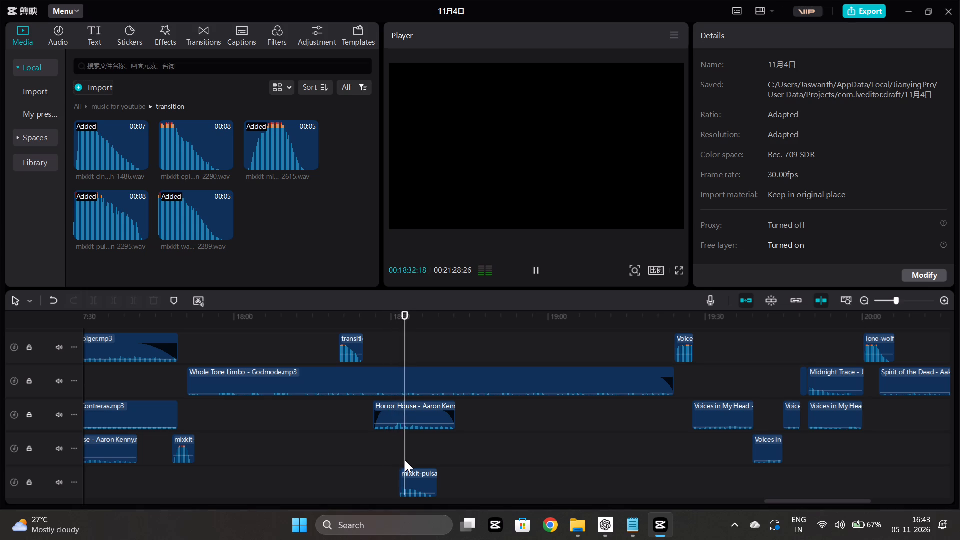
Paste another pulsating-bass effect at about 18:53 under the Whole Tone Limbo music and replay from just before it.
scroll(456, 450, "left", 1)
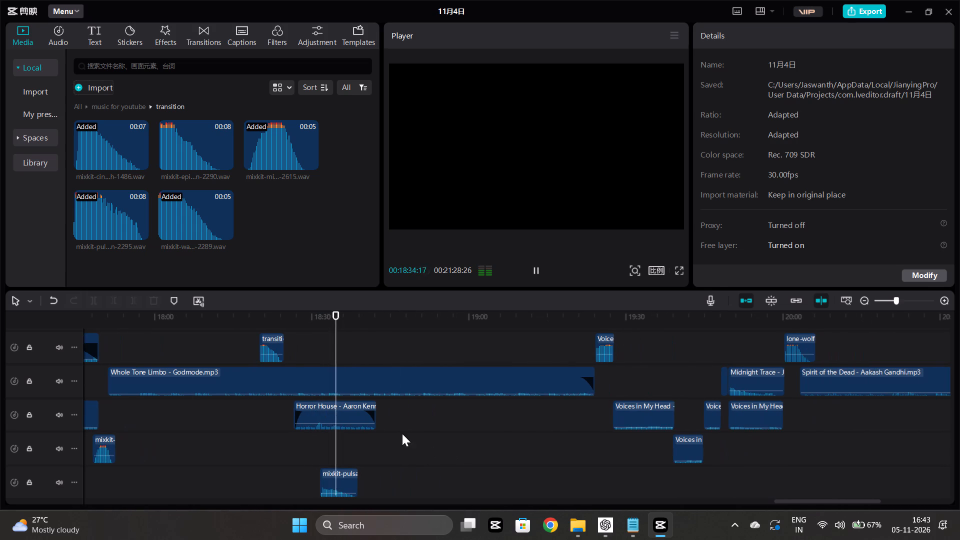
left_click(434, 420)
key("ctrl+v")
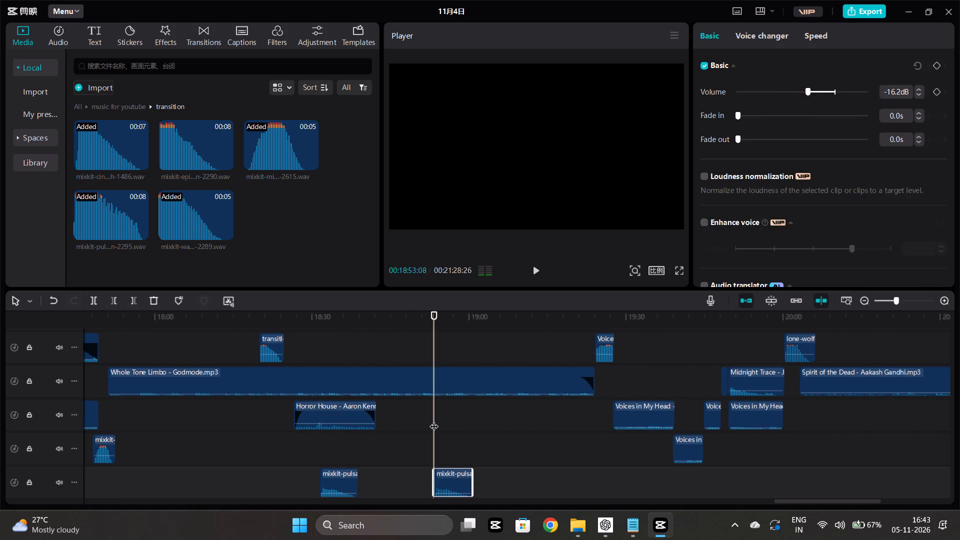
left_click(426, 418)
key("space")
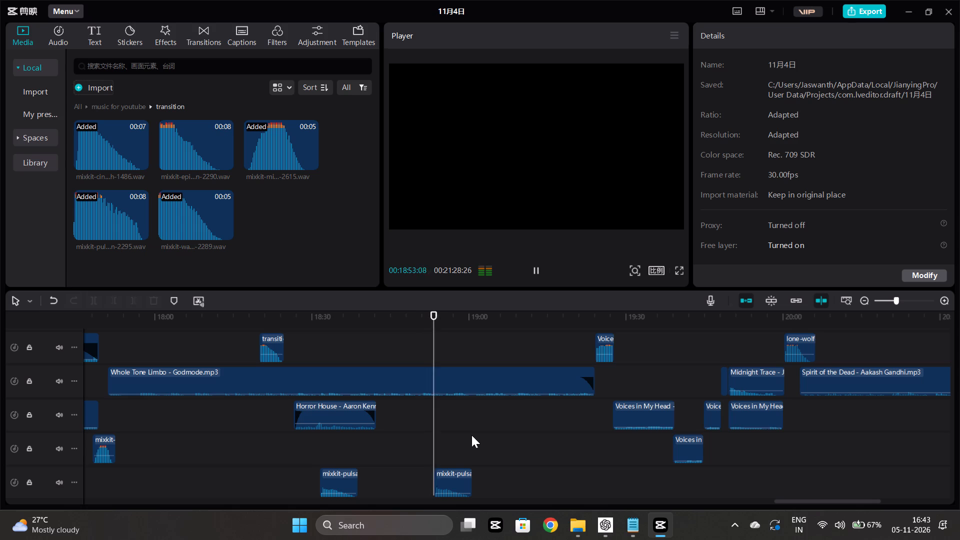
Paste a further pulsating-bass effect at about 19:12 and replay from about 19:10.
scroll(481, 442, "up", 2)
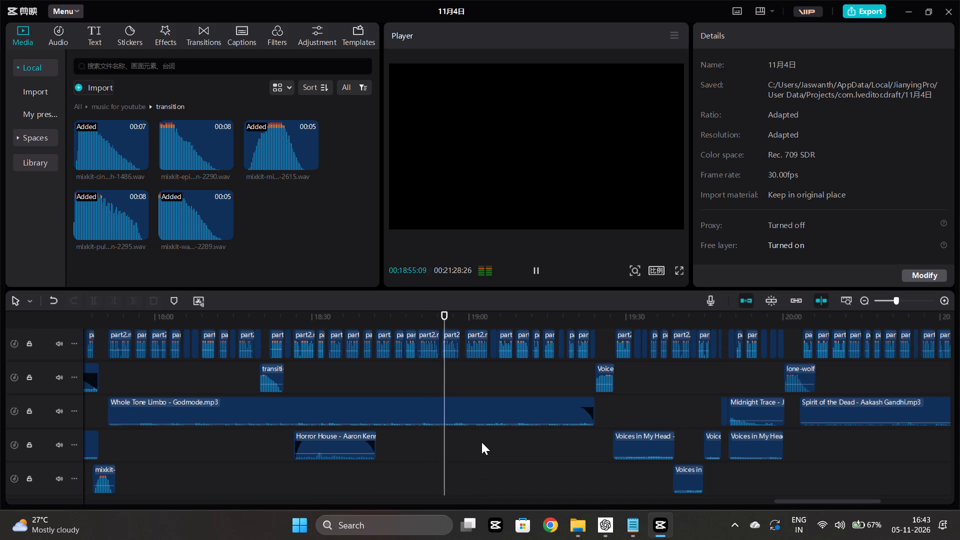
scroll(481, 442, "up", 1)
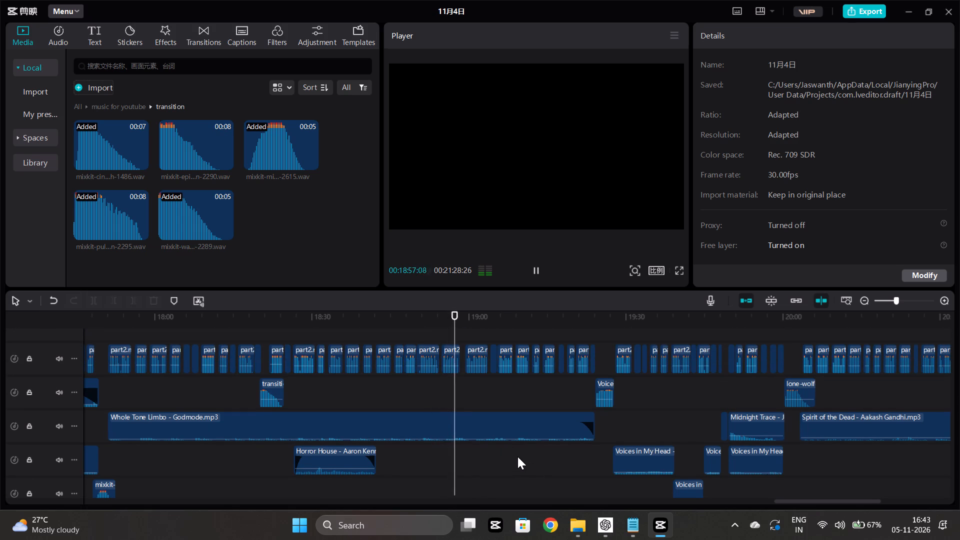
left_click(533, 464)
key("ctrl+v")
left_click(522, 442)
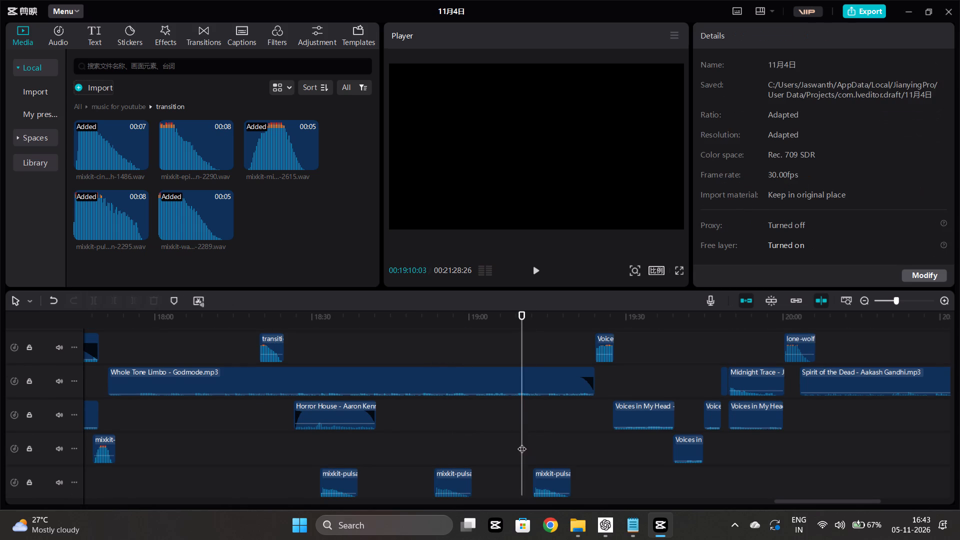
key("space")
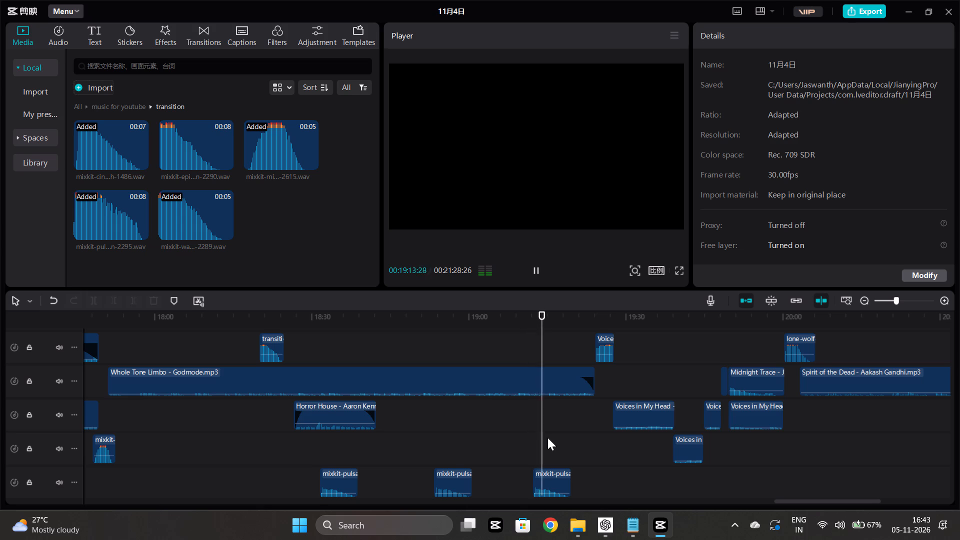
scroll(547, 437, "left", 1)
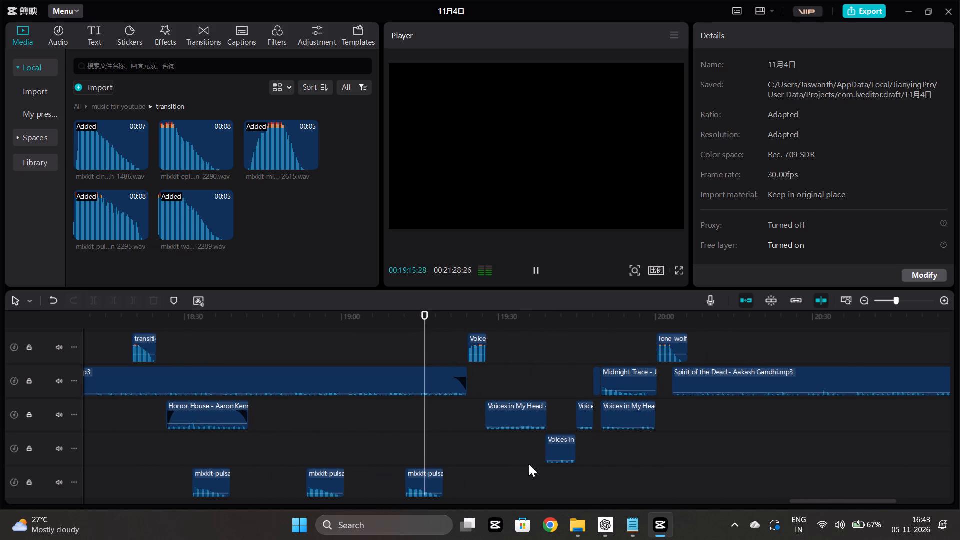
Paste another pulsating-bass effect at about 19:52 below the Voices in My Head music and replay from about 19:40 and 19:50.
scroll(529, 464, "up", 3)
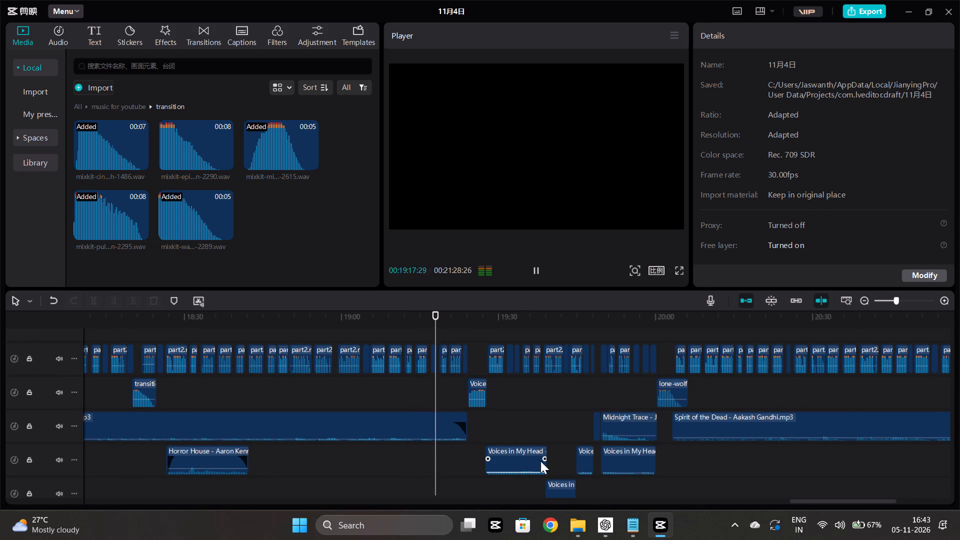
scroll(646, 458, "down", 1)
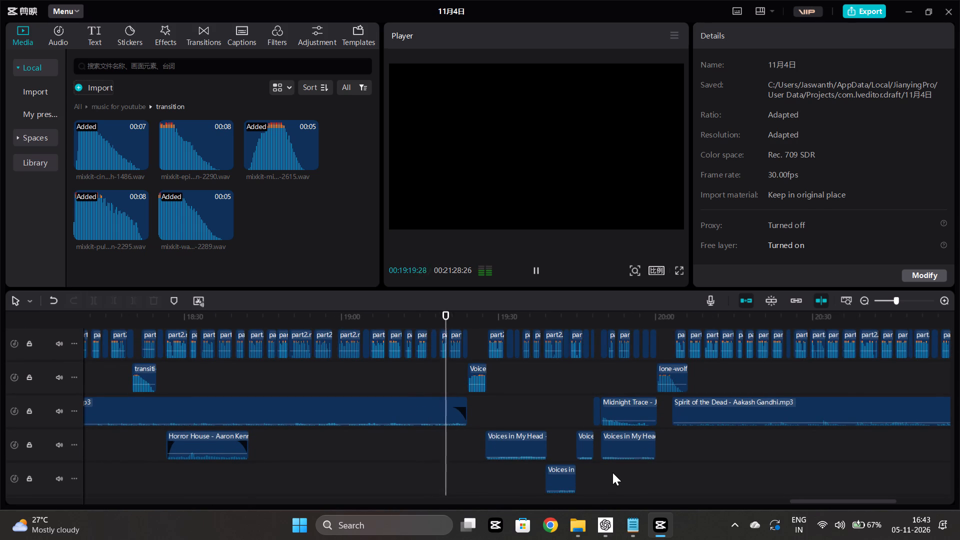
left_click(612, 472)
key("ctrl+v")
left_click(551, 379)
key("space")
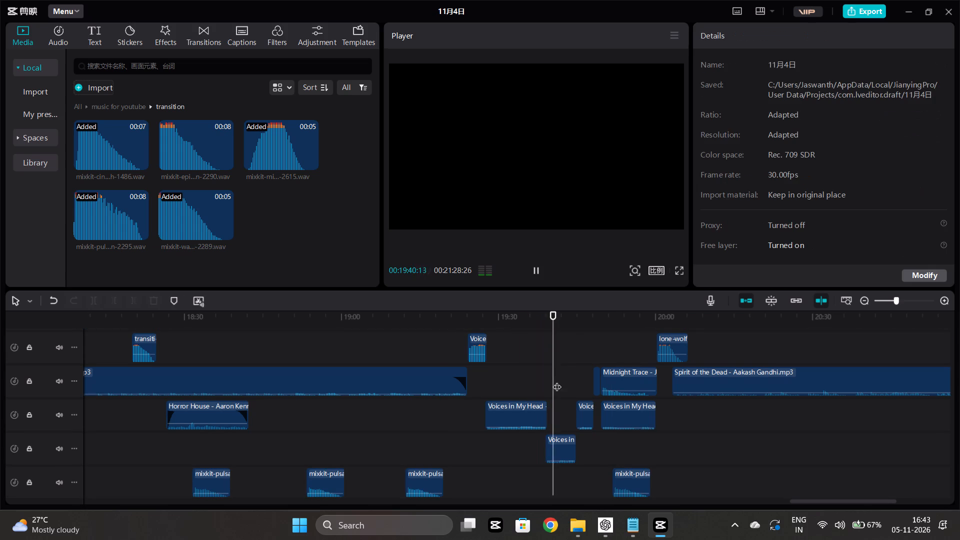
left_click(602, 449)
key("space")
scroll(602, 449, "left", 1)
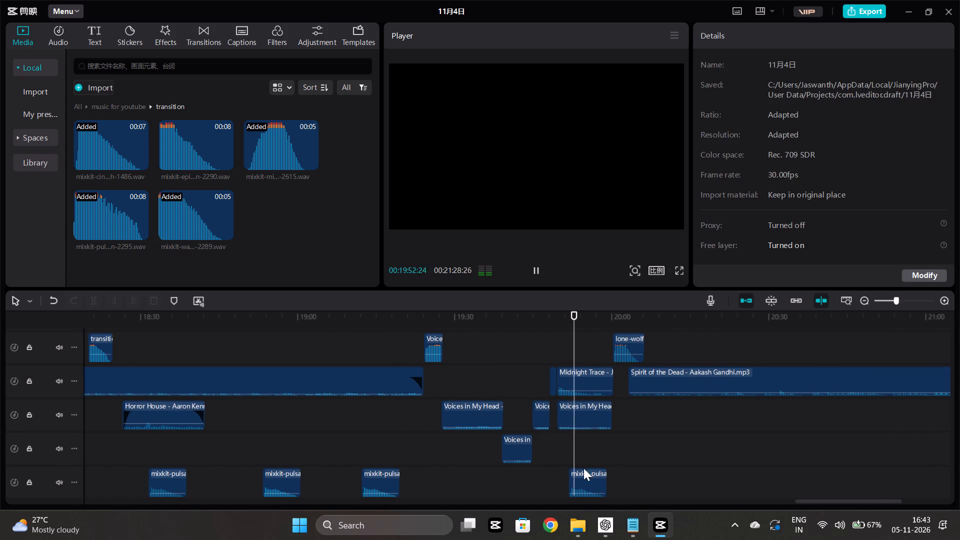
Move the newly pasted pulsating-bass effect earlier to about 19:42 and replay from about 19:40.
left_click_drag(583, 479, 532, 468)
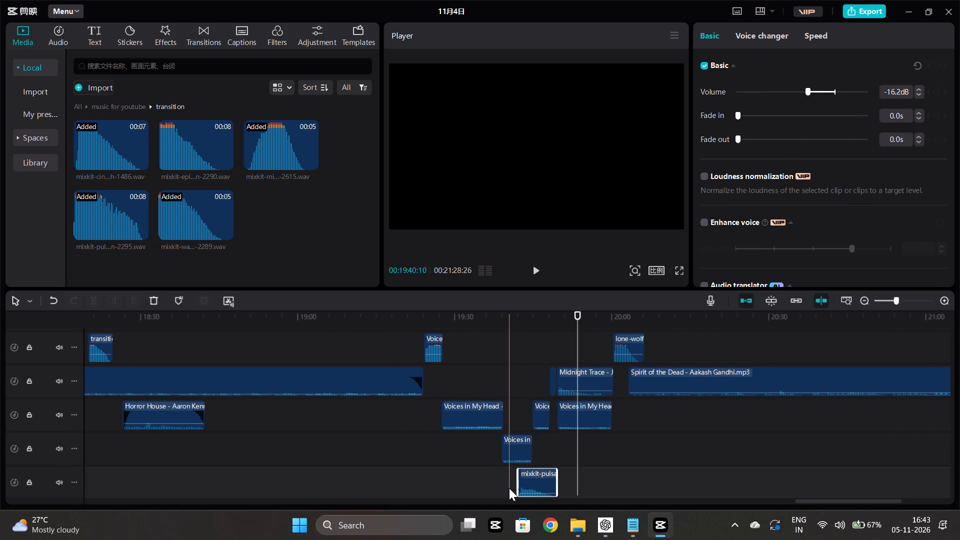
left_click(509, 488)
key("space")
scroll(509, 488, "down", 4)
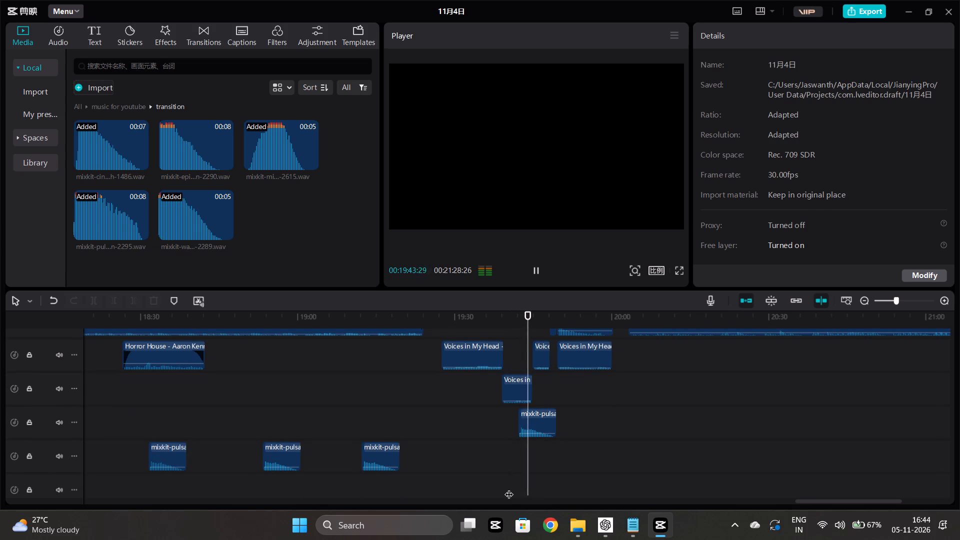
scroll(509, 488, "up", 1)
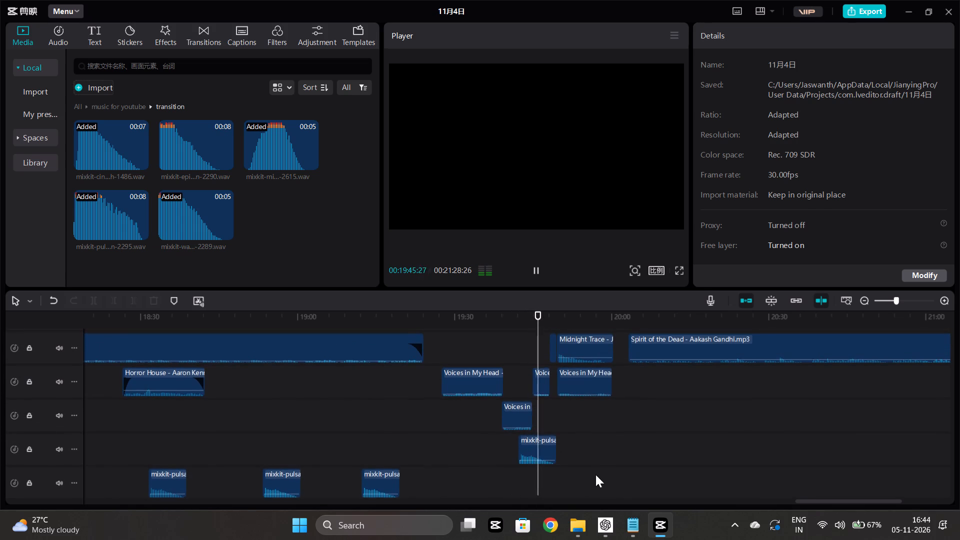
Replay the mix from about 19:47 to check the moved effect against the narration and the Midnight Trace music.
scroll(595, 474, "left", 1)
scroll(561, 463, "up", 4)
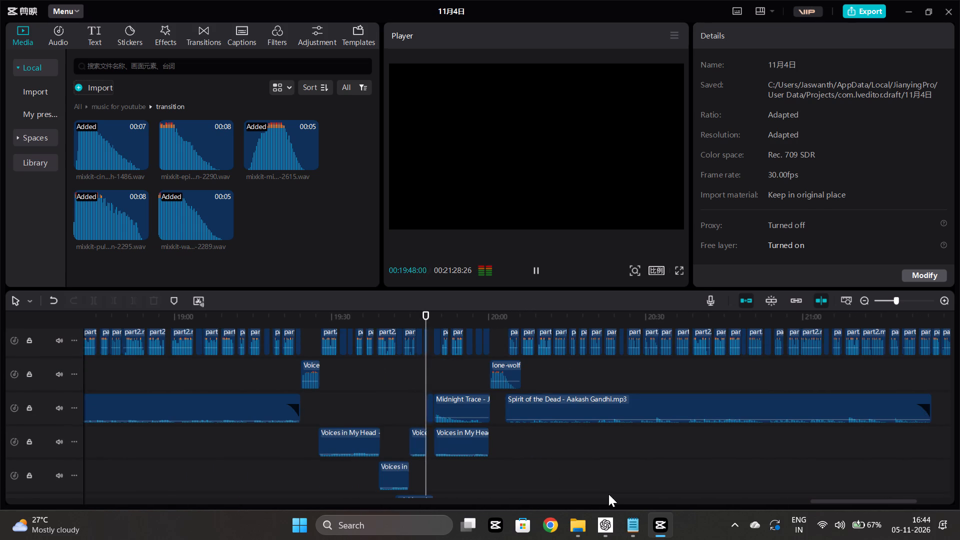
scroll(608, 494, "up", 2)
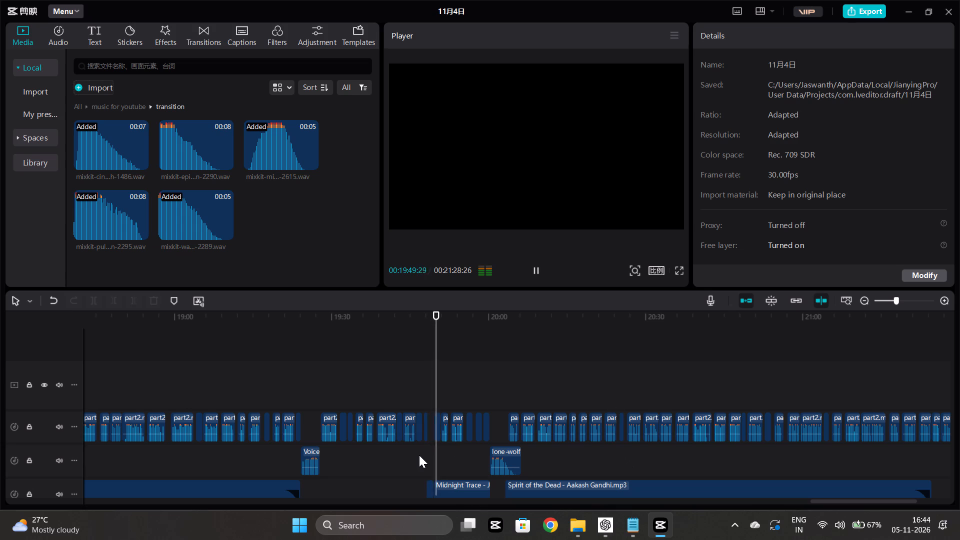
scroll(420, 455, "down", 2)
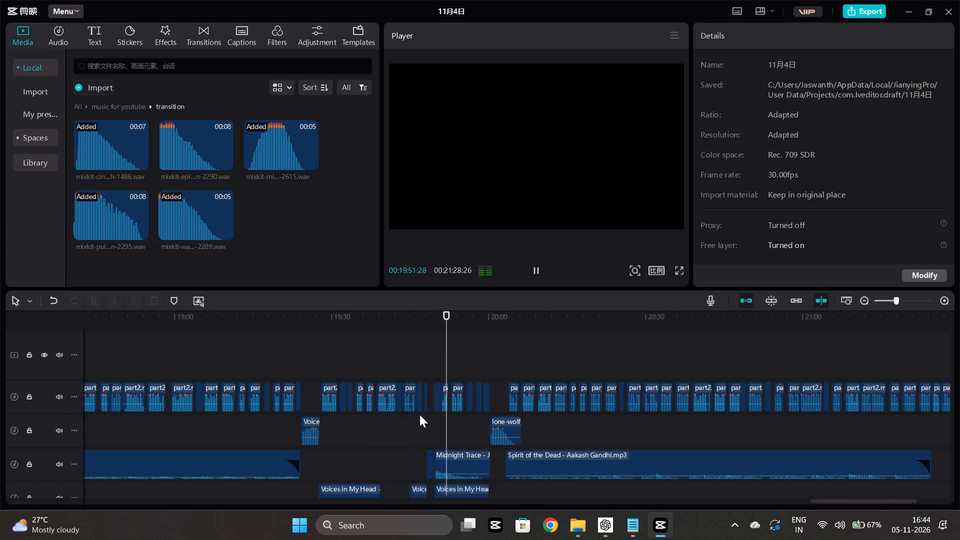
left_click(419, 414)
key("space")
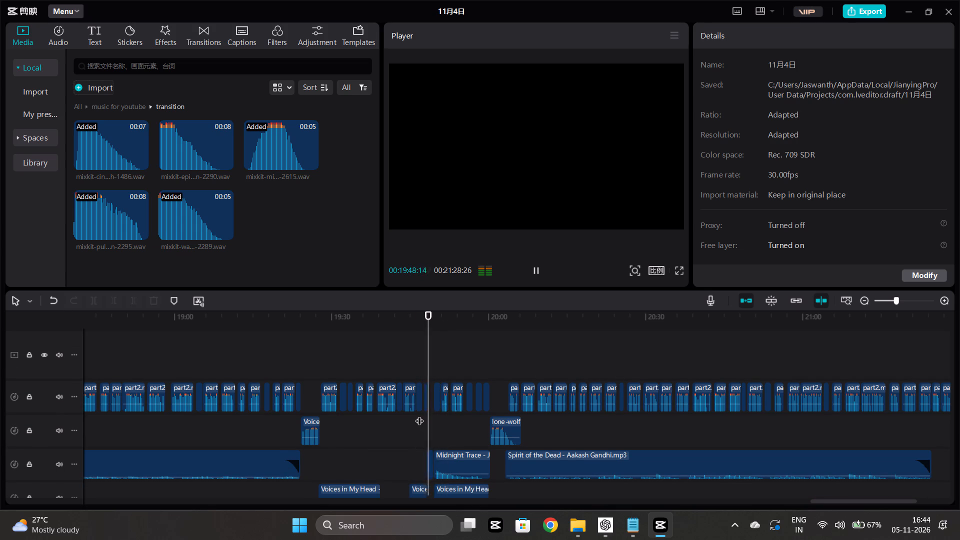
scroll(427, 420, "up", 6, "ctrl")
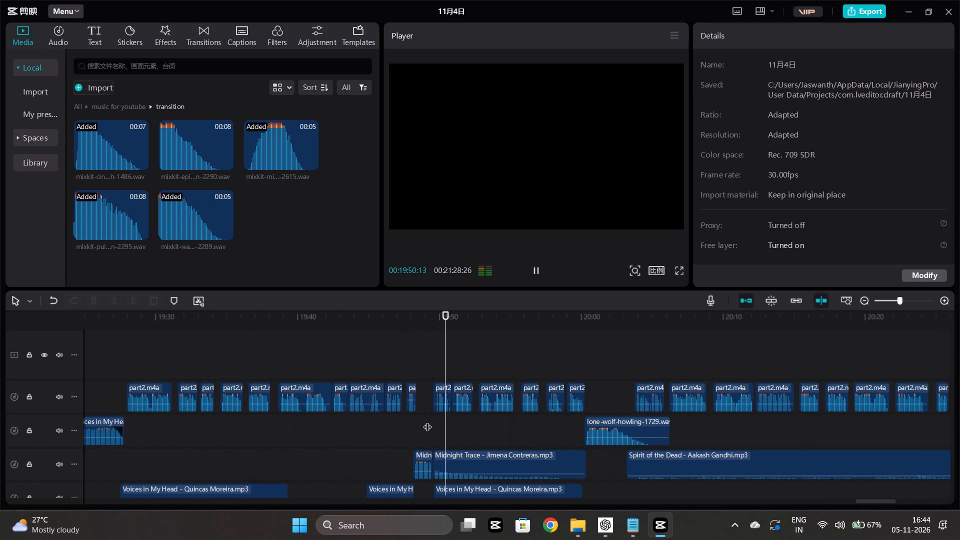
scroll(427, 420, "down", 7)
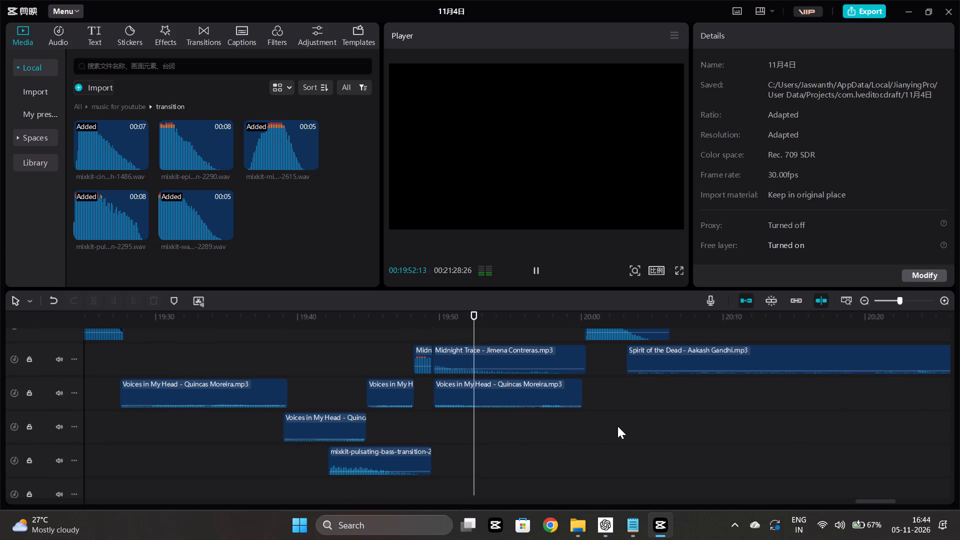
Listen on past 20:00 while examining the placement of music and transition effects from about 18:00 to the end.
scroll(617, 426, "left", 1)
scroll(617, 426, "down", 1)
scroll(617, 426, "left", 1)
scroll(616, 426, "down", 1)
scroll(616, 426, "left", 1)
scroll(616, 426, "down", 1)
scroll(616, 426, "left", 1)
scroll(616, 426, "down", 4)
scroll(616, 426, "left", 1)
scroll(616, 426, "down", 1, "ctrl")
scroll(616, 426, "left", 1, "ctrl")
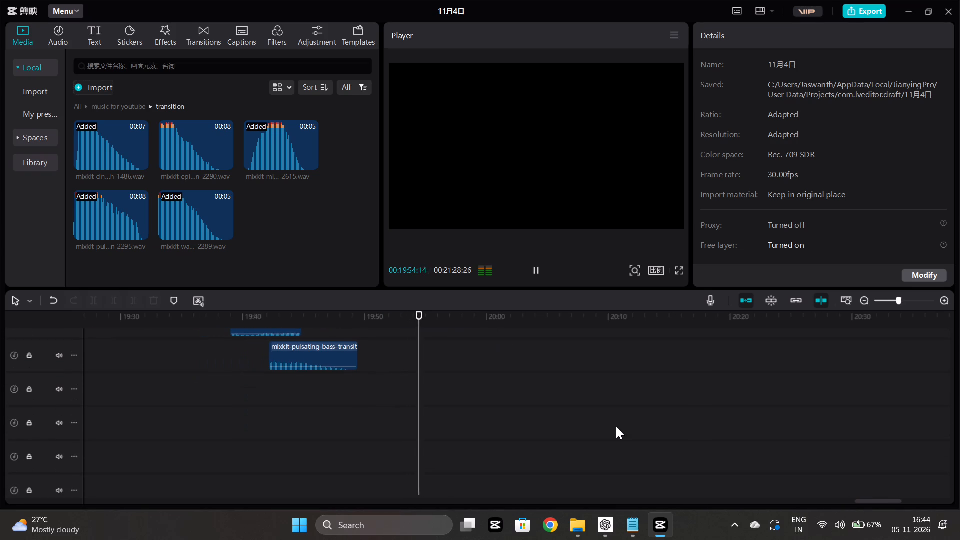
scroll(616, 426, "left", 1, "ctrl")
scroll(610, 403, "down", 3, "ctrl")
scroll(598, 363, "down", 10, "ctrl")
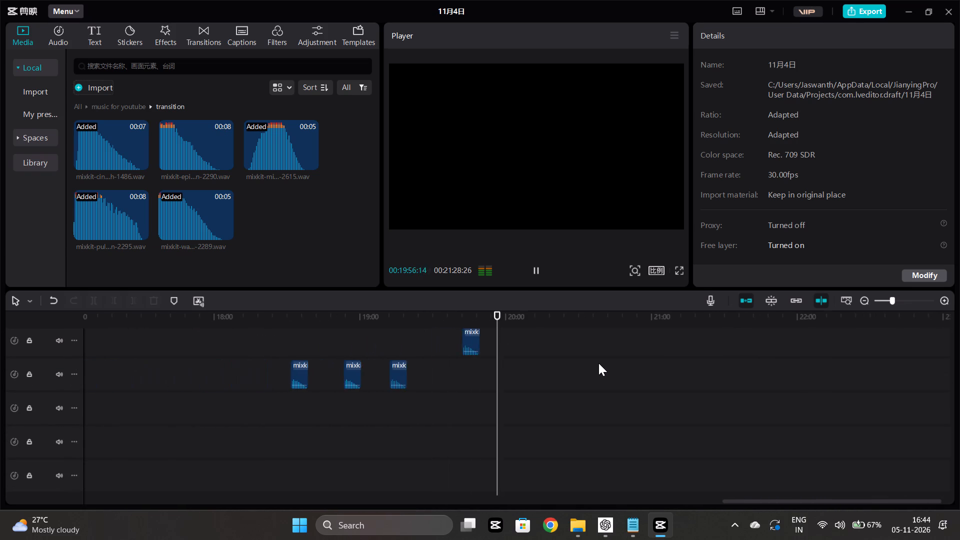
scroll(594, 367, "up", 10)
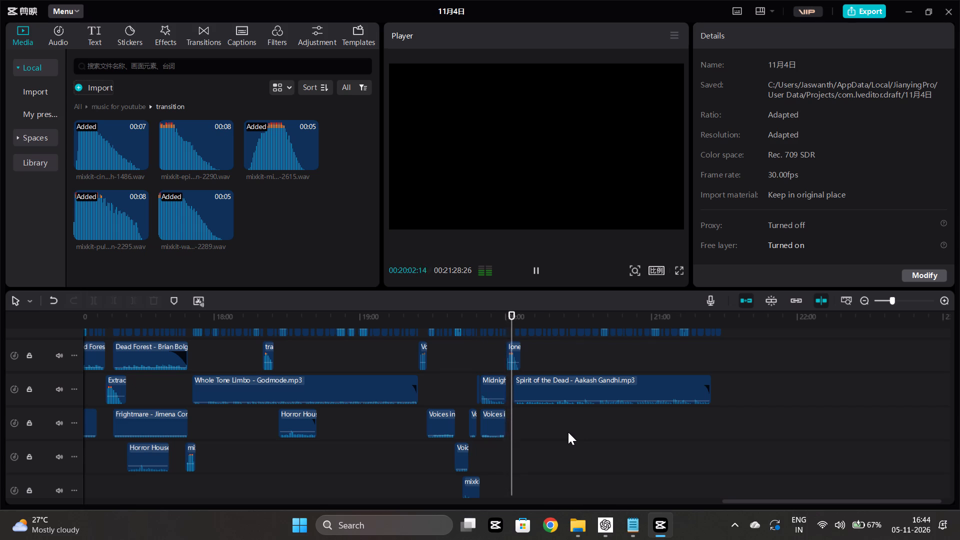
scroll(568, 432, "up", 7, "ctrl")
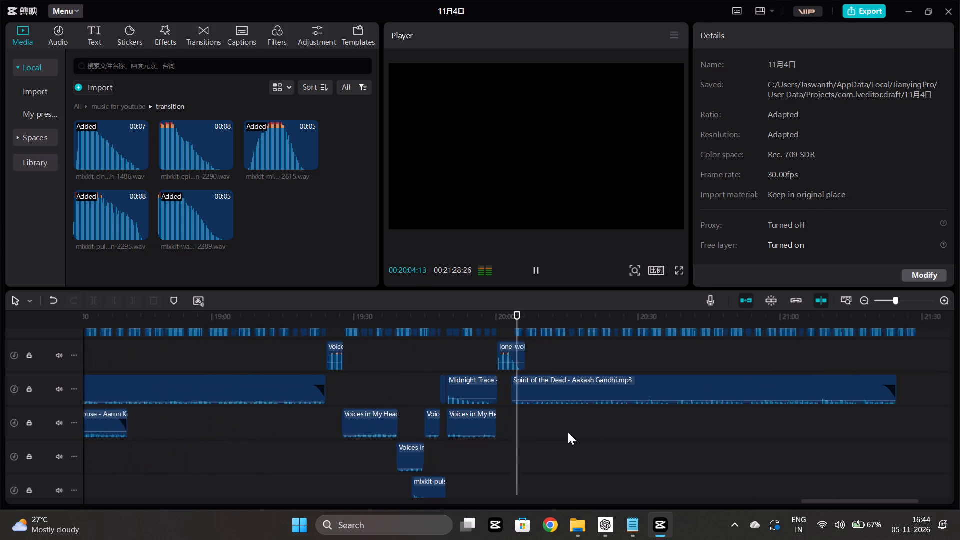
Return to the project's opening and place the playhead about 2 seconds into the first video clip.
scroll(568, 432, "up", 2, "ctrl")
scroll(568, 432, "right", 20)
scroll(568, 432, "right", 20)
scroll(568, 432, "right", 20)
scroll(399, 419, "up", 4)
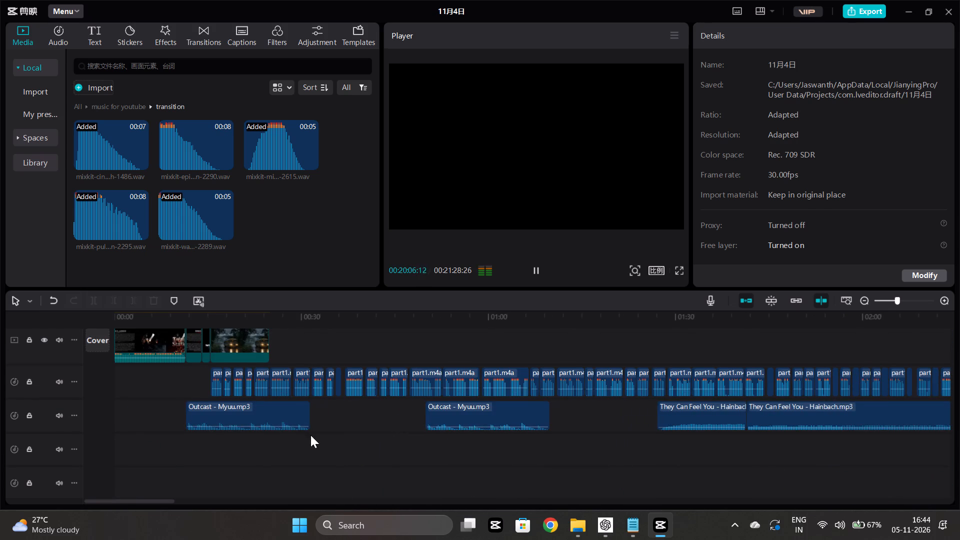
scroll(310, 435, "right", 1)
left_click(115, 396)
left_click(125, 396)
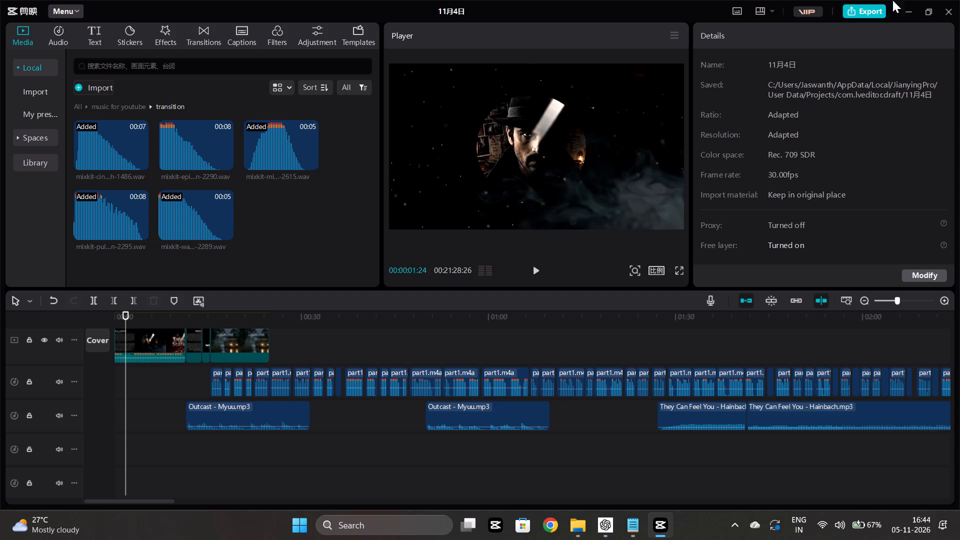
Close the 11月4日 project, the editor's home window and the ChatGPT window.
left_click(848, 118)
left_click(950, 11)
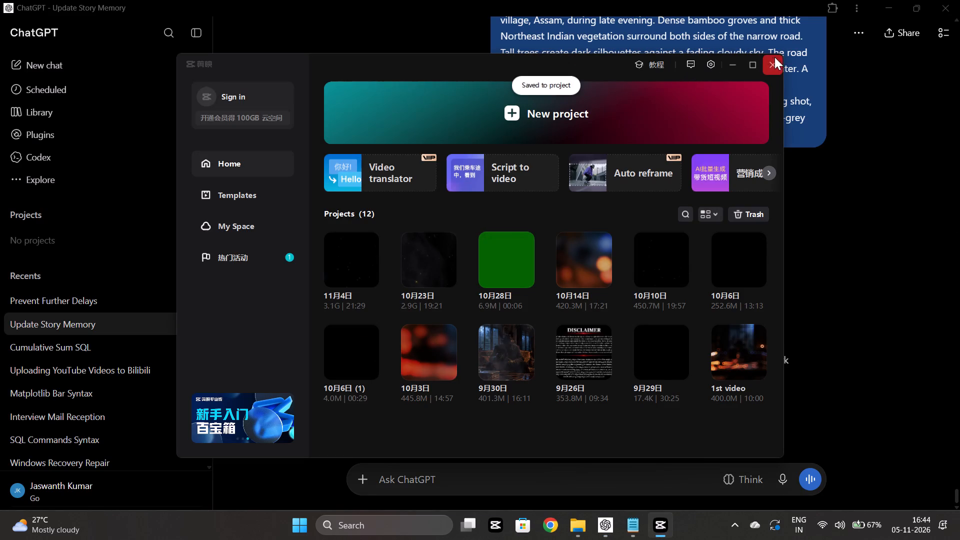
left_click(765, 56)
left_click(959, 0)
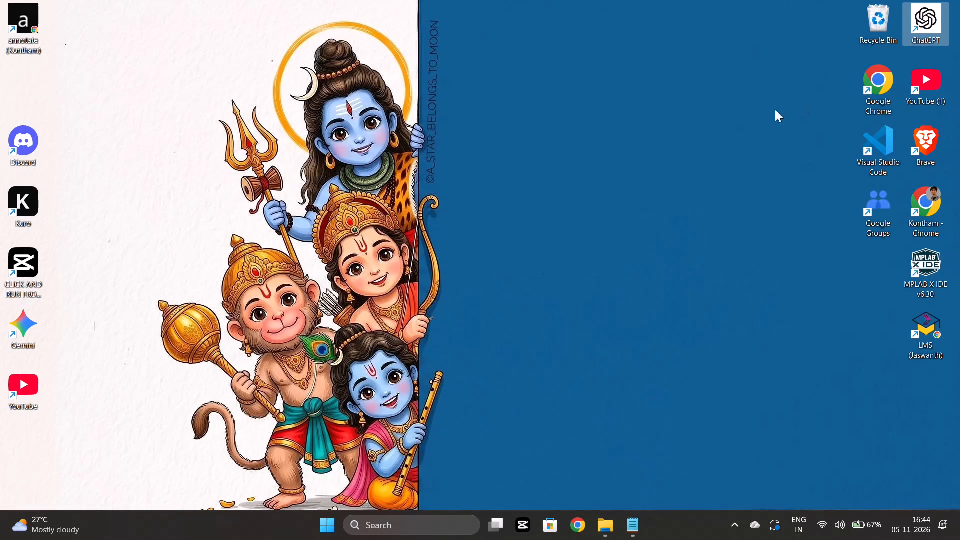
Shut down the computer from the Windows desktop.
left_click(576, 113)
right_click(576, 113)
left_click(621, 164)
key("alt+F4")
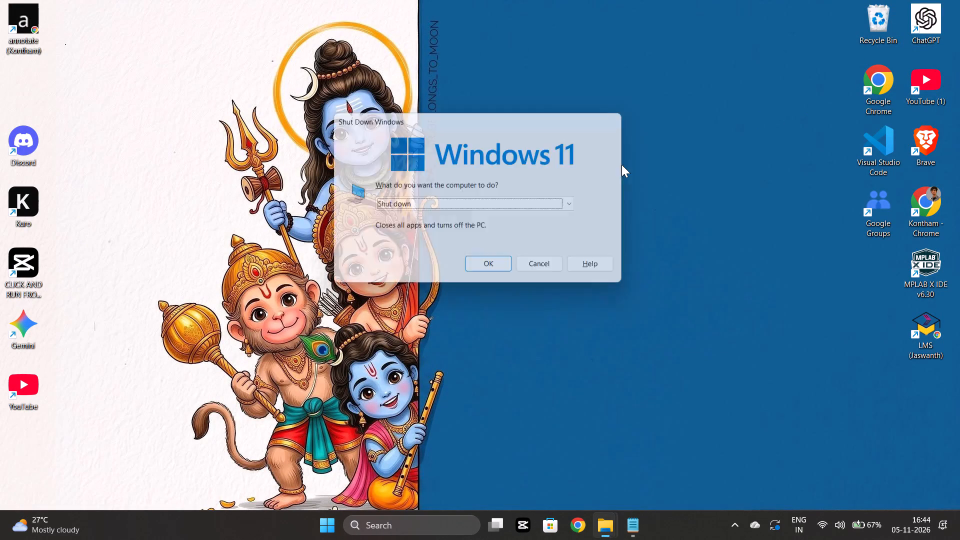
key("Return")
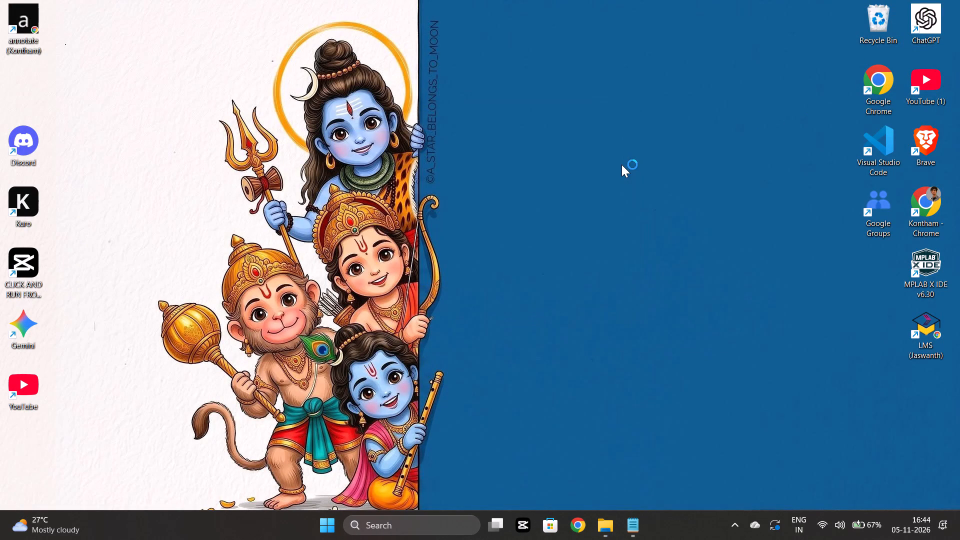